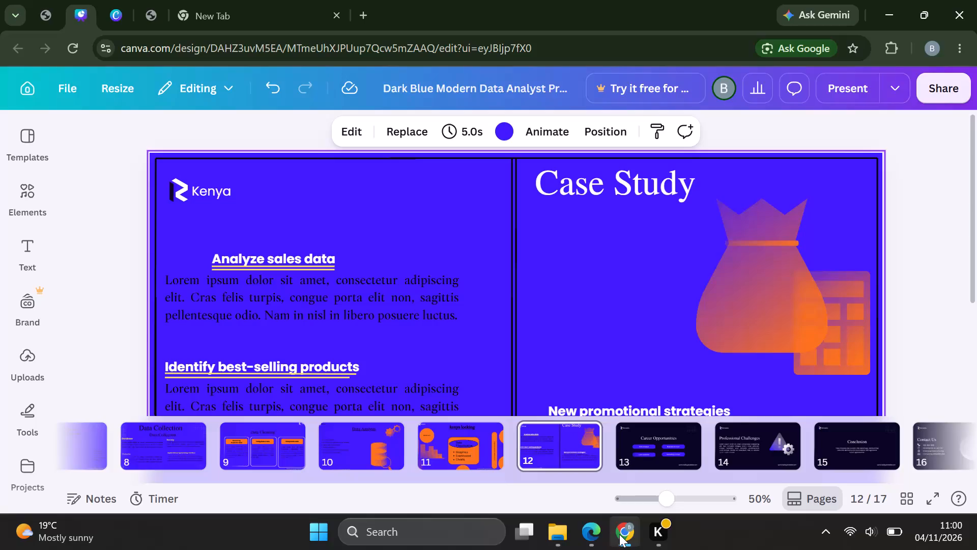
On page 13, move the Career Opportunities heading up to the top of the slide, between the Rimberio logo and the dot grid.
left_click(665, 446)
left_click(665, 446)
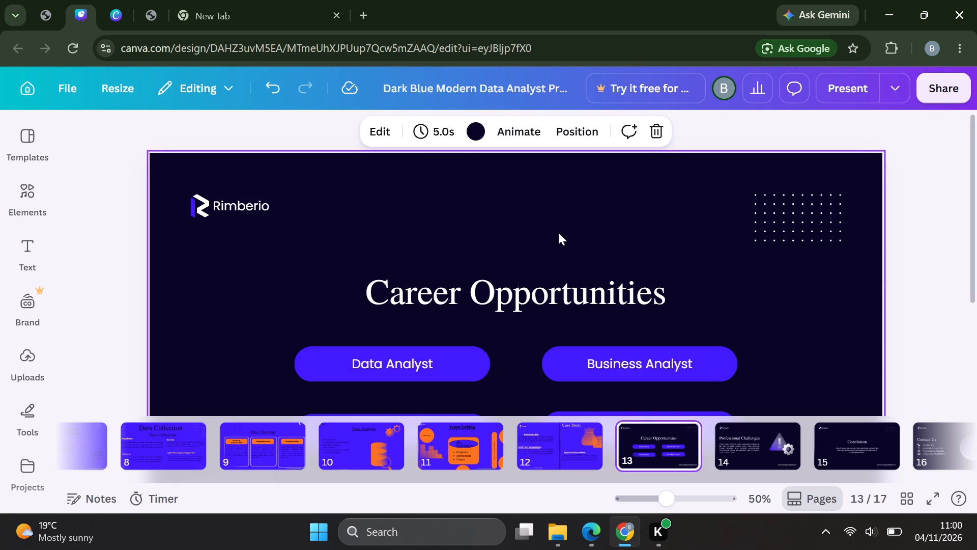
scroll(558, 232, "down", 1)
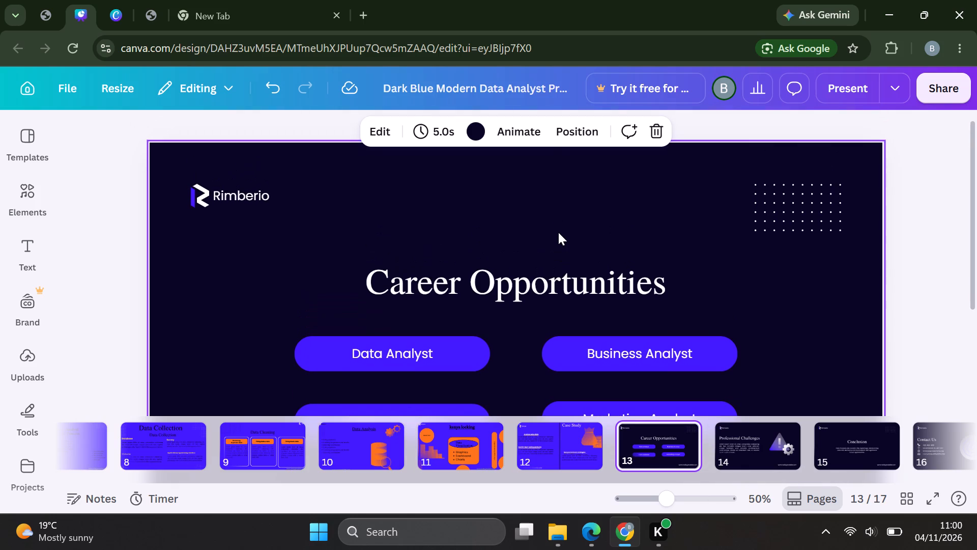
scroll(558, 232, "down", 1)
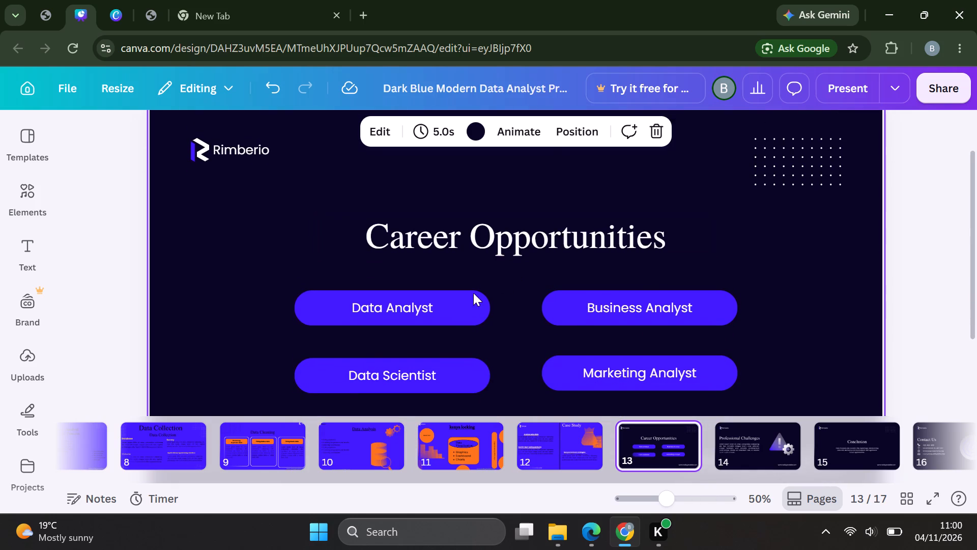
left_click_drag(510, 239, 571, 238)
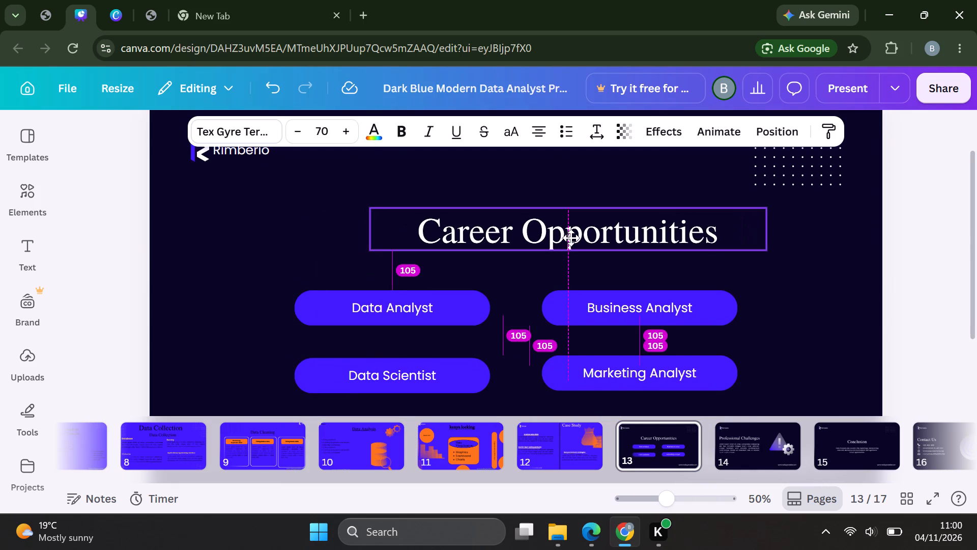
left_click_drag(571, 238, 574, 238)
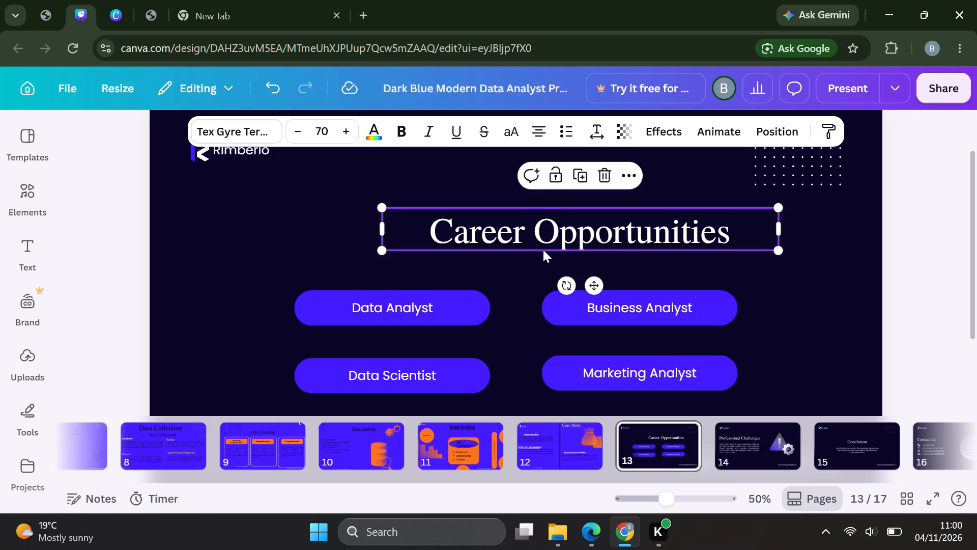
left_click_drag(543, 241, 416, 240)
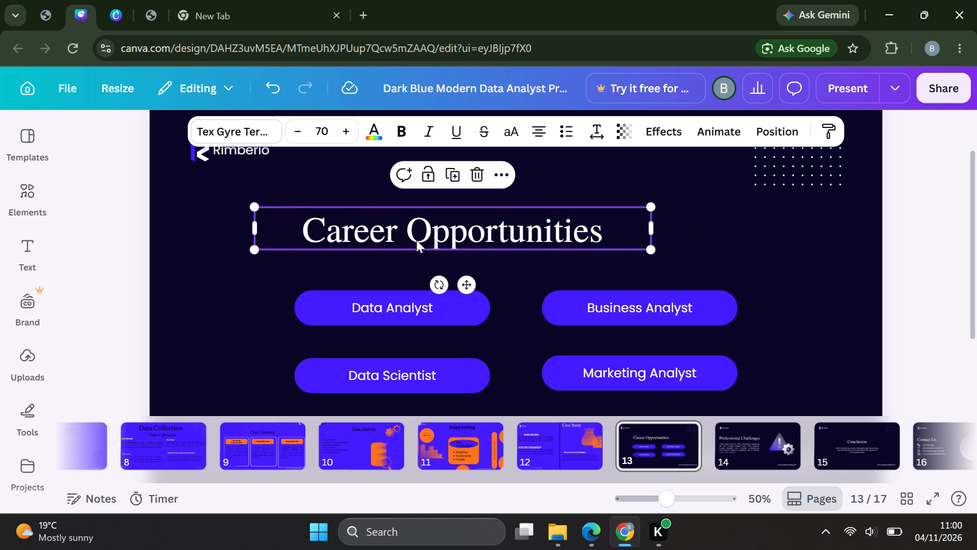
left_click(216, 252)
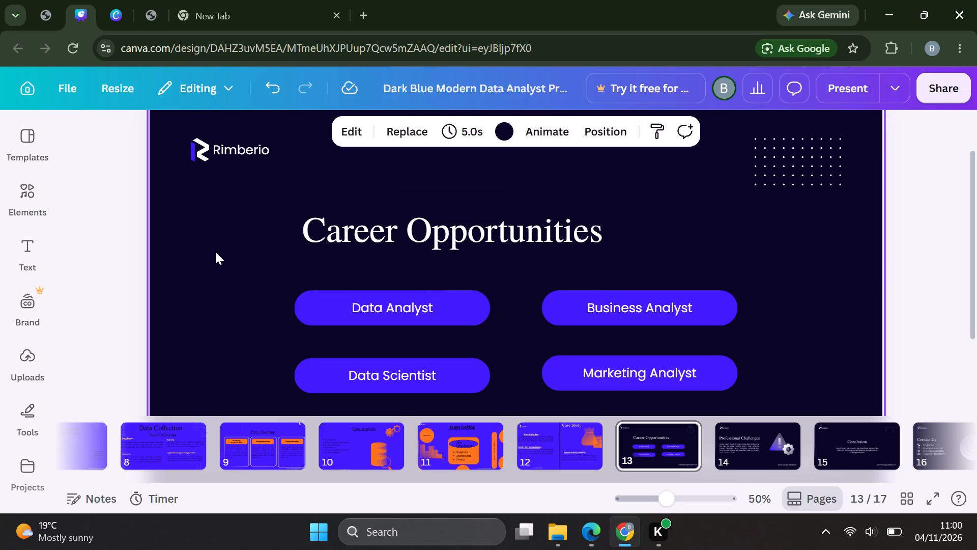
scroll(215, 252, "up", 1)
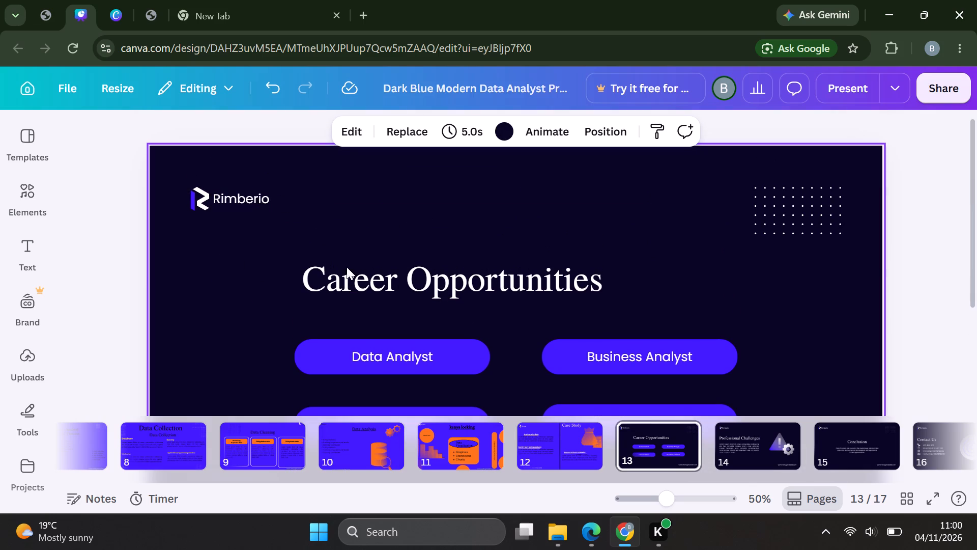
left_click_drag(395, 288, 483, 222)
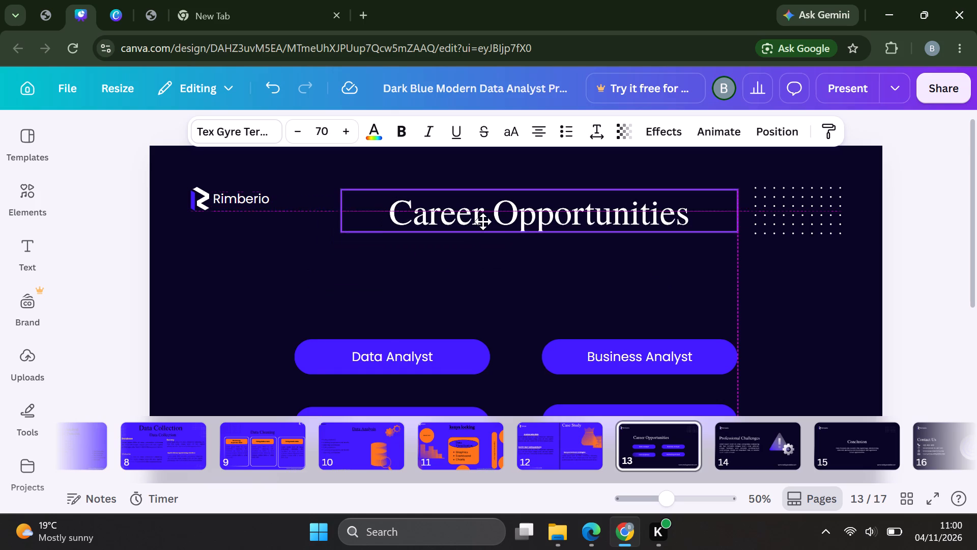
left_click_drag(483, 222, 474, 217)
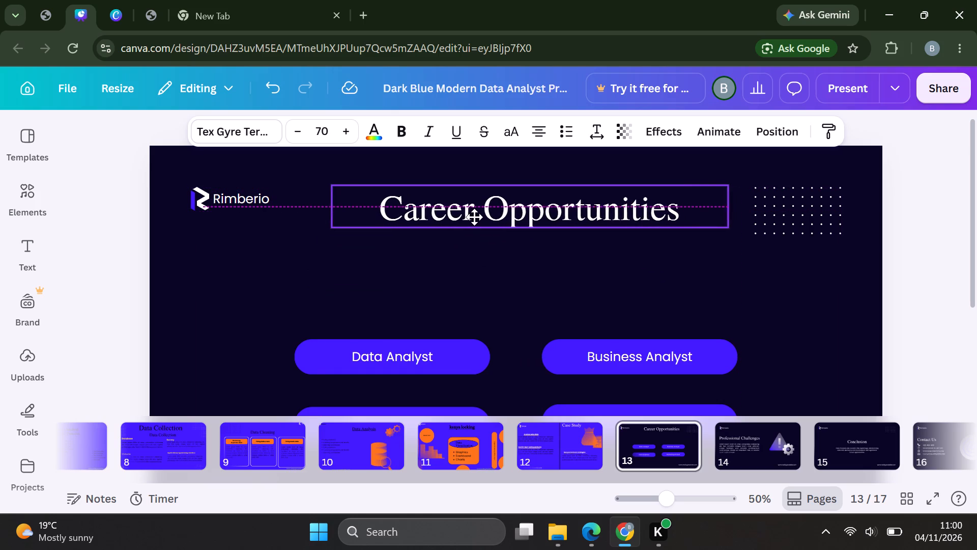
left_click_drag(474, 217, 478, 216)
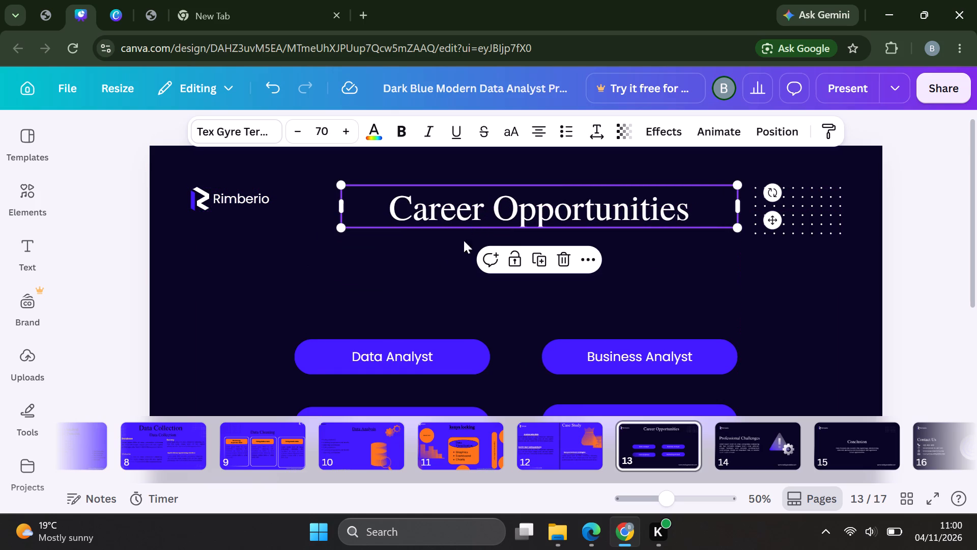
left_click(390, 307)
left_click_drag(382, 299, 384, 231)
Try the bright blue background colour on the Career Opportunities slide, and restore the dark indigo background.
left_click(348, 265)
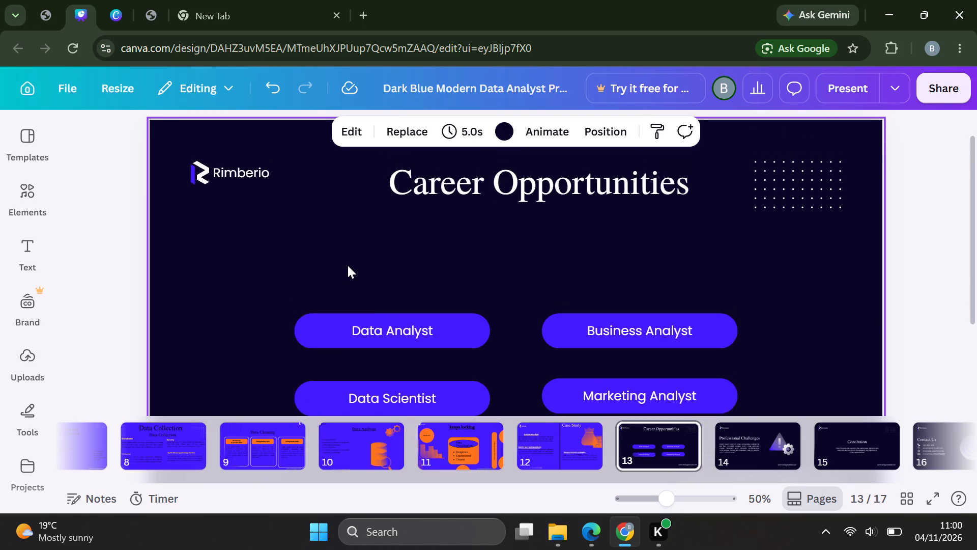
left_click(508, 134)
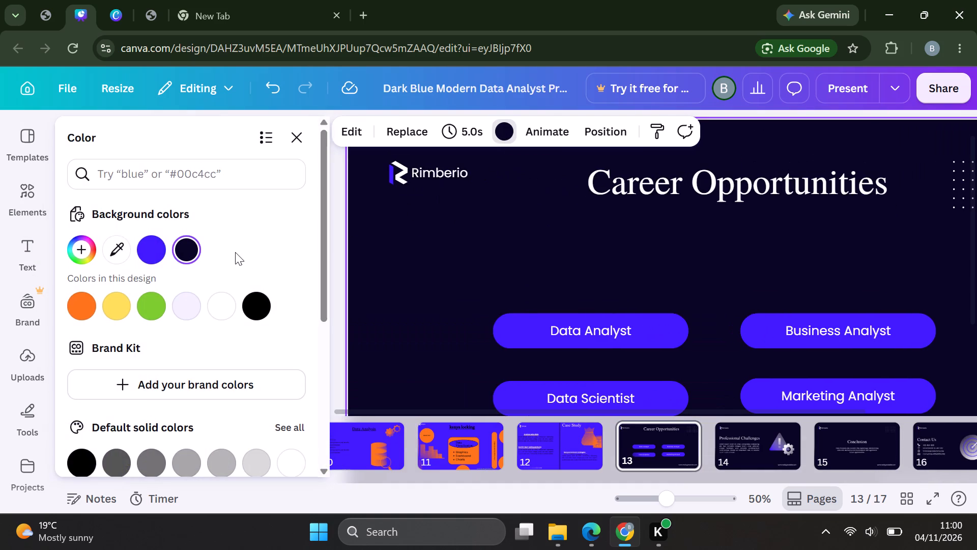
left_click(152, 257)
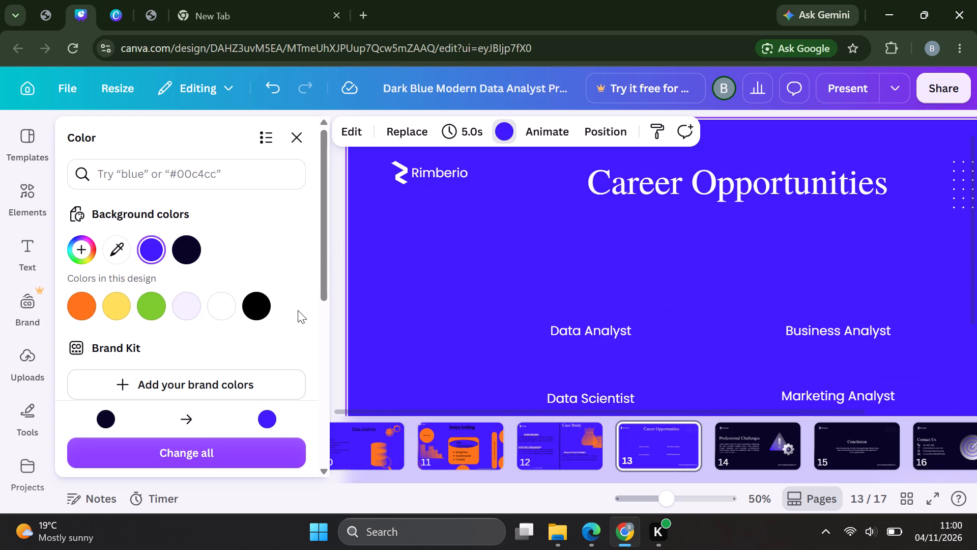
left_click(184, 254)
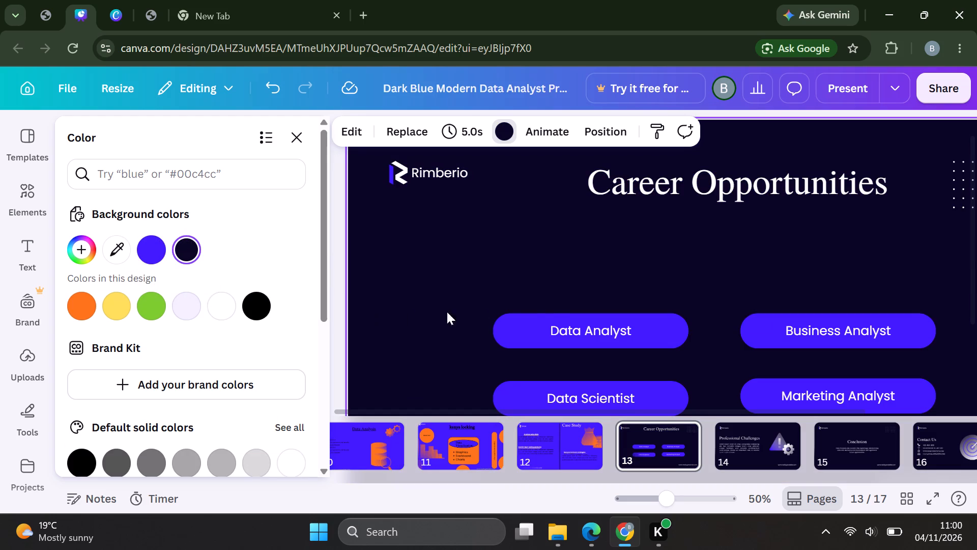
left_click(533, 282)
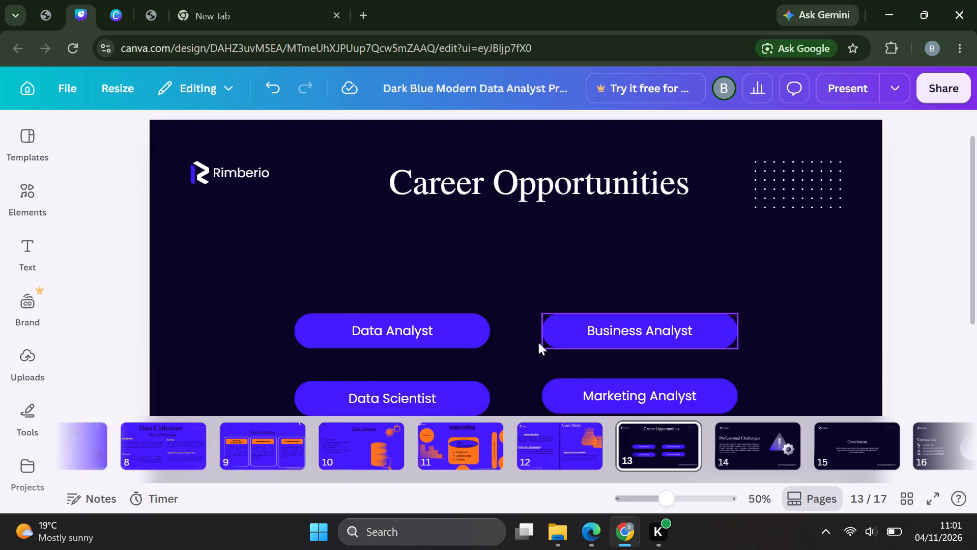
Change the fill colour of the Data Analyst pill shape to orange.
left_click(482, 329)
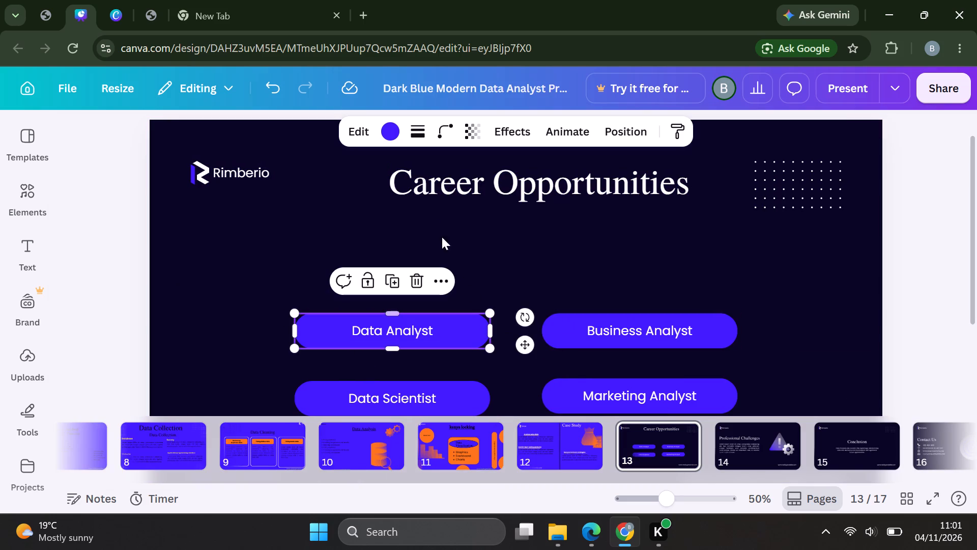
left_click(388, 138)
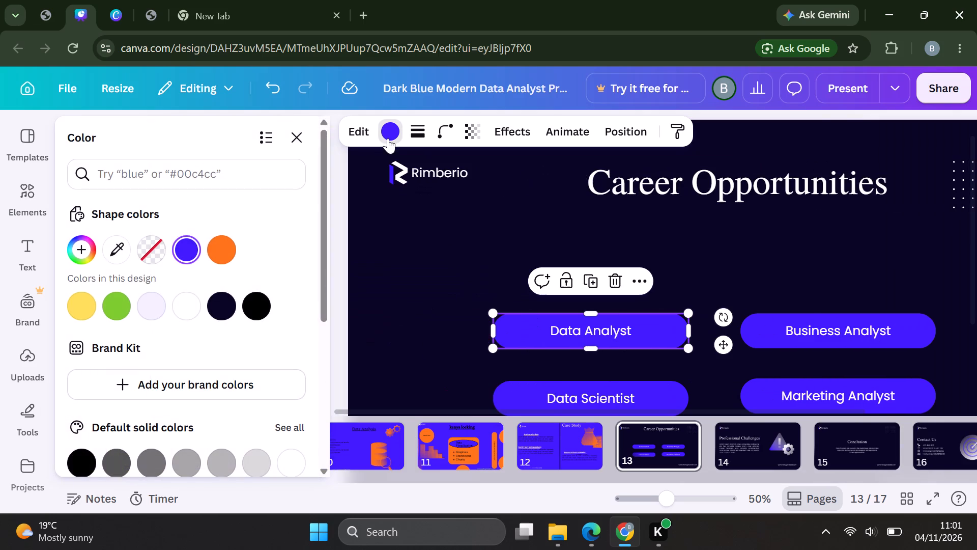
left_click(228, 249)
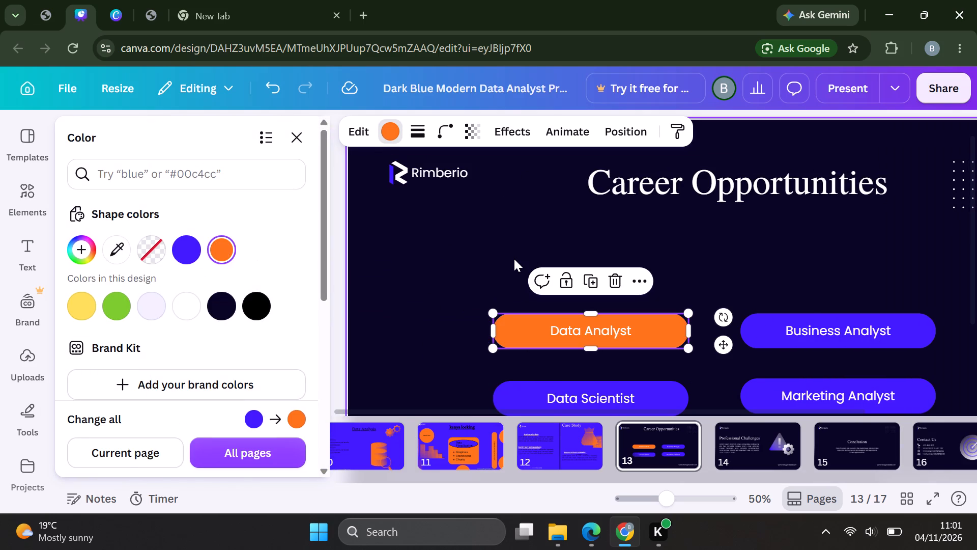
left_click(502, 254)
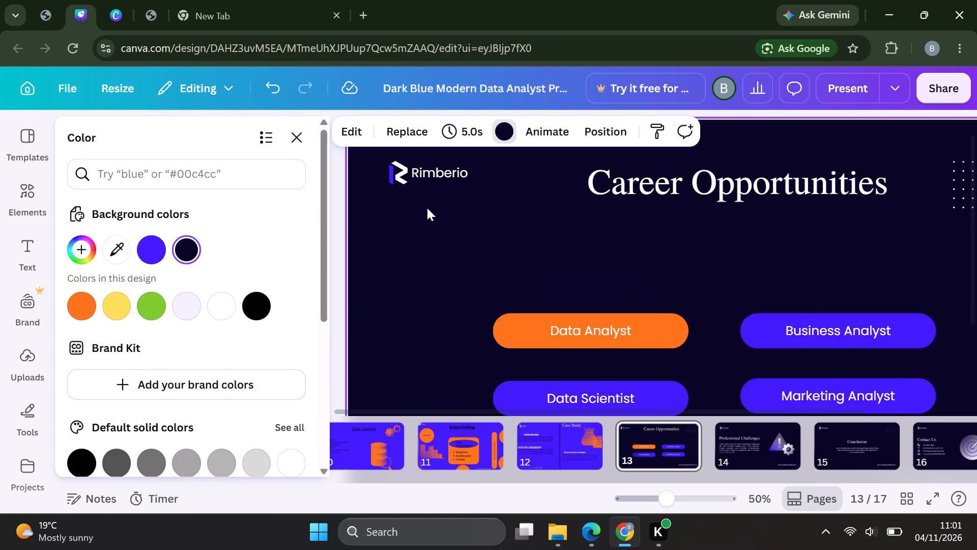
left_click(297, 141)
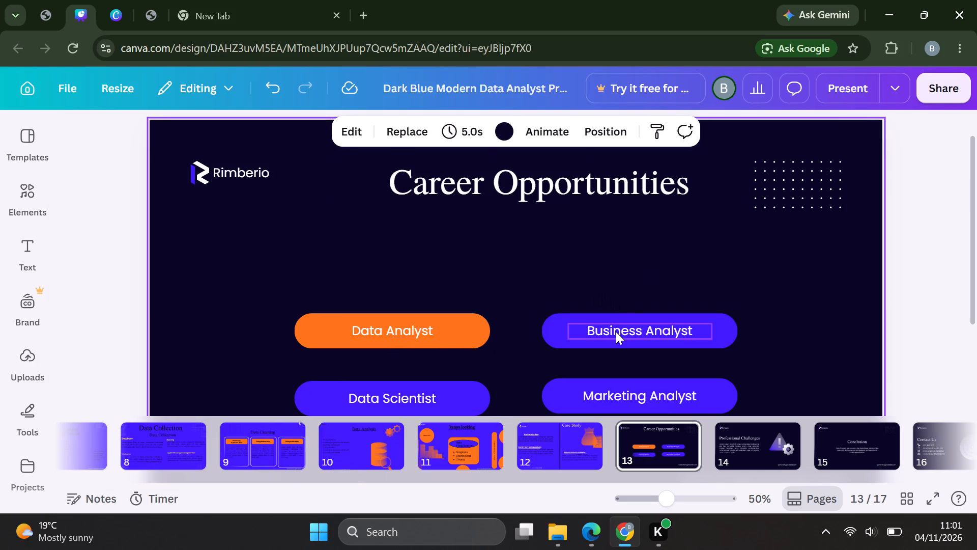
Change the fill colour of the Business Analyst pill shape to orange.
left_click(616, 332)
left_click(590, 343)
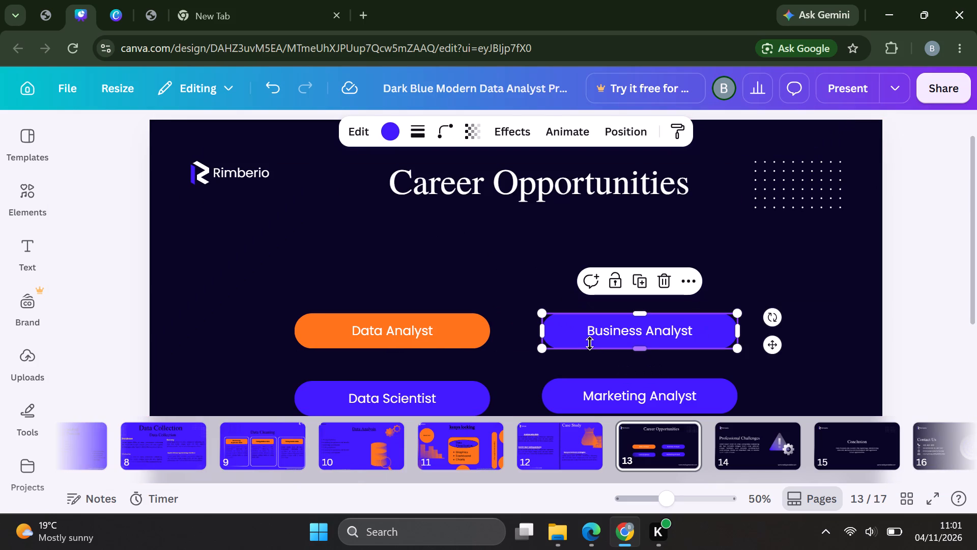
left_click(390, 129)
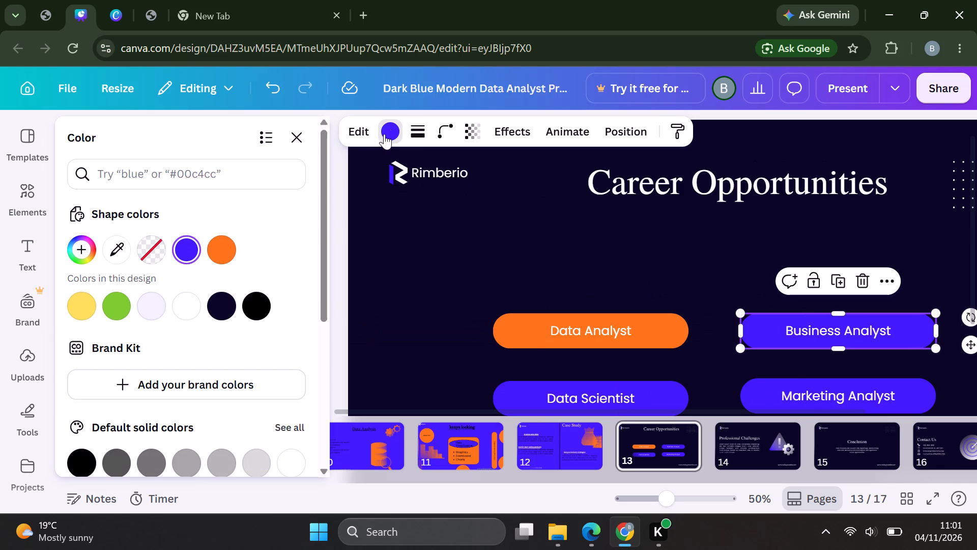
left_click(228, 252)
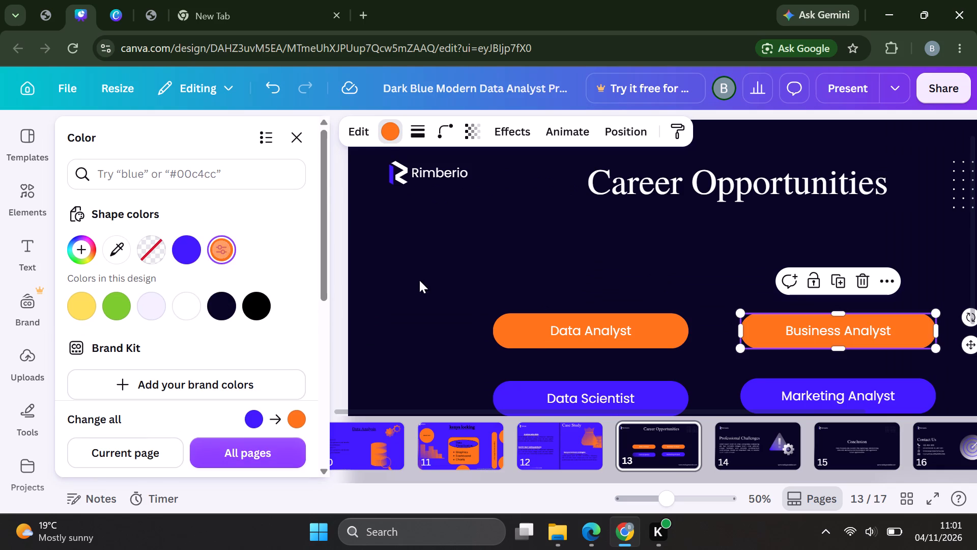
left_click(531, 274)
left_click(531, 274)
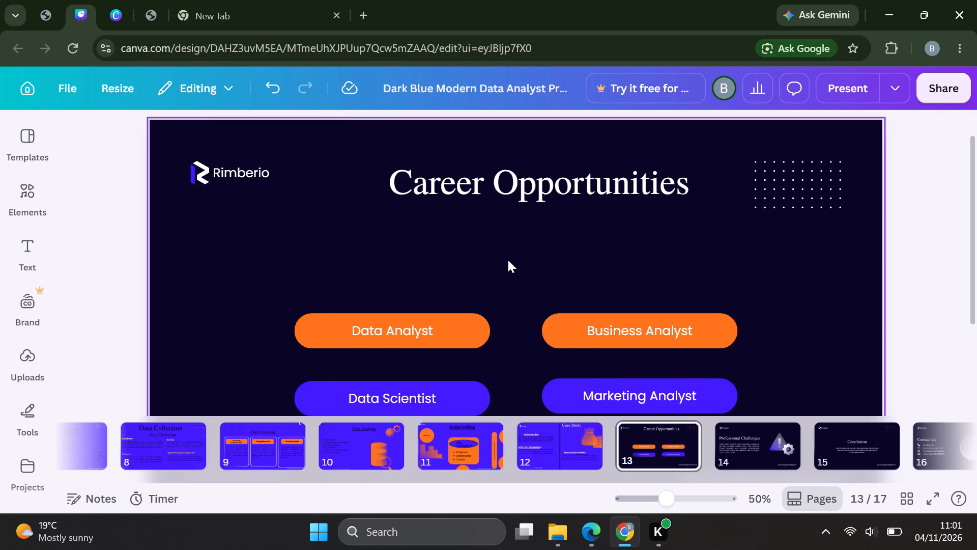
Change the fill colour of the Data Scientist pill shape to orange.
scroll(507, 255, "down", 1)
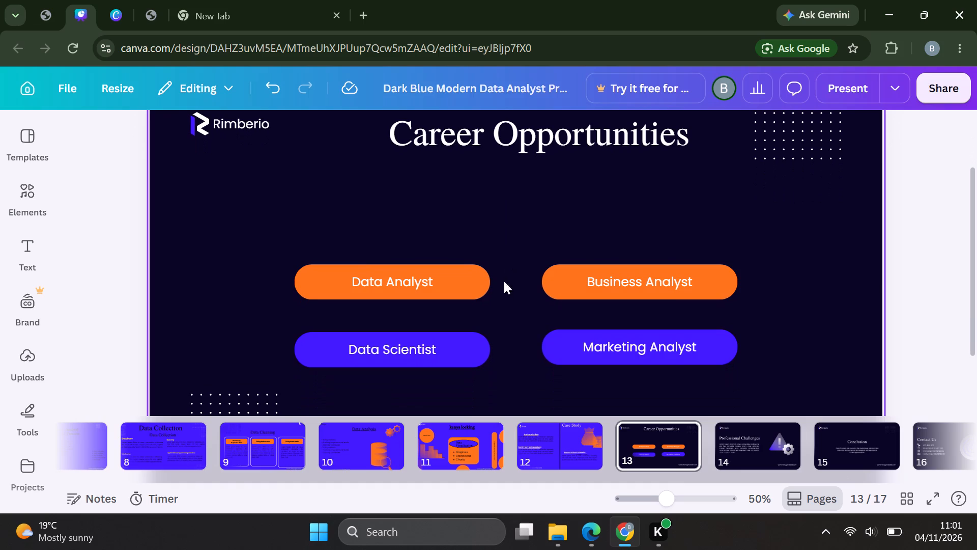
left_click(469, 350)
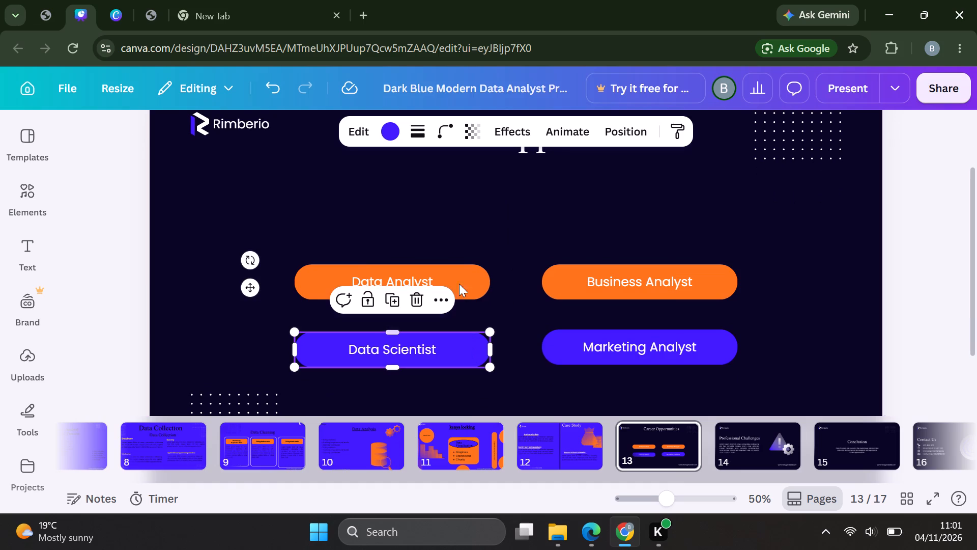
left_click(392, 132)
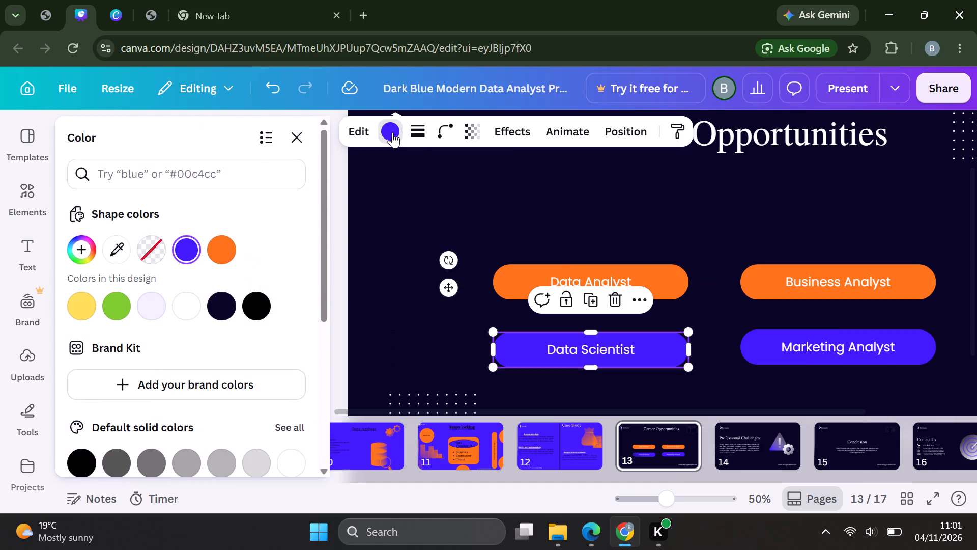
left_click(222, 255)
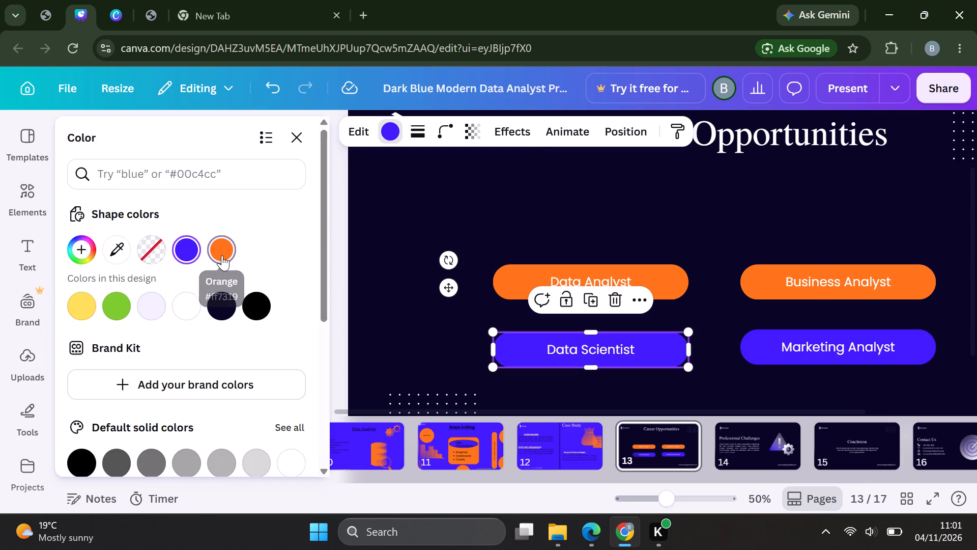
left_click(611, 208)
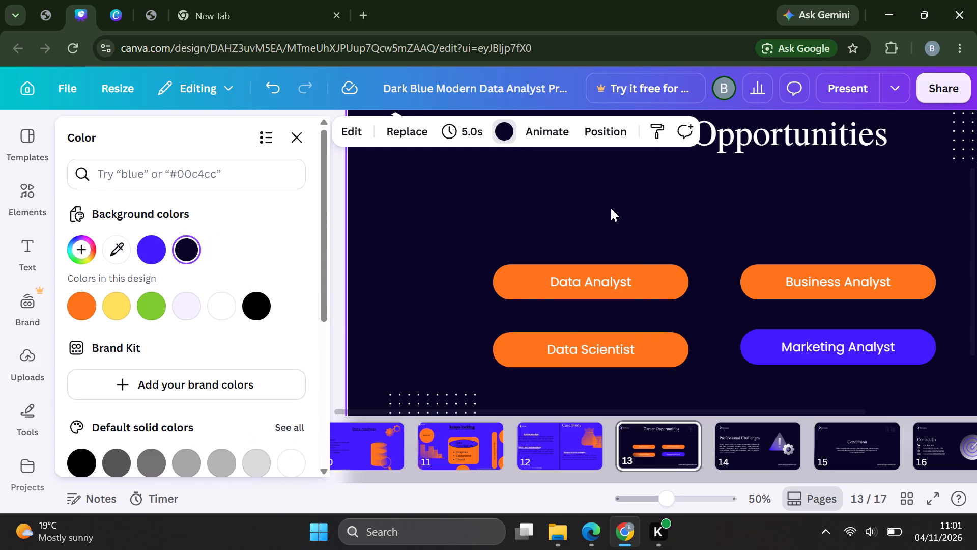
Change the fill colour of the Marketing Analyst pill shape to orange.
scroll(733, 212, "left", 2)
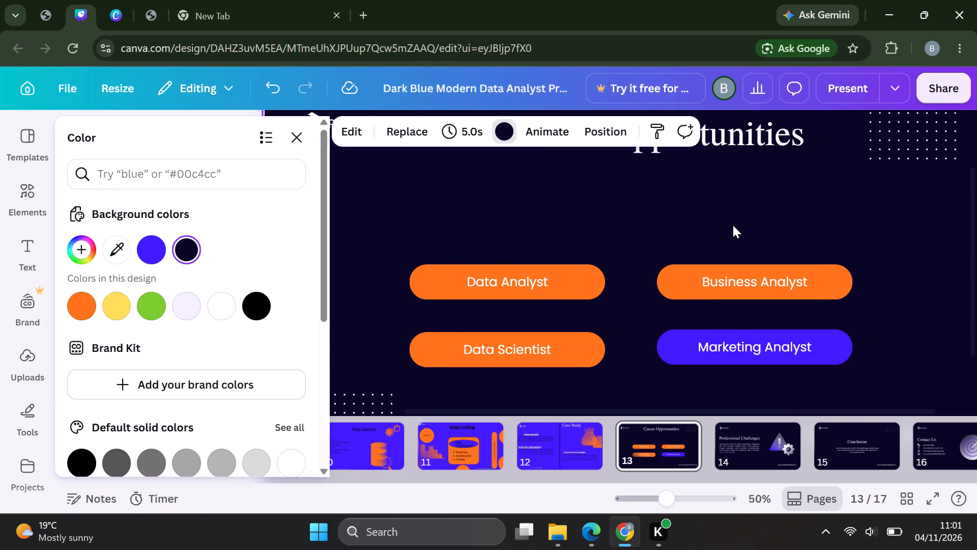
left_click(685, 356)
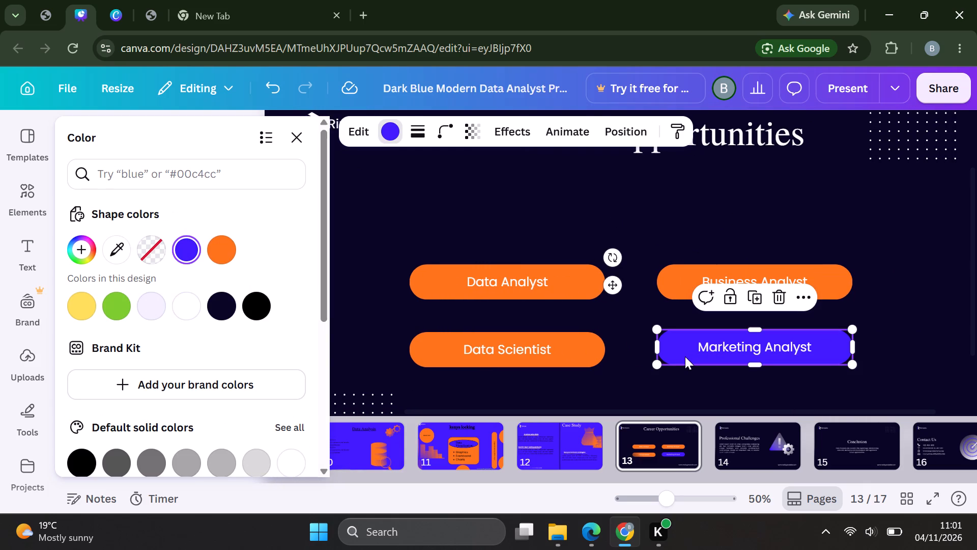
left_click(393, 132)
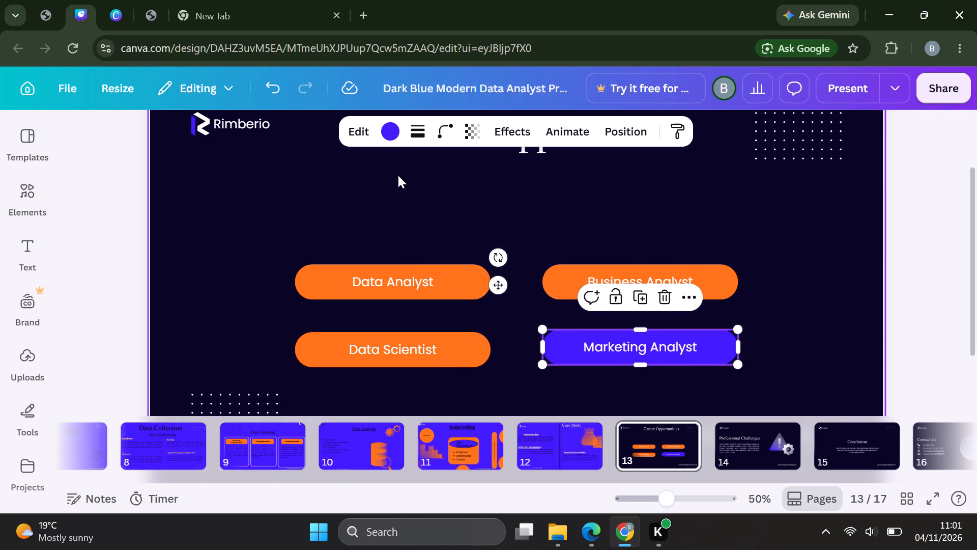
left_click(390, 137)
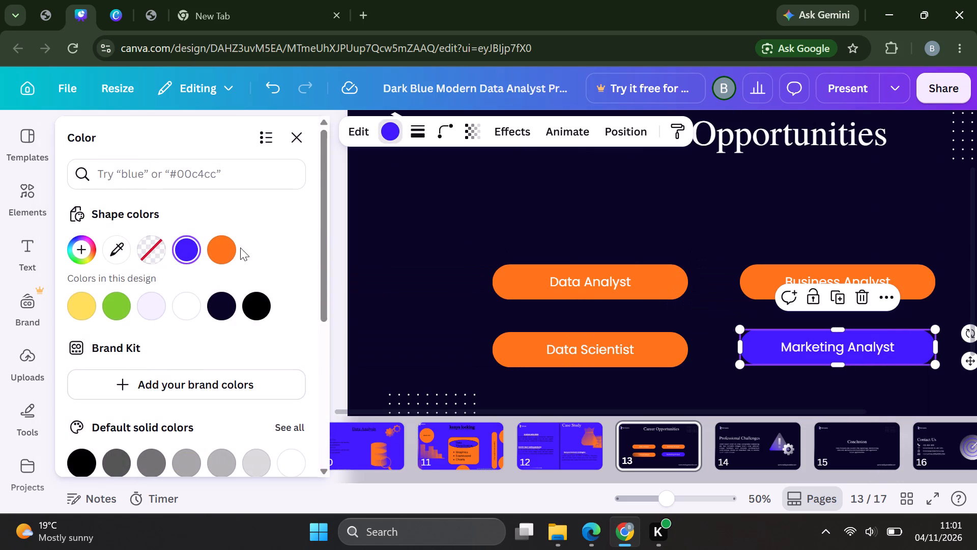
left_click(224, 250)
left_click(538, 167)
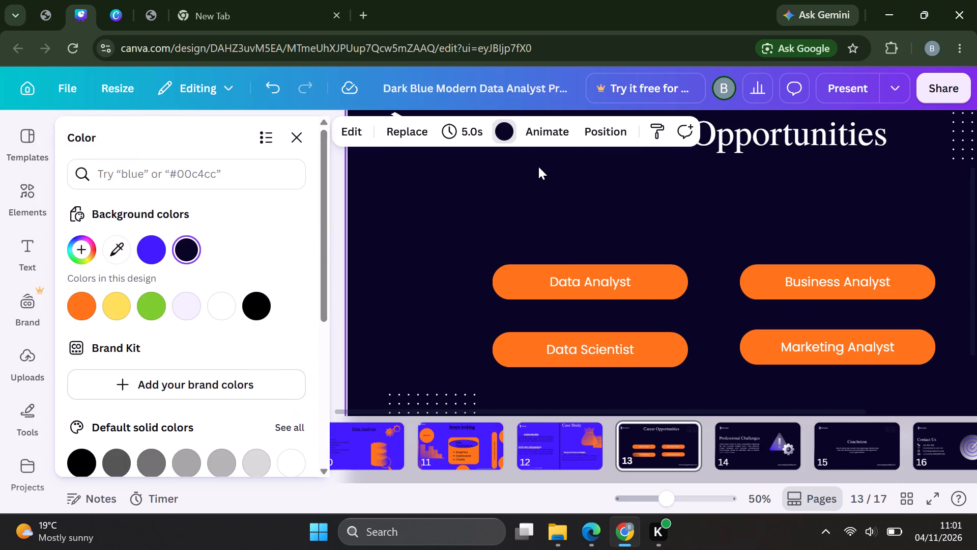
Review the recoloured pill shapes and overall layout of the Career Opportunities slide.
left_click(527, 204)
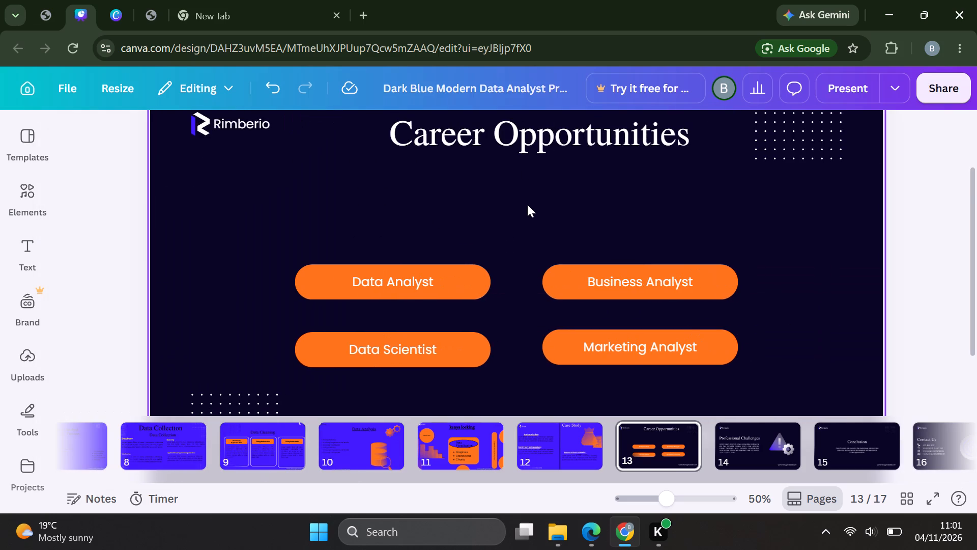
scroll(527, 204, "down", 3)
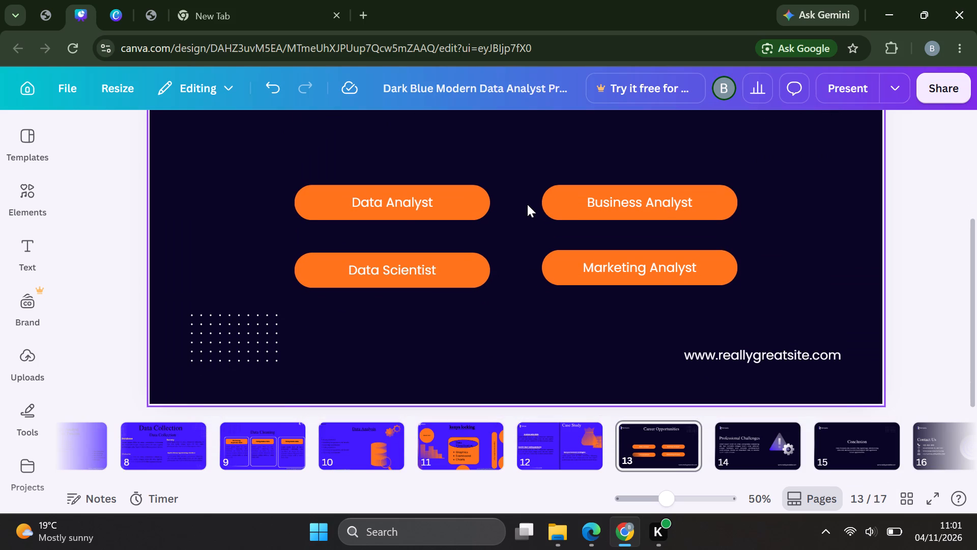
scroll(527, 204, "down", 1)
scroll(527, 204, "up", 1)
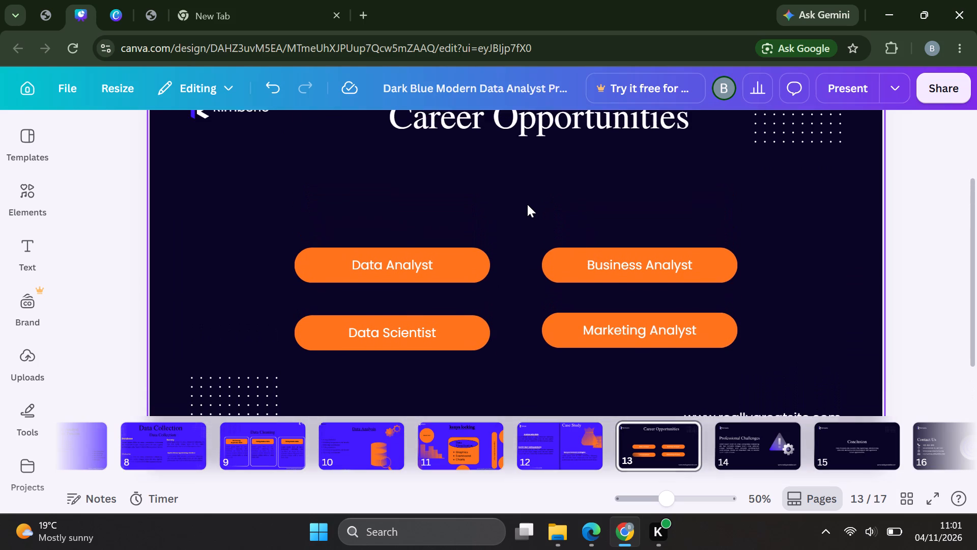
scroll(527, 204, "up", 1)
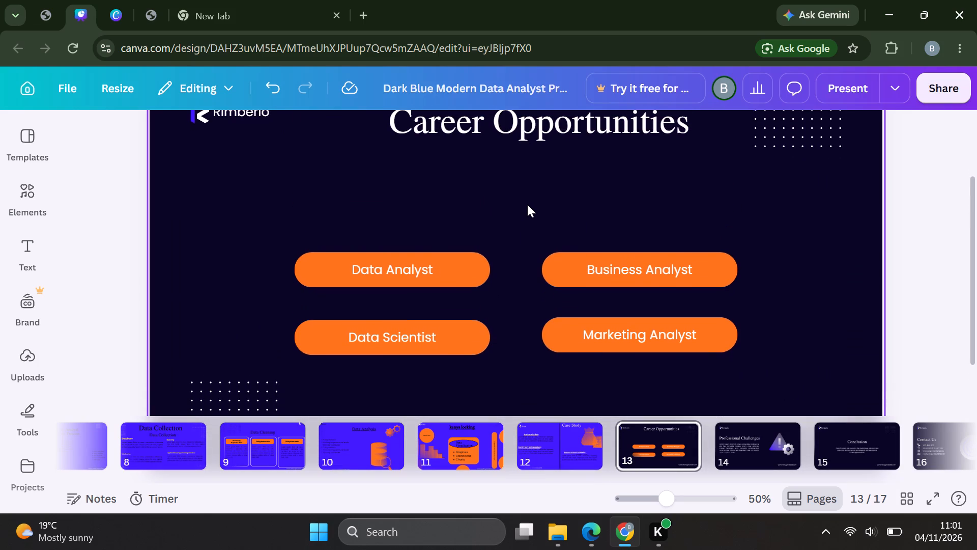
scroll(527, 204, "up", 2)
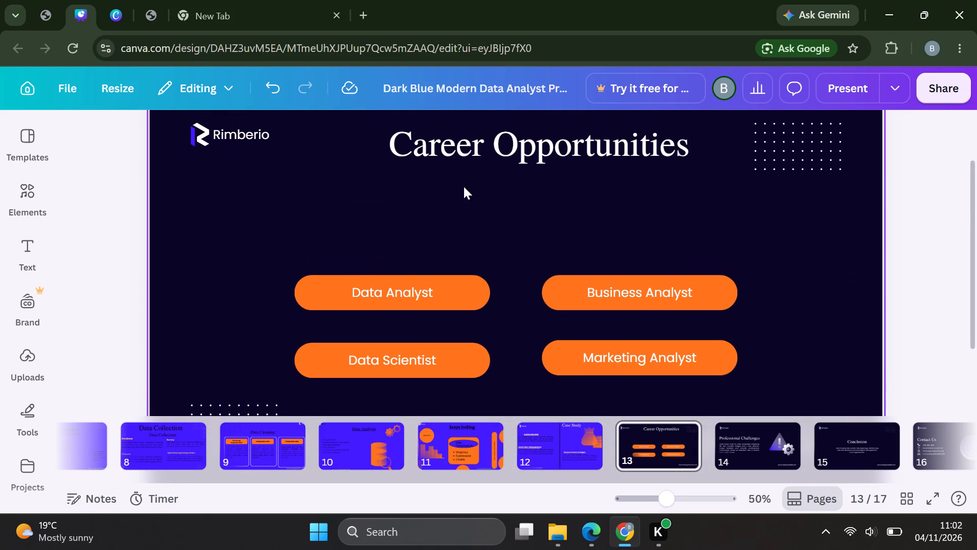
Move the logo icon beside the Rimberio text into the top-left corner of the Career Opportunities slide.
left_click(252, 136)
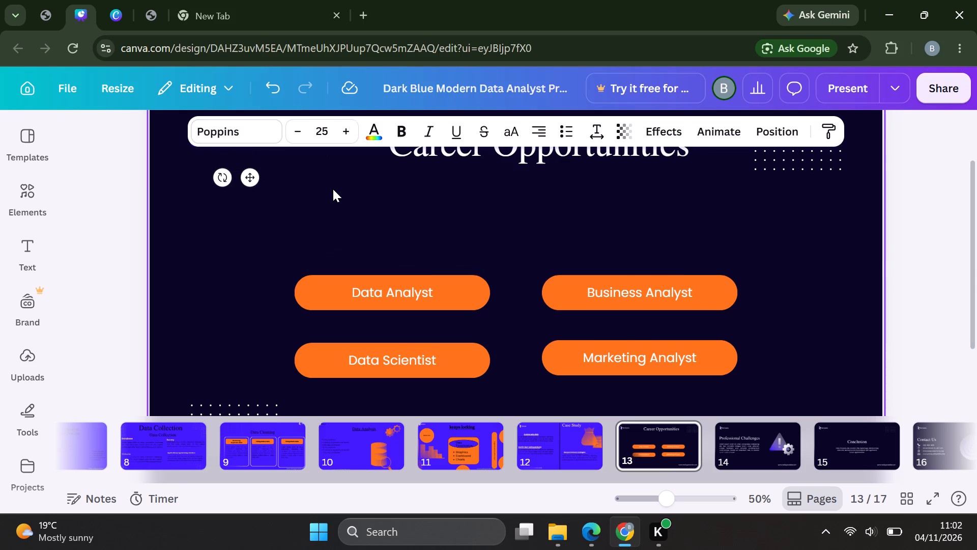
scroll(333, 189, "up", 1)
left_click(333, 189)
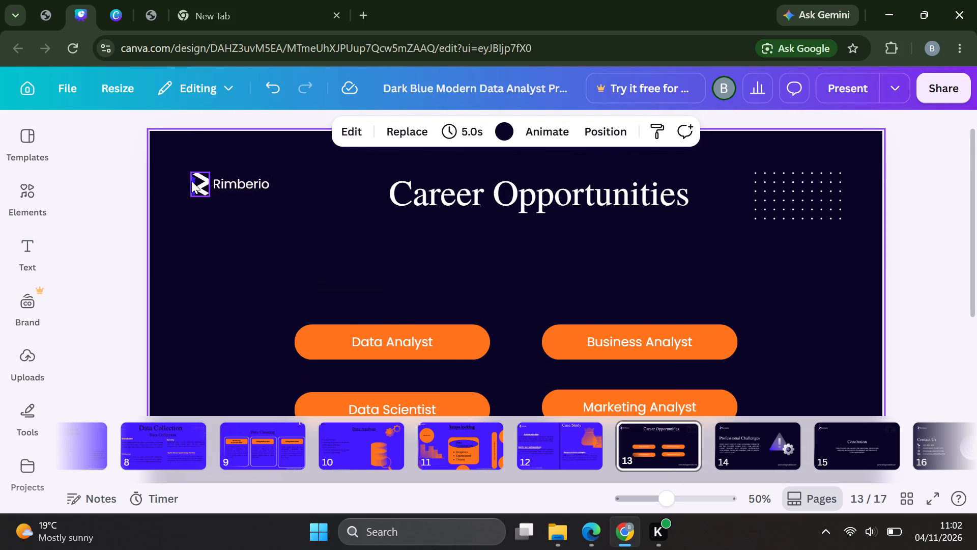
left_click(191, 181)
left_click_drag(197, 181, 176, 170)
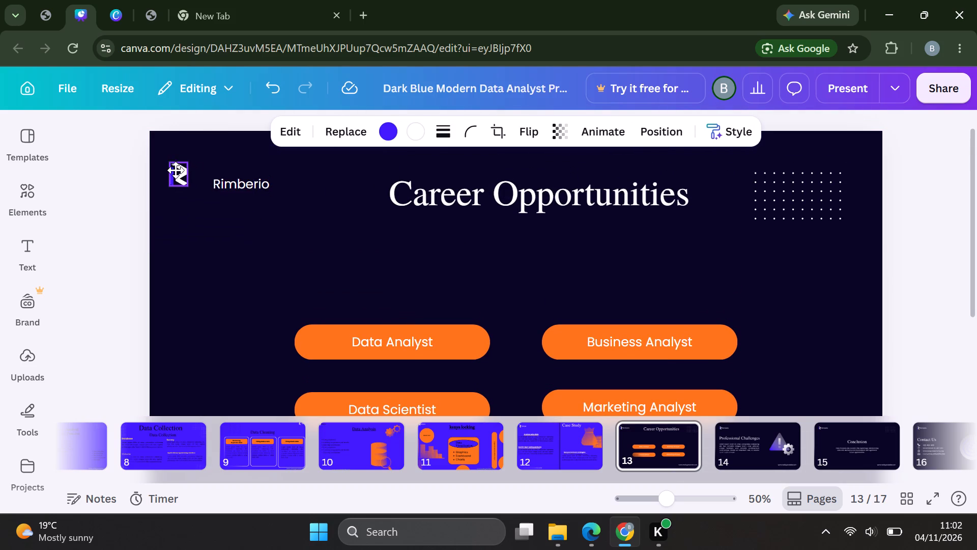
left_click_drag(176, 170, 167, 147)
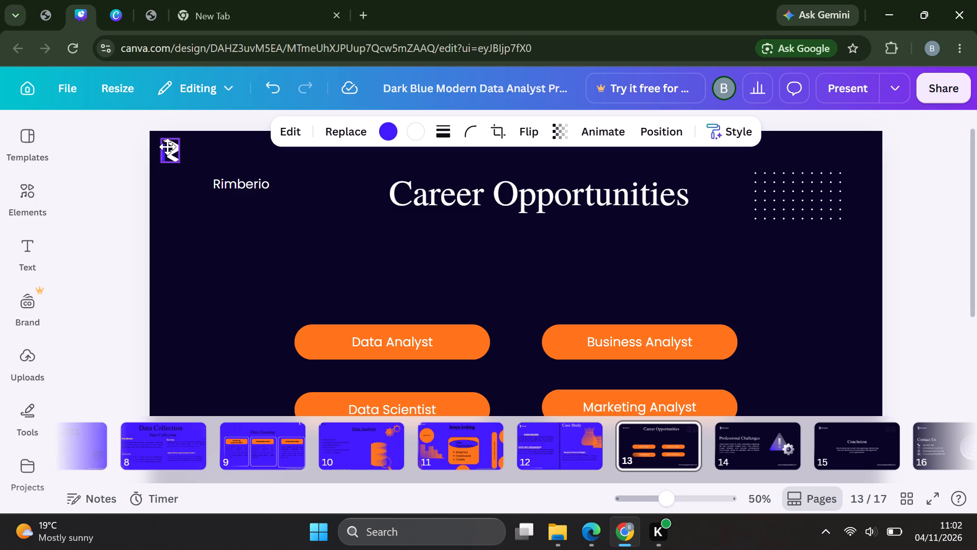
left_click_drag(167, 147, 161, 142)
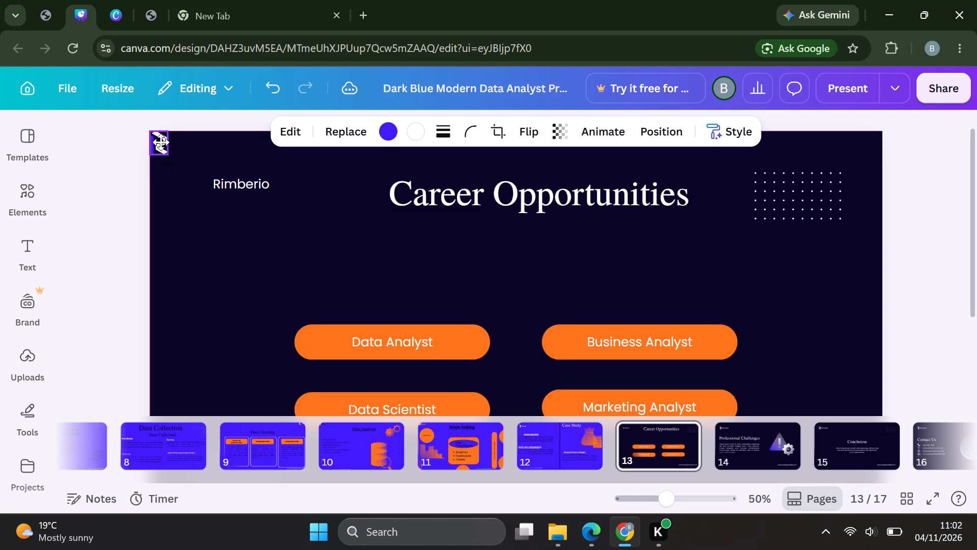
left_click_drag(161, 142, 160, 147)
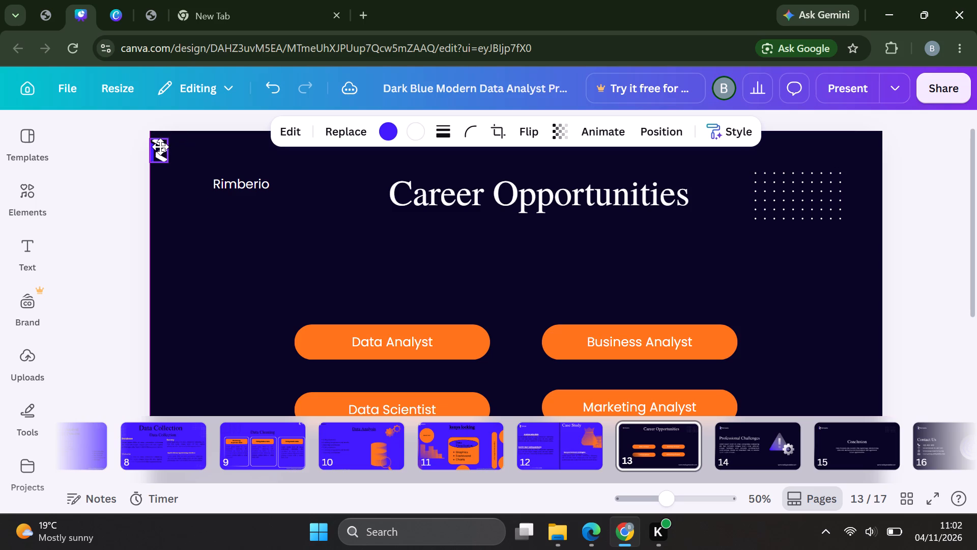
left_click_drag(160, 147, 161, 146)
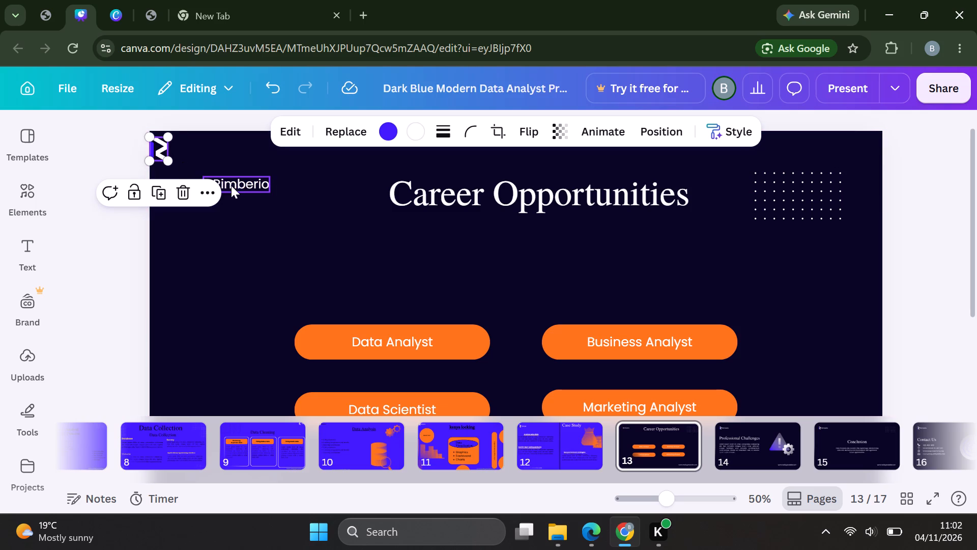
Replace the Rimberio logo text with "Kenya".
left_click(245, 184)
left_click(245, 184)
left_click_drag(245, 184, 240, 180)
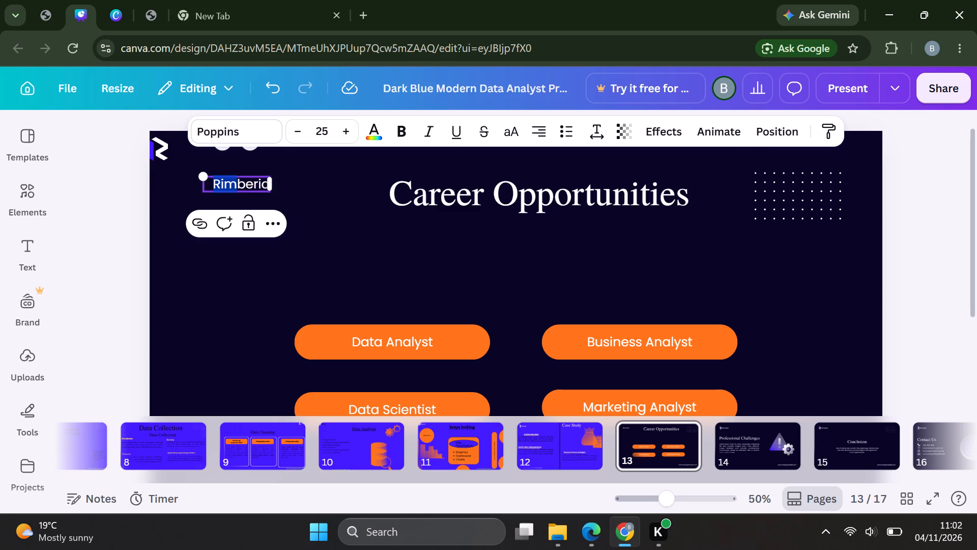
left_click_drag(240, 180, 235, 174)
left_click(322, 197)
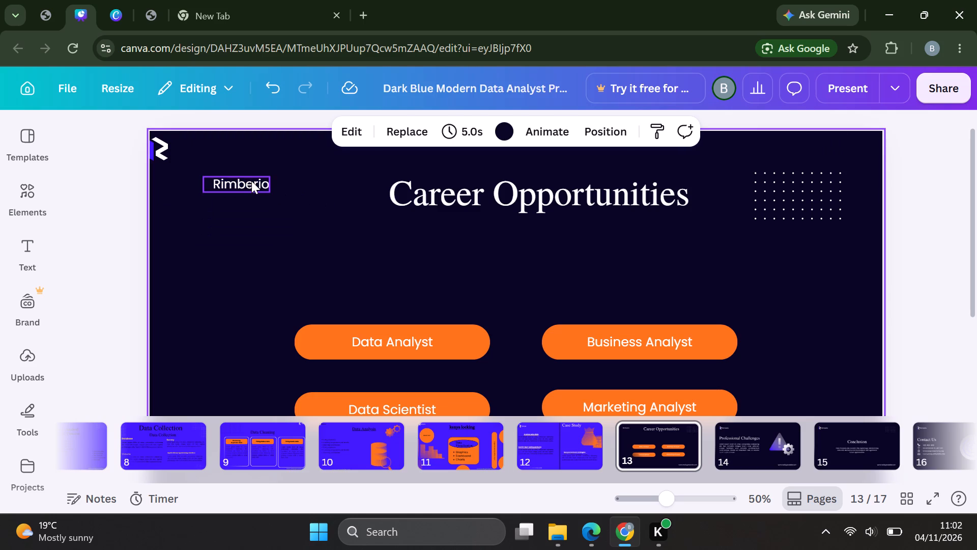
left_click(251, 179)
left_click(250, 182)
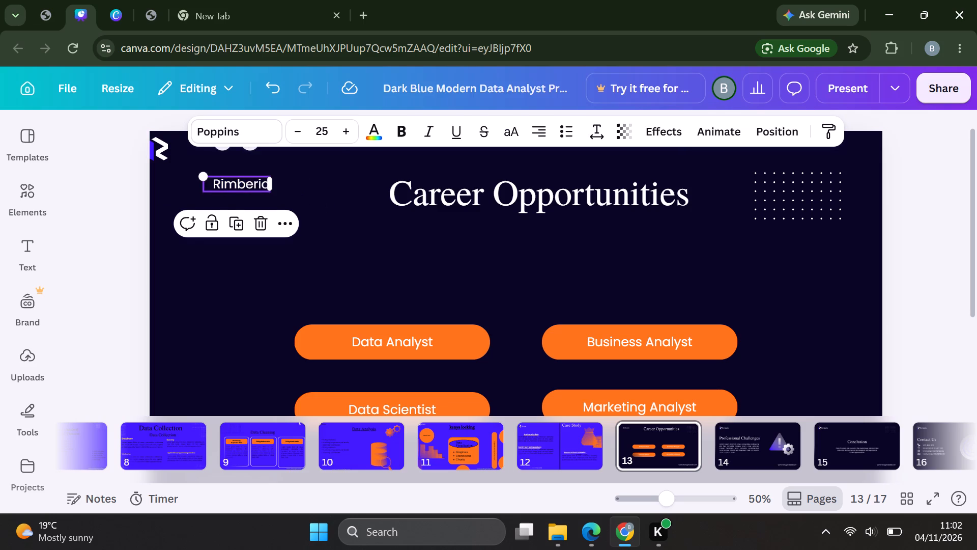
key("shift+k")
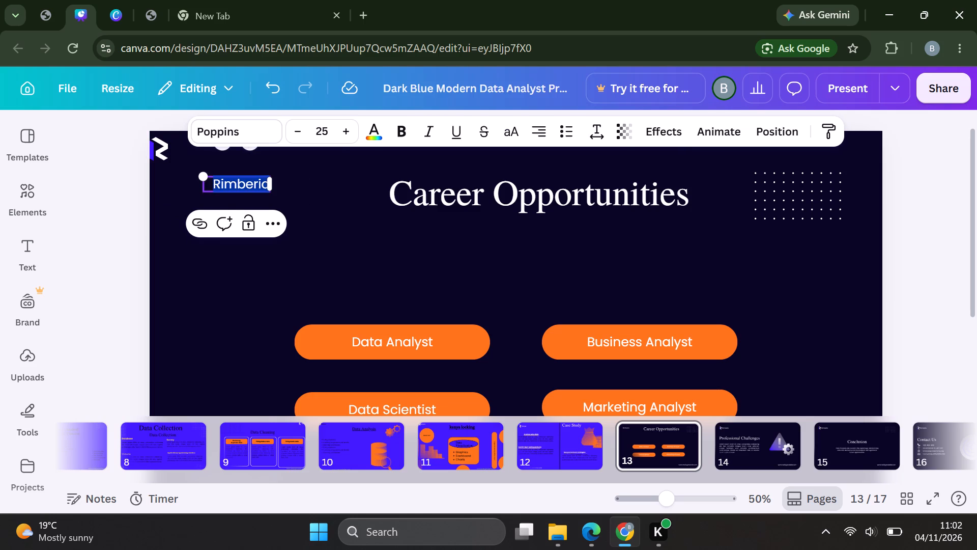
type("enya")
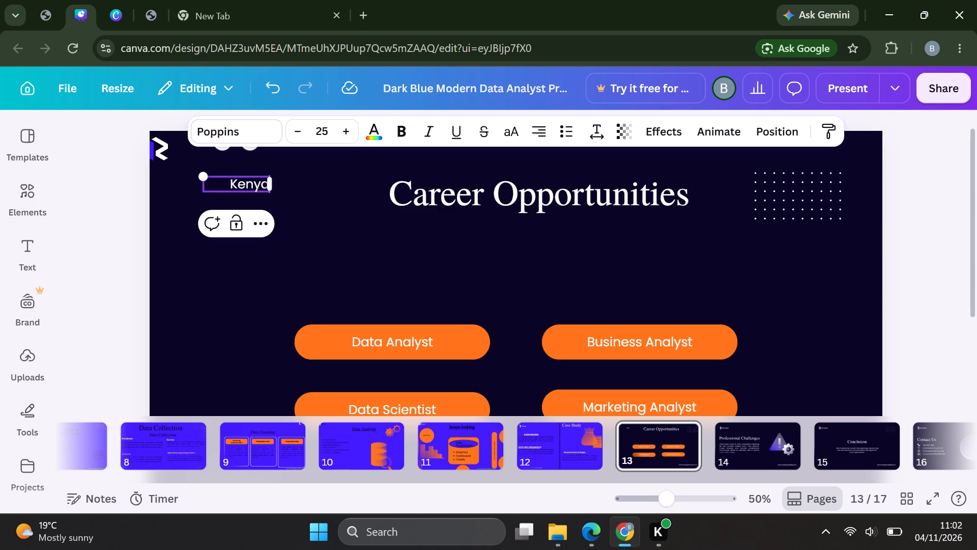
left_click(339, 212)
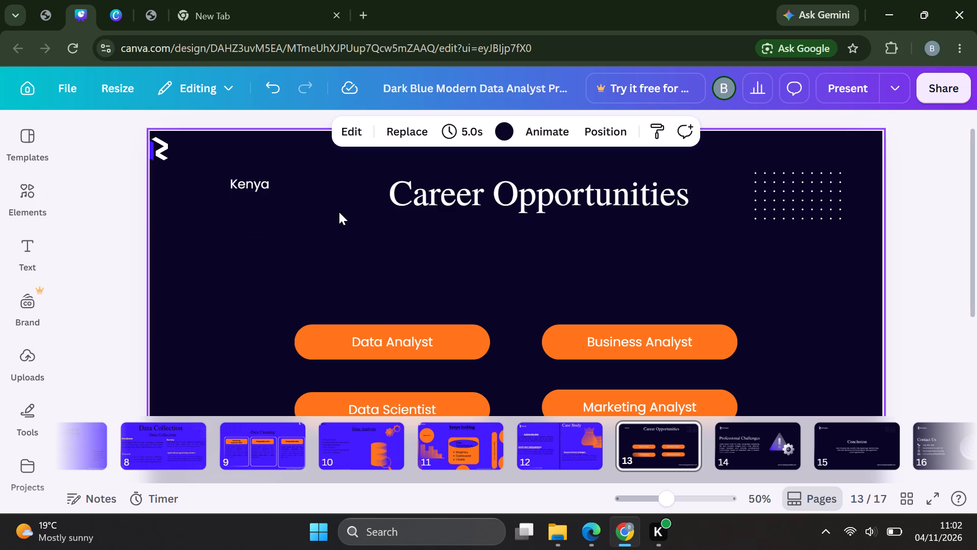
Move the Kenya text next to the logo icon in the slide's top-left corner.
left_click_drag(264, 186, 255, 178)
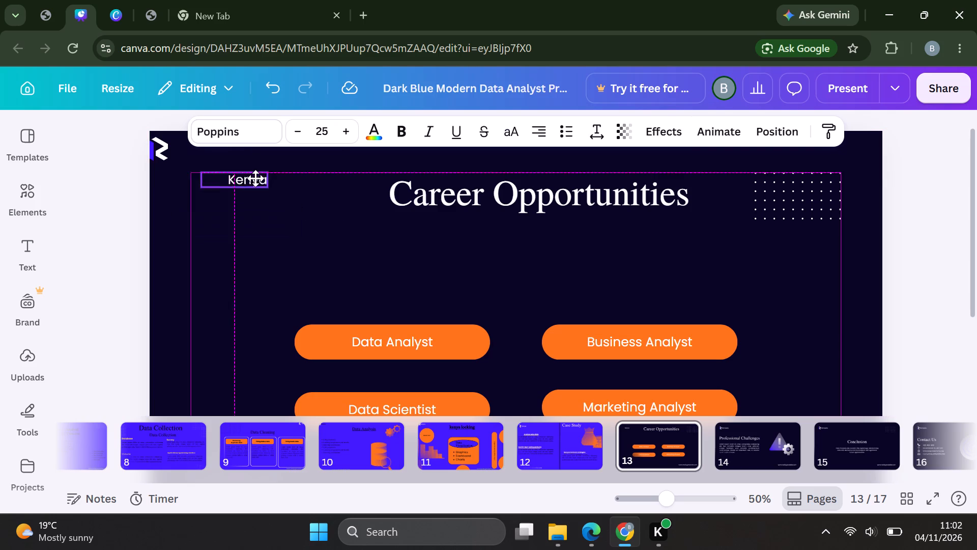
left_click_drag(255, 178, 215, 154)
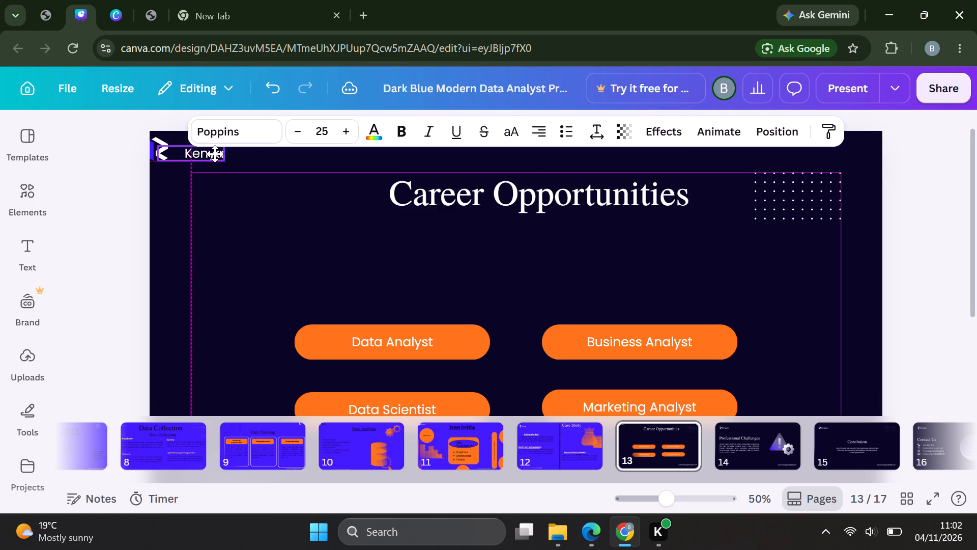
left_click_drag(215, 154, 203, 154)
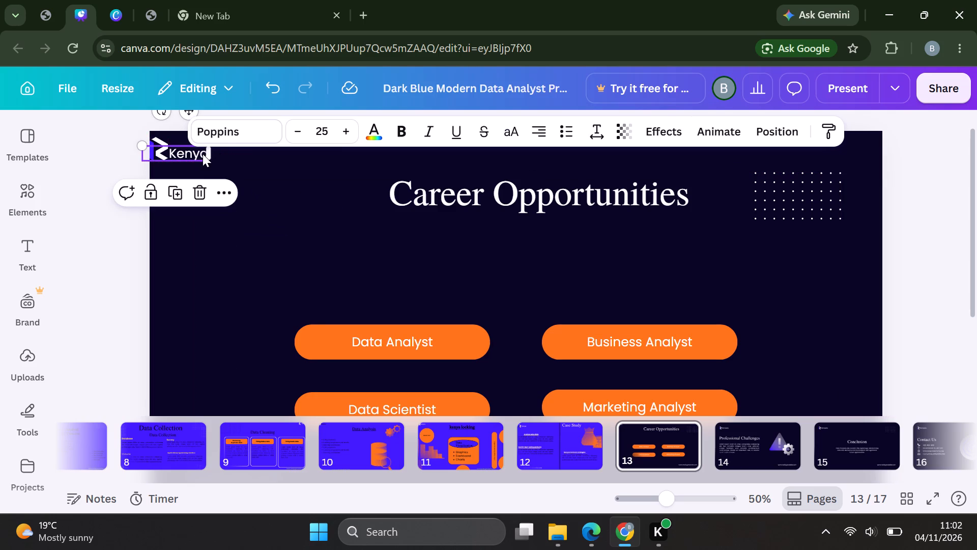
left_click(254, 211)
left_click(387, 207)
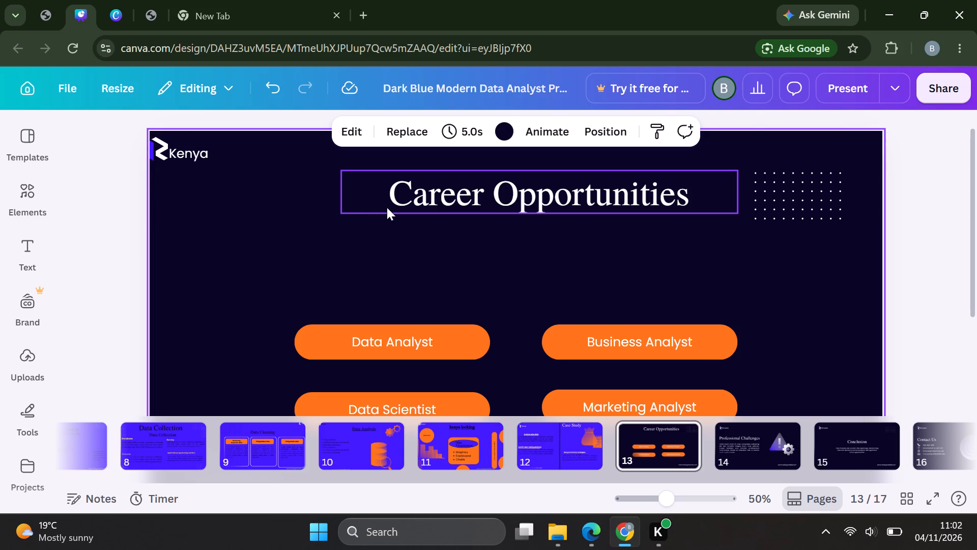
left_click(401, 261)
Move the Data Analyst pill shape and its label up to just beneath the Career Opportunities heading.
scroll(401, 261, "down", 1)
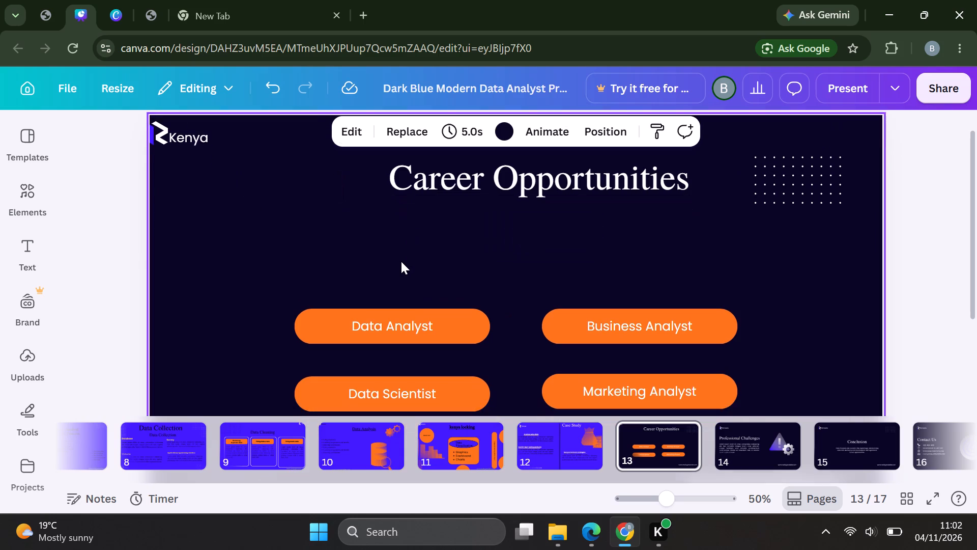
scroll(401, 261, "down", 1)
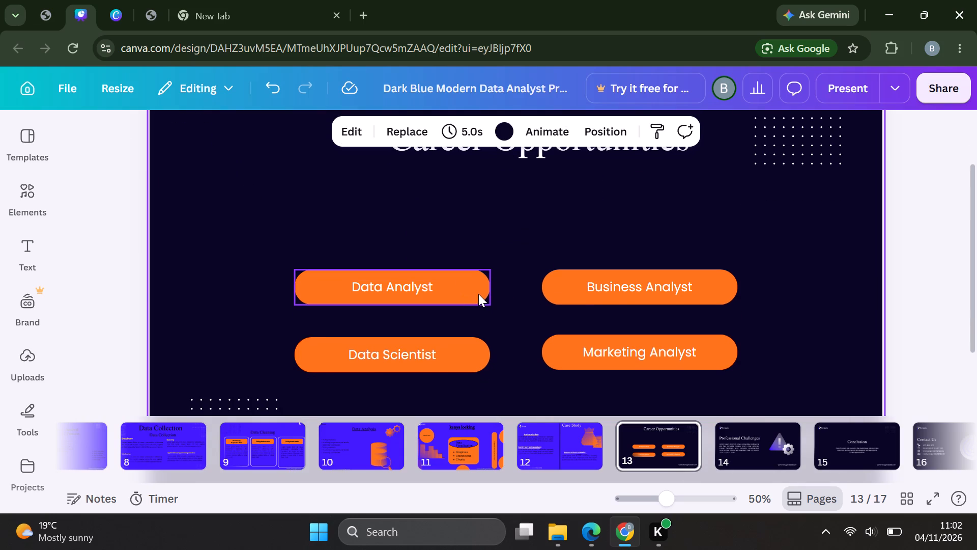
left_click(479, 295)
left_click_drag(479, 295, 480, 277)
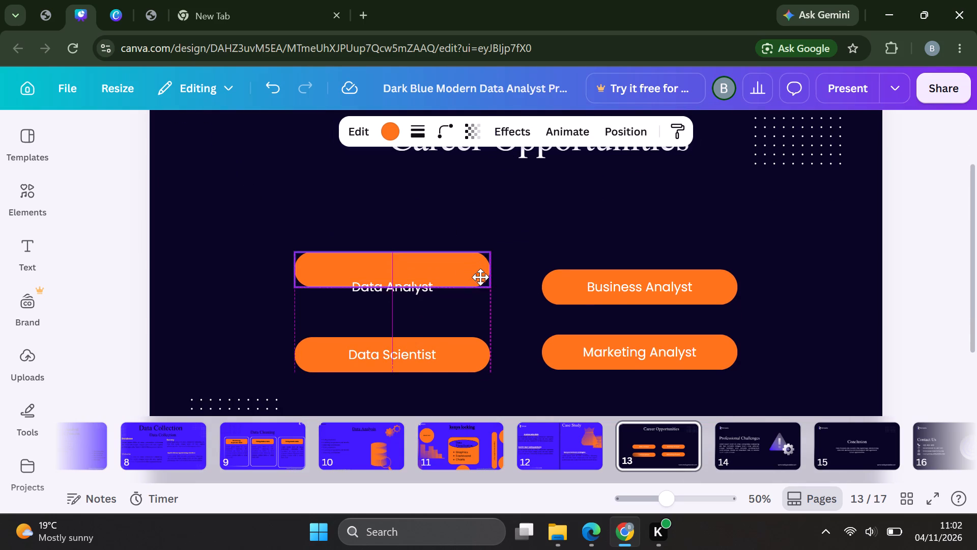
left_click_drag(480, 277, 491, 212)
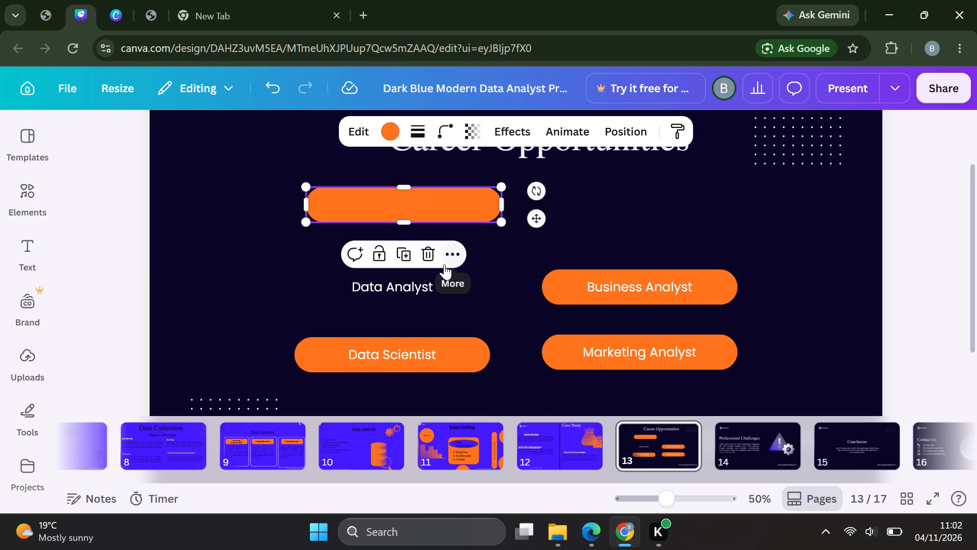
left_click_drag(443, 264, 444, 252)
left_click(522, 253)
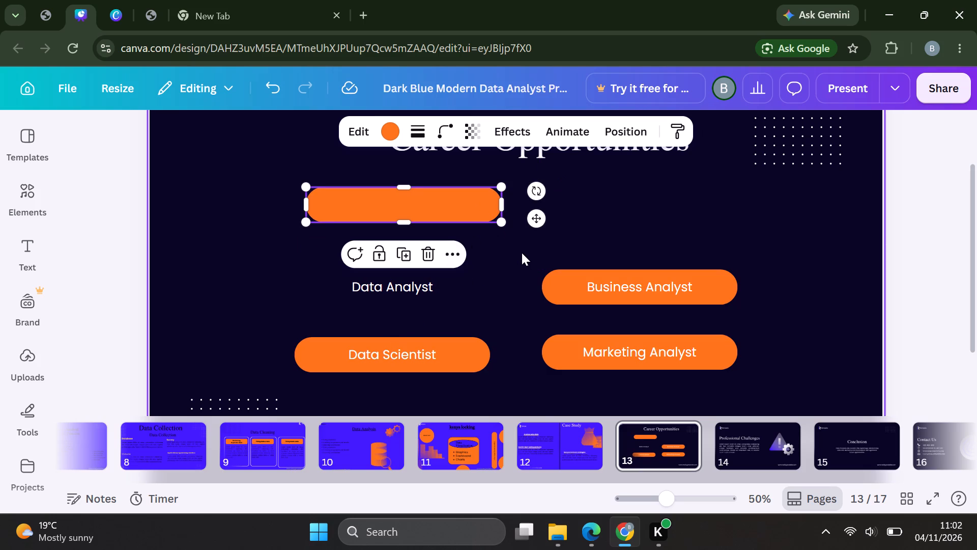
left_click_drag(417, 283, 420, 238)
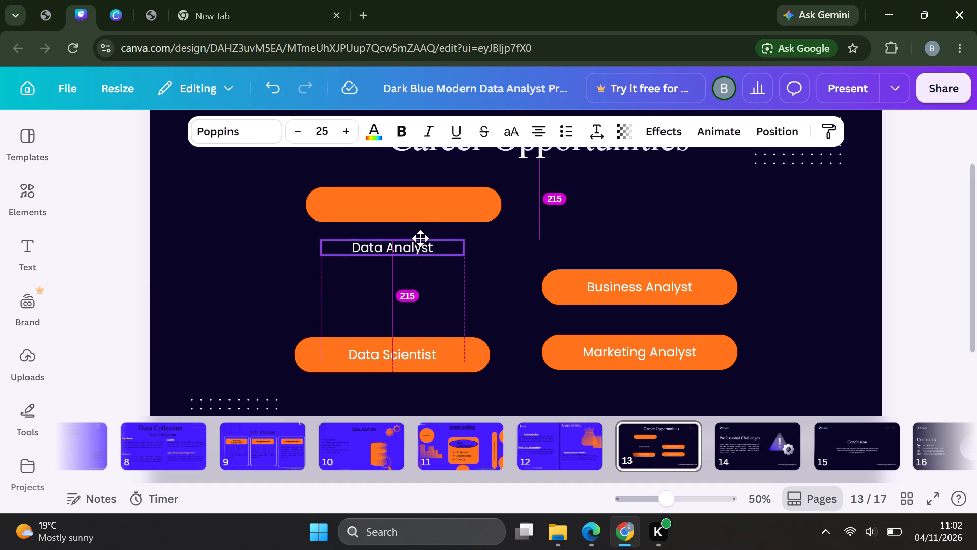
left_click_drag(420, 238, 420, 202)
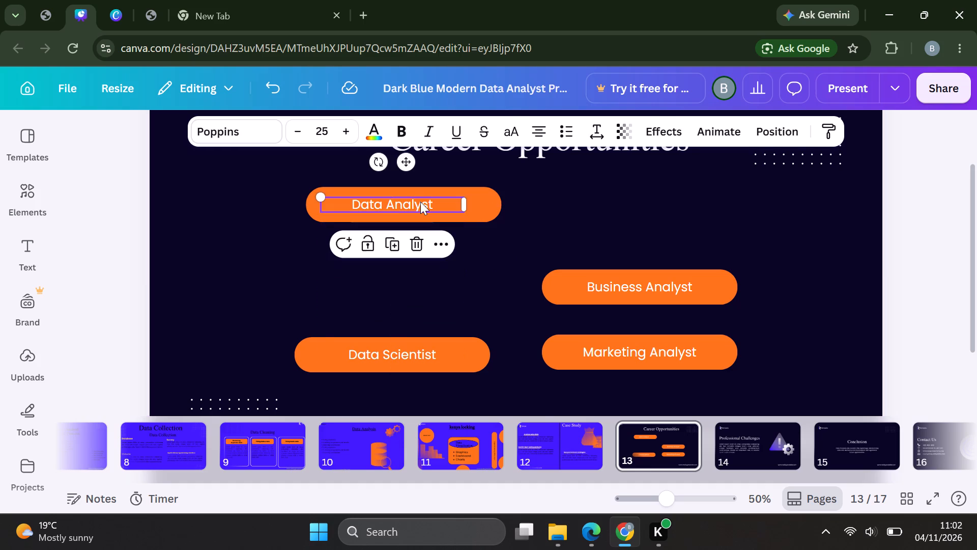
left_click(490, 266)
left_click_drag(479, 215, 479, 213)
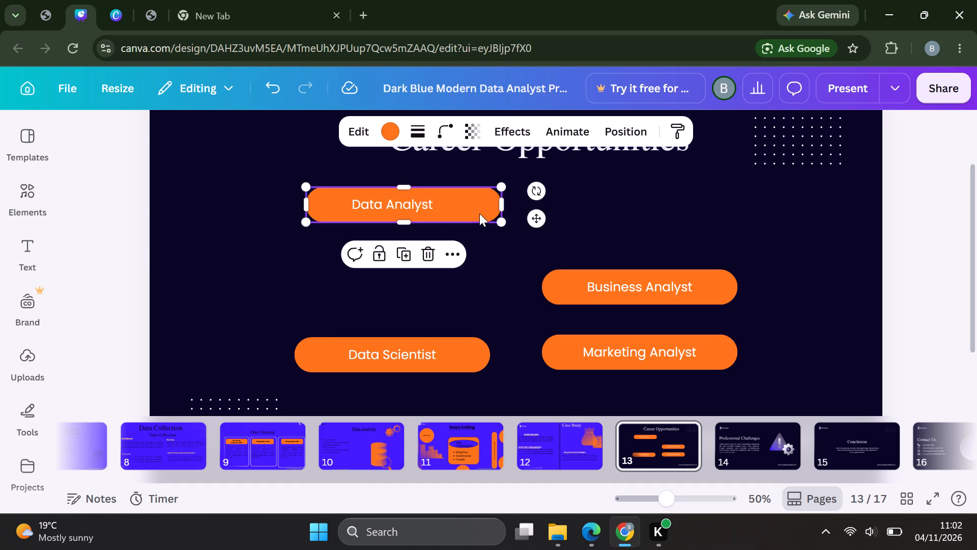
left_click_drag(479, 213, 478, 194)
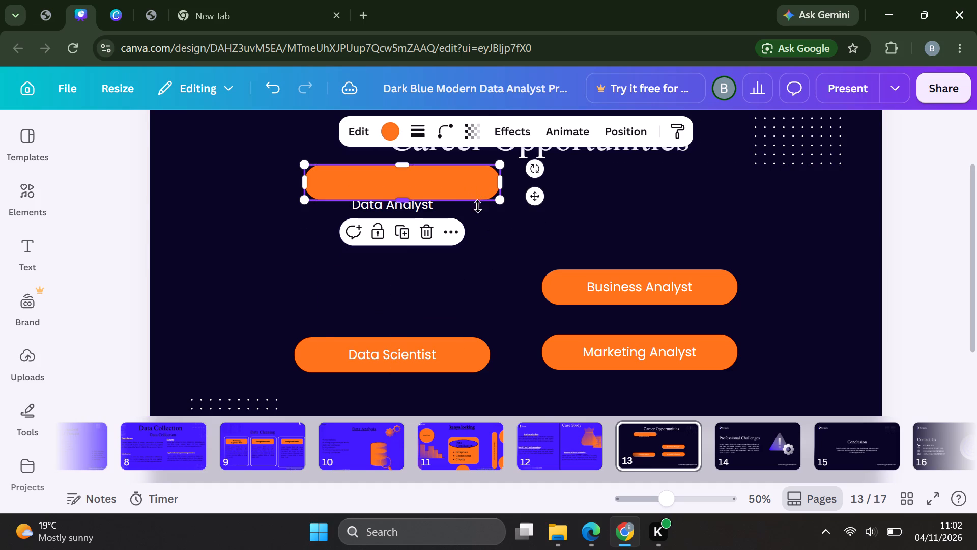
left_click(490, 267)
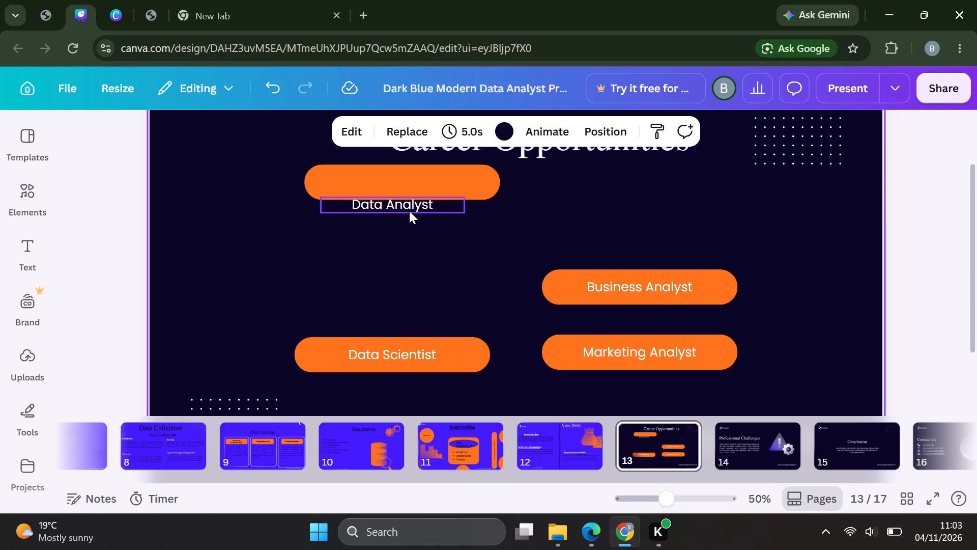
left_click_drag(409, 210, 414, 186)
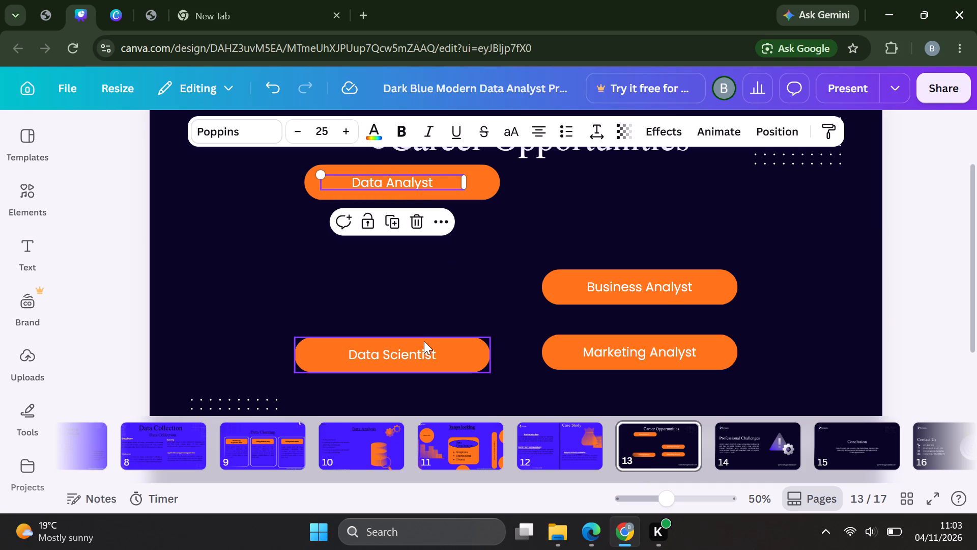
Move the Data Scientist pill shape and its label up to sit directly beneath the Data Analyst pill, aligned with it.
left_click(423, 344)
left_click_drag(423, 344, 424, 332)
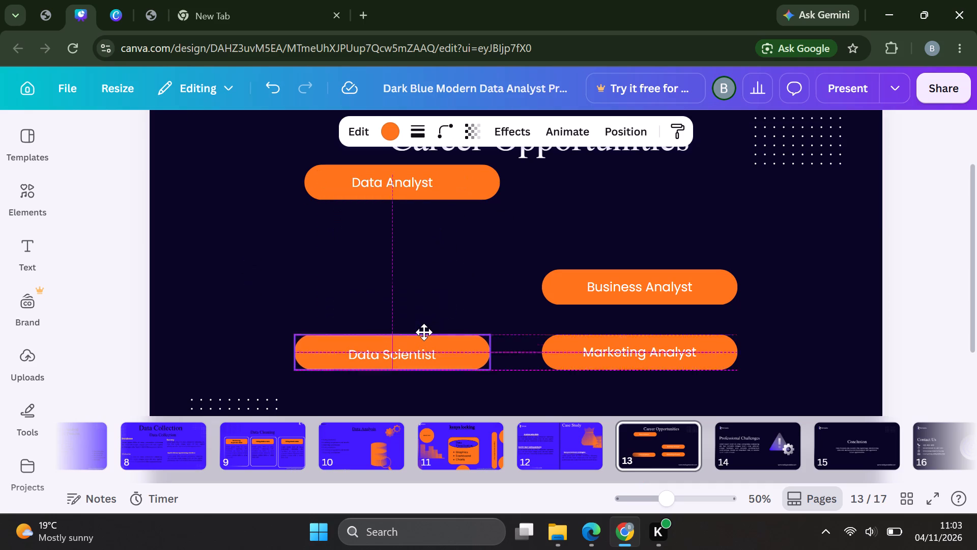
left_click_drag(424, 332, 422, 238)
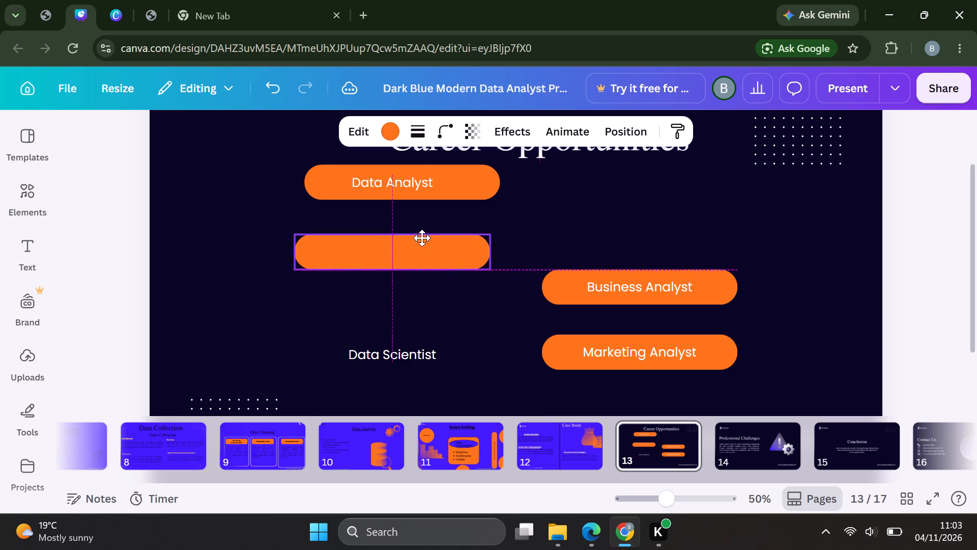
left_click_drag(422, 238, 429, 220)
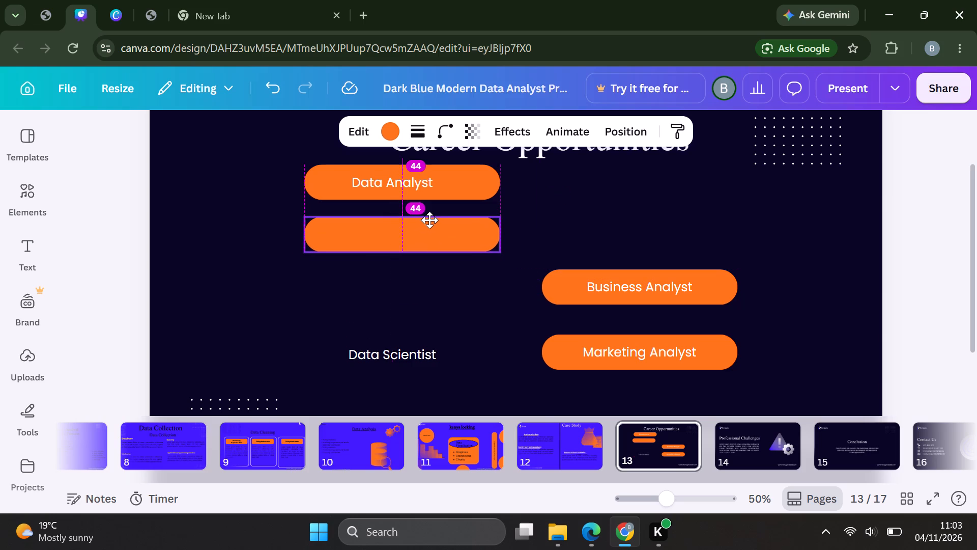
left_click_drag(429, 220, 432, 218)
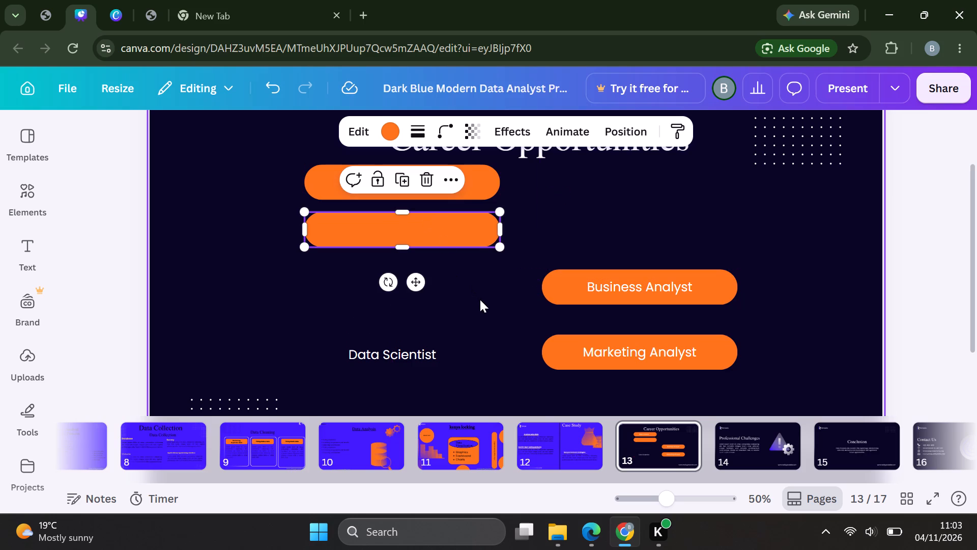
left_click(480, 299)
left_click(444, 238)
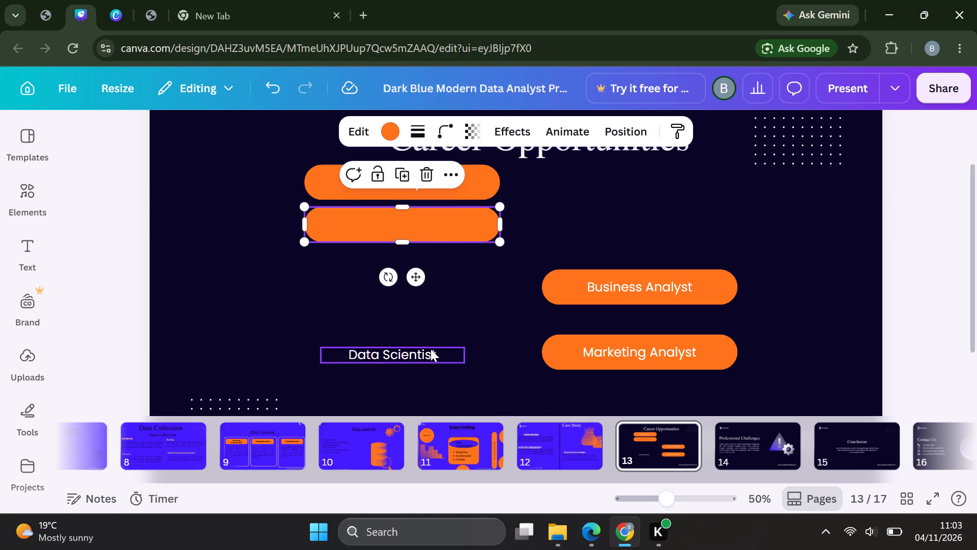
left_click_drag(430, 349, 440, 235)
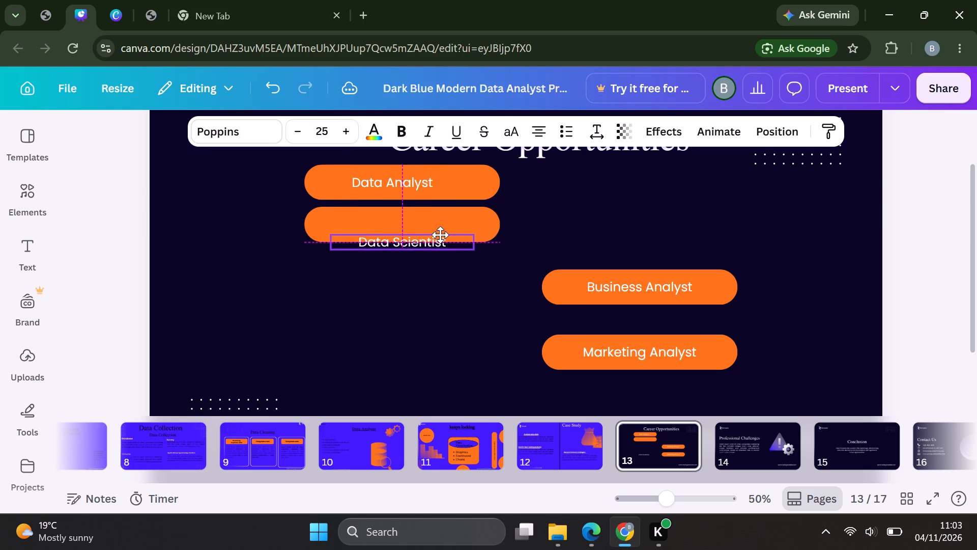
left_click_drag(440, 235, 444, 224)
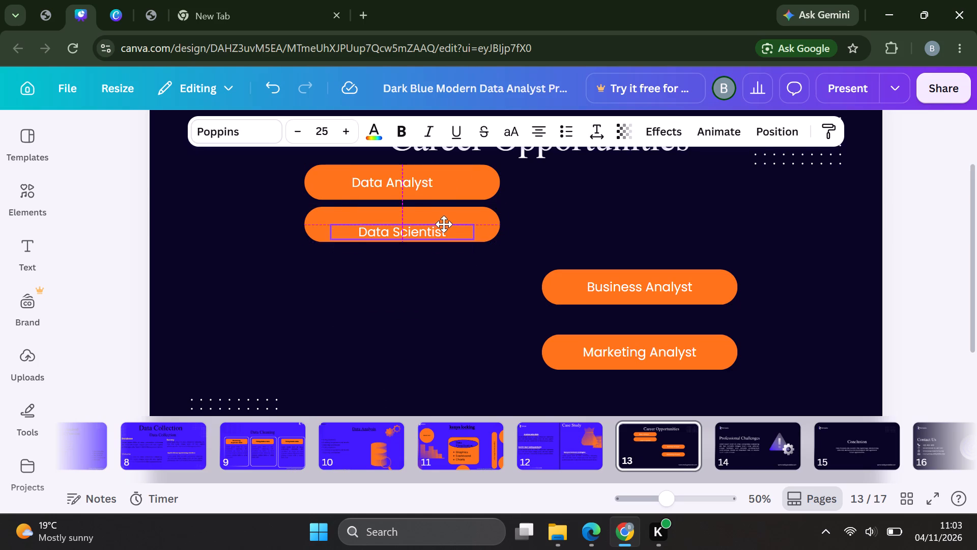
left_click_drag(444, 224, 420, 218)
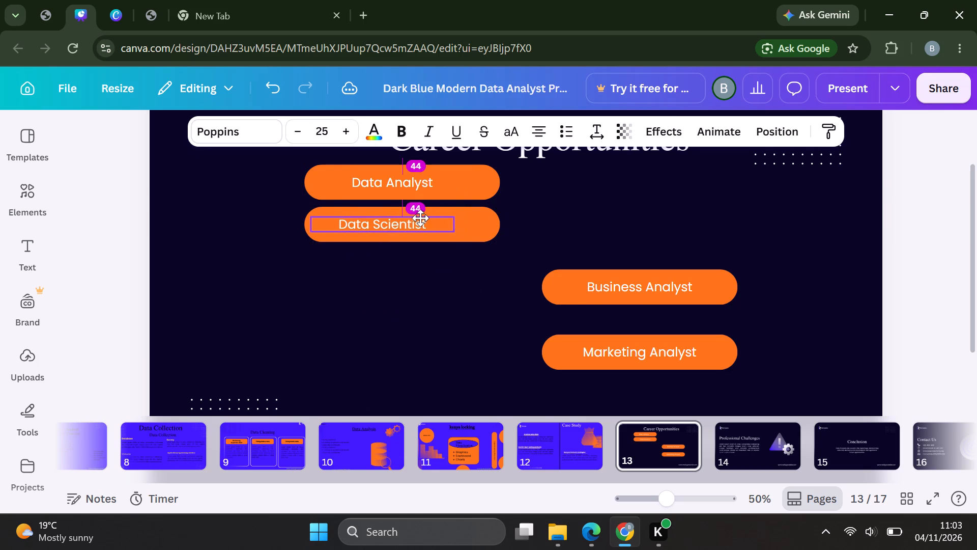
left_click_drag(420, 218, 433, 216)
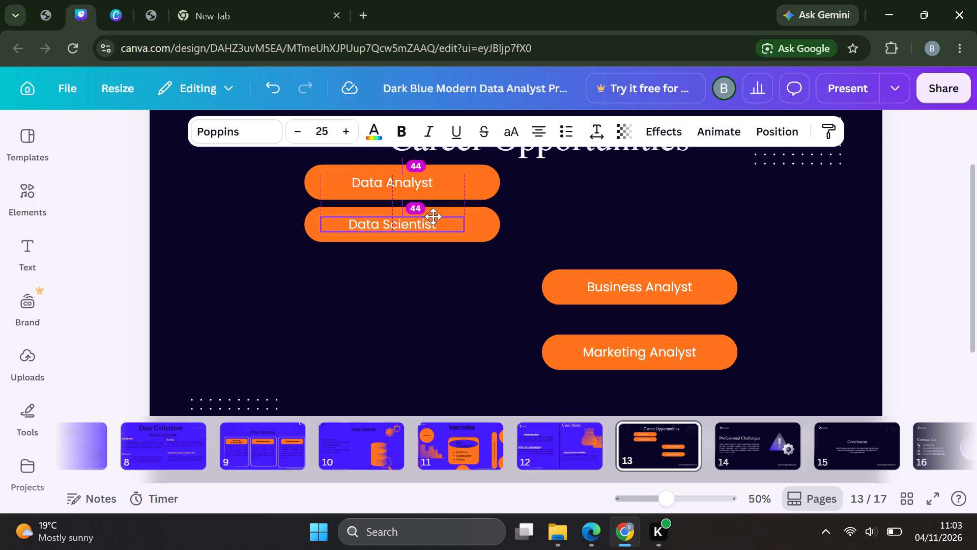
left_click_drag(433, 216, 430, 212)
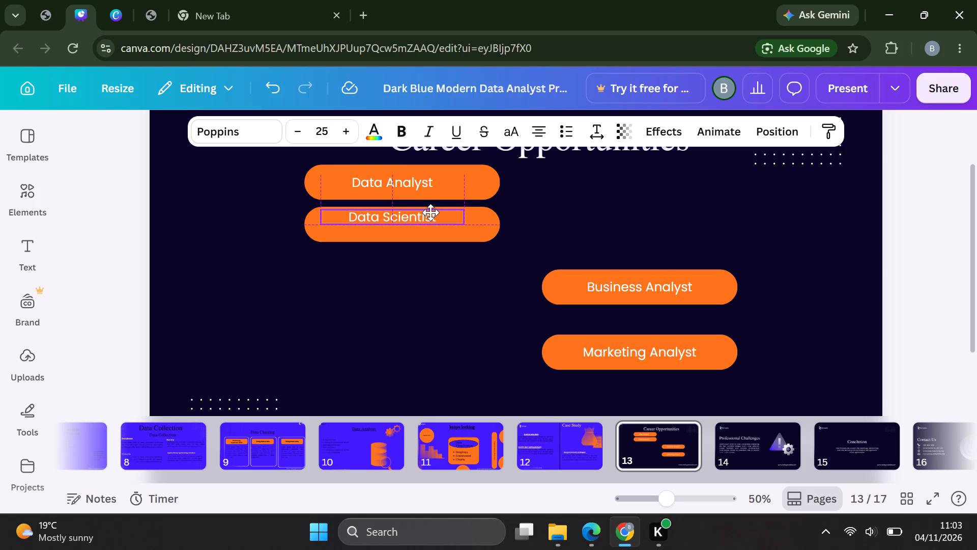
left_click_drag(430, 212, 430, 217)
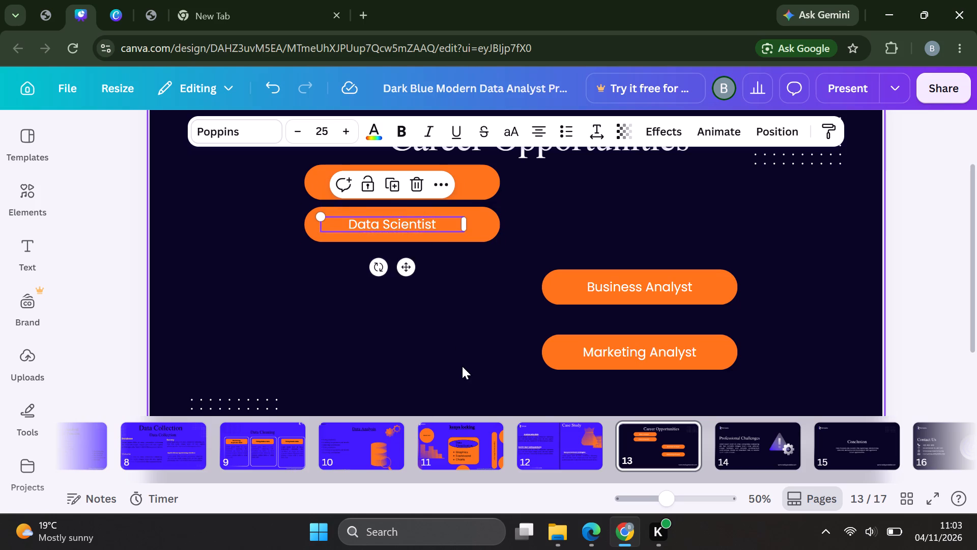
left_click(462, 366)
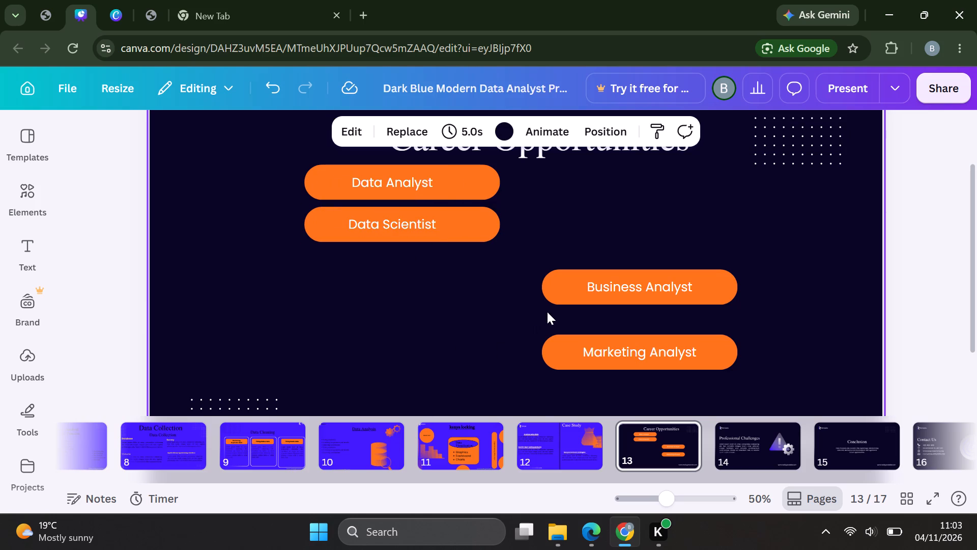
Move the Business Analyst pill shape and its label up beside the Data Analyst pill, level with it.
left_click_drag(560, 297, 542, 162)
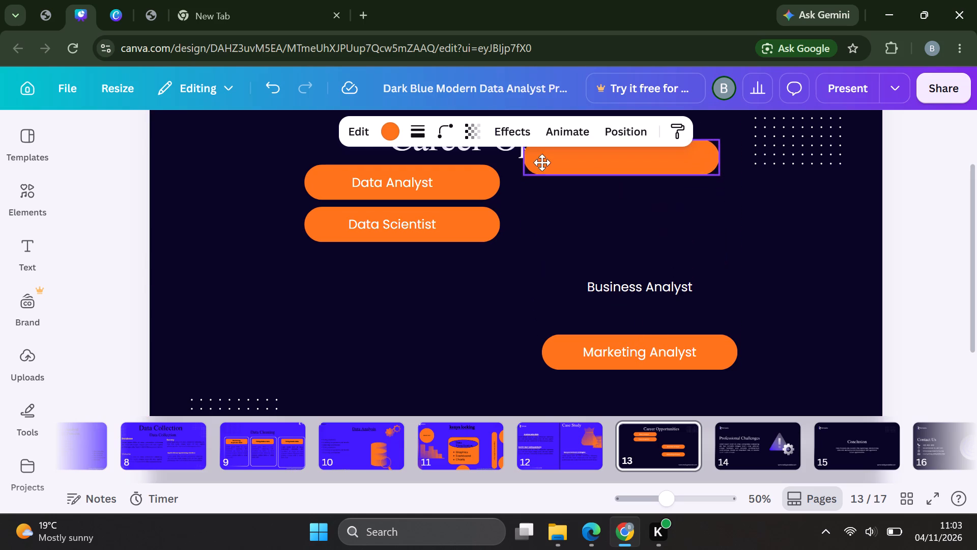
left_click_drag(542, 162, 541, 189)
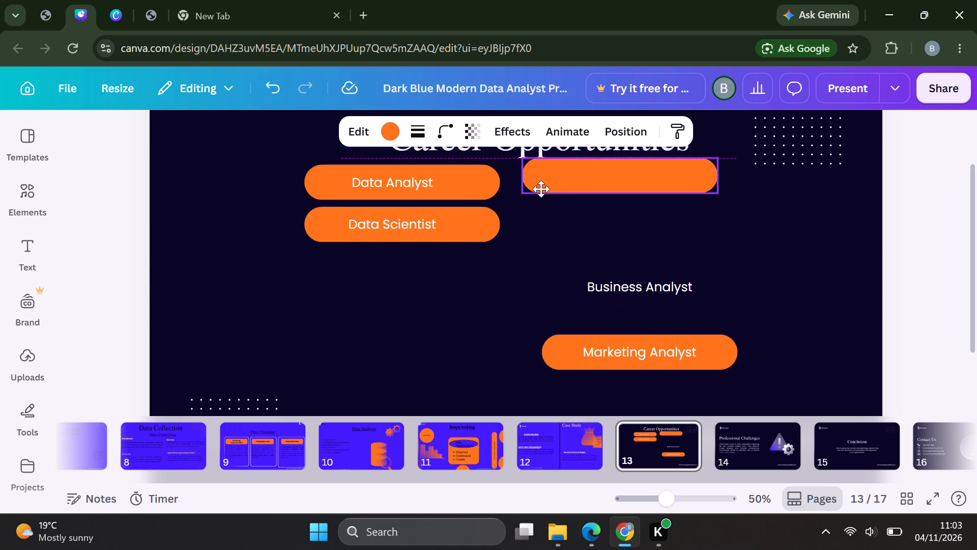
left_click_drag(541, 189, 541, 192)
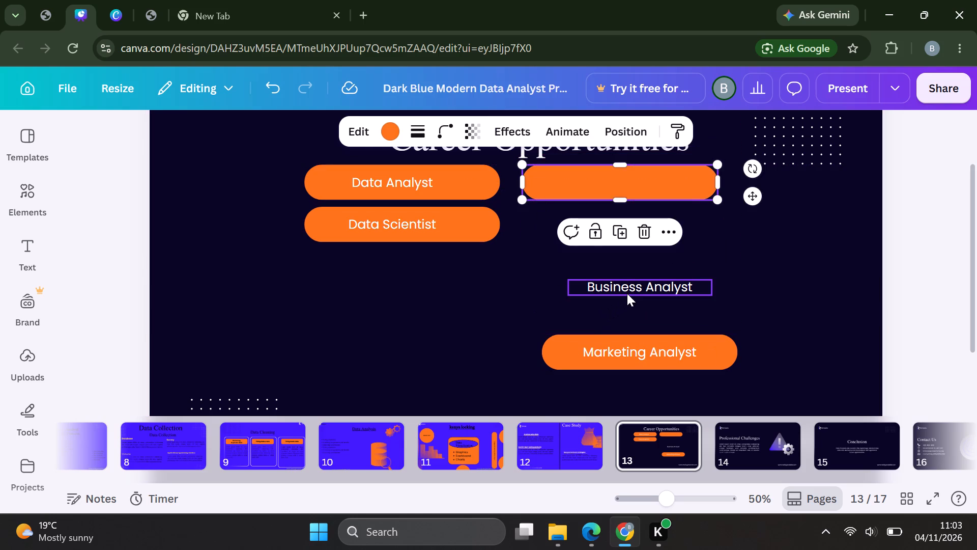
left_click_drag(627, 292, 613, 150)
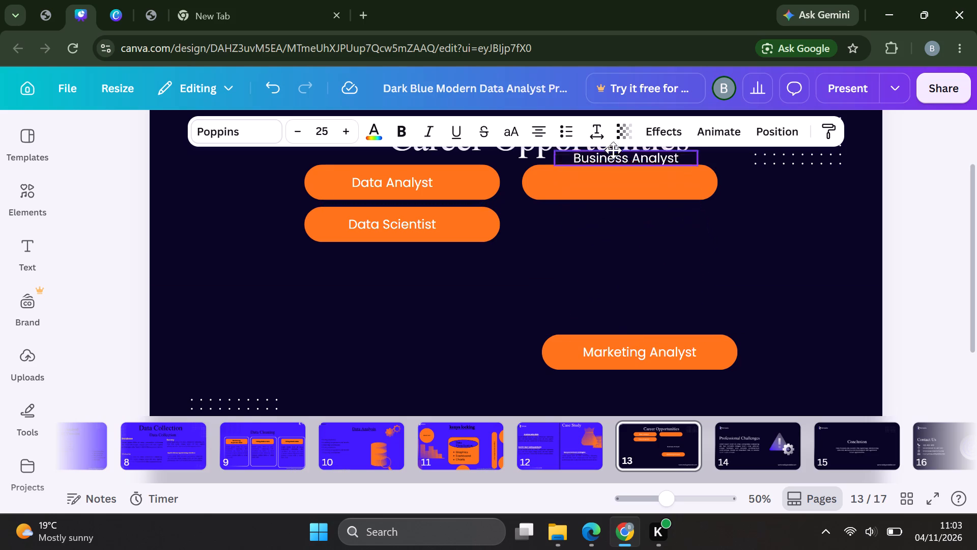
left_click_drag(613, 150, 616, 181)
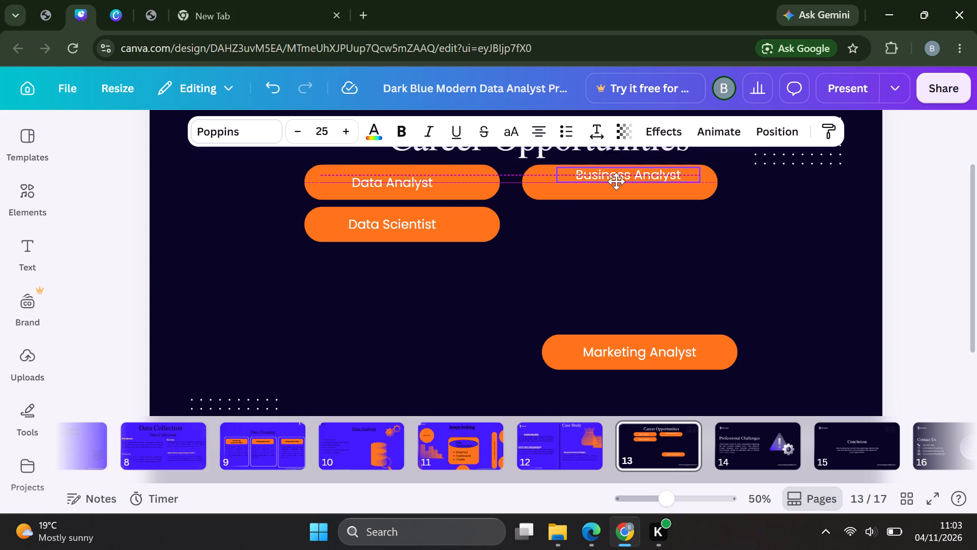
left_click_drag(616, 181, 615, 186)
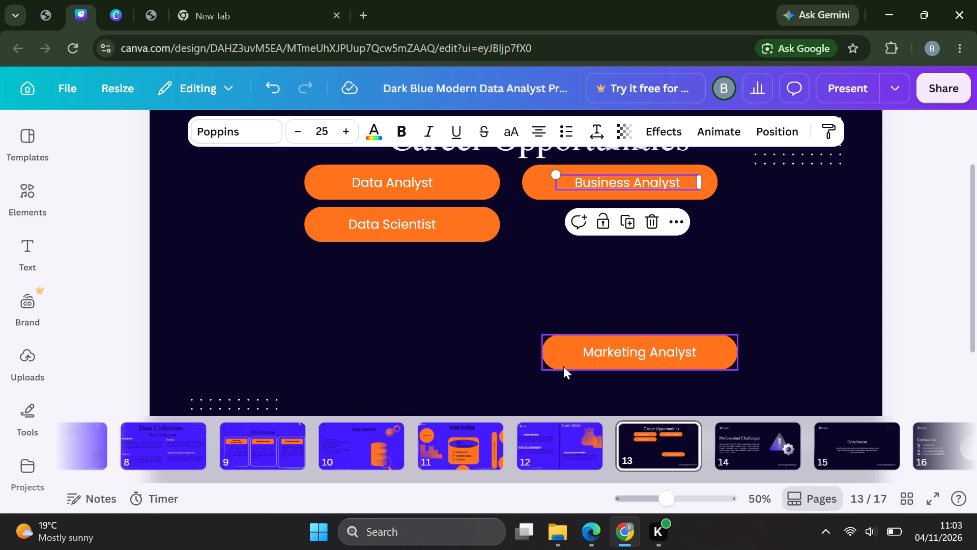
Move the Marketing Analyst pill shape and its label up beneath the Business Analyst pill, level with the Data Scientist pill.
left_click_drag(563, 366, 563, 310)
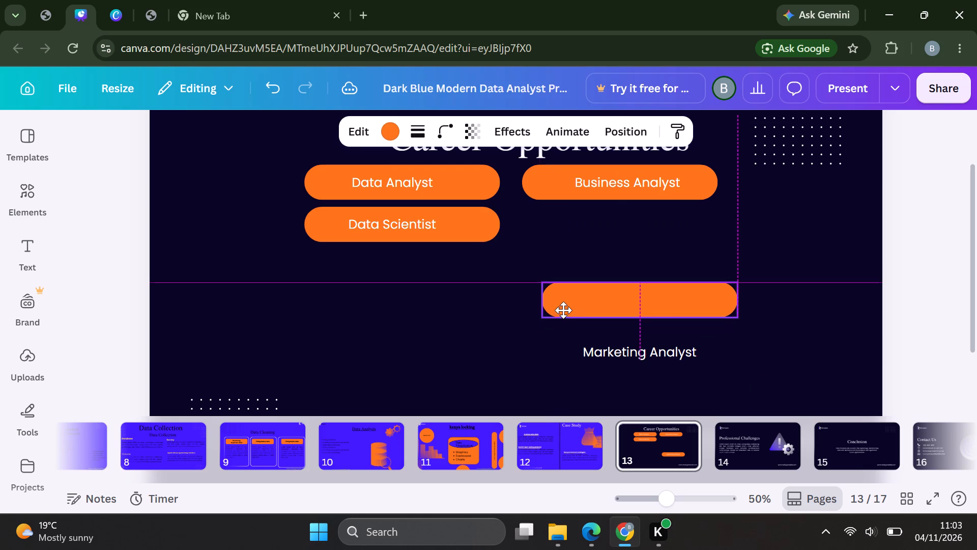
left_click_drag(563, 310, 564, 273)
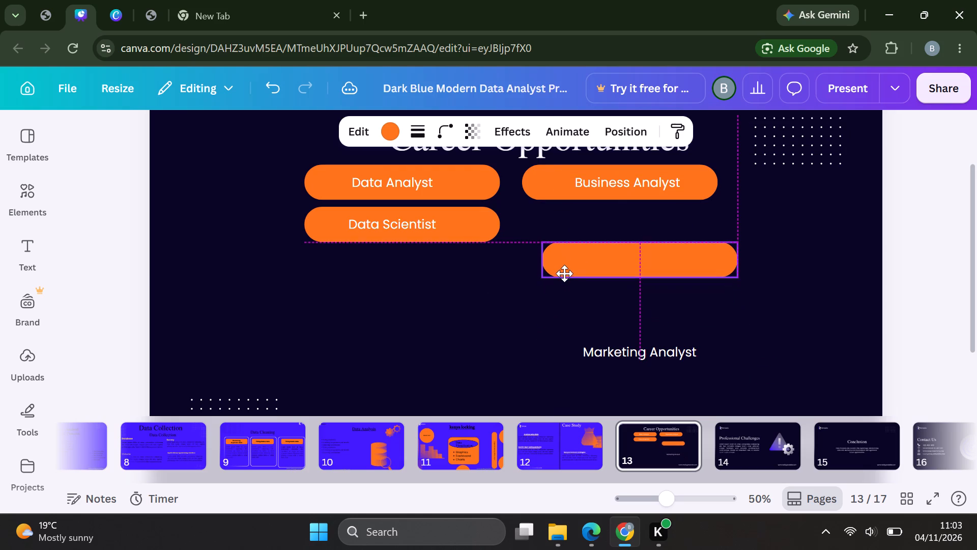
left_click_drag(564, 273, 558, 253)
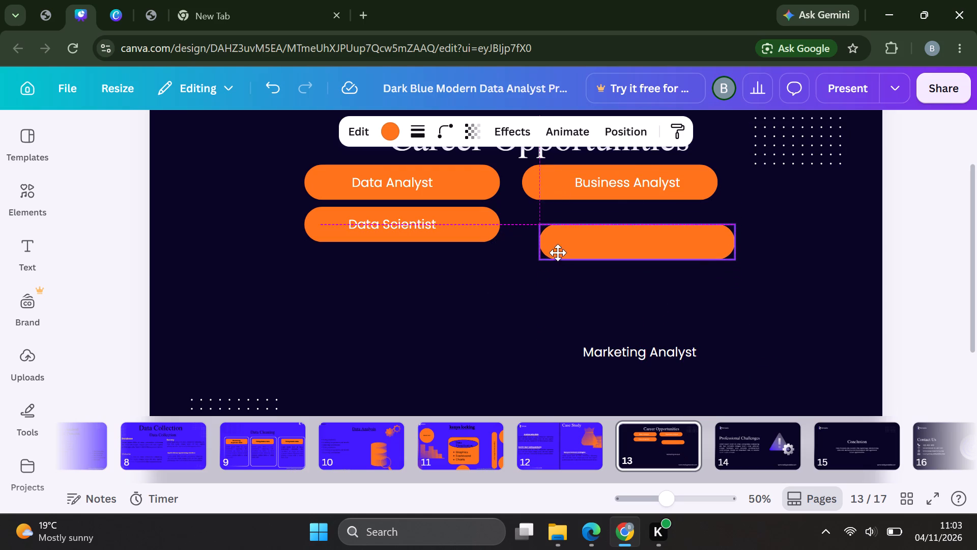
left_click_drag(558, 253, 555, 238)
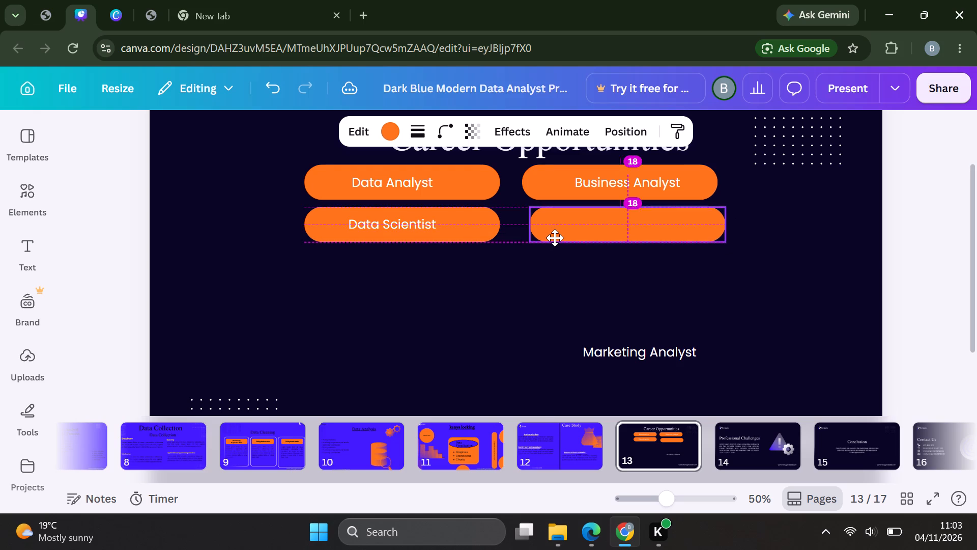
left_click_drag(555, 238, 554, 237)
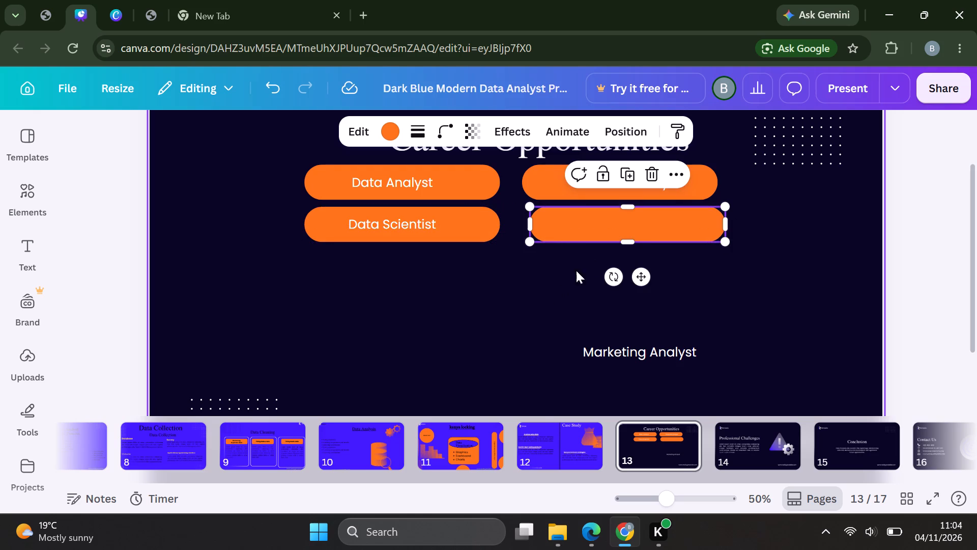
left_click_drag(618, 350, 617, 319)
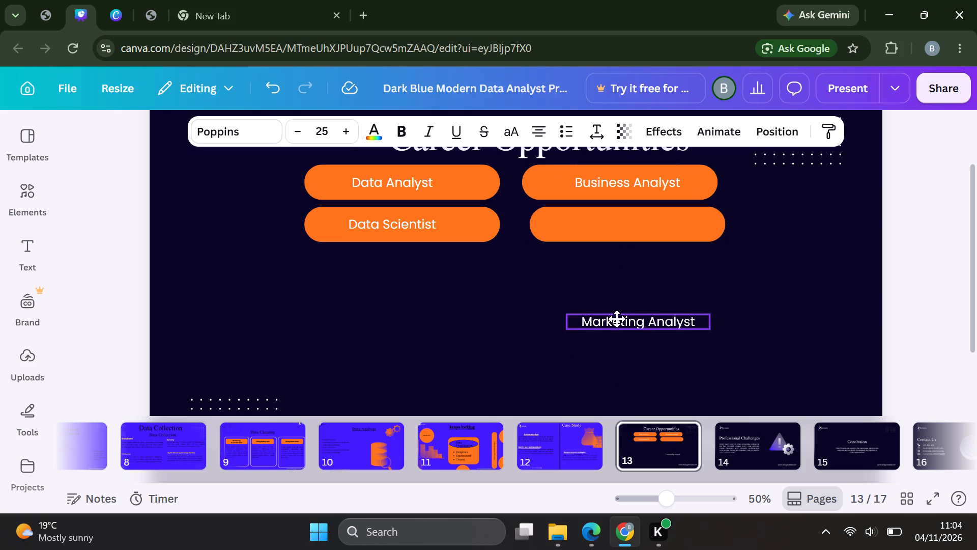
left_click_drag(617, 319, 614, 267)
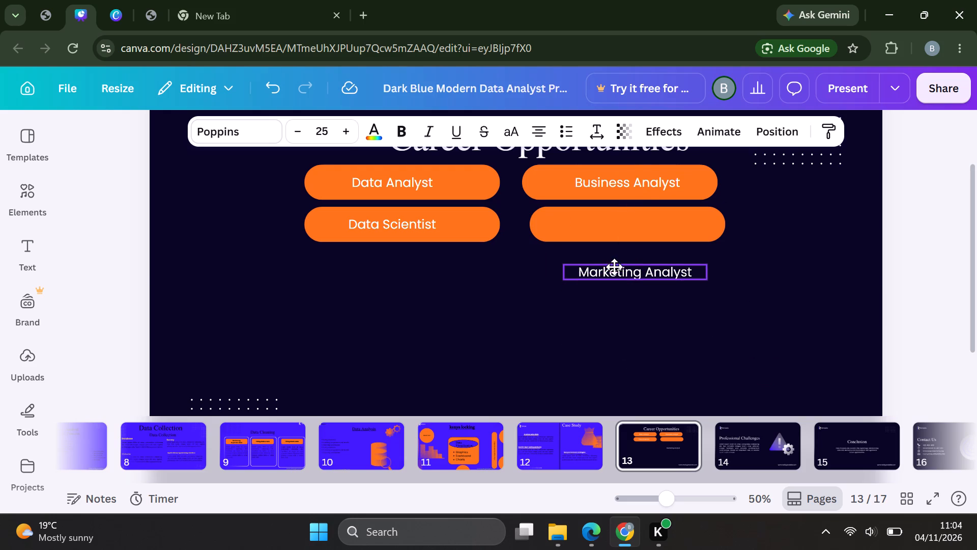
left_click_drag(614, 267, 618, 204)
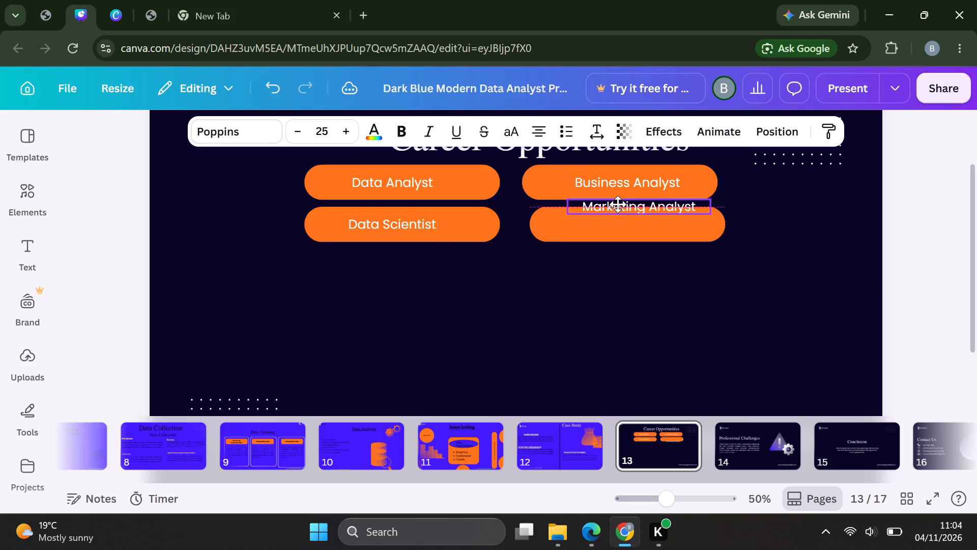
left_click_drag(618, 204, 618, 216)
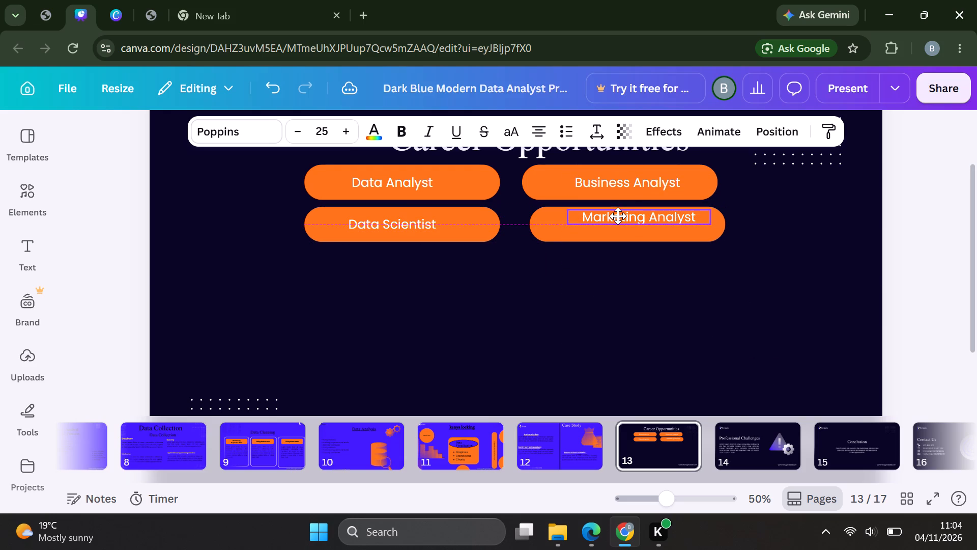
left_click_drag(618, 216, 616, 216)
Change the Career Opportunities slide's background color to Vivid indigo (#4119ff).
scroll(531, 301, "up", 1)
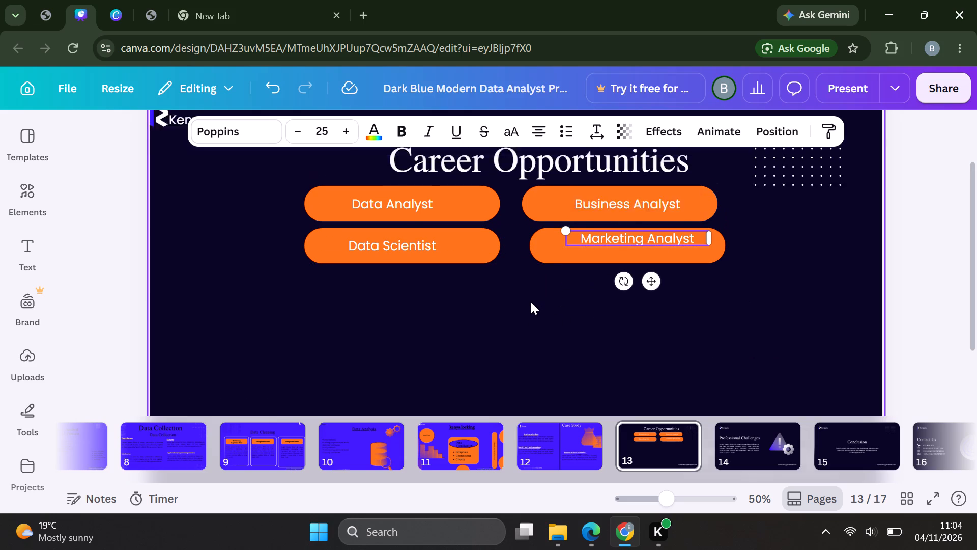
scroll(531, 301, "up", 1)
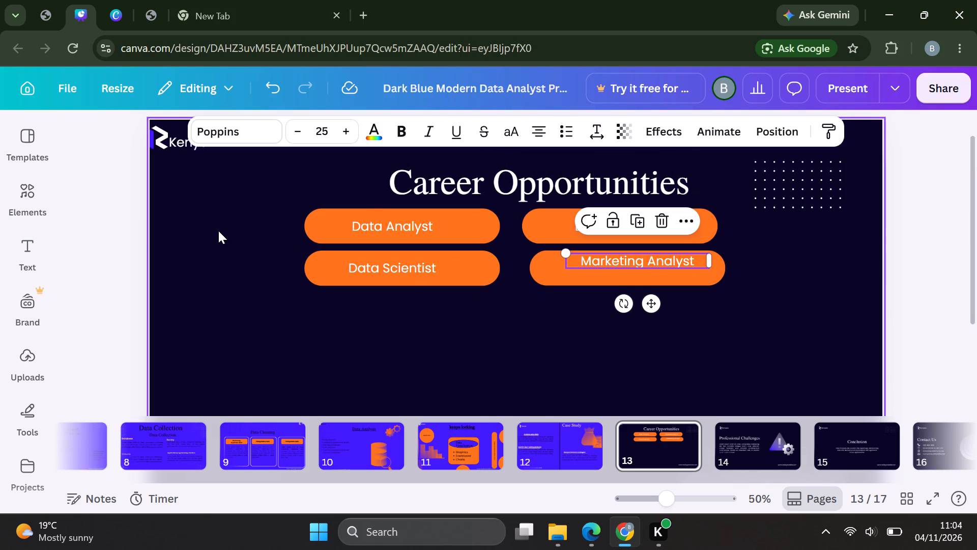
left_click(218, 231)
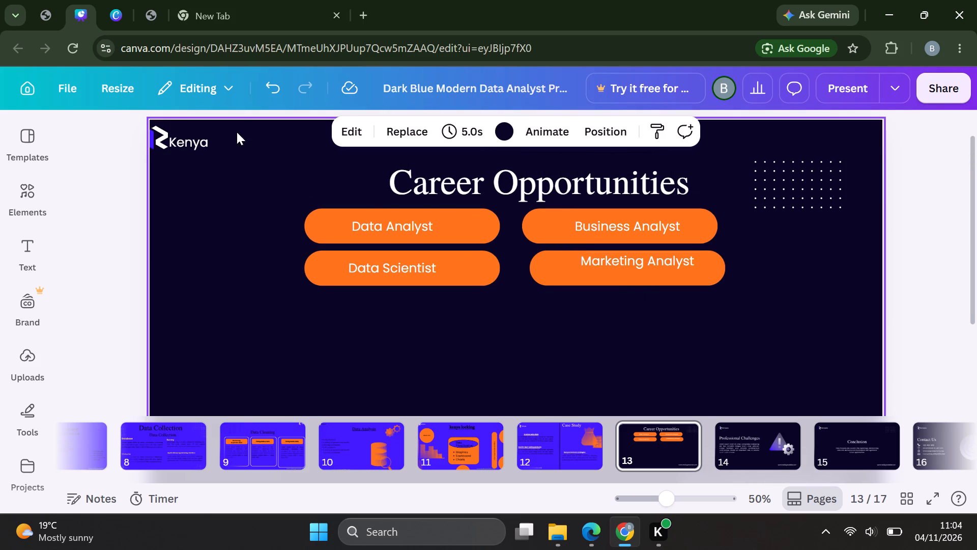
left_click(507, 129)
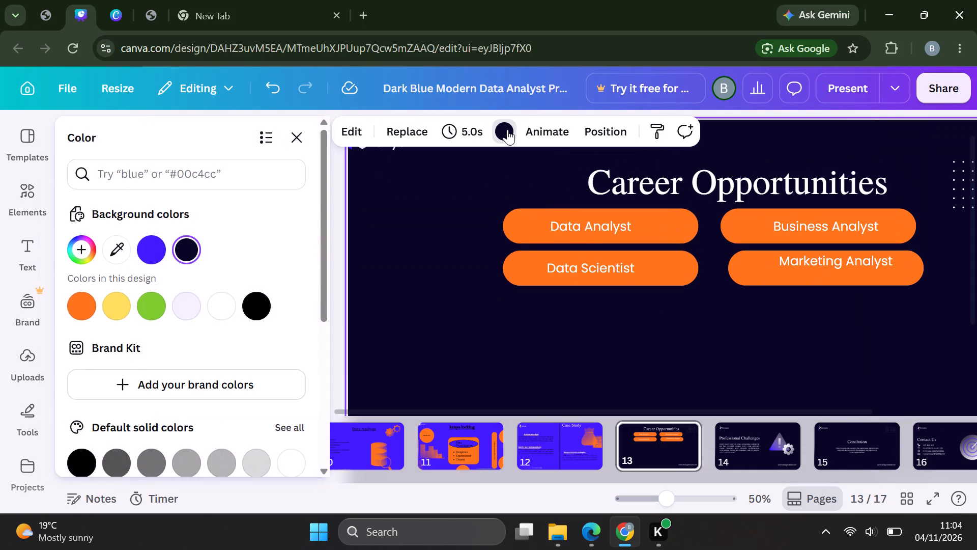
left_click(152, 255)
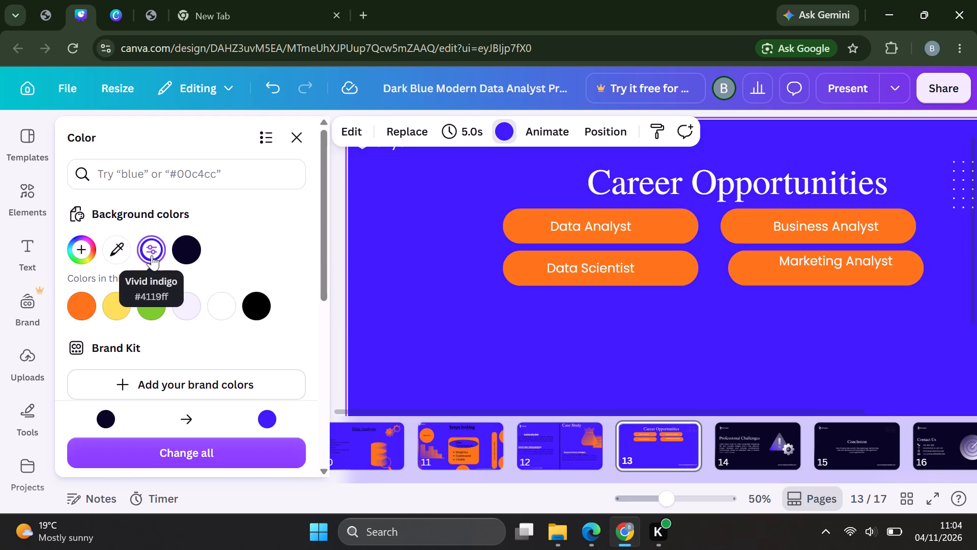
left_click(399, 256)
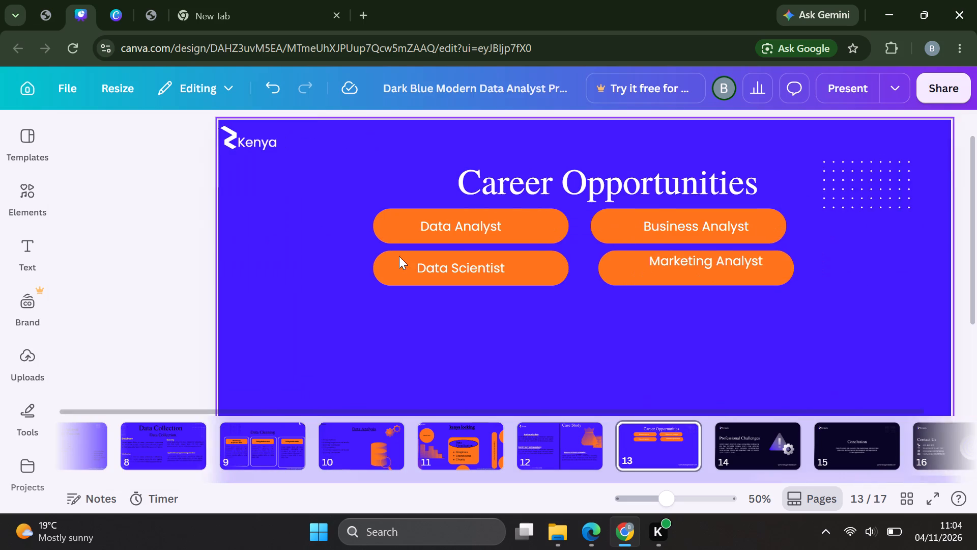
Recolor the dotted grid in the slide's lower-left corner to Dark indigo (#0a0425).
scroll(399, 256, "down", 2)
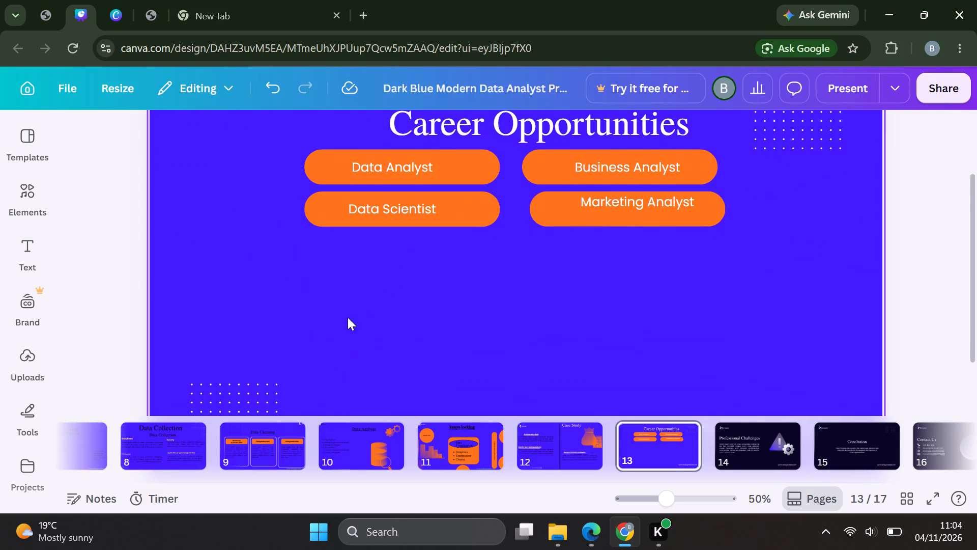
left_click(264, 390)
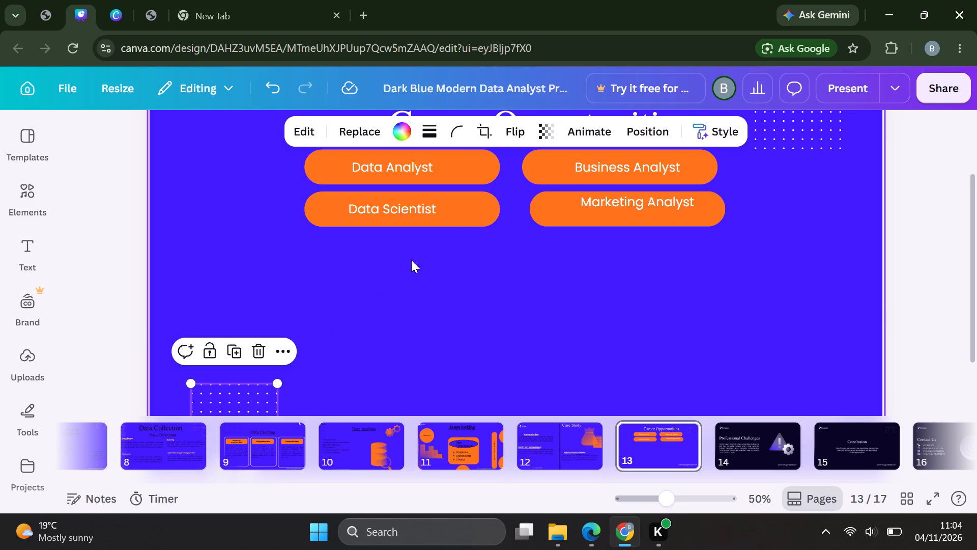
left_click(400, 132)
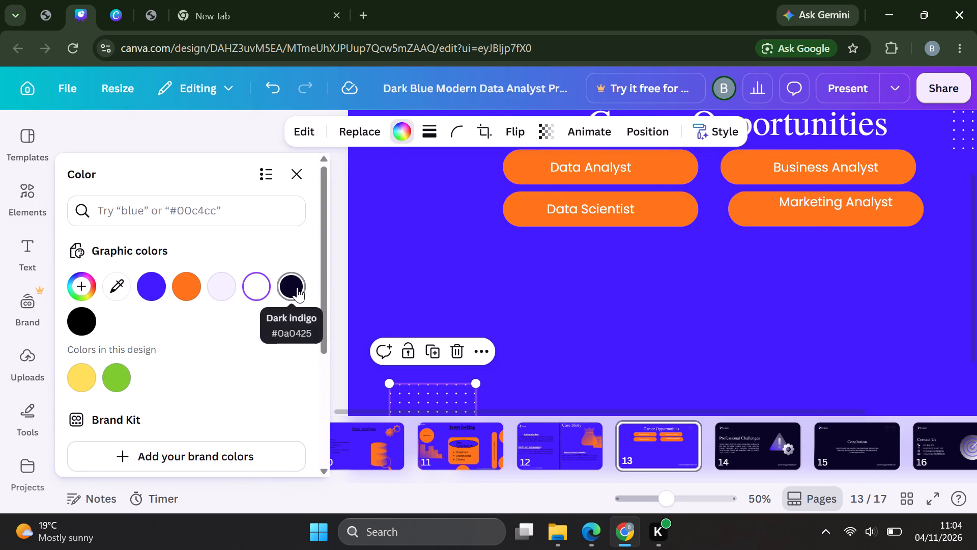
left_click(297, 287)
left_click(464, 244)
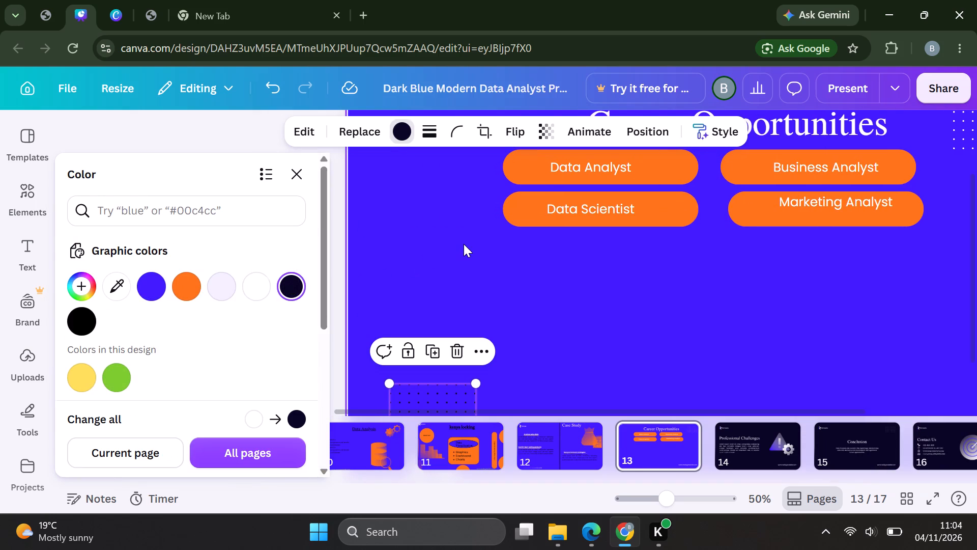
Move the white dotted grid beside the Career Opportunities title up into the slide's upper-right corner.
scroll(569, 281, "left", 2)
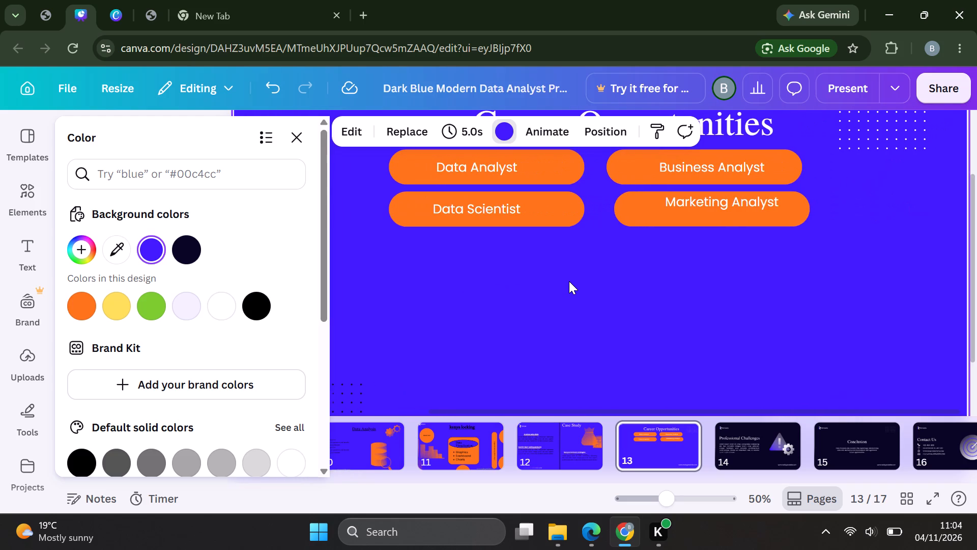
scroll(725, 261, "up", 1)
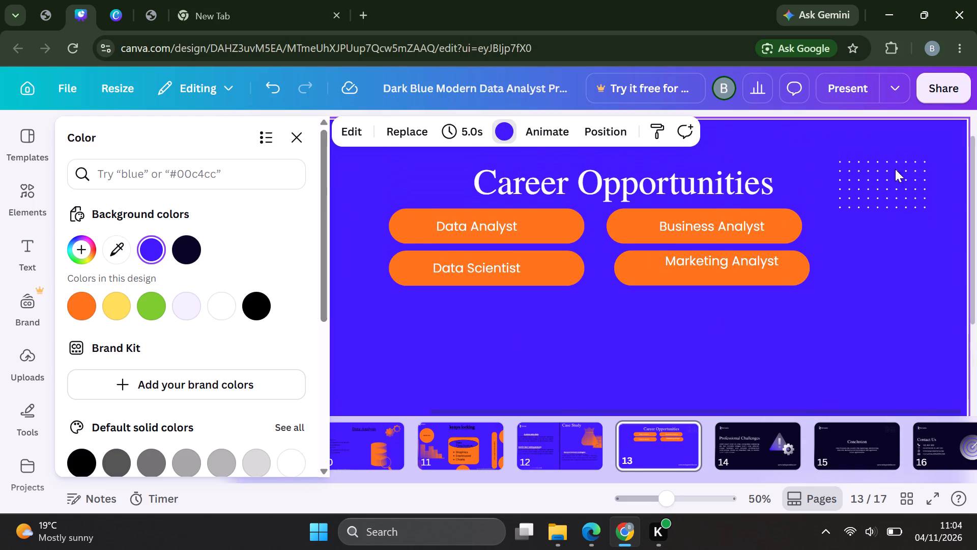
left_click(896, 178)
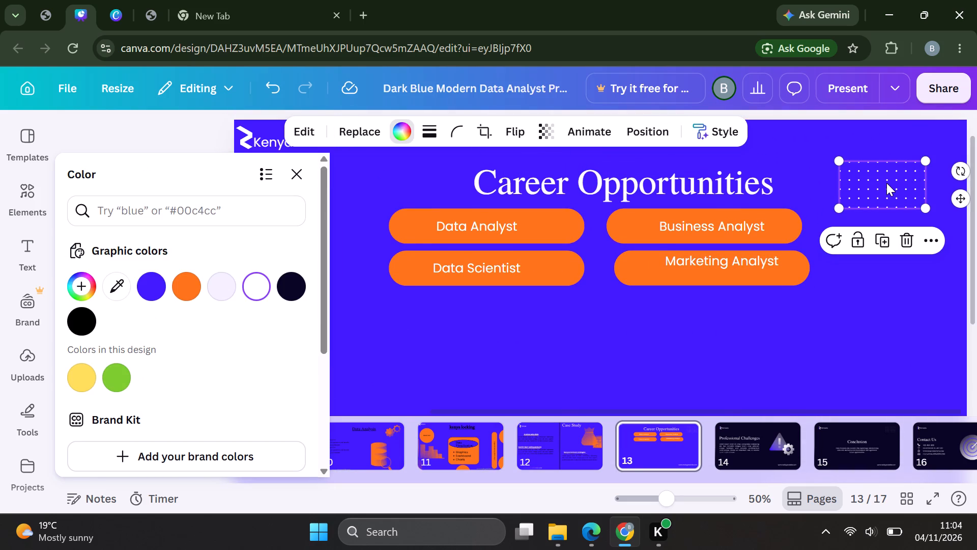
left_click_drag(886, 183, 916, 156)
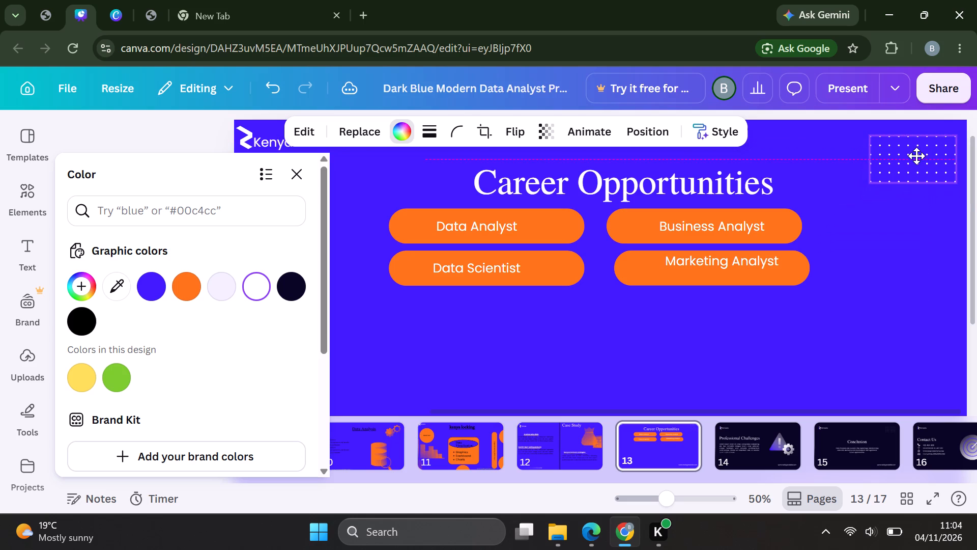
left_click_drag(916, 156, 918, 150)
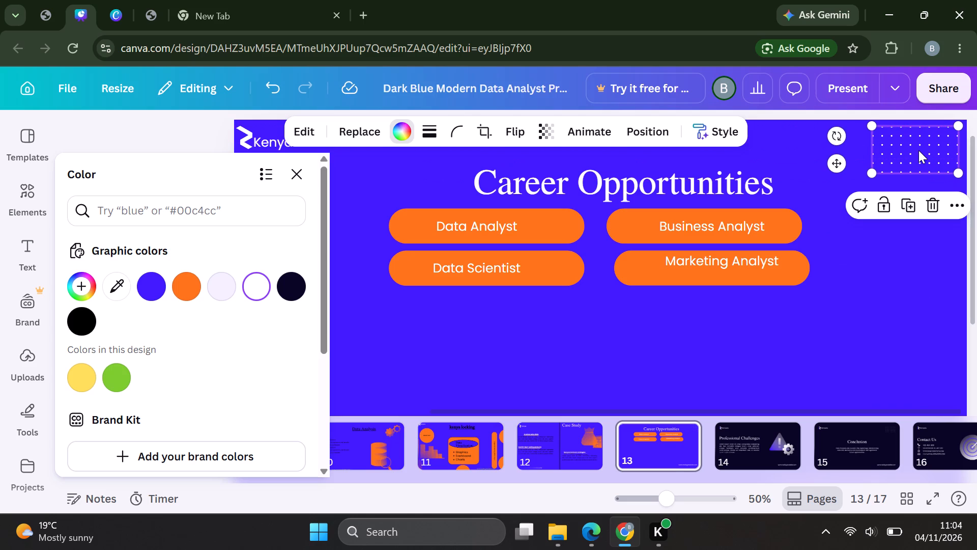
Recolor the dotted grid in the slide's upper-right corner to Dark indigo (#0a0425).
left_click(399, 130)
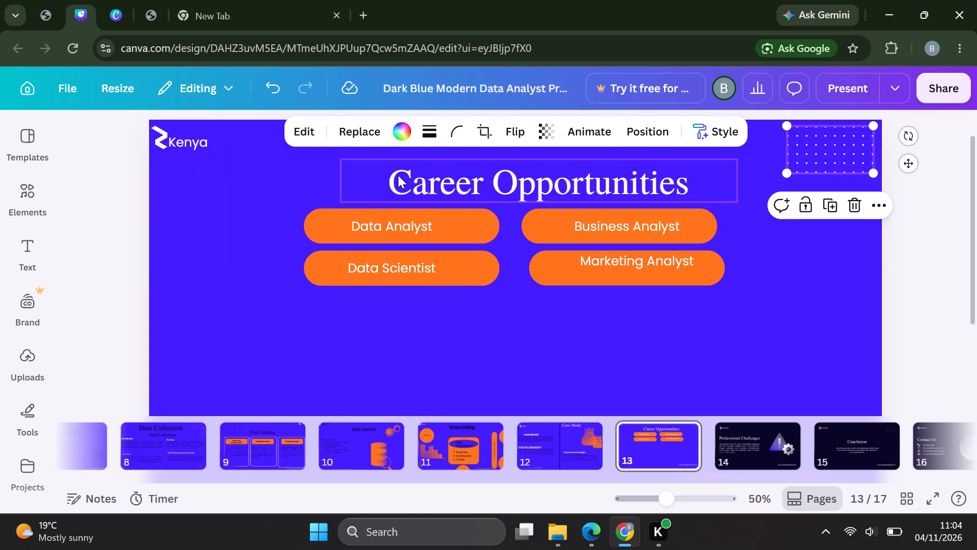
left_click(401, 132)
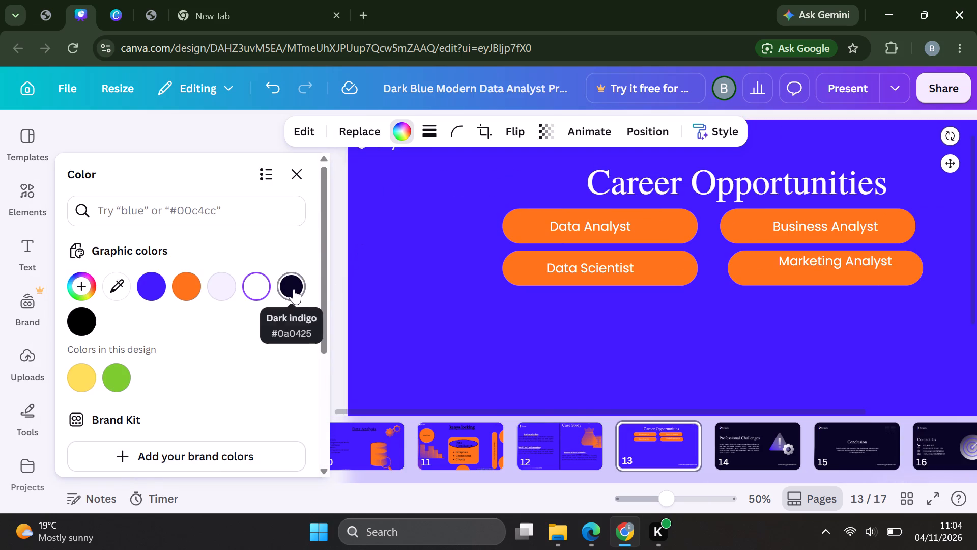
left_click(294, 289)
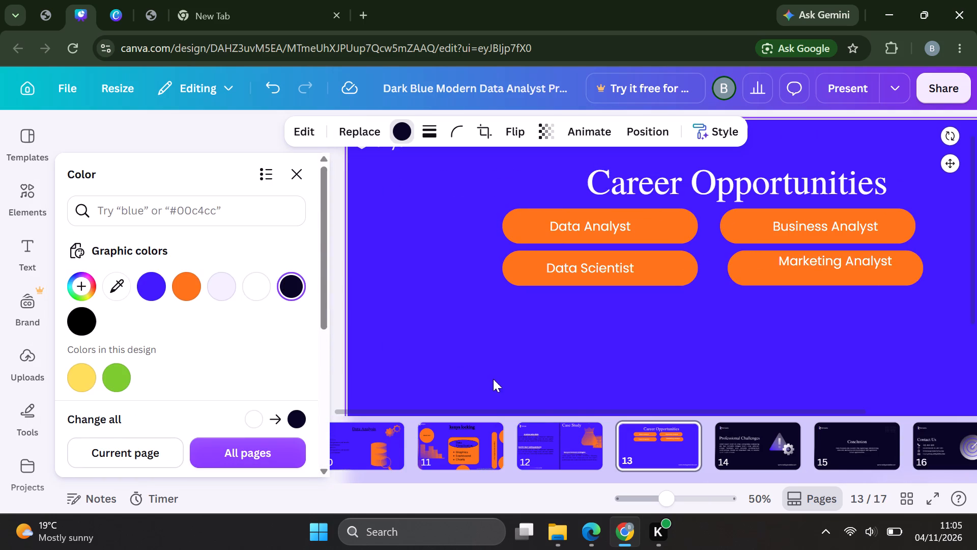
left_click(498, 369)
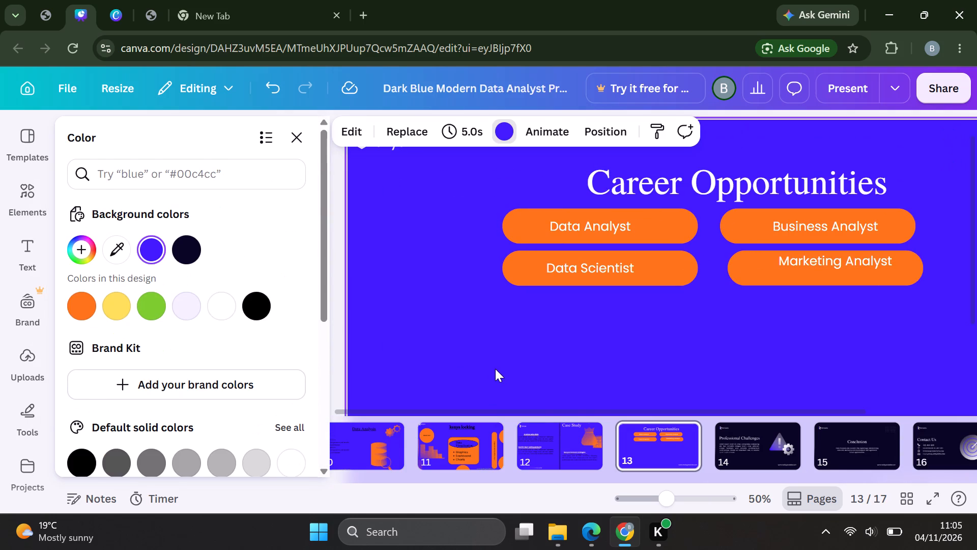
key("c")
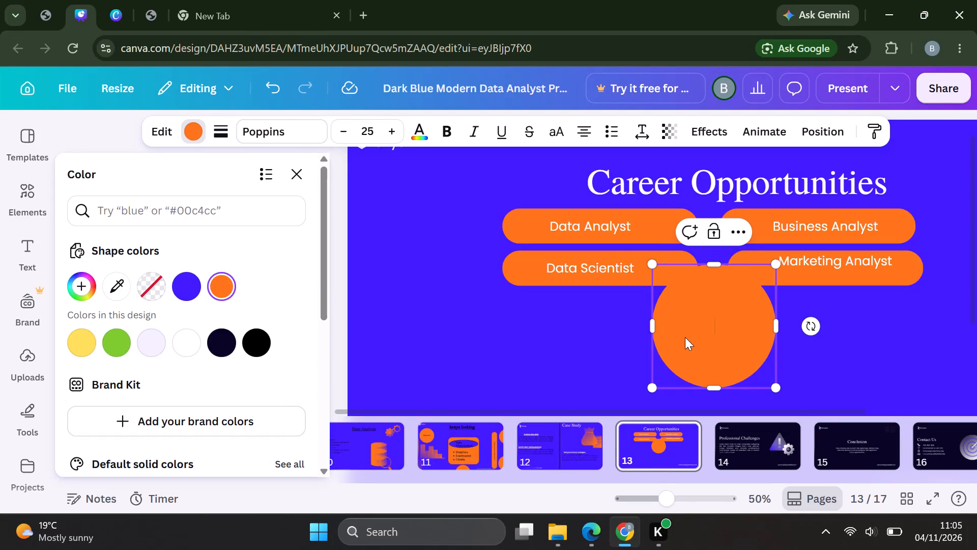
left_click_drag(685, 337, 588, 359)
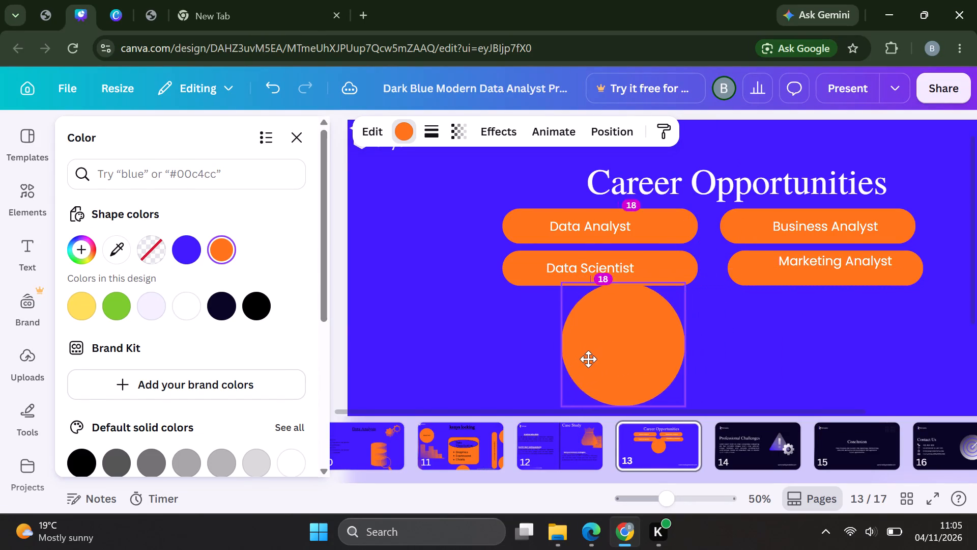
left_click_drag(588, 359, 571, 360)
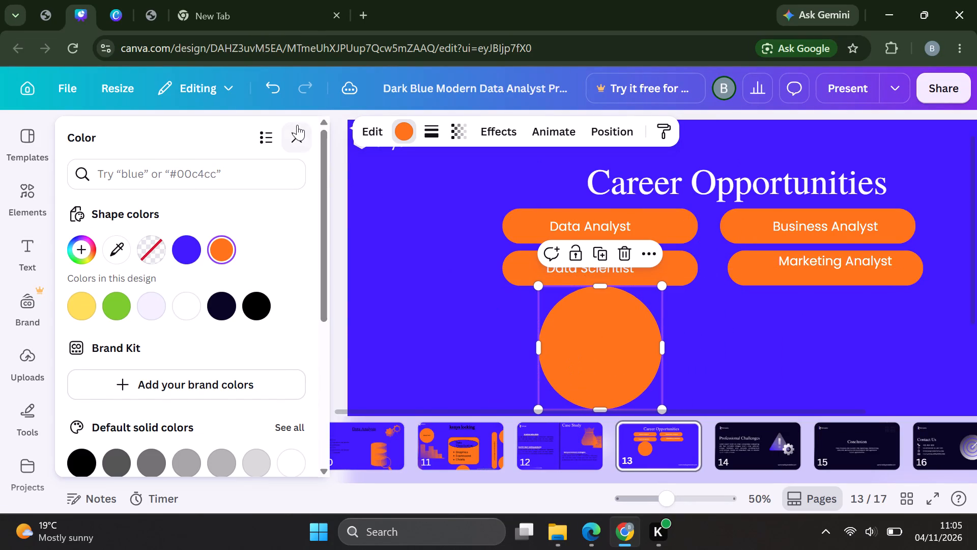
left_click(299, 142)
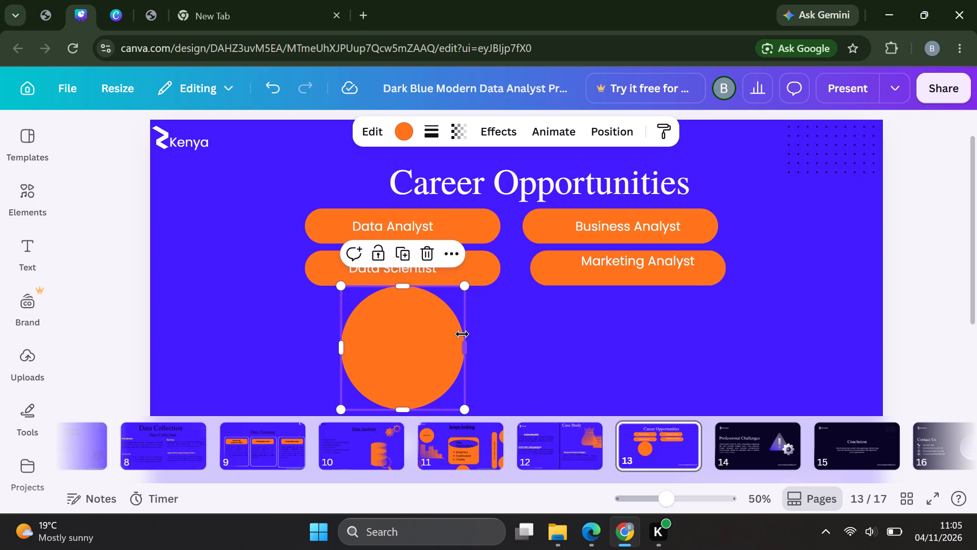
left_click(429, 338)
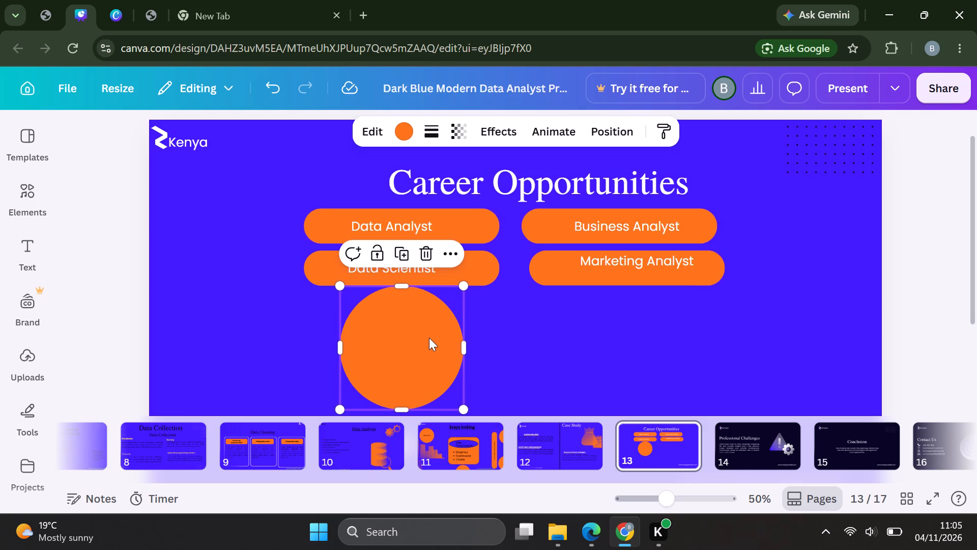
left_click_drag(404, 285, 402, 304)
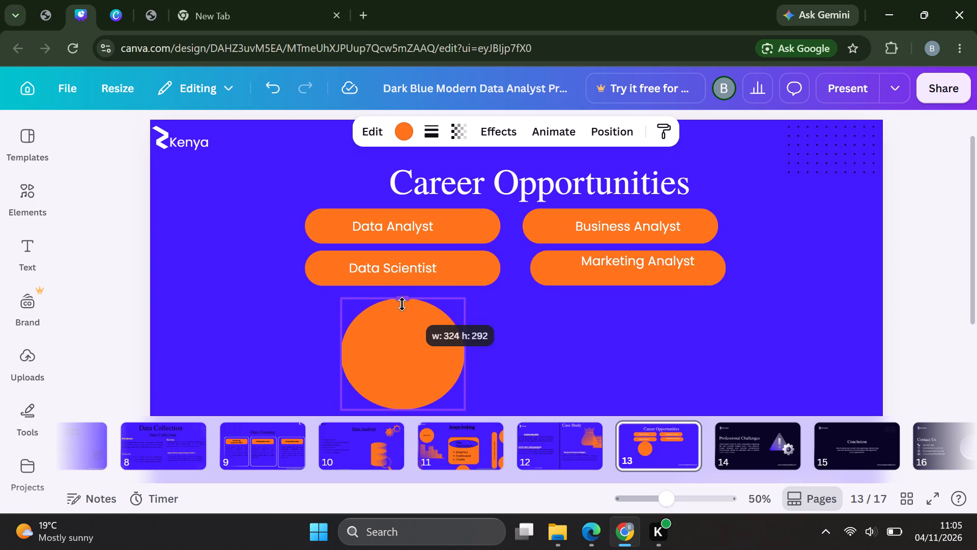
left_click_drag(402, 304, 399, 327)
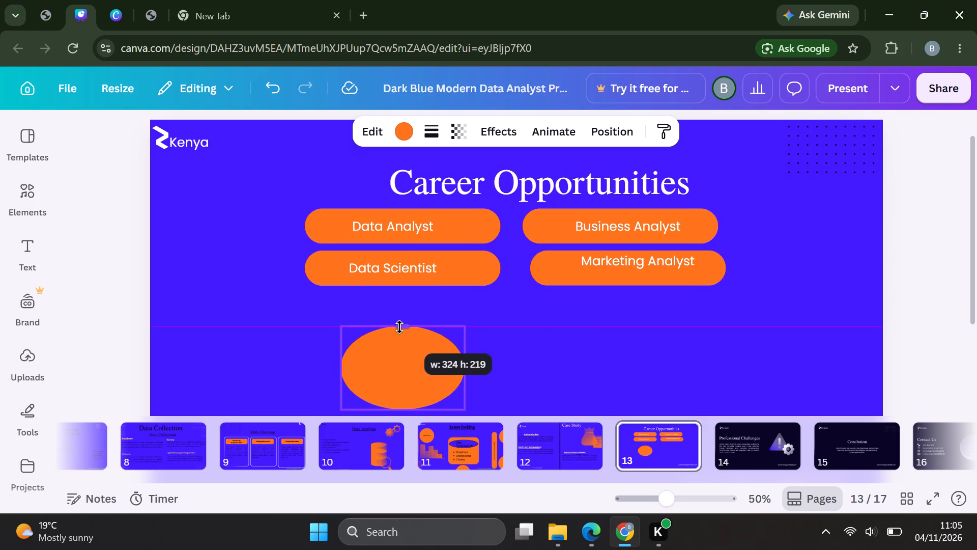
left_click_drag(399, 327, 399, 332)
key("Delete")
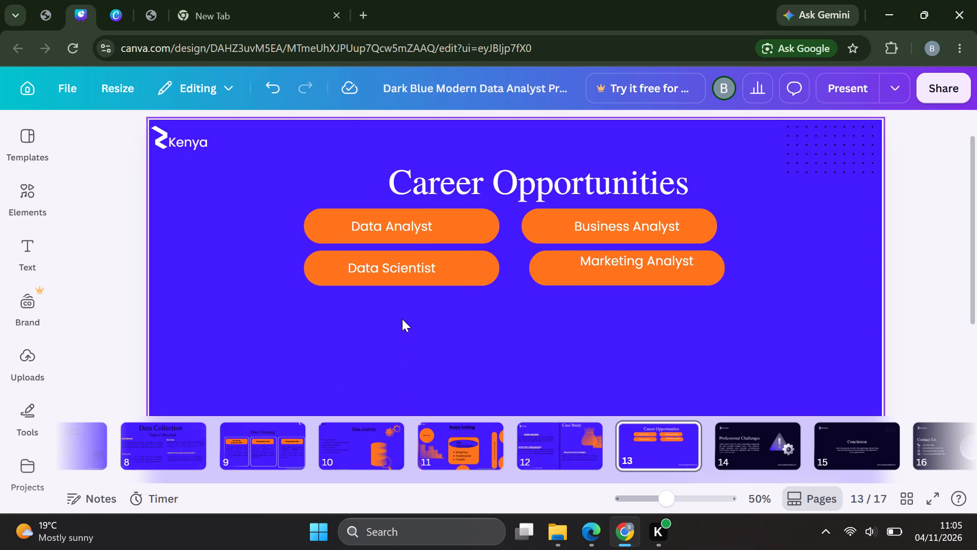
Add an orange square, shorten it into a rectangle, and place it just beneath the Data Scientist pill.
key("r")
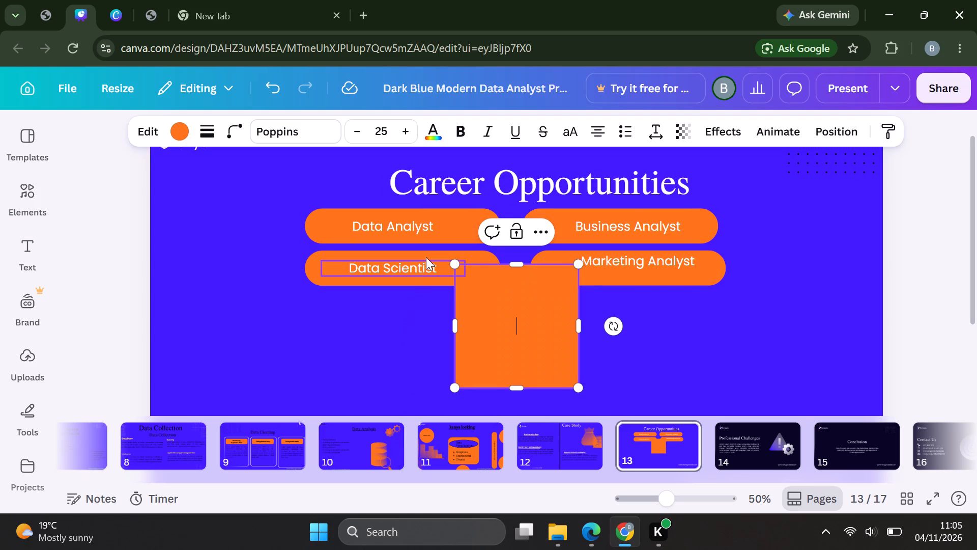
left_click_drag(512, 265, 512, 271)
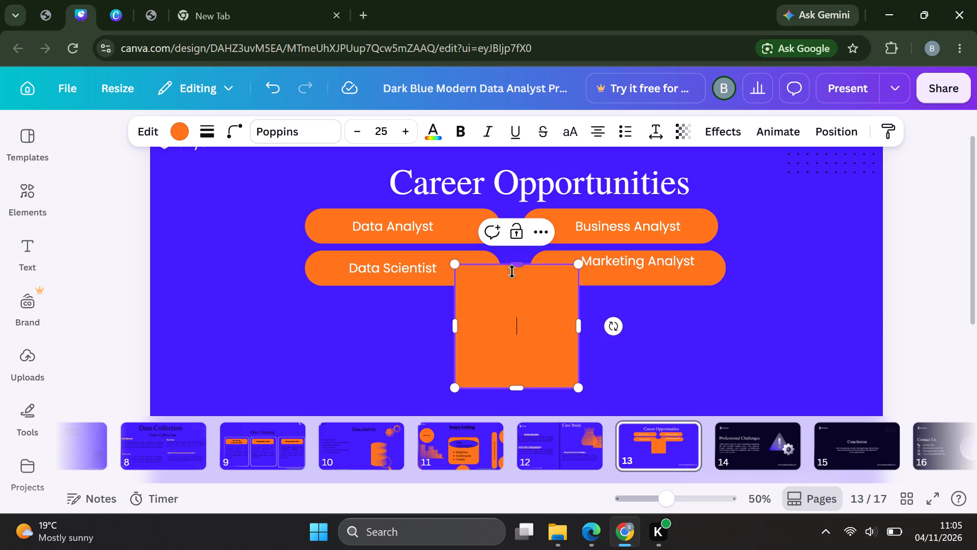
left_click_drag(512, 271, 508, 317)
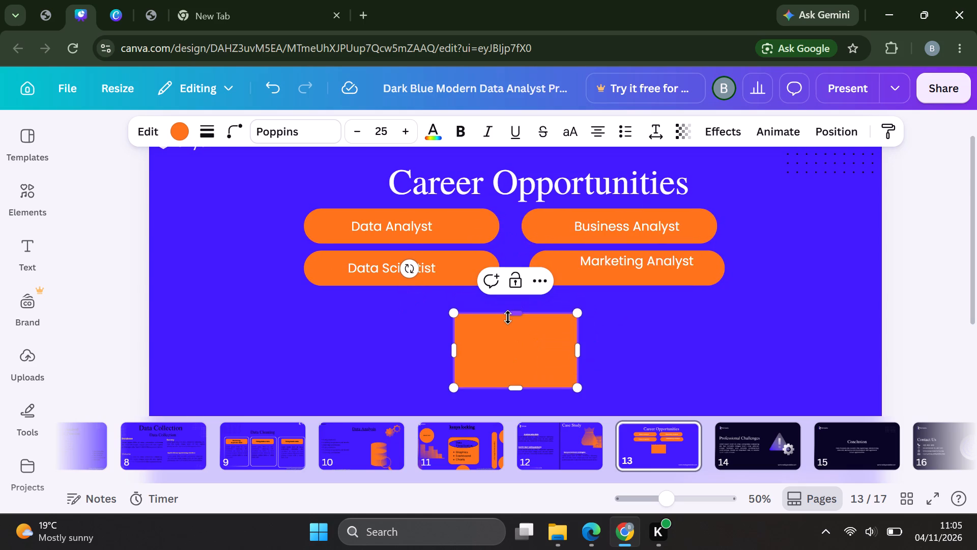
left_click(365, 361)
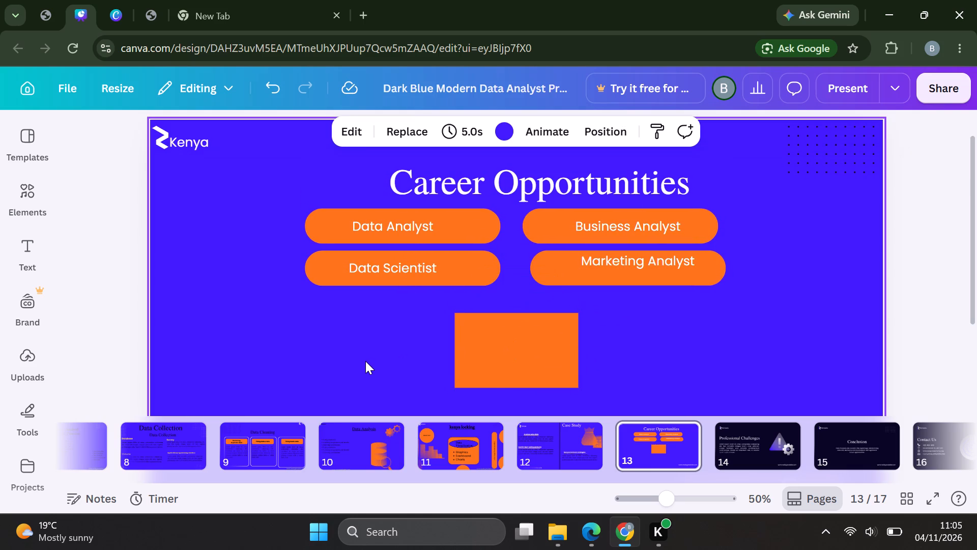
left_click_drag(521, 359, 441, 342)
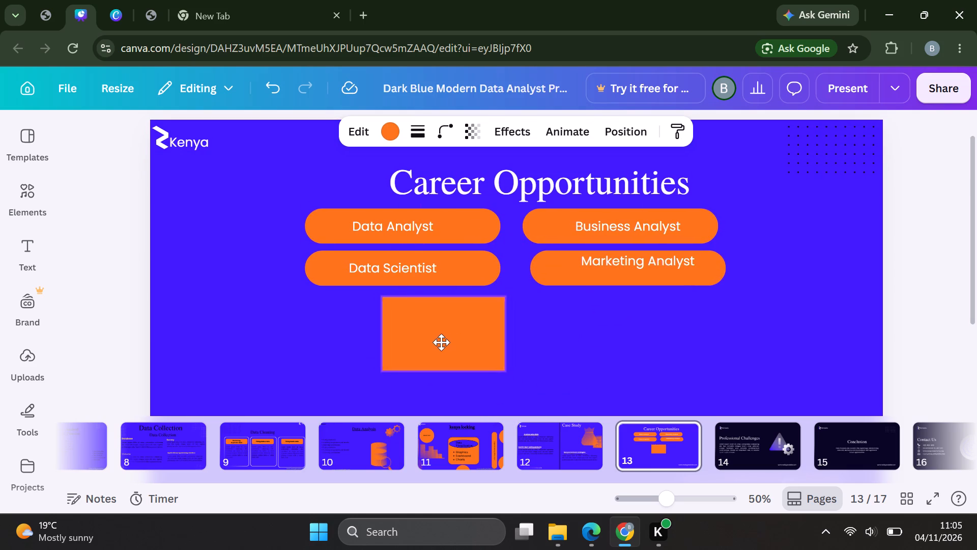
left_click_drag(441, 342, 424, 341)
Move the Career Opportunities title up near the slide's top edge and center it horizontally between the logo and dotted grid.
scroll(583, 365, "up", 1)
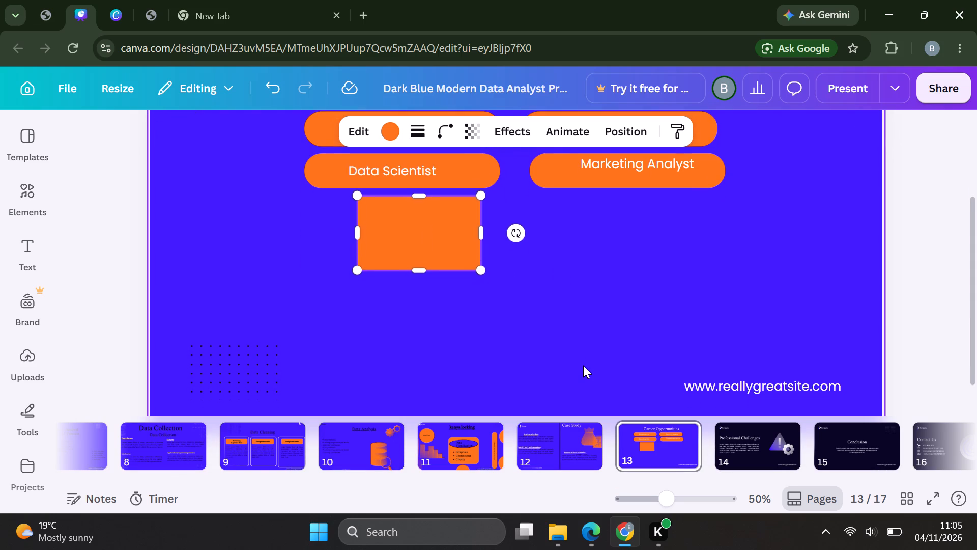
scroll(583, 365, "up", 1)
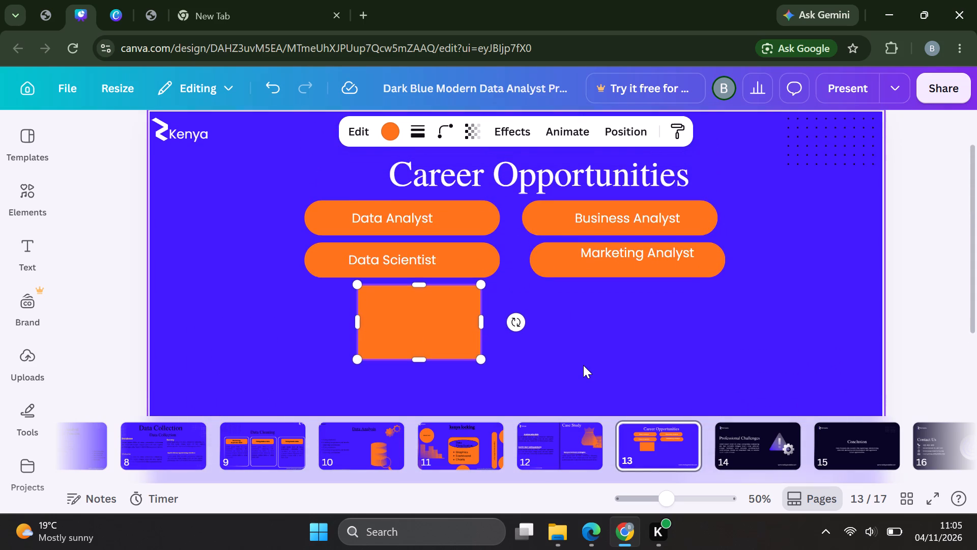
scroll(583, 365, "up", 2)
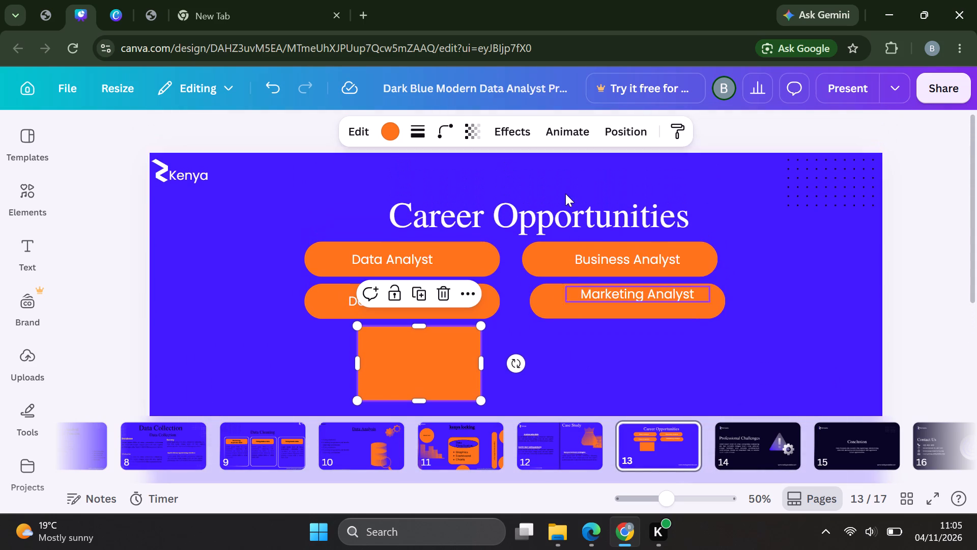
left_click_drag(546, 210, 541, 195)
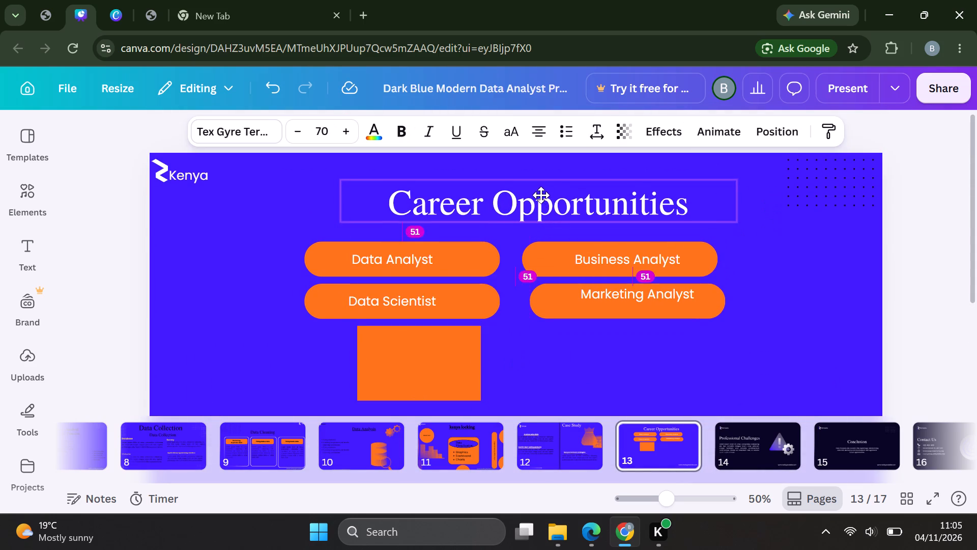
left_click_drag(541, 195, 534, 186)
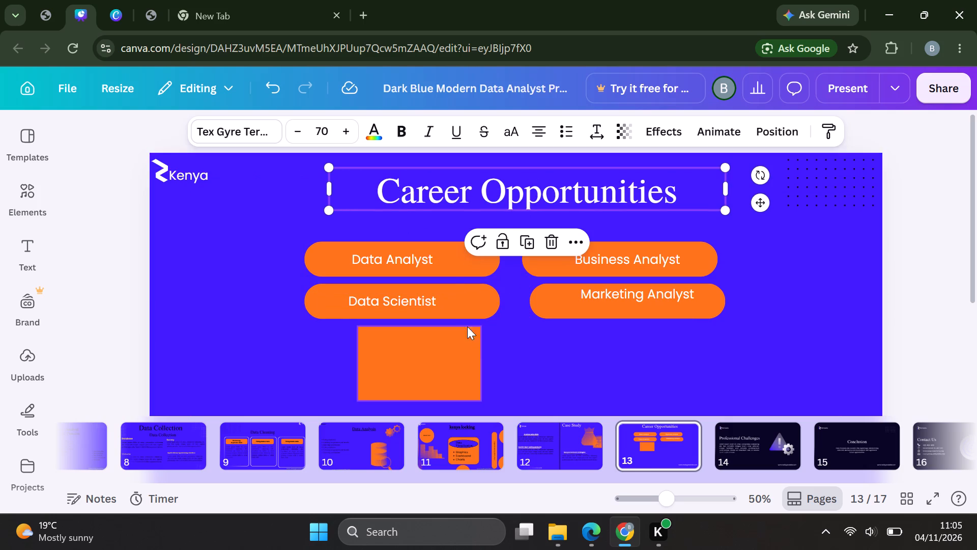
left_click_drag(463, 186, 454, 180)
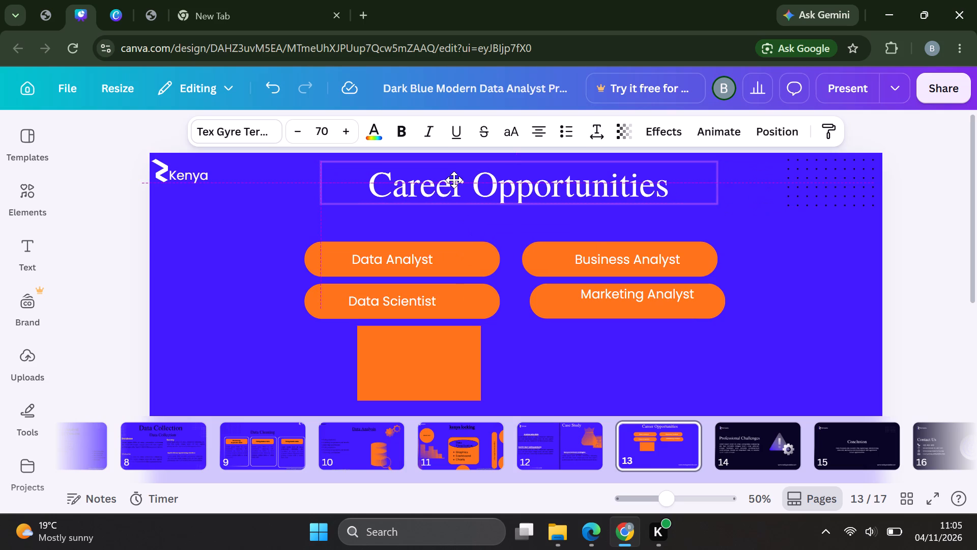
left_click_drag(454, 180, 454, 180)
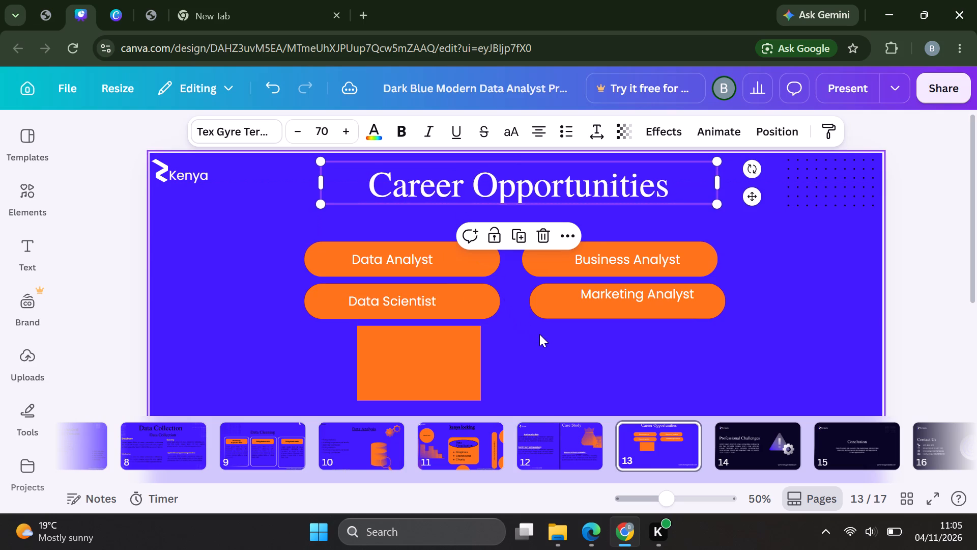
left_click(539, 334)
Shorten the orange pill behind Data Analyst from its right end and move it to the slide's left side beneath the logo.
scroll(539, 334, "down", 1)
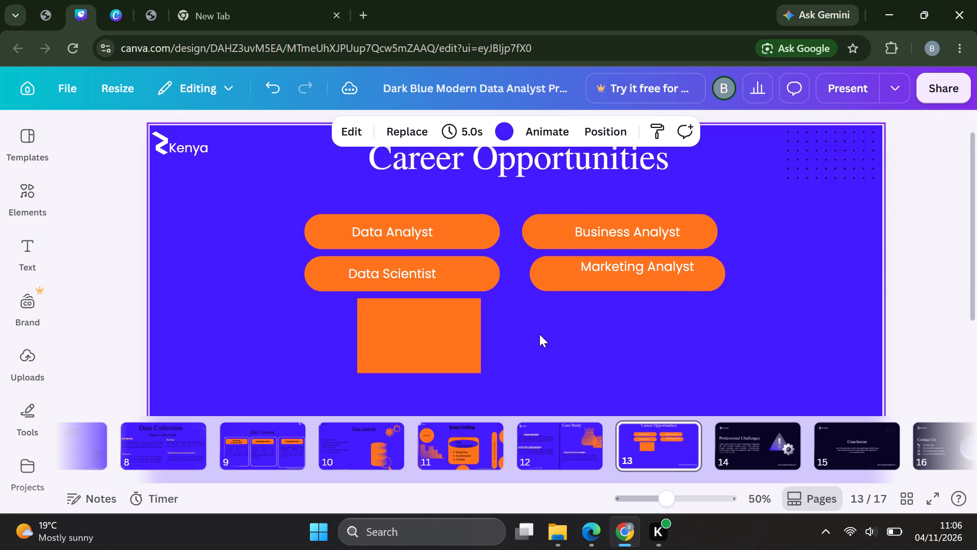
left_click(497, 234)
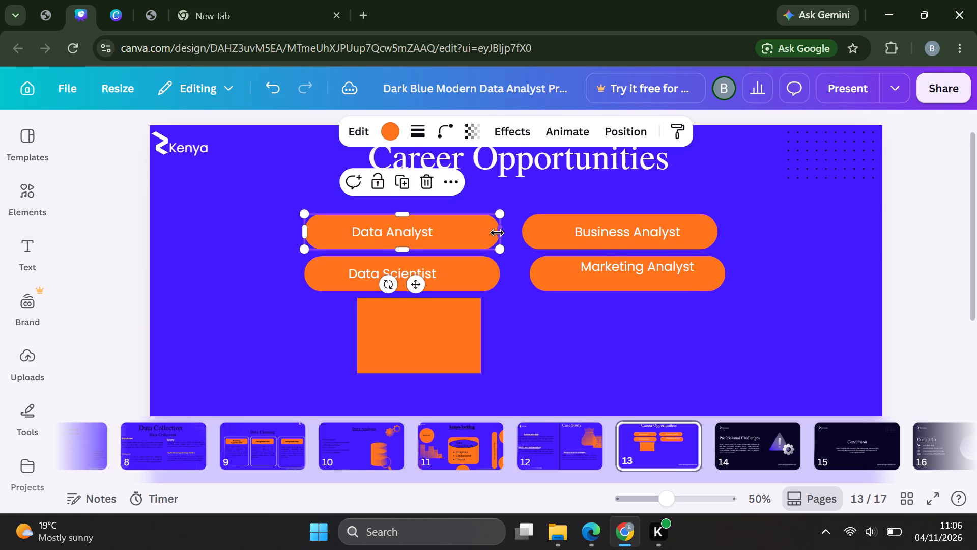
left_click_drag(497, 232, 446, 234)
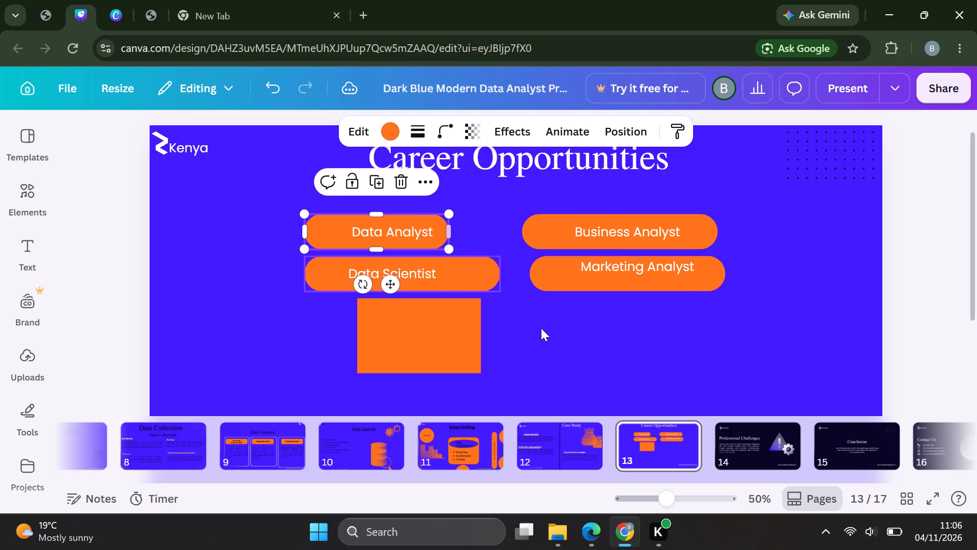
scroll(561, 338, "down", 1)
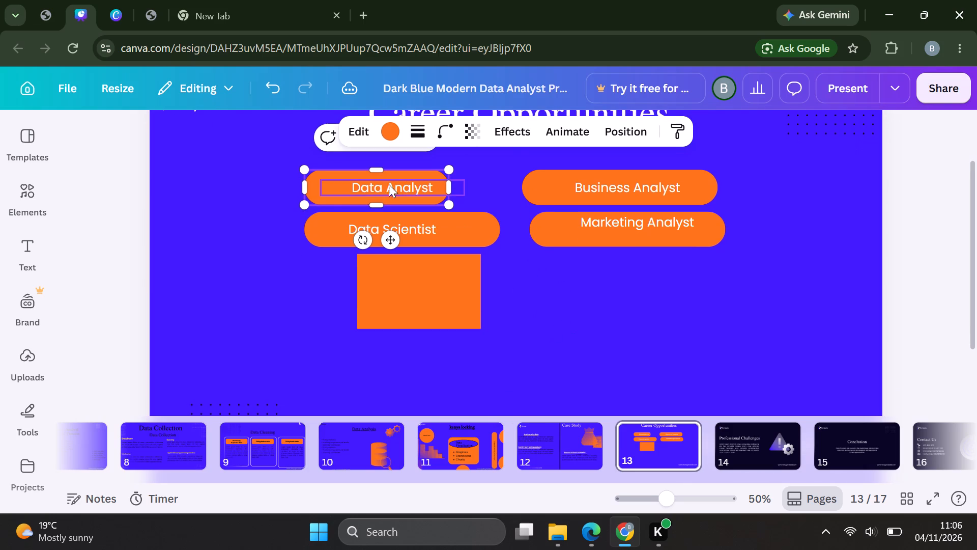
left_click_drag(322, 197, 195, 183)
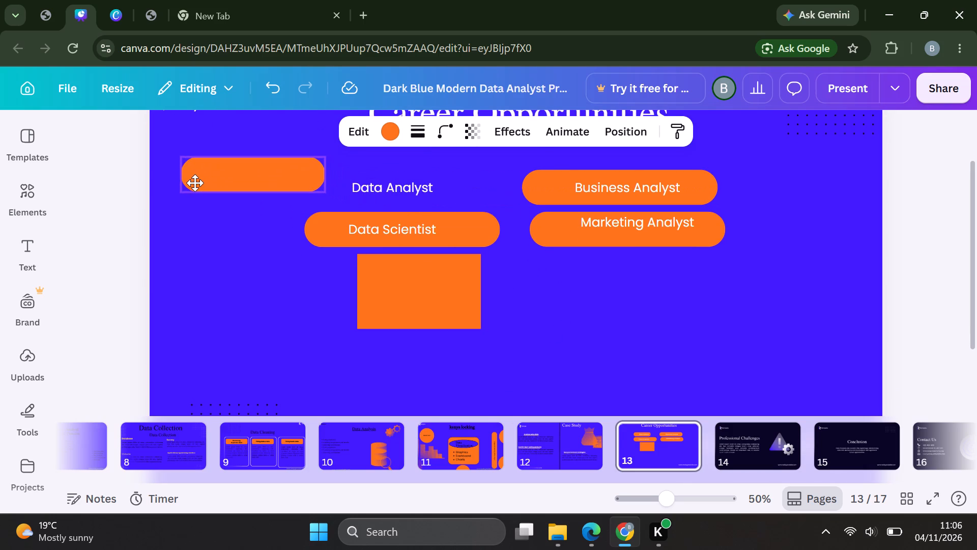
left_click_drag(195, 183, 189, 178)
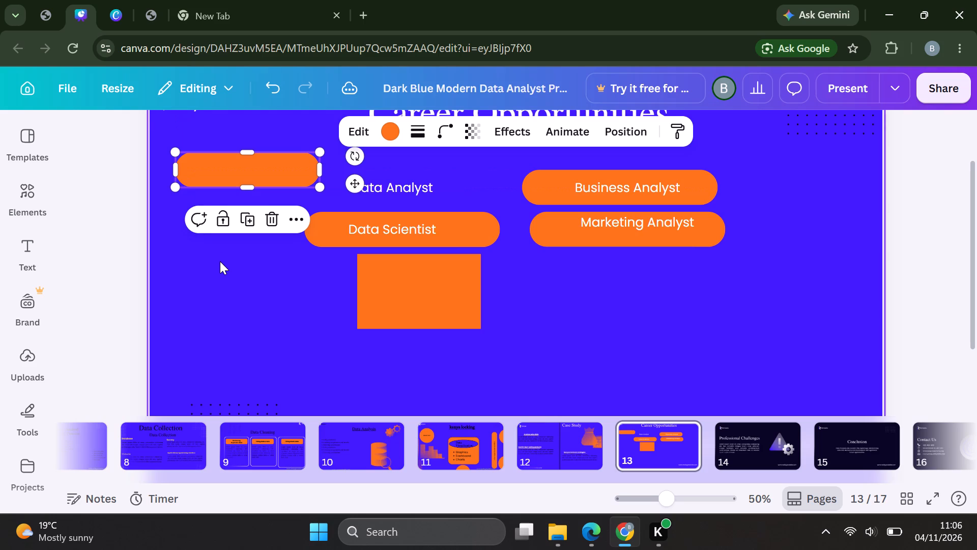
left_click(220, 261)
scroll(220, 261, "up", 1)
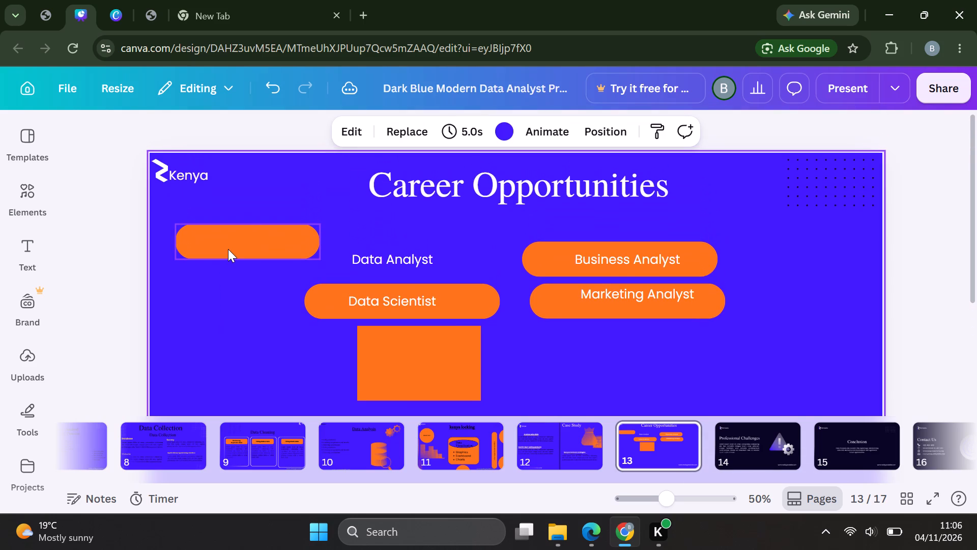
left_click_drag(228, 249, 213, 246)
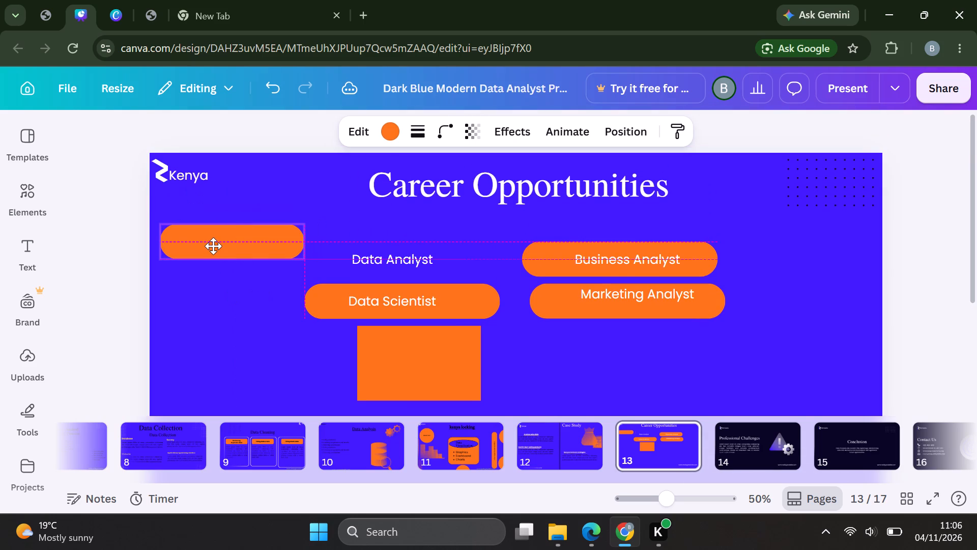
left_click_drag(213, 246, 213, 239)
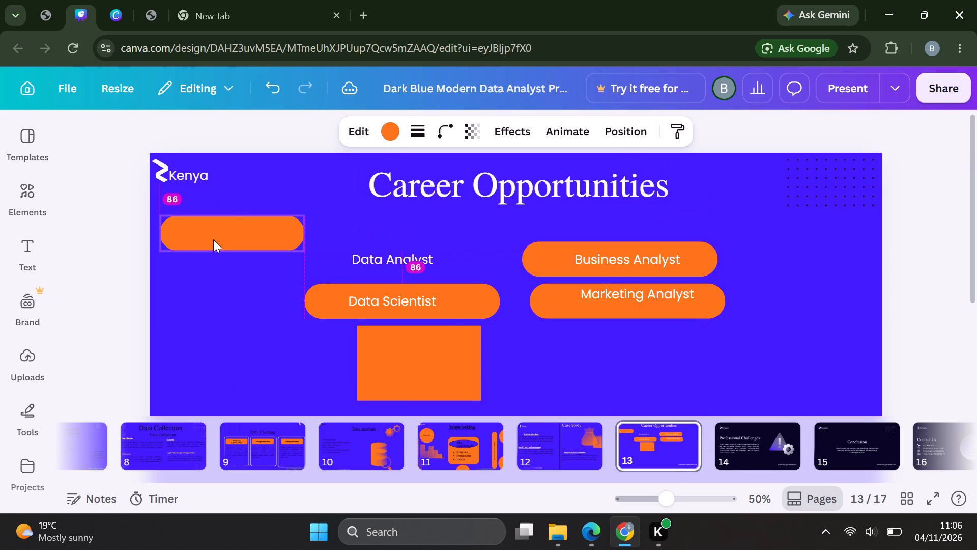
Move the orange pill behind Data Scientist directly below the empty pill under the logo and shorten it to the same width.
double_click(341, 312)
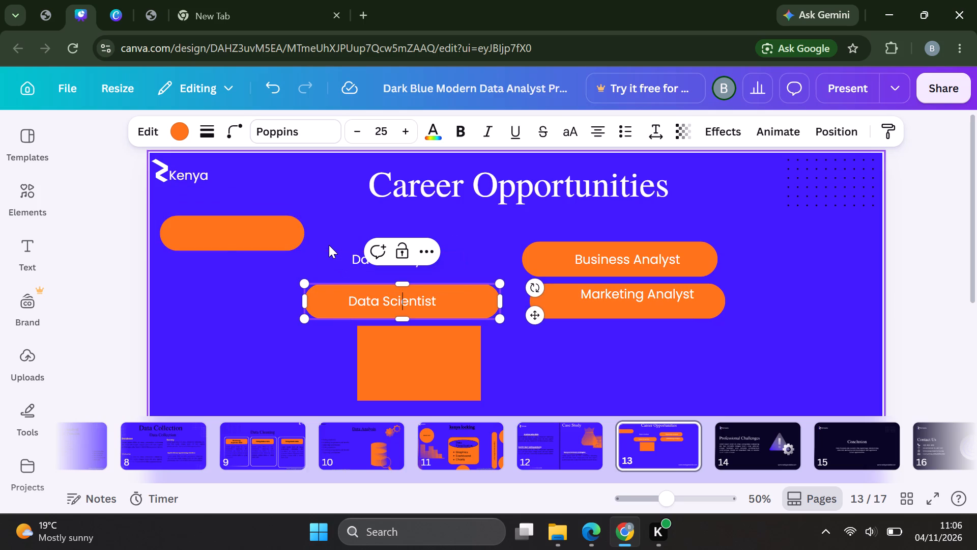
left_click(329, 245)
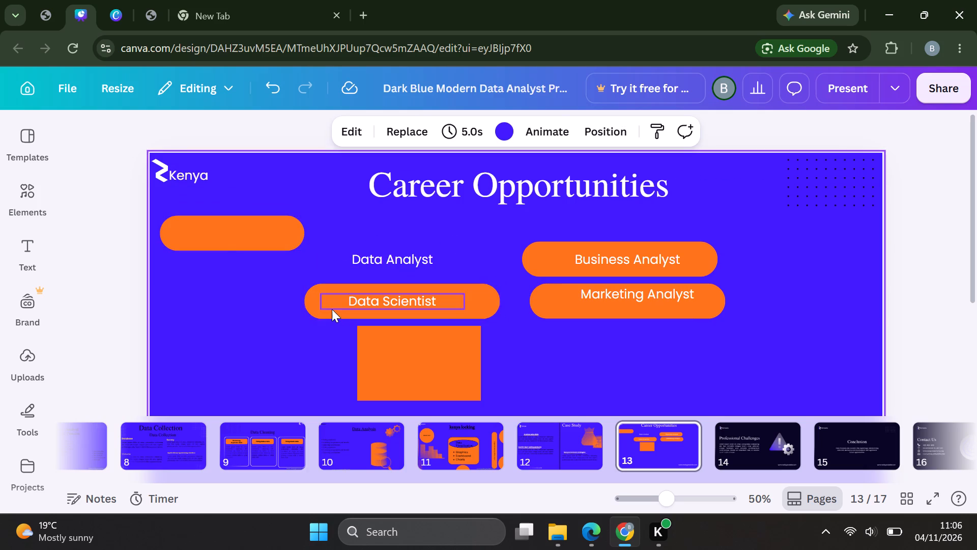
left_click(326, 316)
left_click_drag(326, 316, 317, 316)
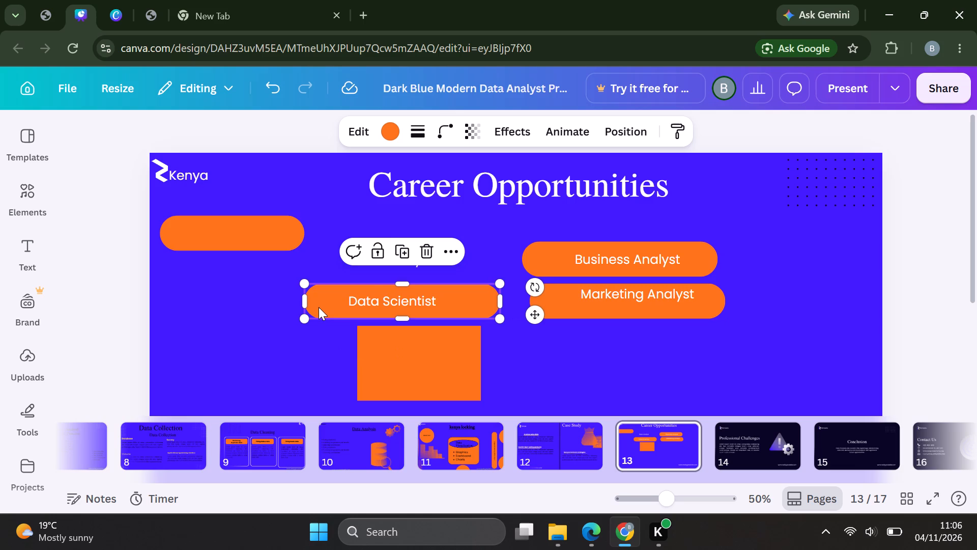
left_click_drag(319, 307, 250, 294)
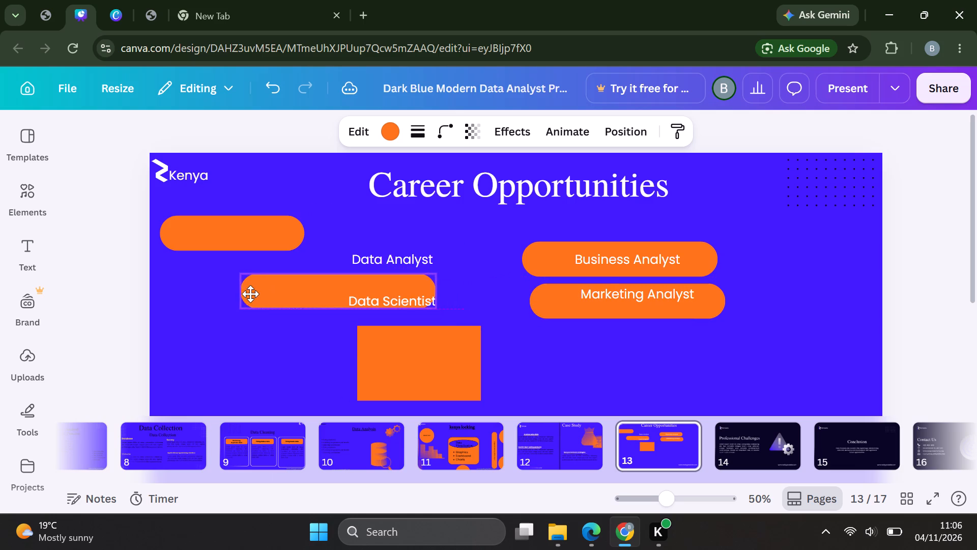
left_click_drag(250, 294, 197, 286)
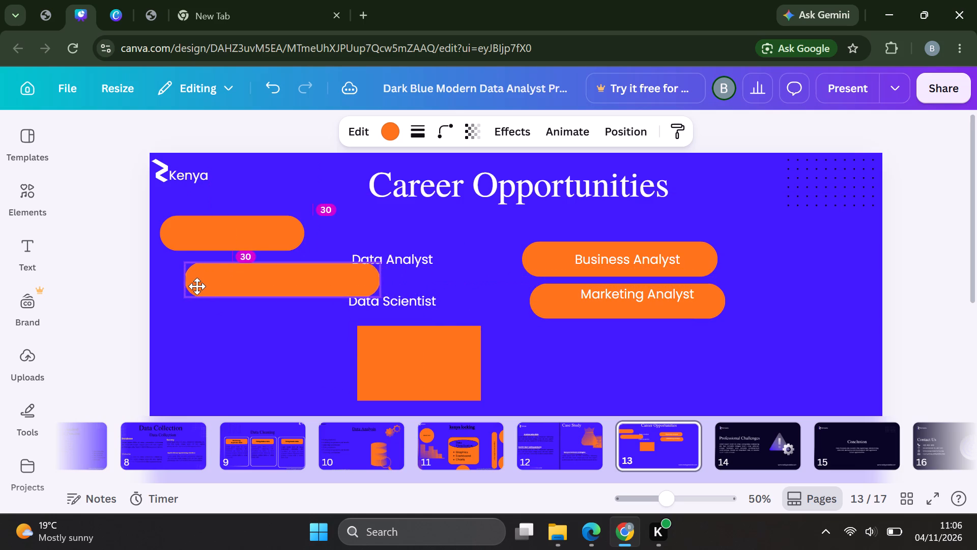
left_click_drag(197, 286, 178, 286)
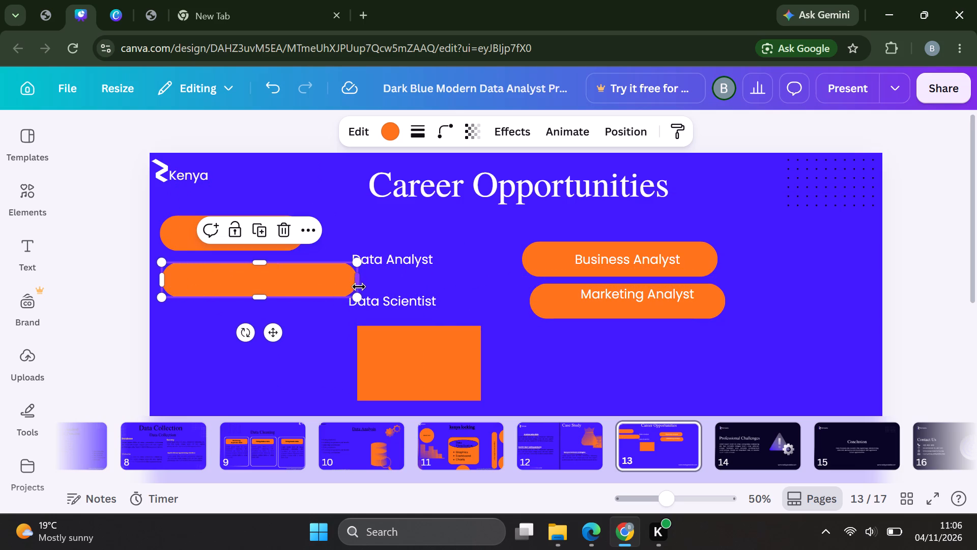
left_click_drag(360, 277, 334, 277)
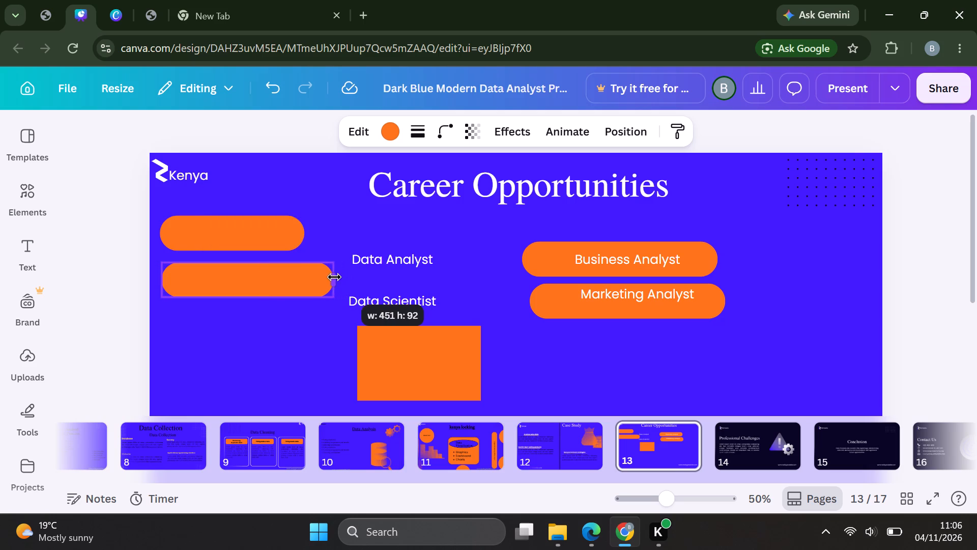
left_click_drag(334, 277, 309, 277)
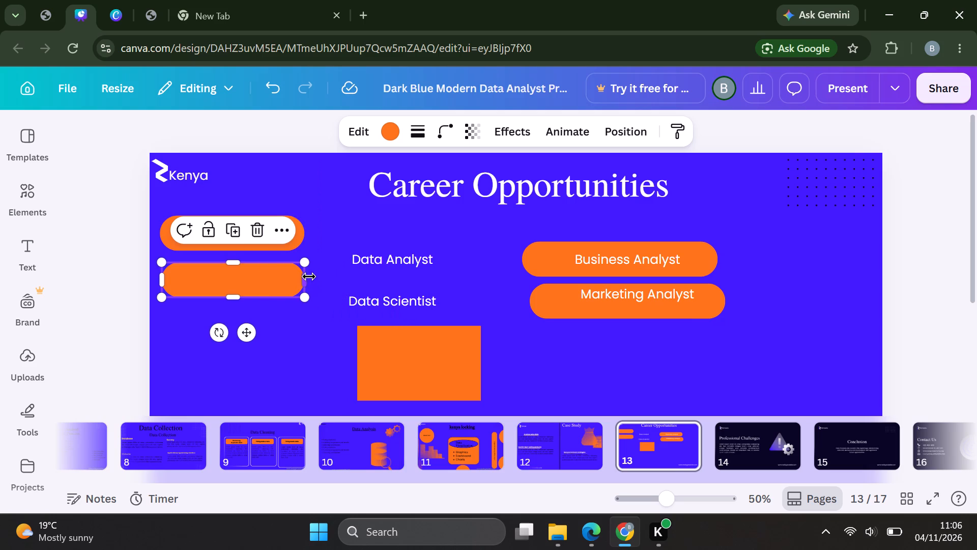
Move the Data Analyst text onto the upper empty pill beneath the logo and narrow its text box to fit inside.
left_click(384, 262)
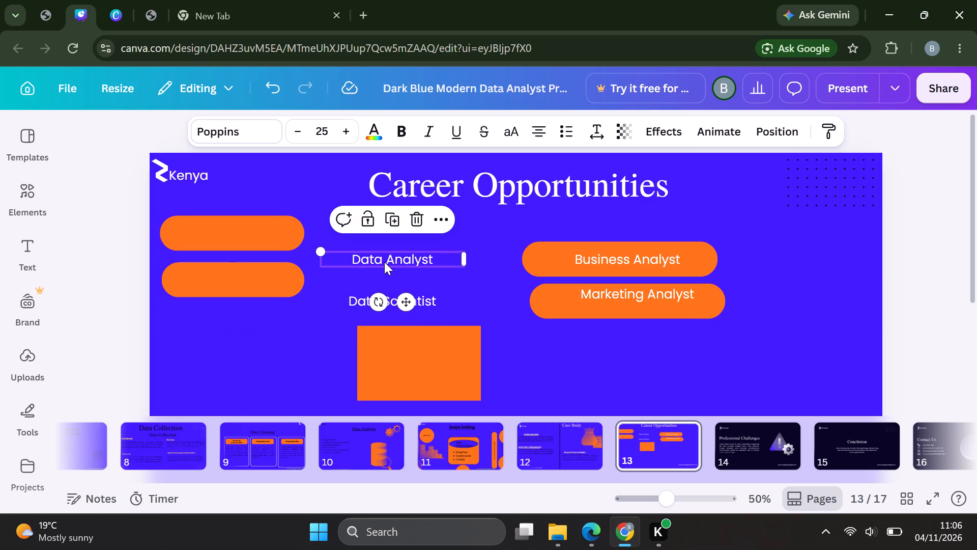
left_click_drag(384, 262, 285, 244)
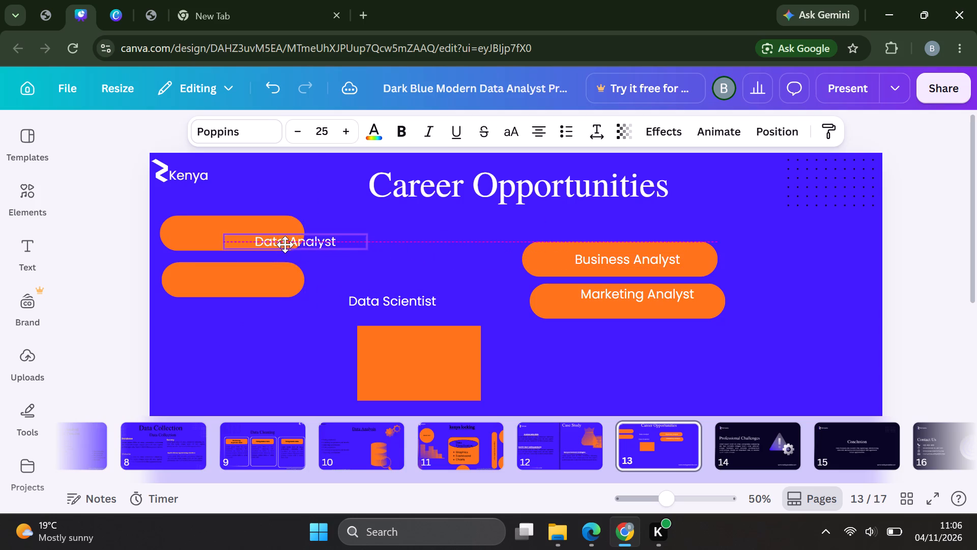
left_click_drag(285, 244, 230, 234)
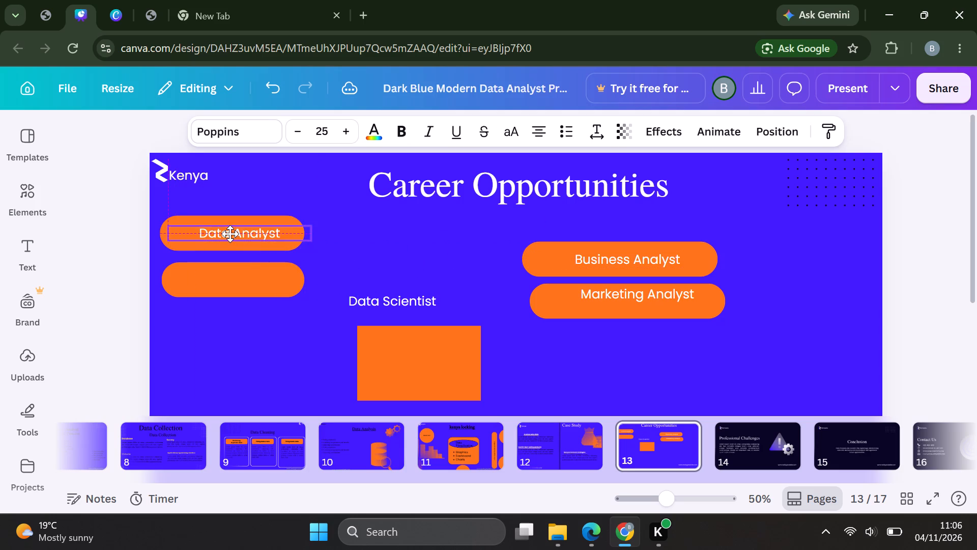
left_click_drag(230, 234, 223, 233)
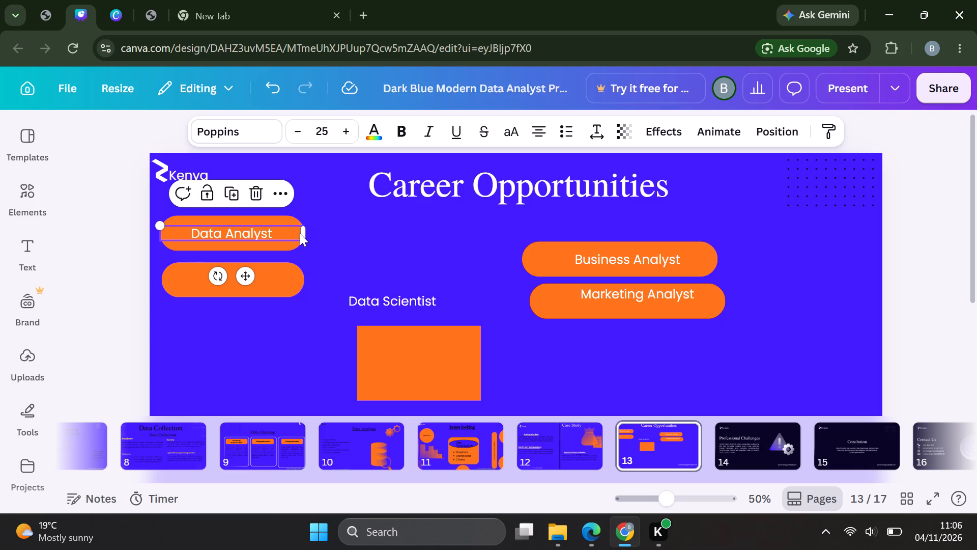
left_click_drag(305, 232, 296, 233)
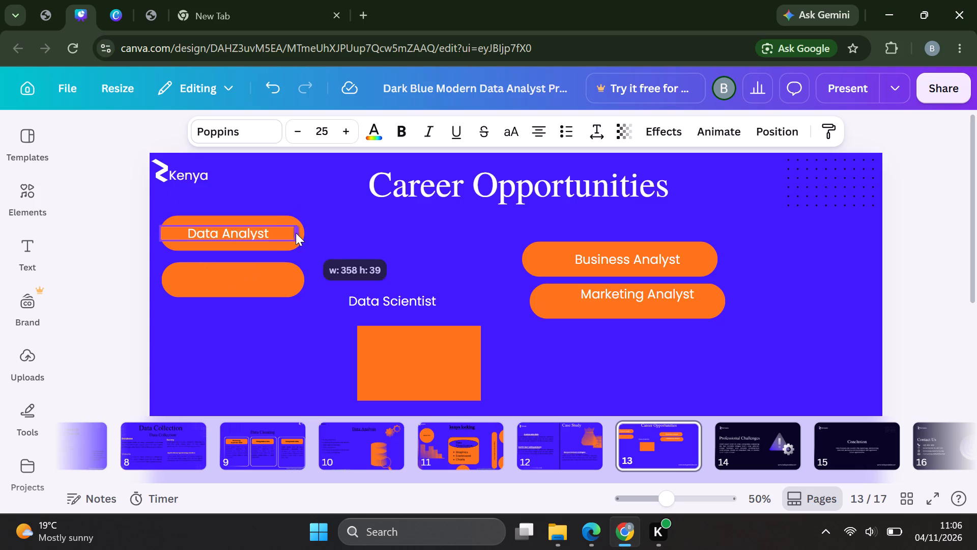
left_click_drag(296, 233, 288, 233)
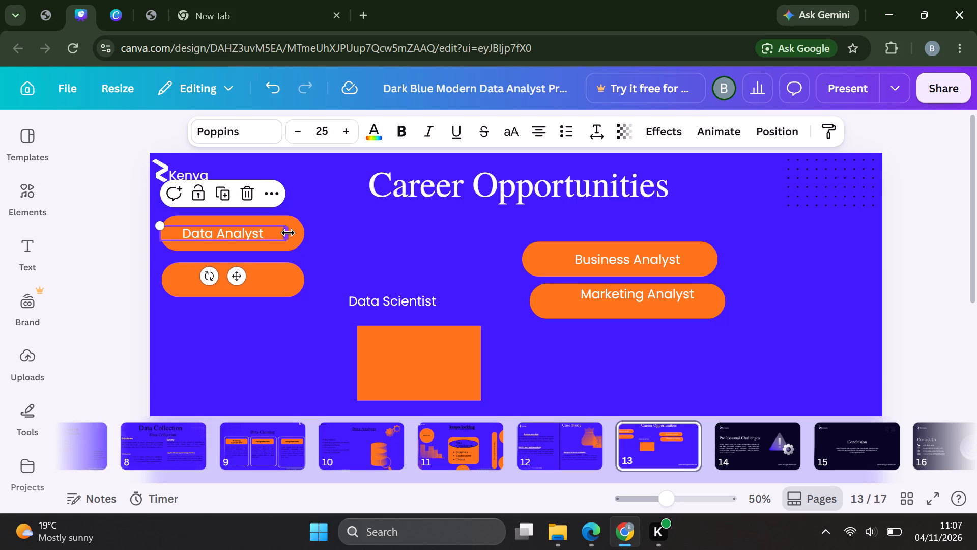
left_click(346, 252)
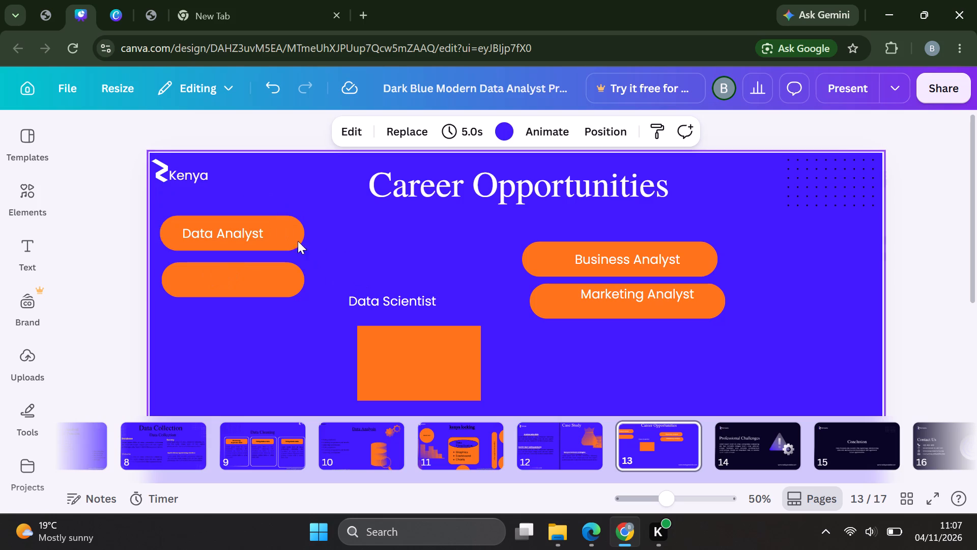
Move the Data Scientist text onto the empty pill below Data Analyst, centered within it.
left_click_drag(389, 302, 325, 289)
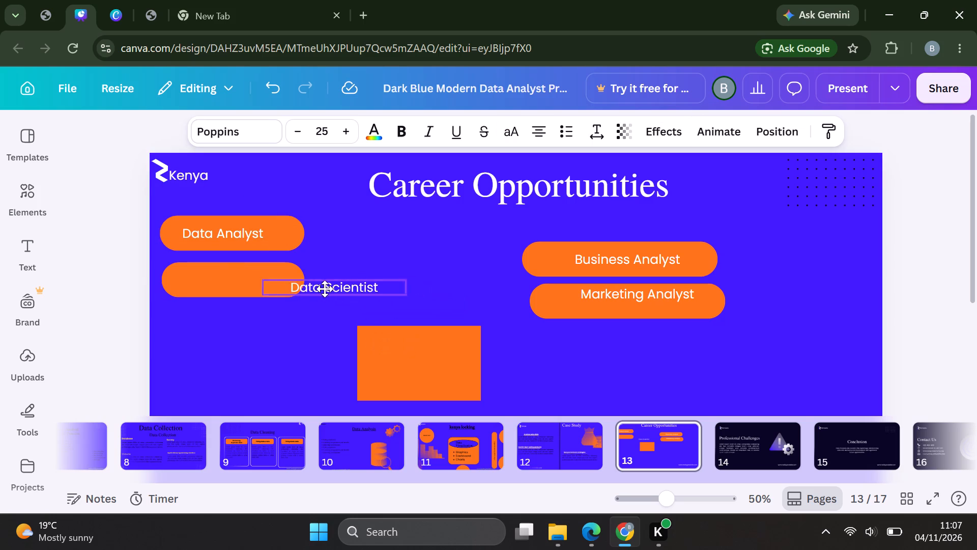
left_click_drag(325, 289, 230, 281)
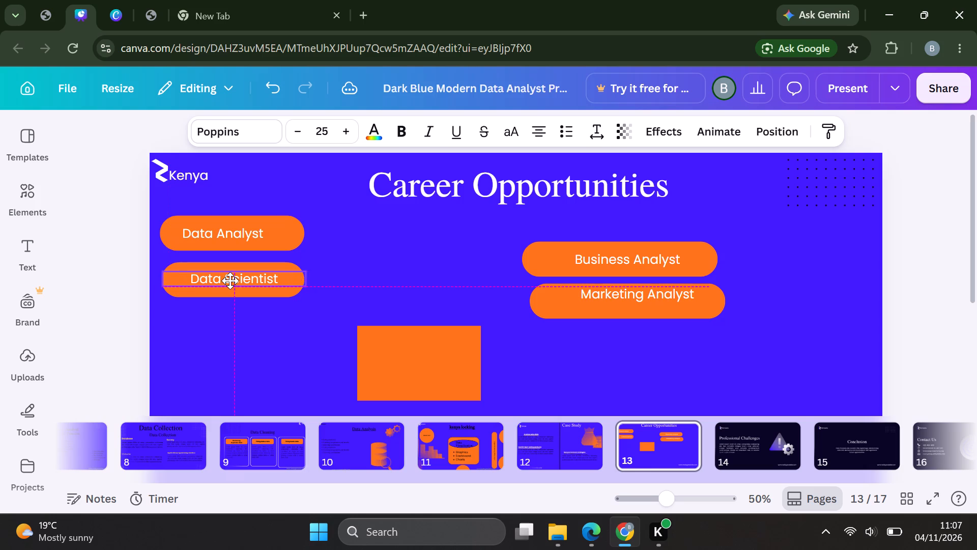
left_click_drag(230, 281, 229, 281)
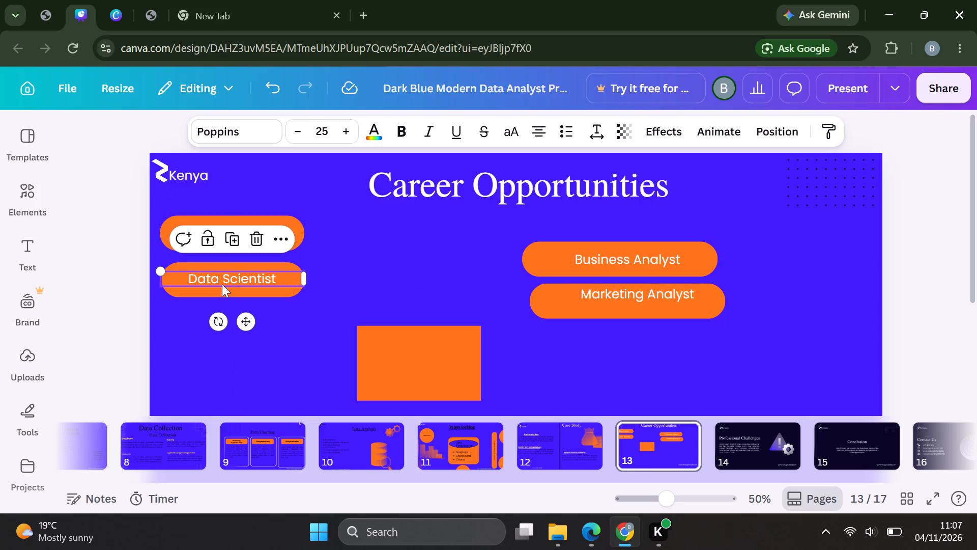
left_click(340, 313)
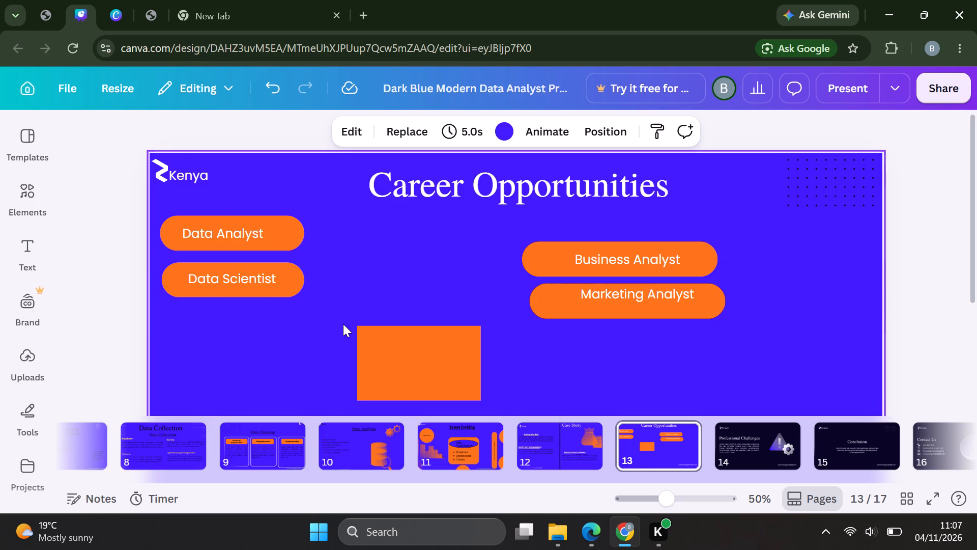
Move the orange rectangle below the Data Scientist pill with a spacing of 30, widen it slightly, and align its left edge with the pills.
scroll(410, 293, "down", 1)
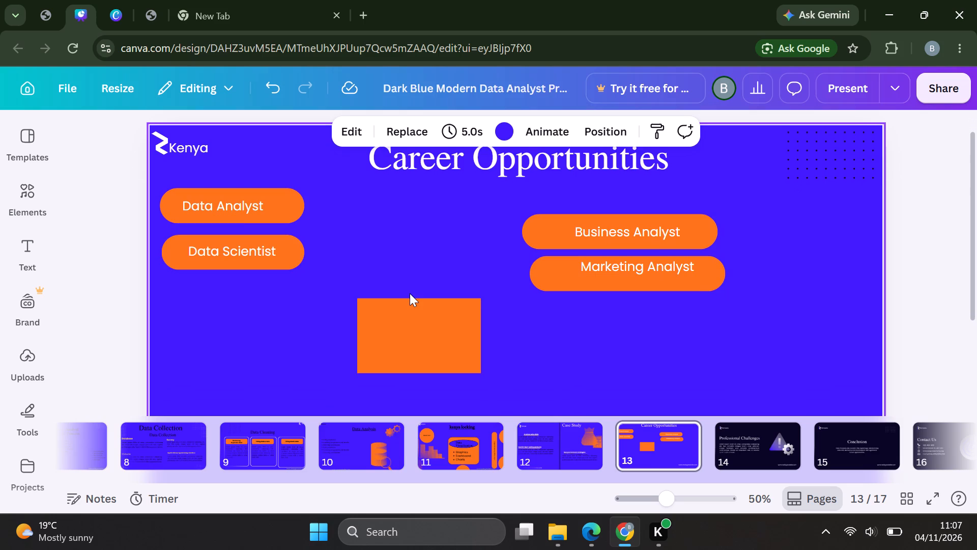
scroll(410, 293, "down", 1)
left_click_drag(425, 332, 380, 326)
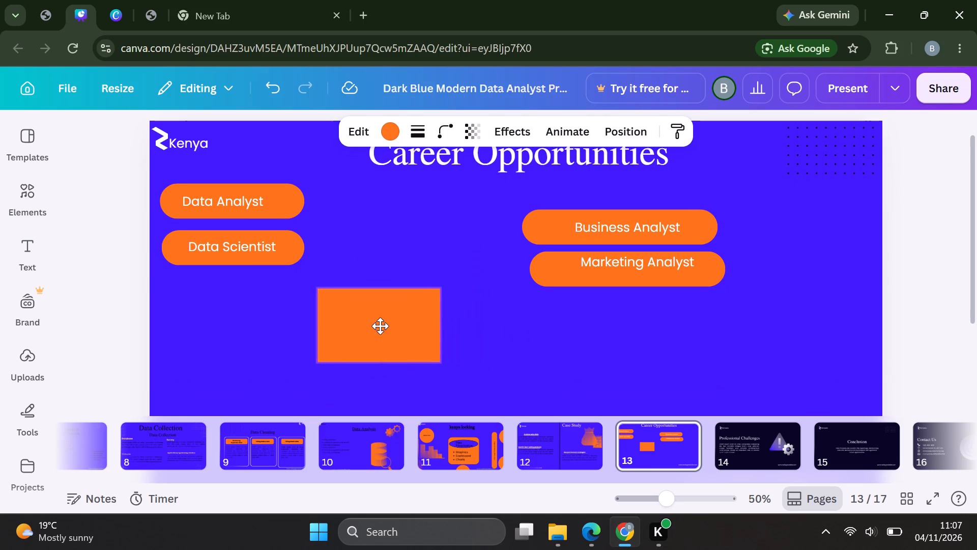
left_click_drag(380, 326, 240, 319)
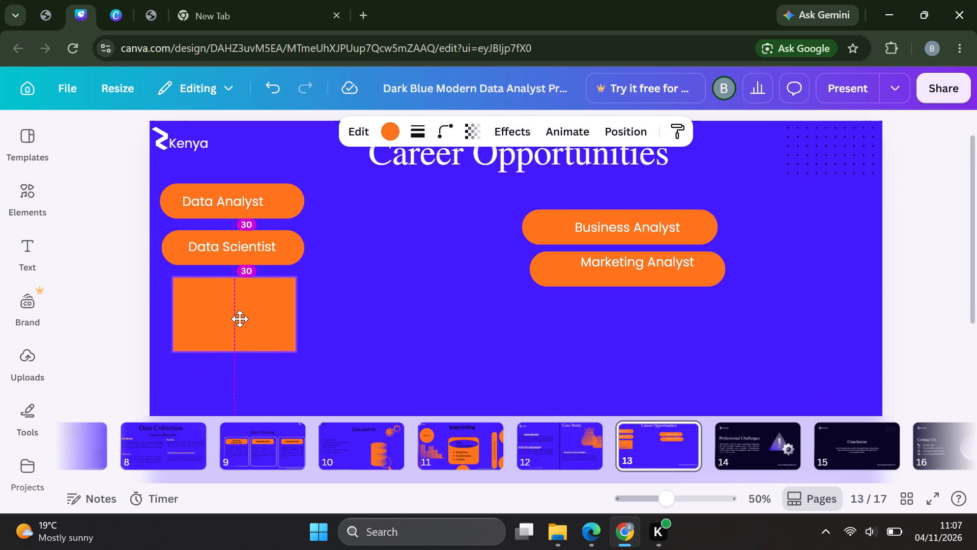
left_click_drag(240, 319, 238, 319)
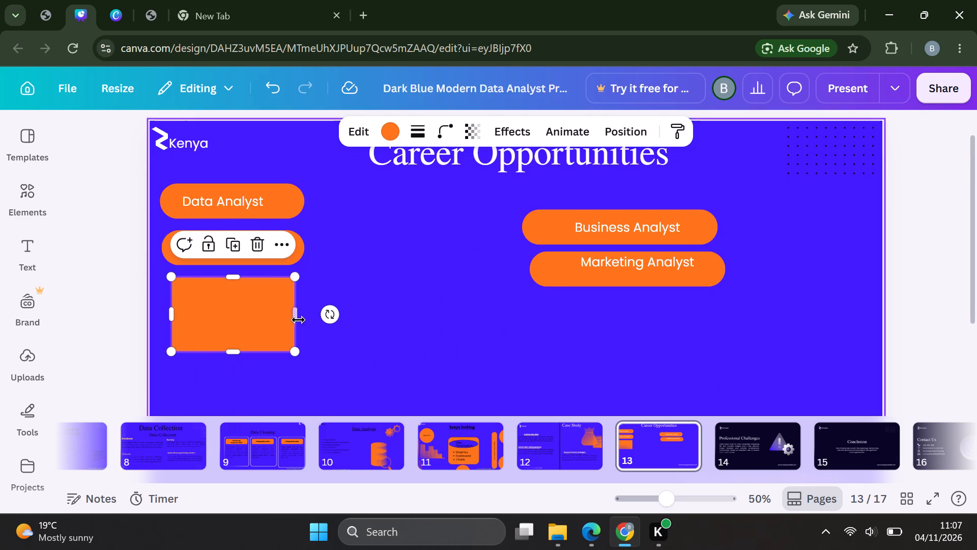
left_click_drag(295, 319, 309, 317)
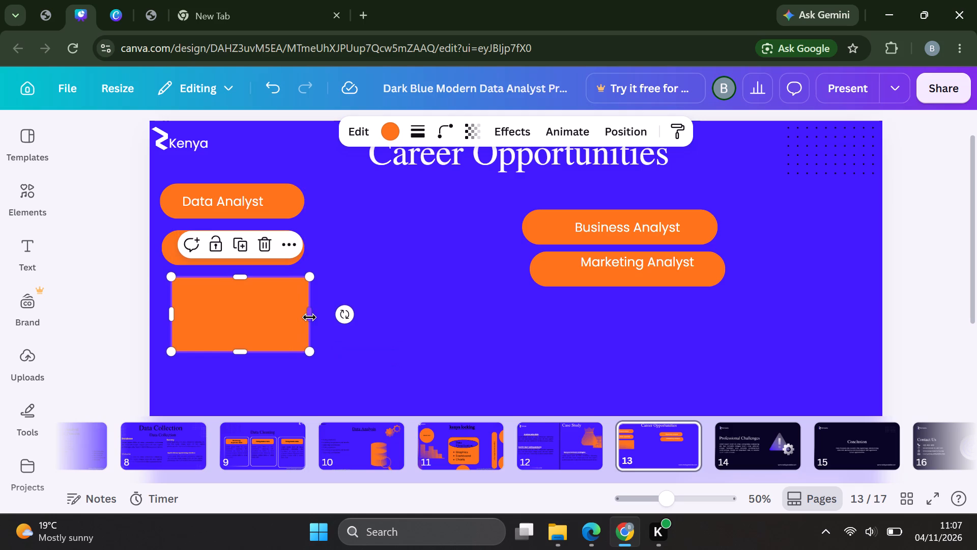
left_click_drag(269, 321, 260, 316)
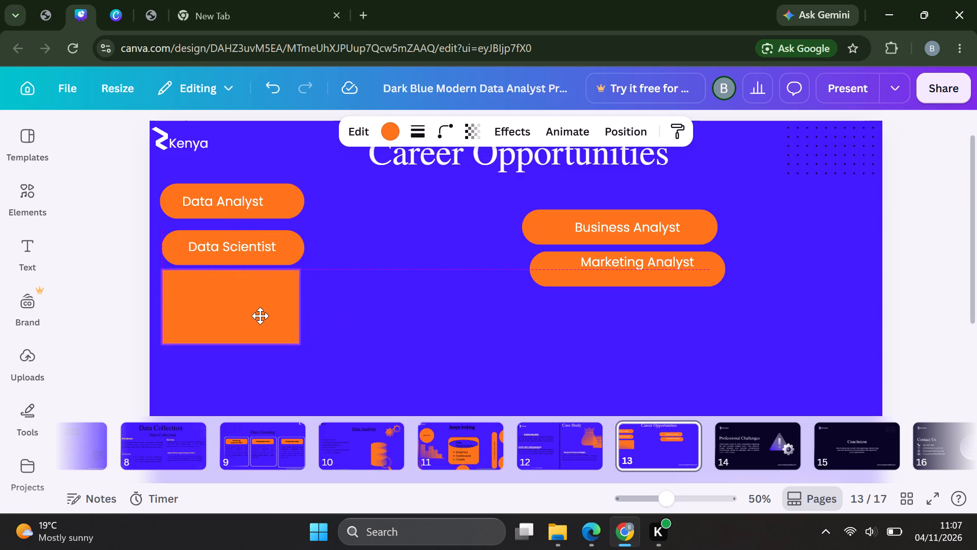
left_click_drag(260, 316, 258, 320)
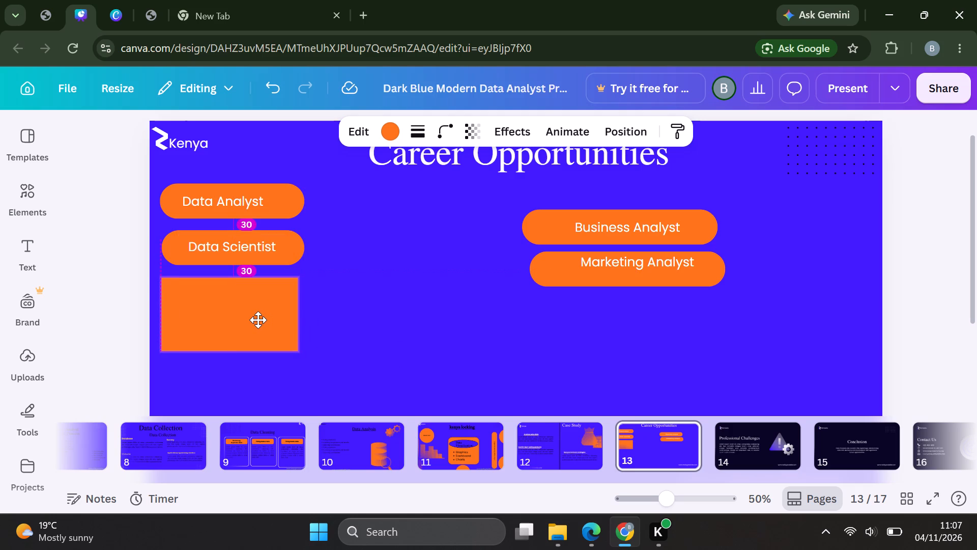
Shorten the orange rectangle below the Data Scientist pill to about the same height as the pills above it.
left_click_drag(258, 320, 258, 319)
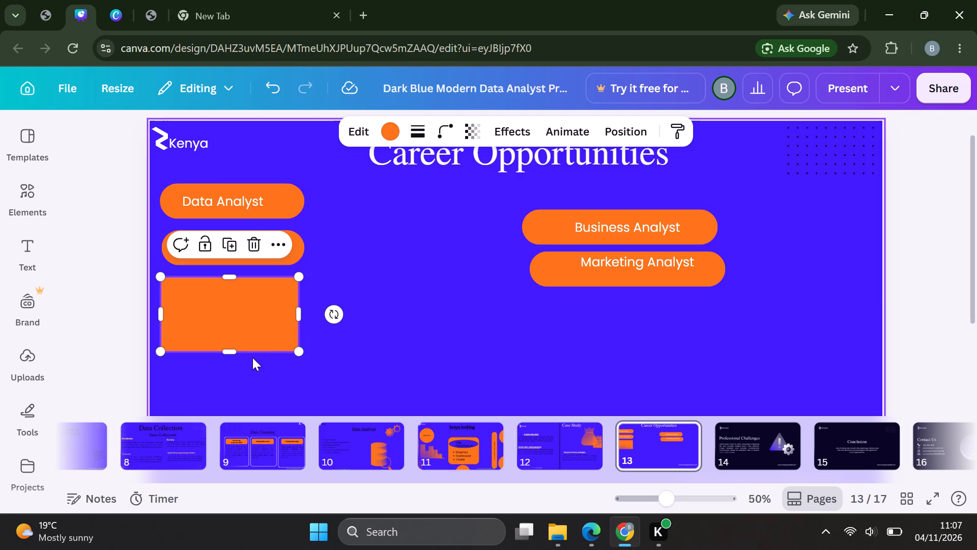
left_click_drag(231, 353, 231, 342)
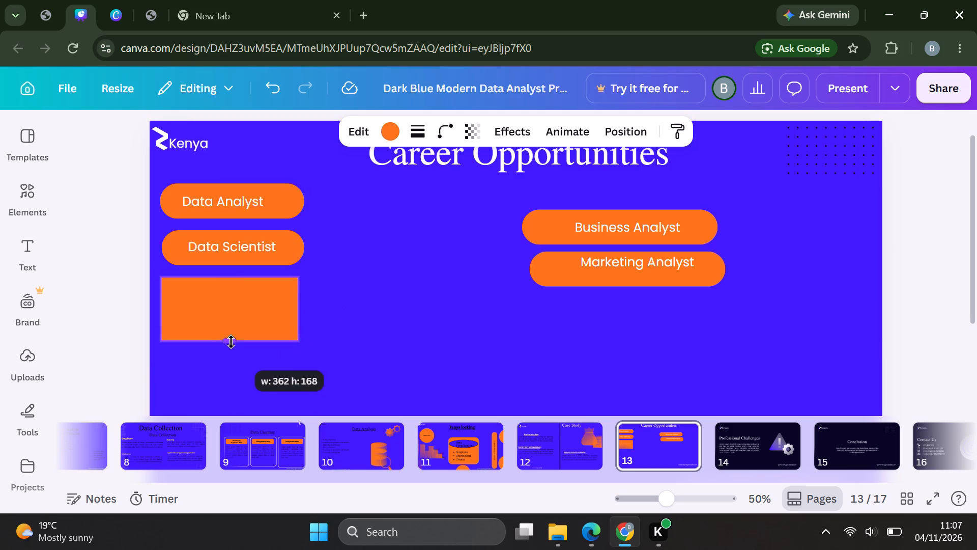
left_click_drag(231, 342, 231, 320)
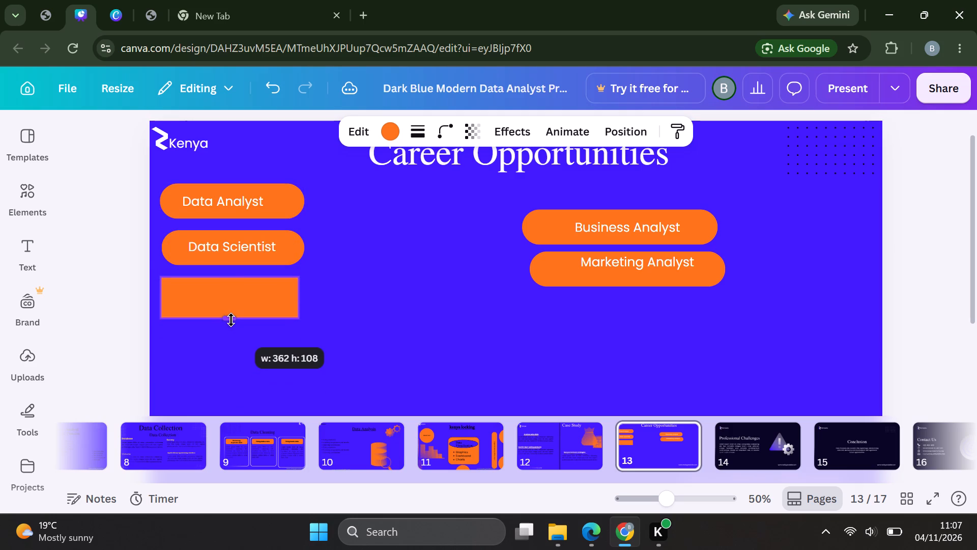
left_click_drag(231, 320, 231, 314)
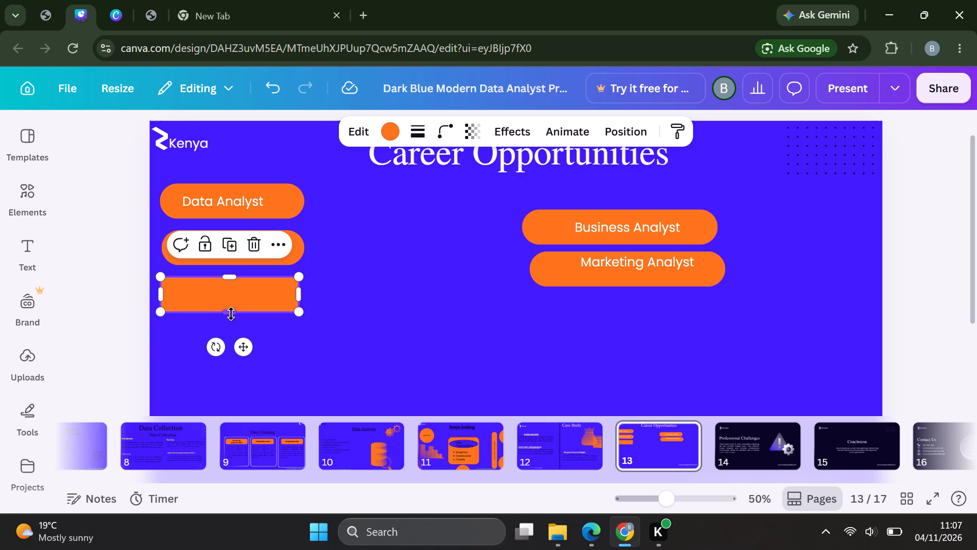
left_click(231, 314)
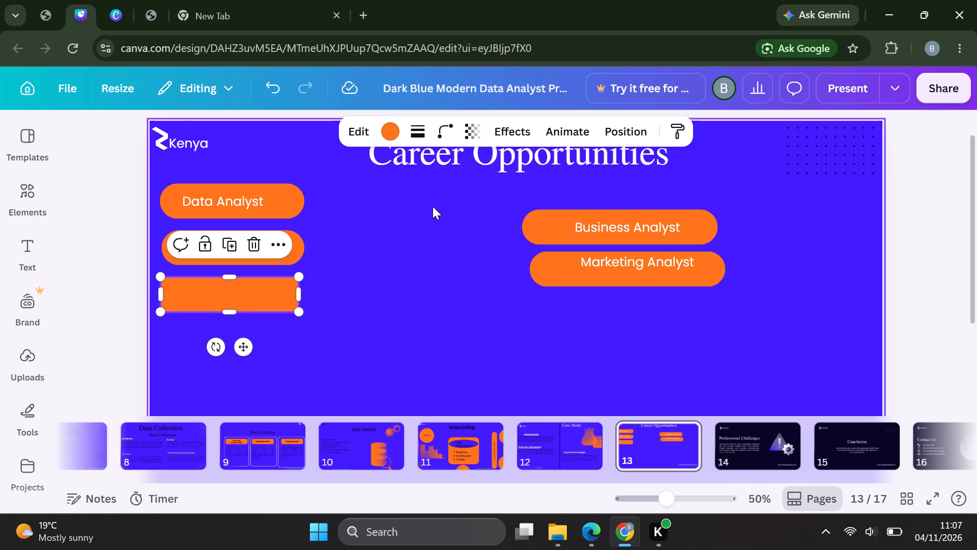
Check the Data Analyst pill's corner rounding for reference and set the orange rectangle's corner rounding to 55.
left_click(445, 117)
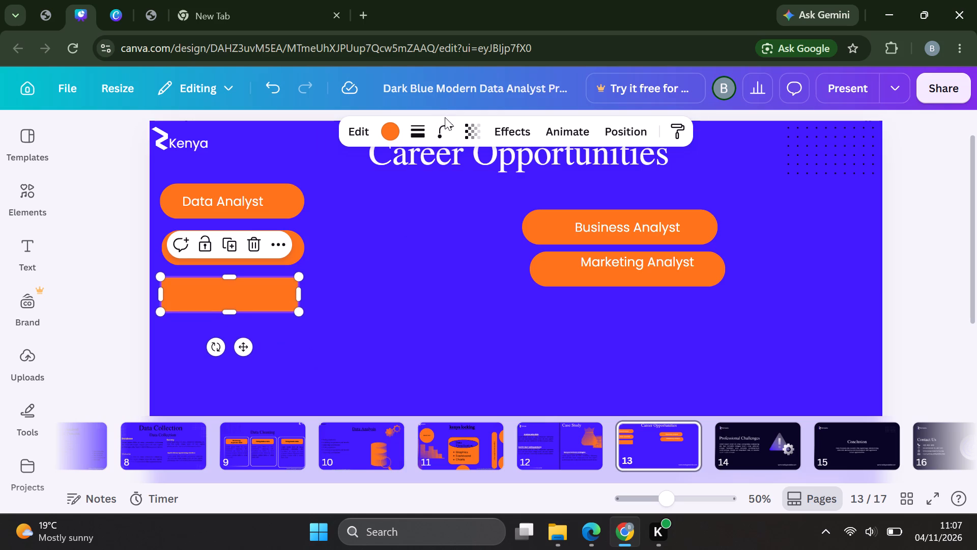
left_click(285, 193)
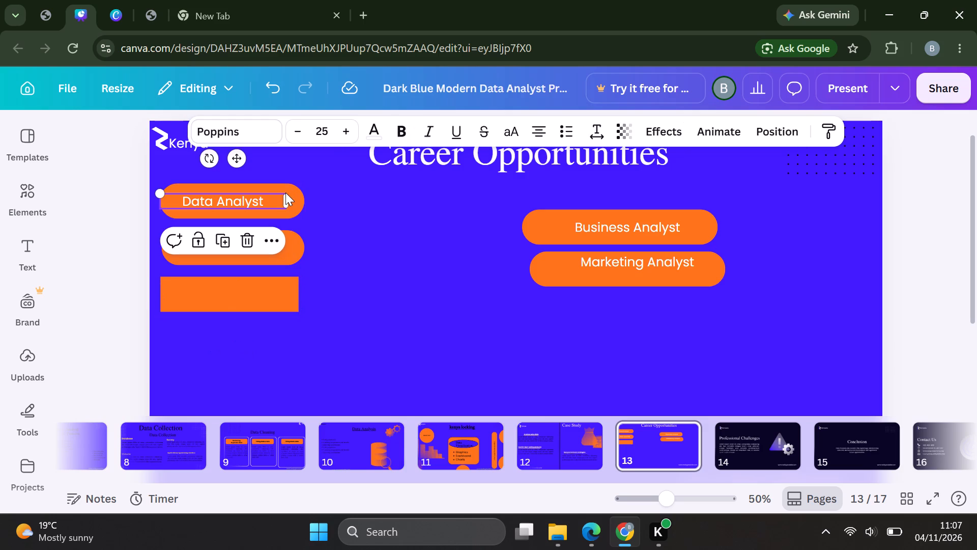
left_click(305, 196)
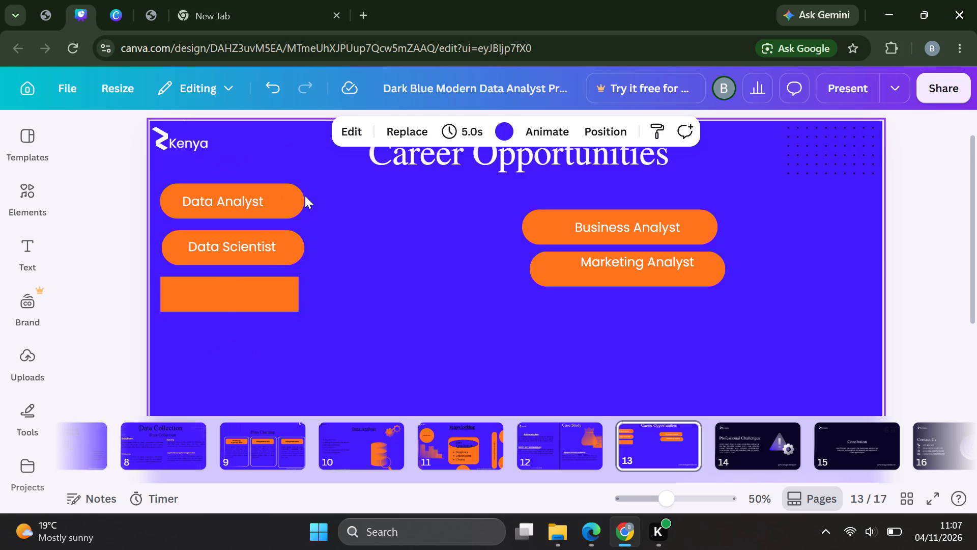
left_click(295, 198)
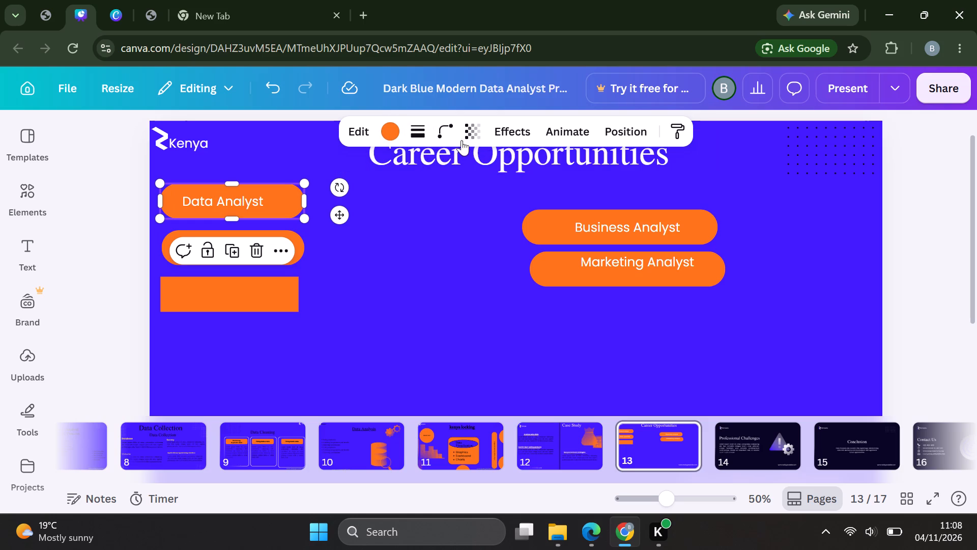
left_click(446, 132)
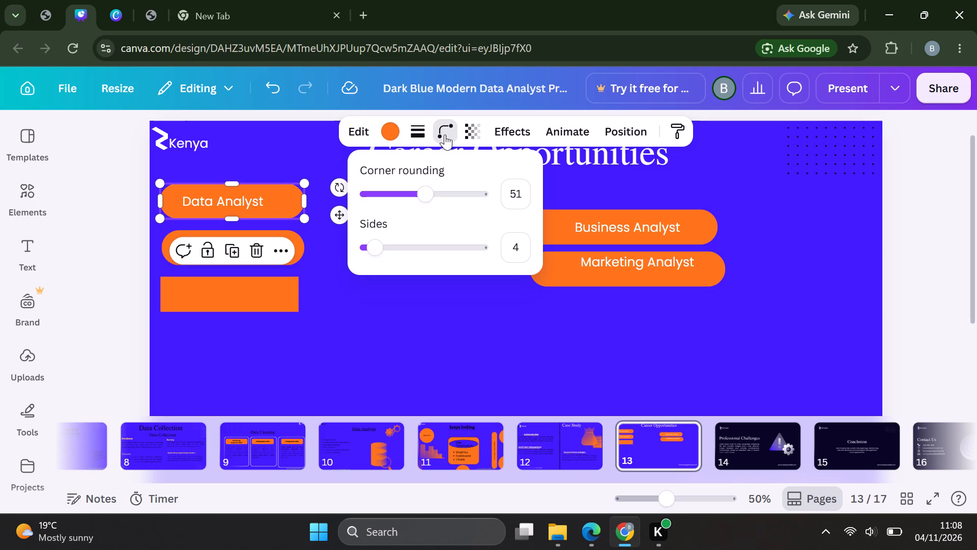
left_click(392, 354)
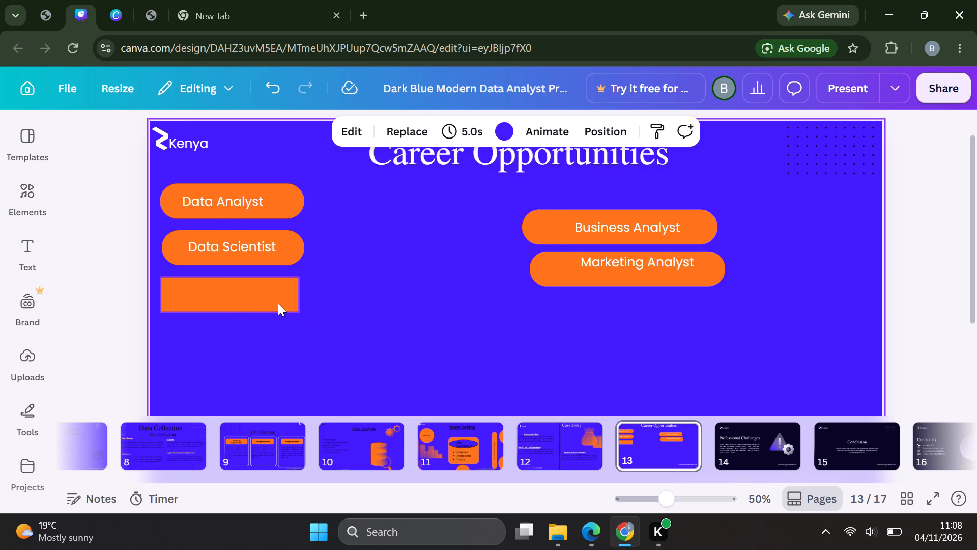
left_click(275, 303)
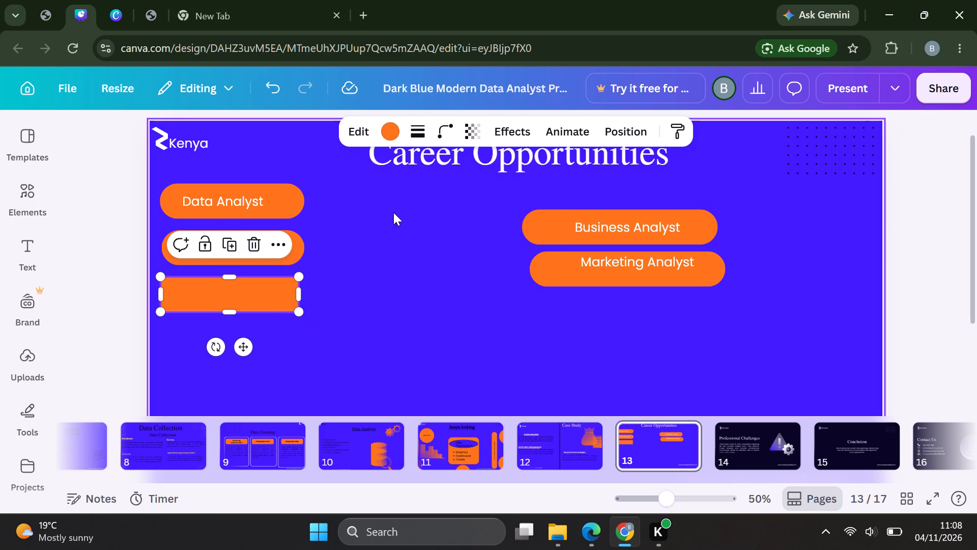
left_click(437, 132)
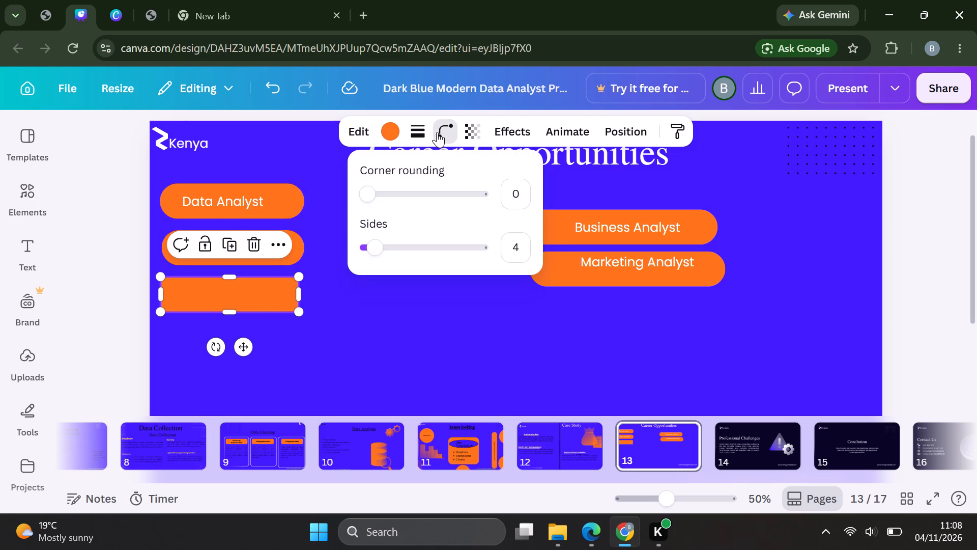
left_click(418, 196)
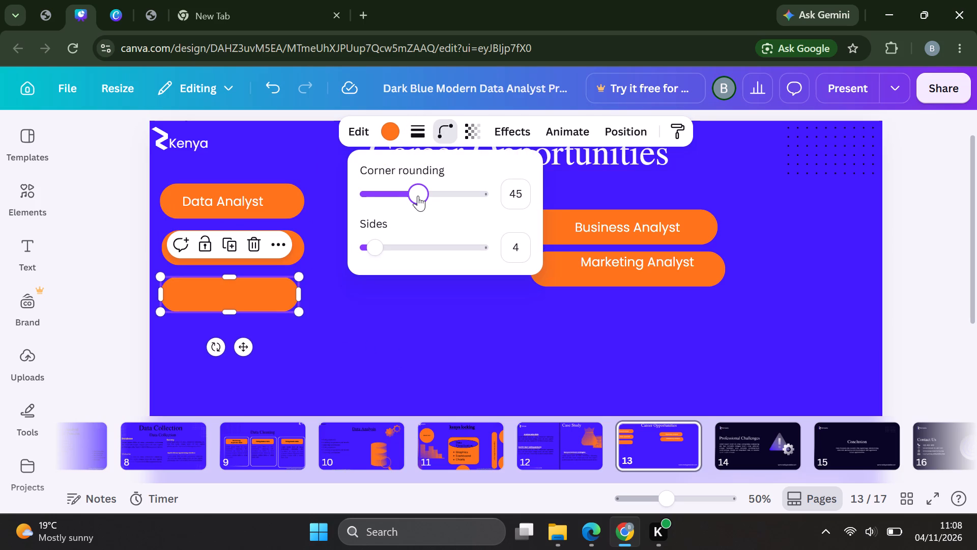
left_click(430, 195)
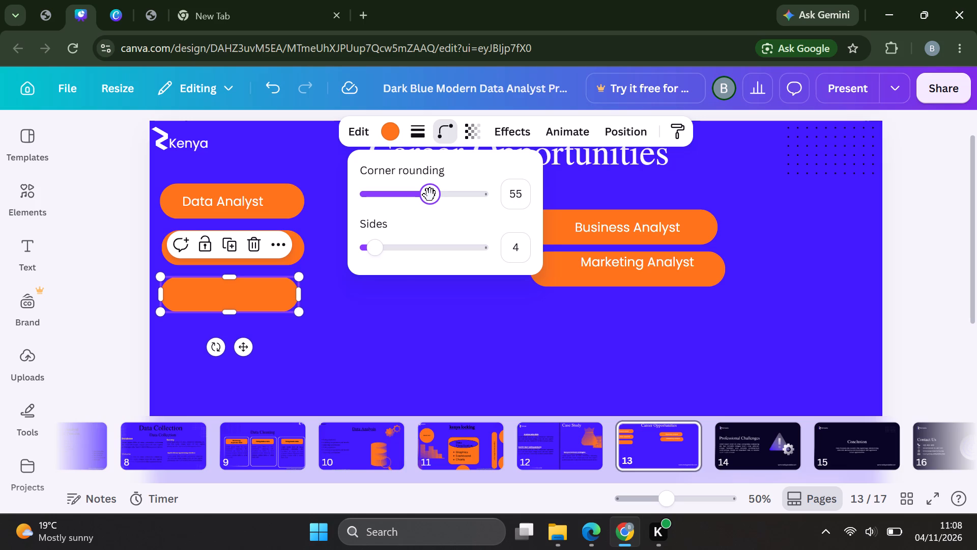
left_click(381, 332)
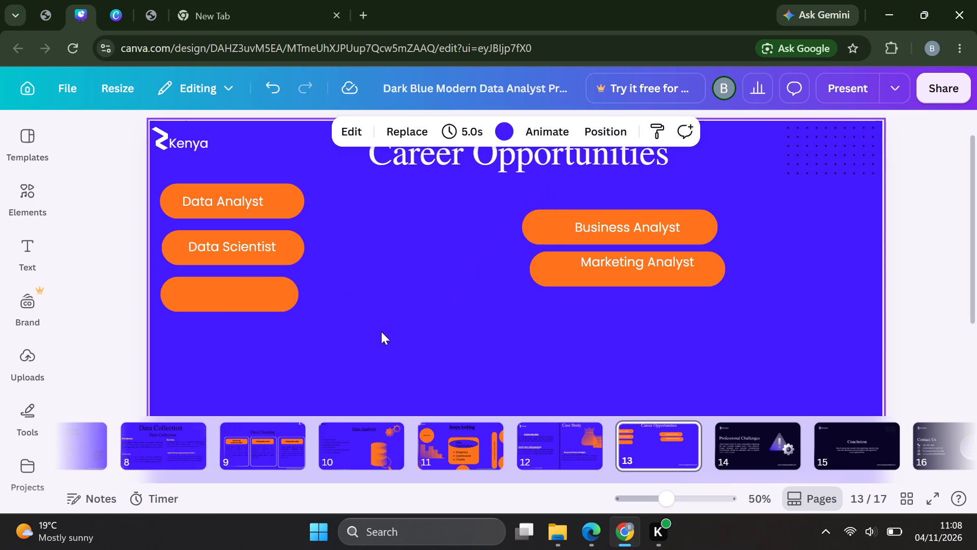
Increase the empty third pill's height to about 100 and widen it to match the pills above.
left_click(246, 310)
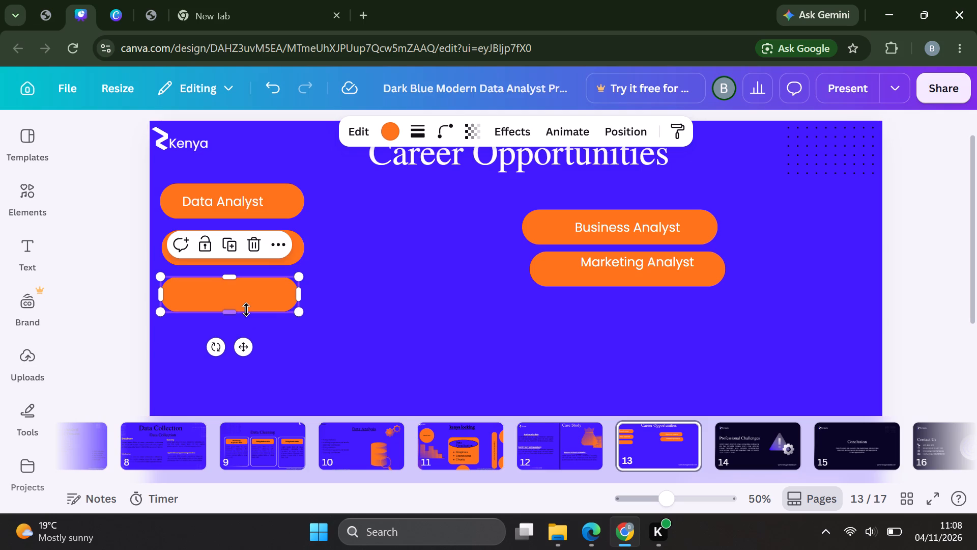
left_click(226, 313)
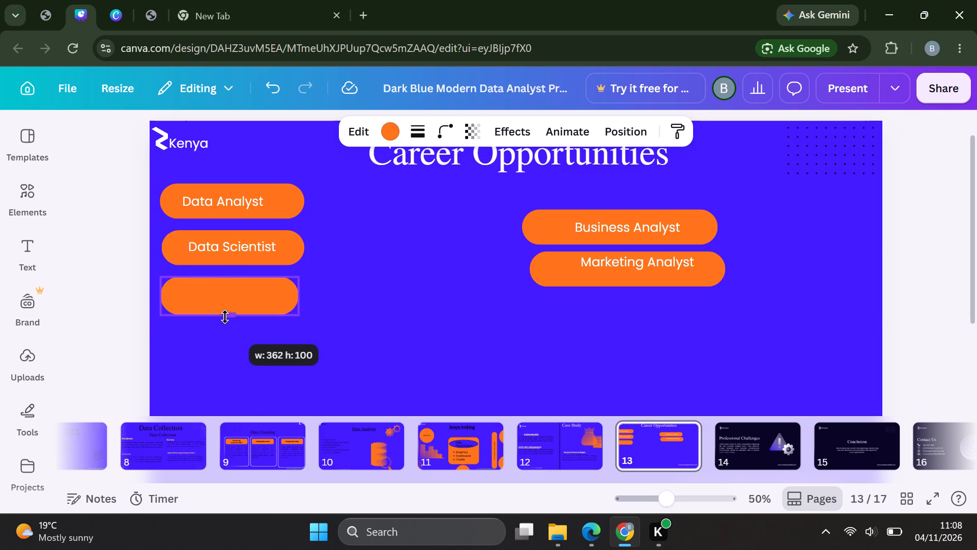
left_click(381, 272)
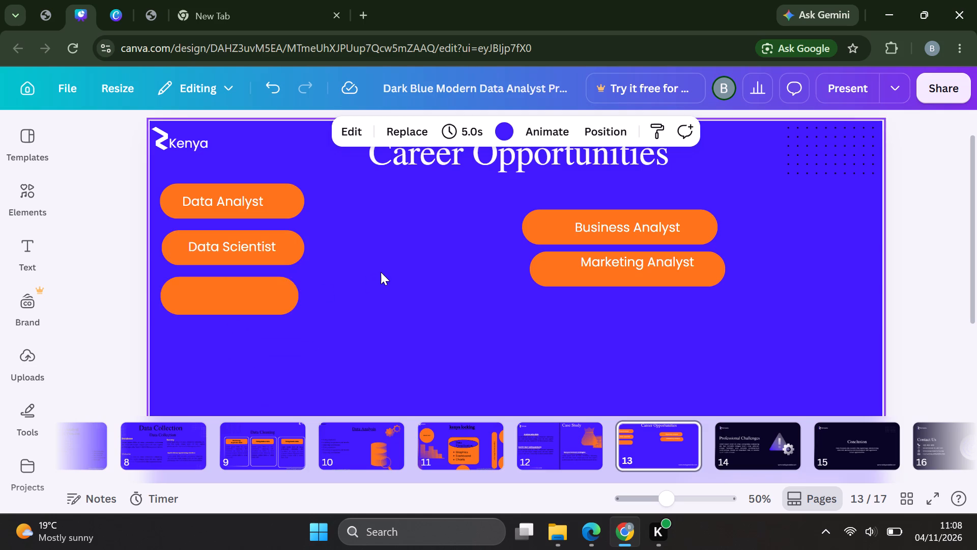
scroll(381, 272, "down", 1)
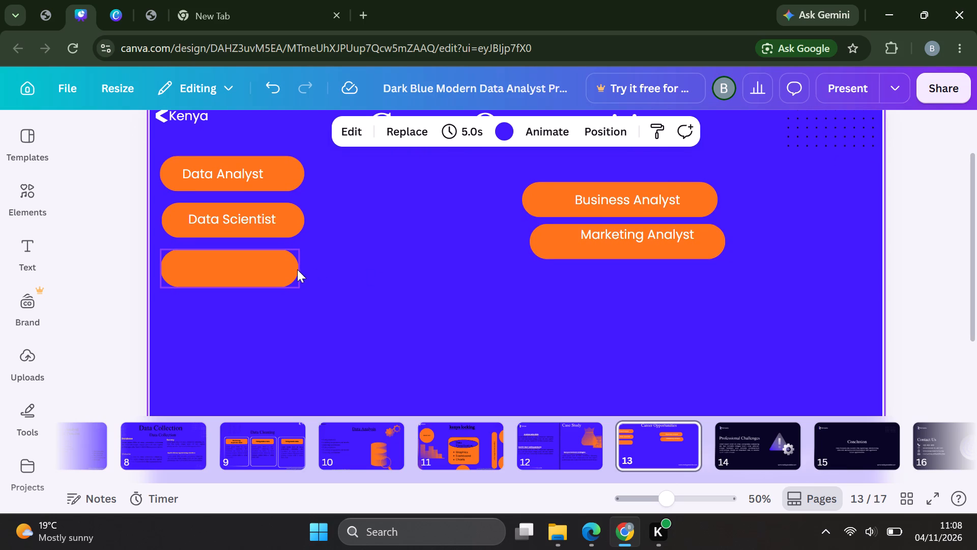
left_click(296, 269)
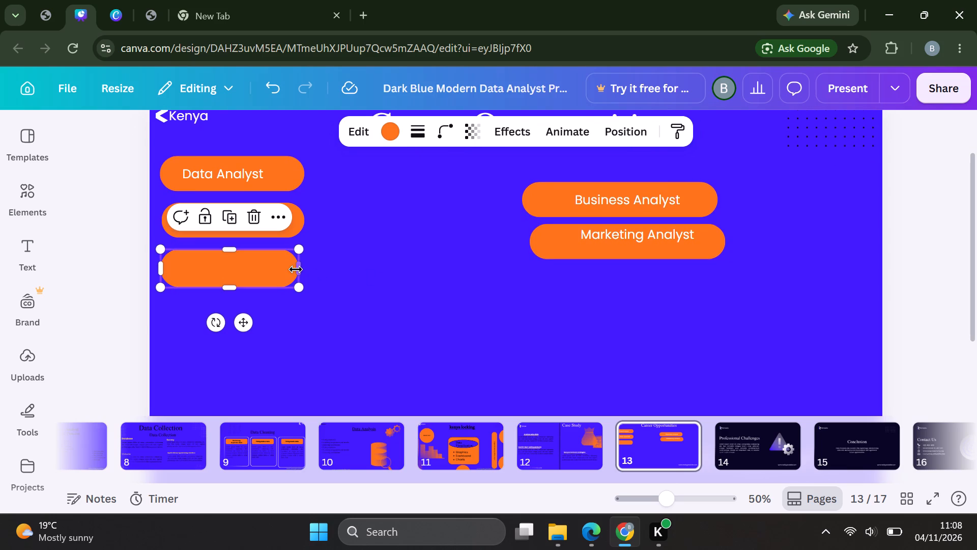
left_click(296, 269)
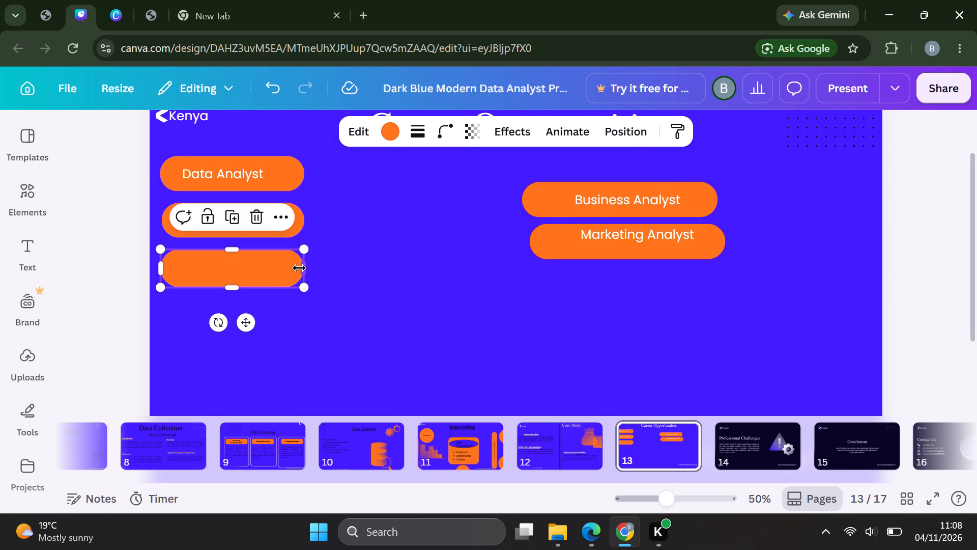
left_click(359, 297)
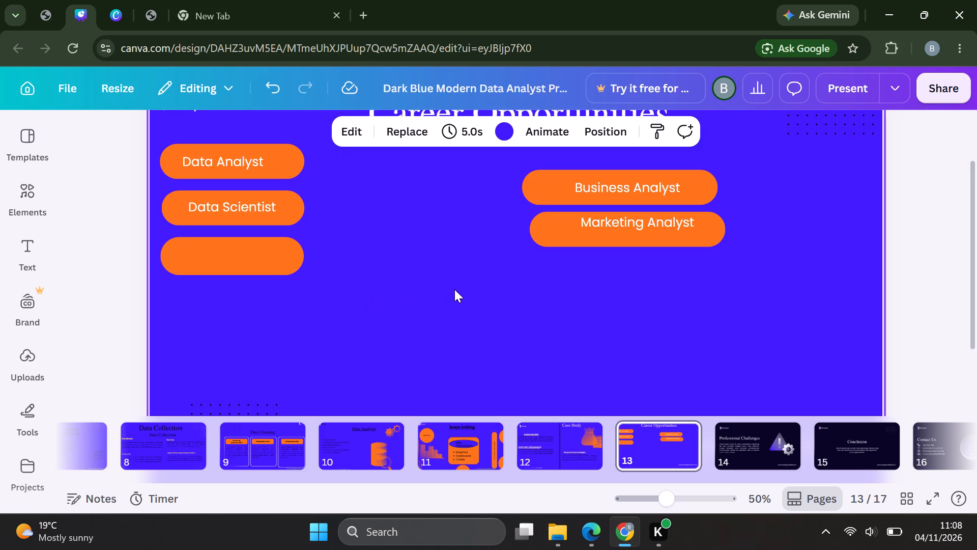
Move the orange pill behind Marketing Analyst below the empty third pill, align its left edge with the column and shorten it to the same width.
left_click_drag(616, 231, 298, 314)
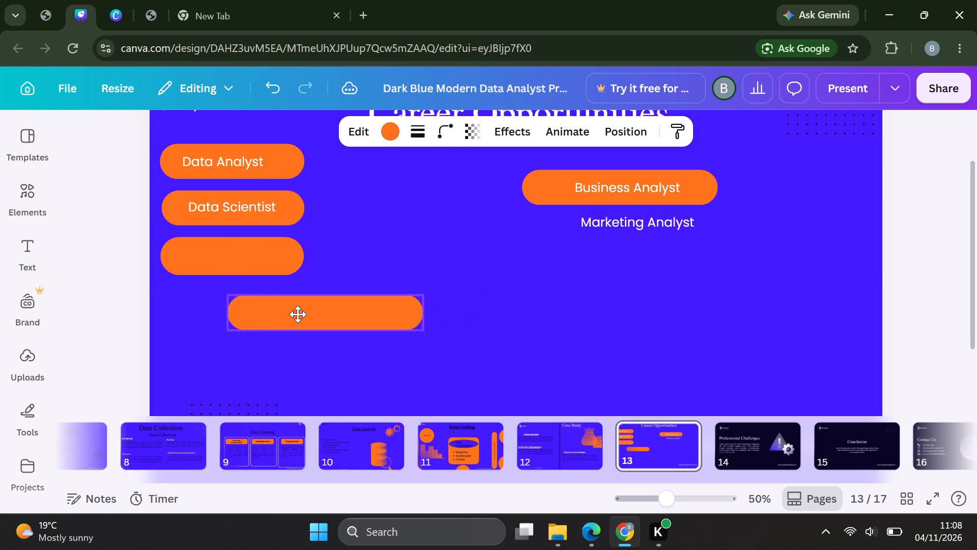
left_click_drag(298, 314, 254, 314)
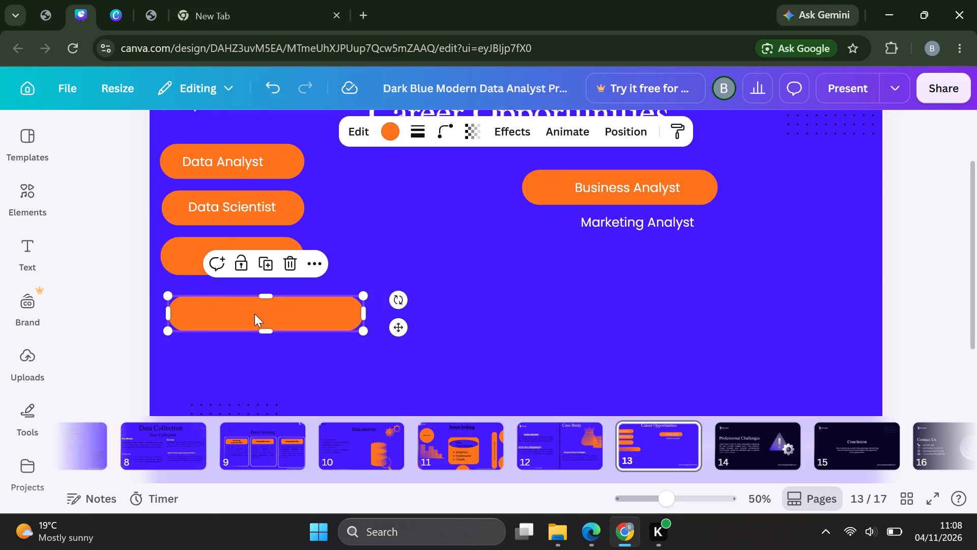
left_click(267, 315)
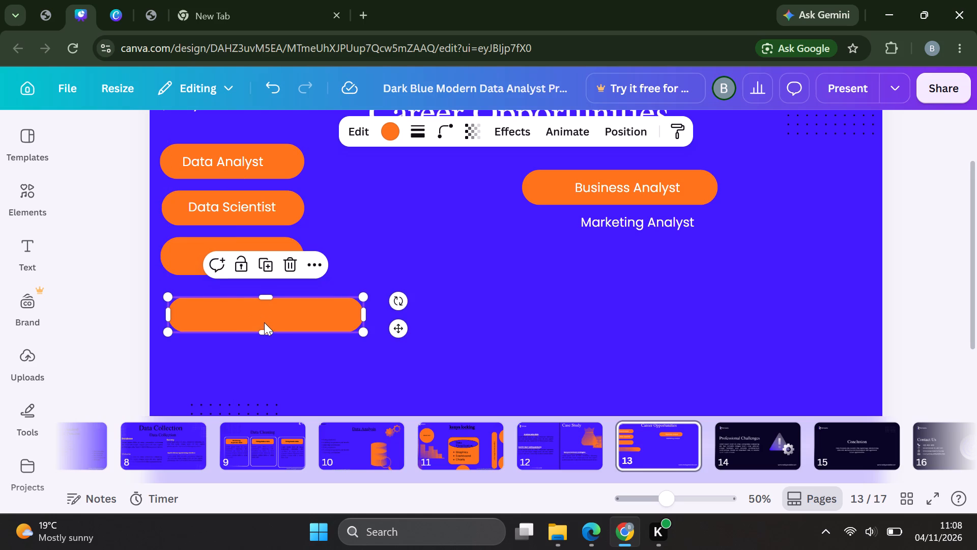
left_click(288, 348)
left_click_drag(294, 319, 289, 322)
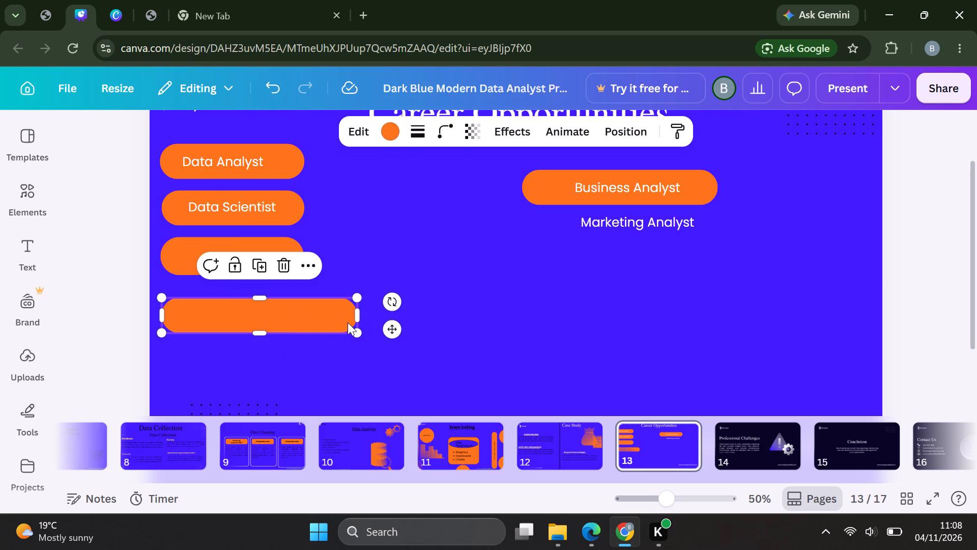
left_click_drag(358, 315, 305, 316)
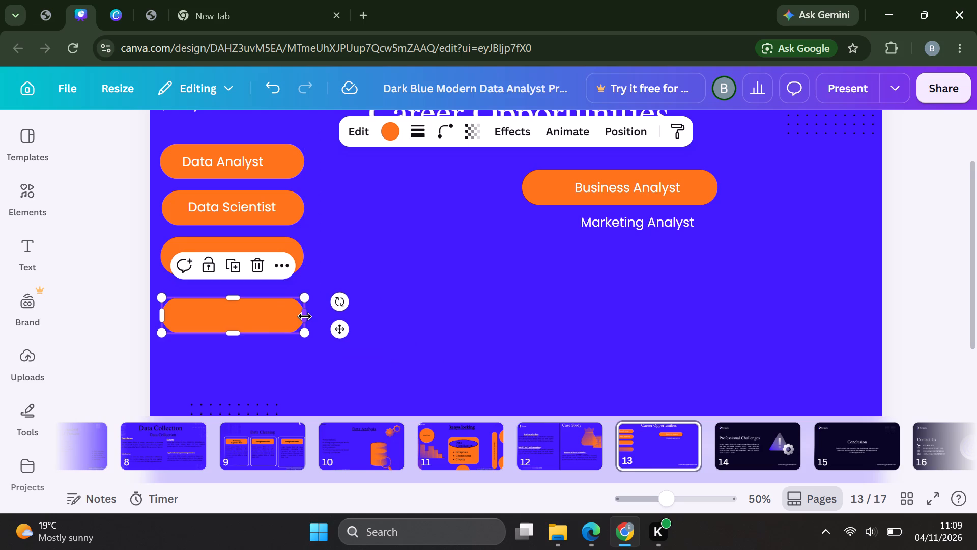
left_click(421, 278)
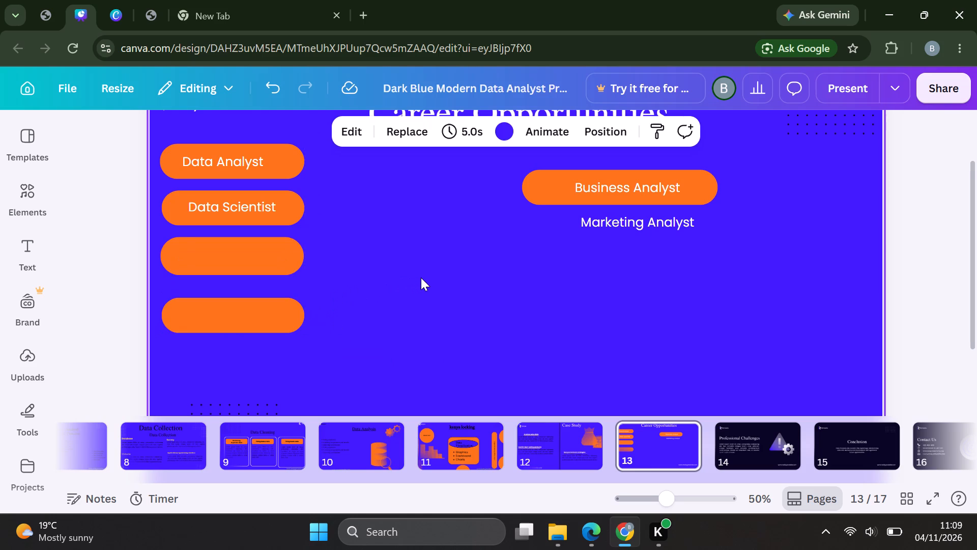
Move the Marketing Analyst text onto the empty pill below Data Scientist and narrow its text box to fit inside.
left_click_drag(615, 221, 494, 274)
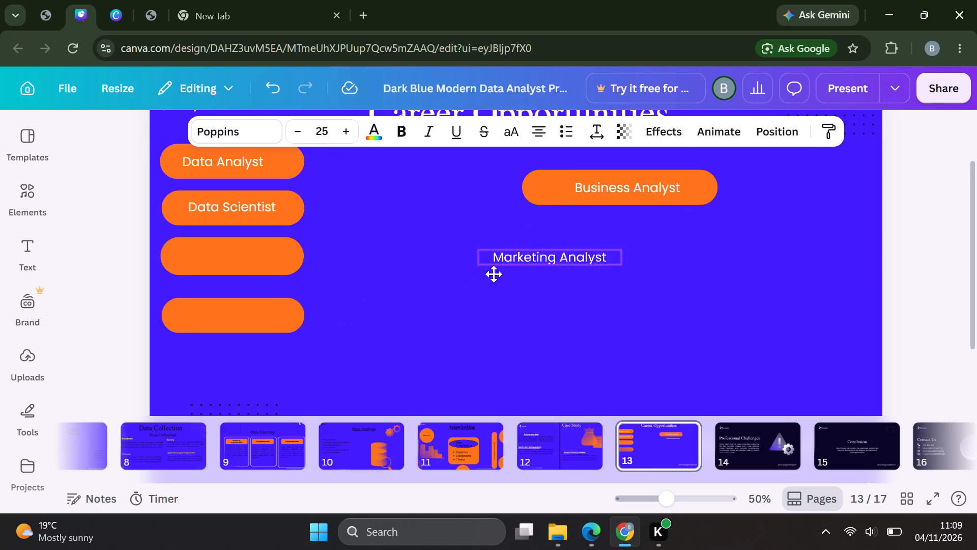
left_click_drag(494, 274, 219, 262)
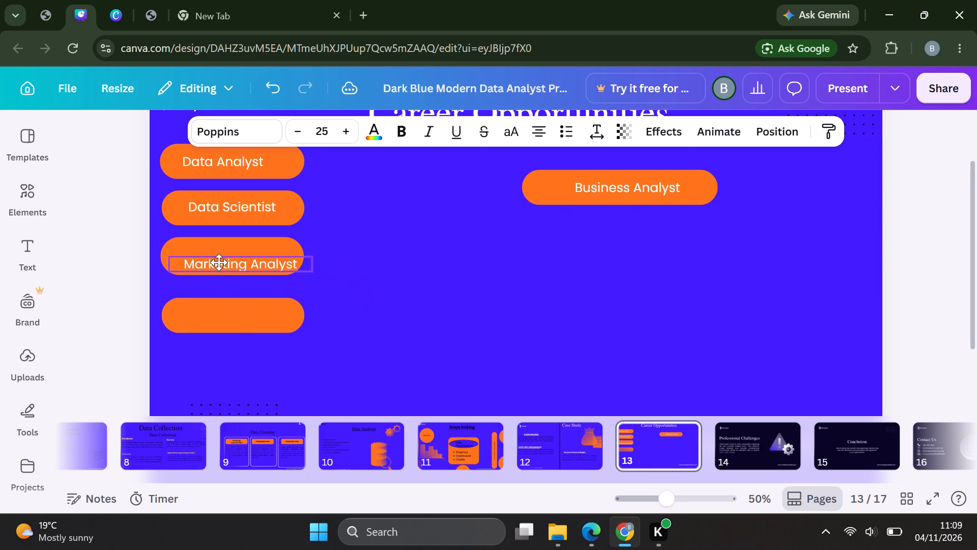
left_click_drag(219, 262, 225, 256)
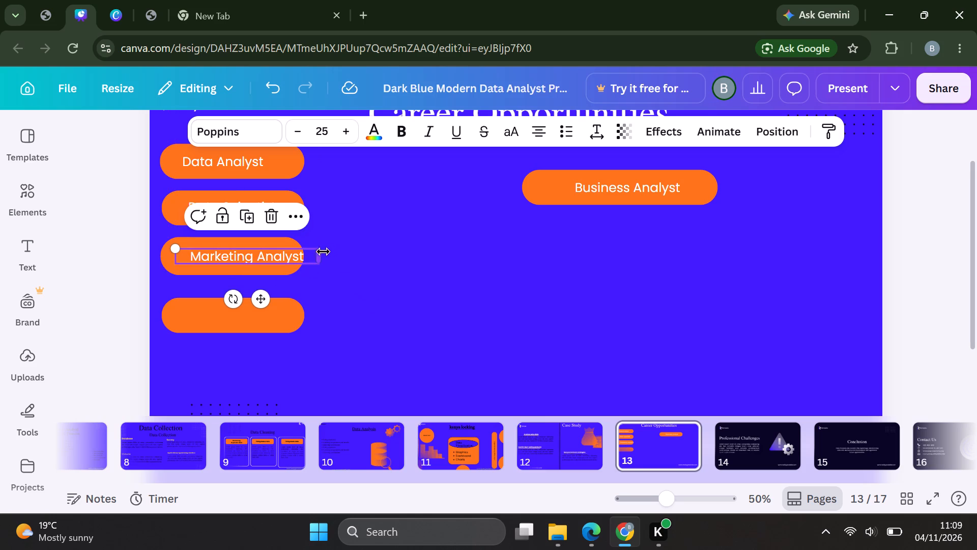
left_click_drag(319, 255, 293, 257)
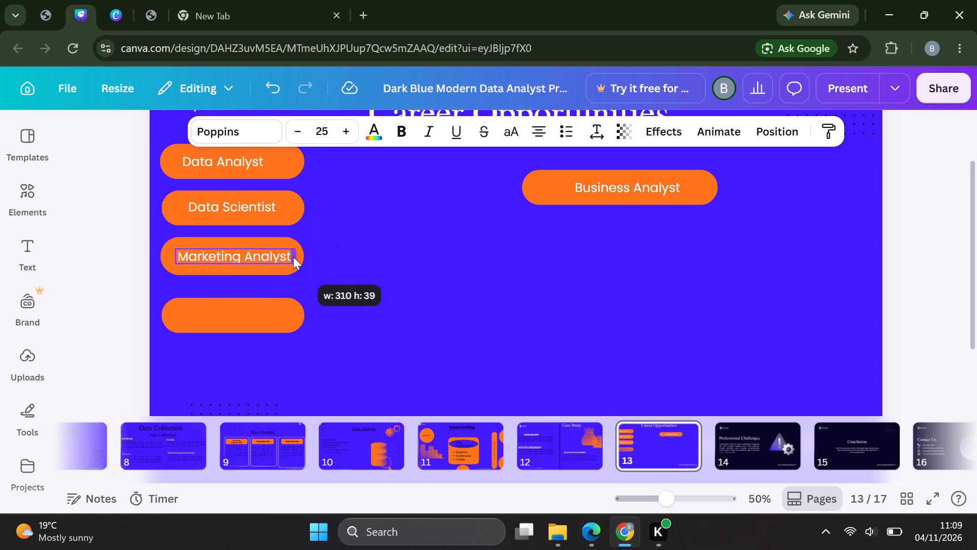
left_click_drag(293, 257, 291, 257)
left_click(338, 259)
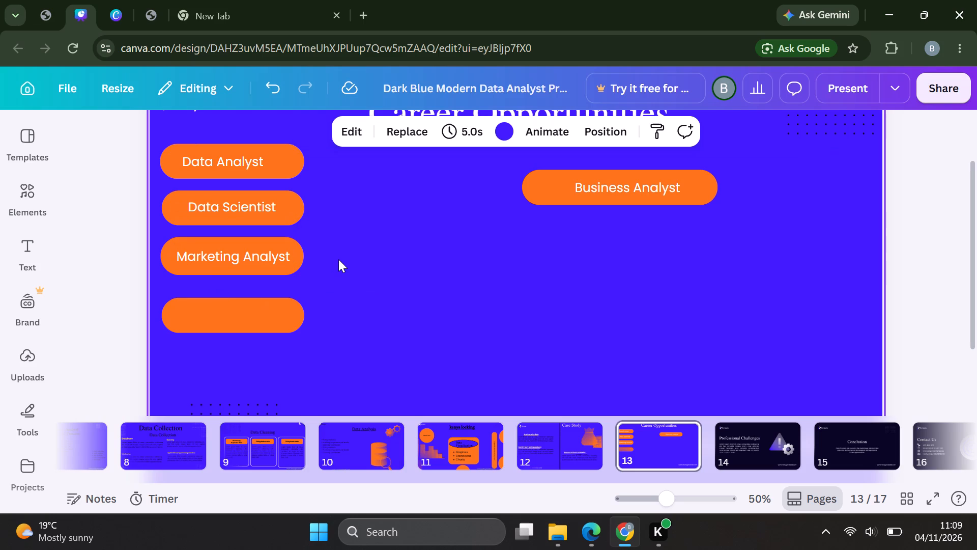
Reduce the Marketing Analyst pill's height to about 92 to match the pills above.
left_click(233, 273)
double_click(233, 273)
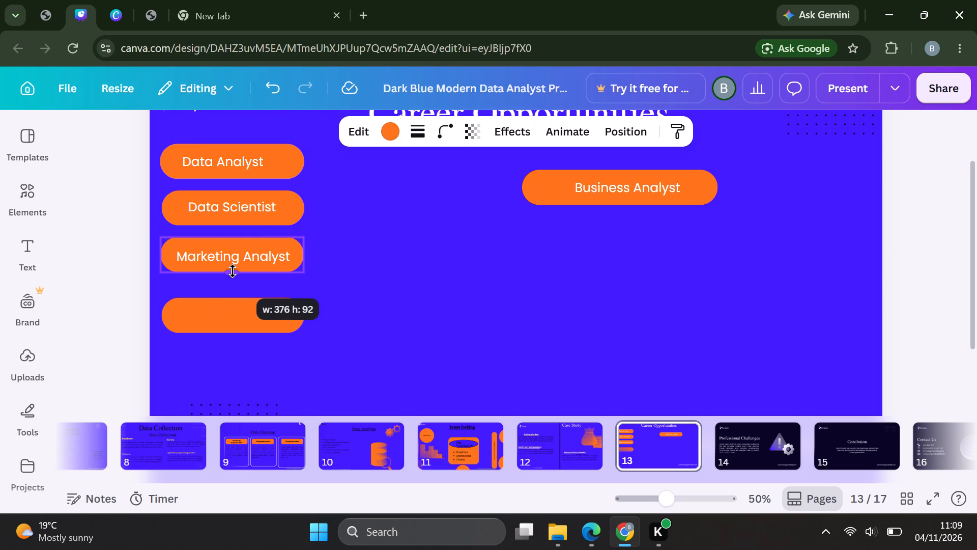
left_click(348, 301)
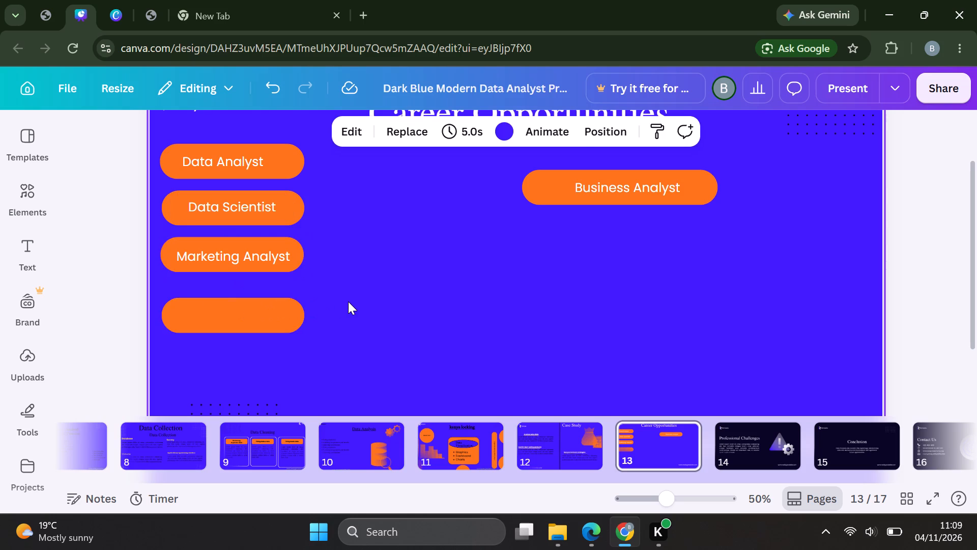
Move the empty fourth pill up close below Marketing Analyst and widen it slightly to line up with the column's outer edge.
left_click_drag(244, 316, 242, 305)
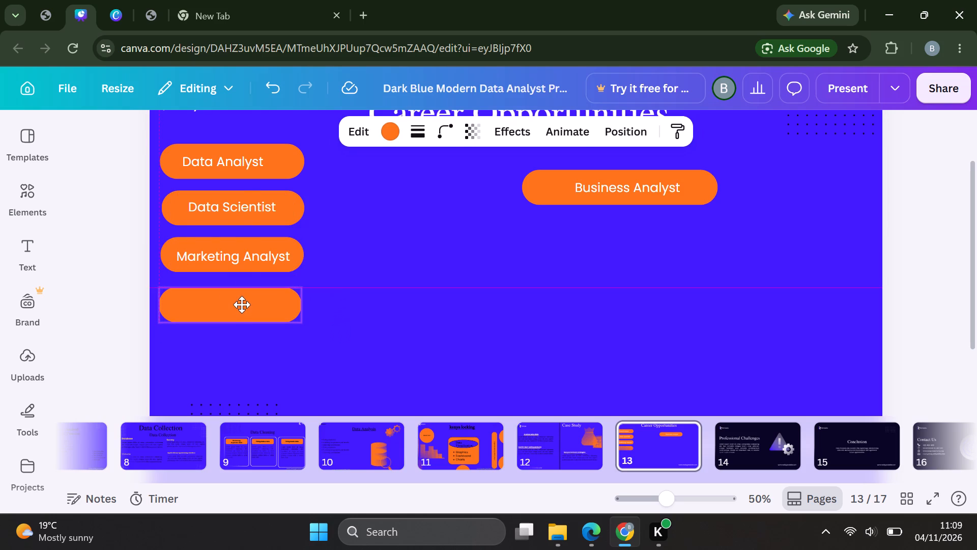
left_click_drag(242, 305, 242, 302)
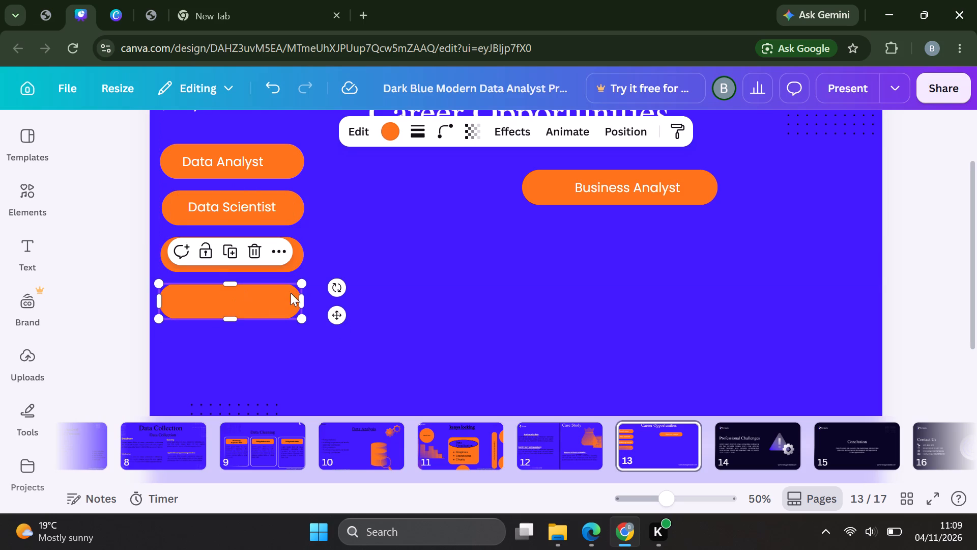
left_click(304, 298)
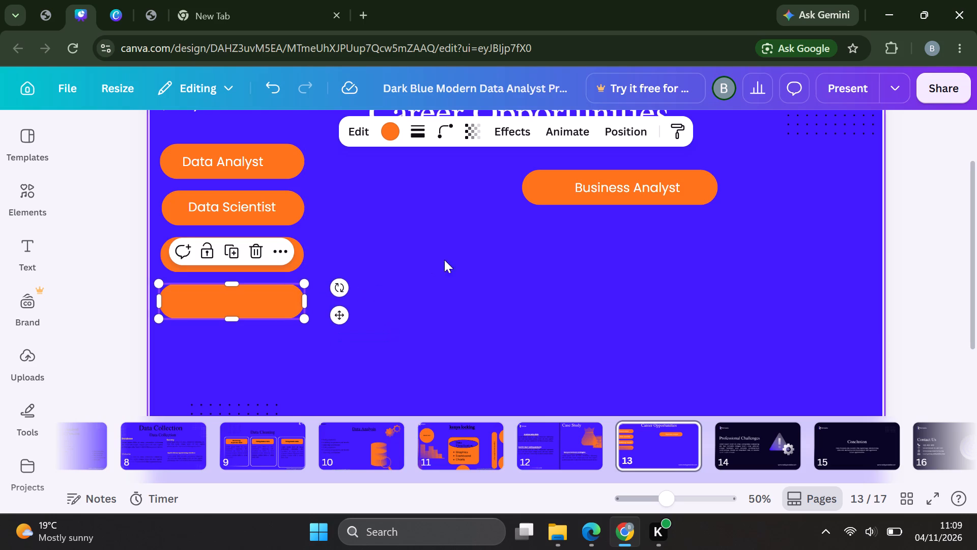
left_click(465, 254)
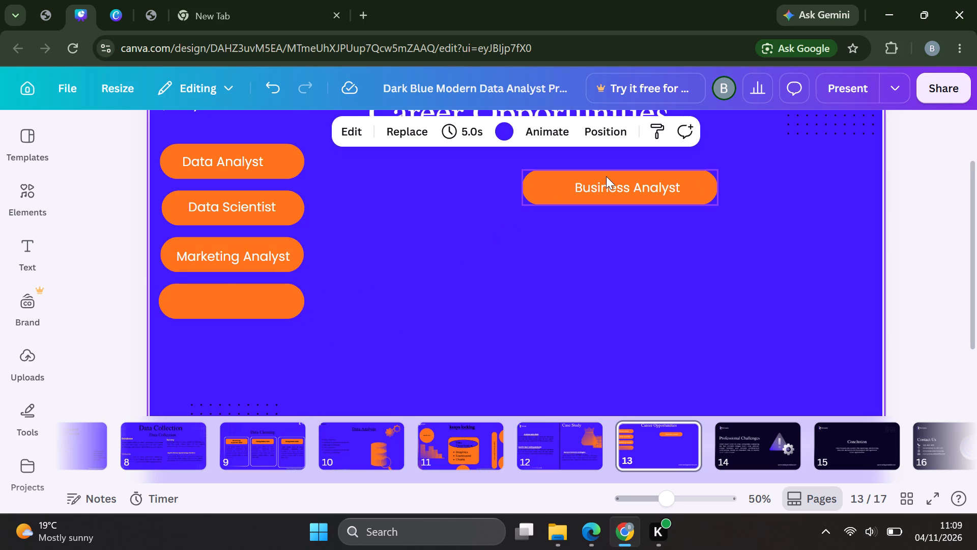
Move the Business Analyst text onto the empty fourth pill and narrow its text box to about 300 so it fits inside.
left_click_drag(610, 184, 364, 293)
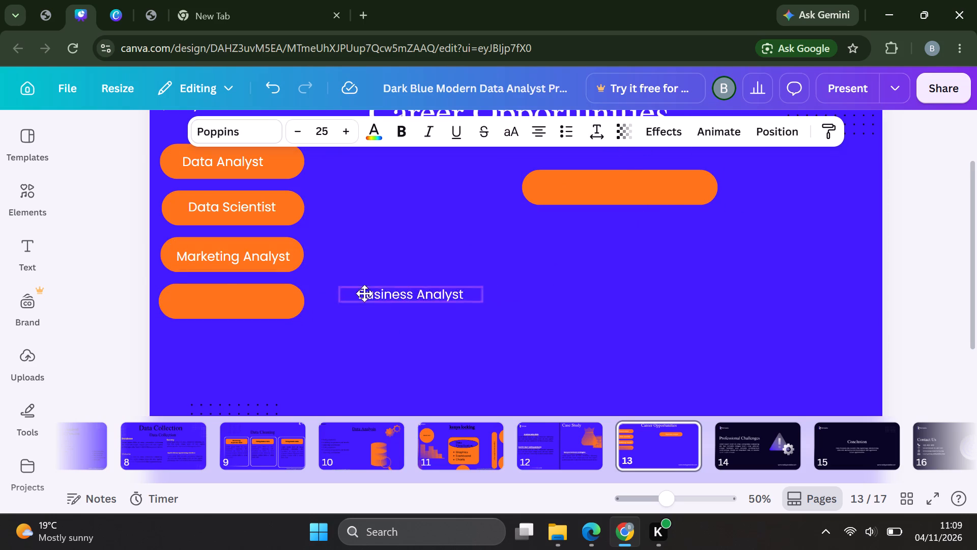
left_click_drag(364, 293, 232, 296)
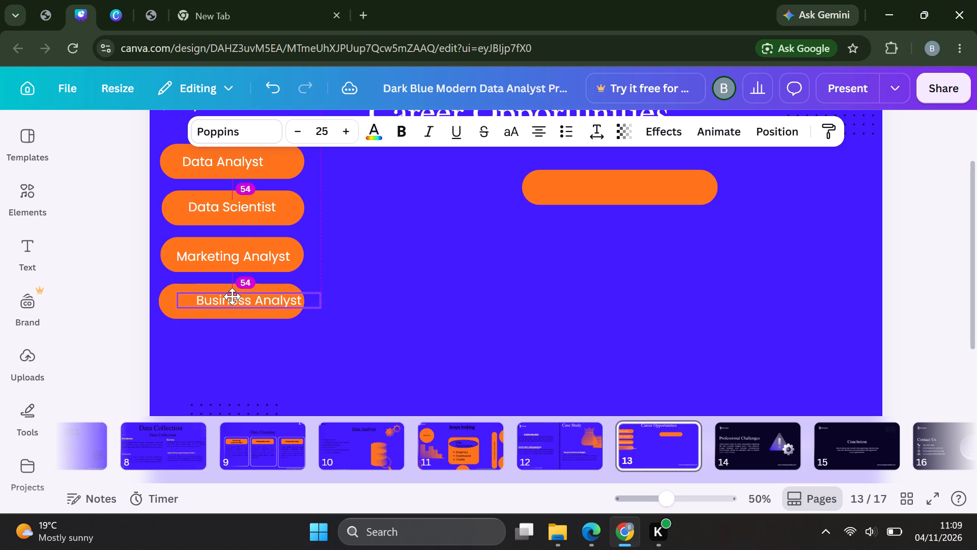
left_click_drag(232, 296, 228, 296)
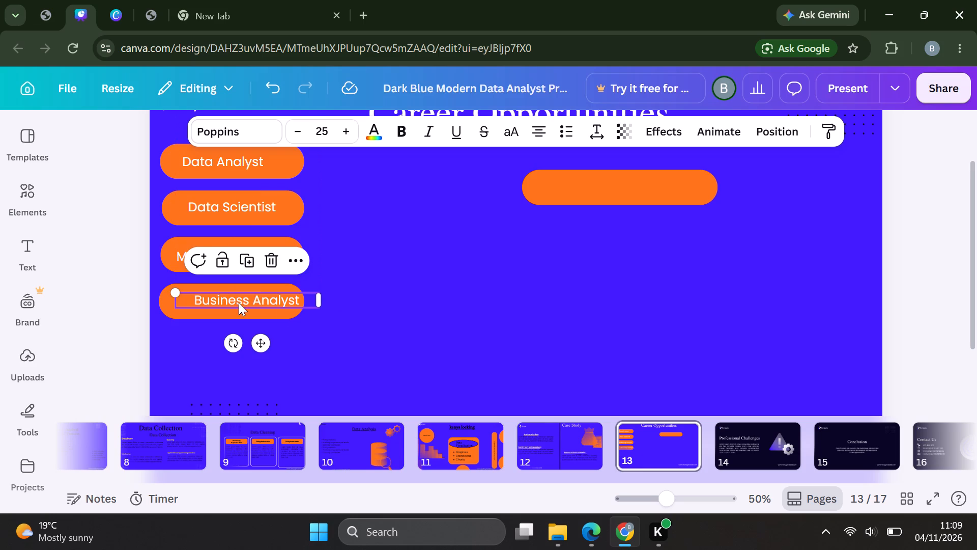
left_click_drag(319, 300, 290, 305)
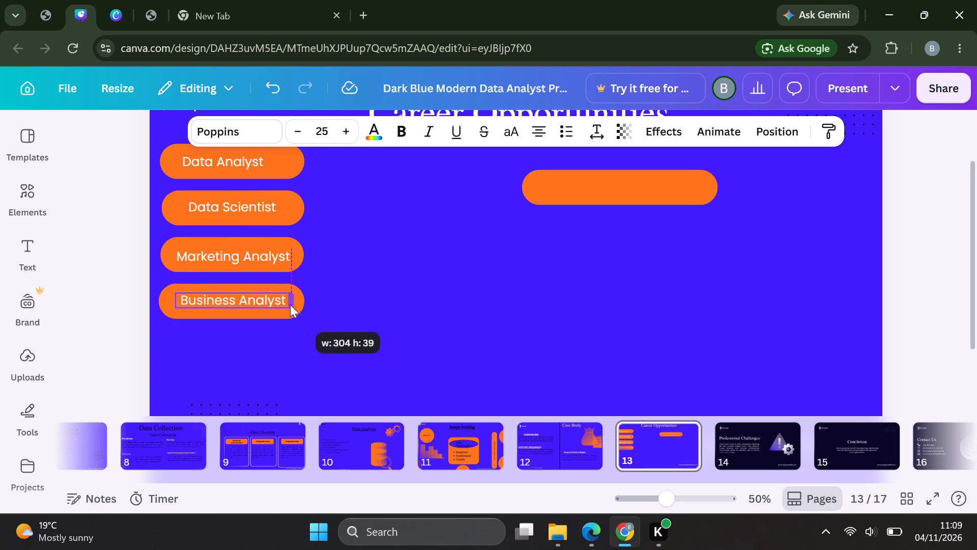
left_click_drag(290, 305, 286, 305)
Shorten the Marketing Analyst and Business Analyst pills to a common right edge and trim Business Analyst's left edge to the column.
left_click(303, 304)
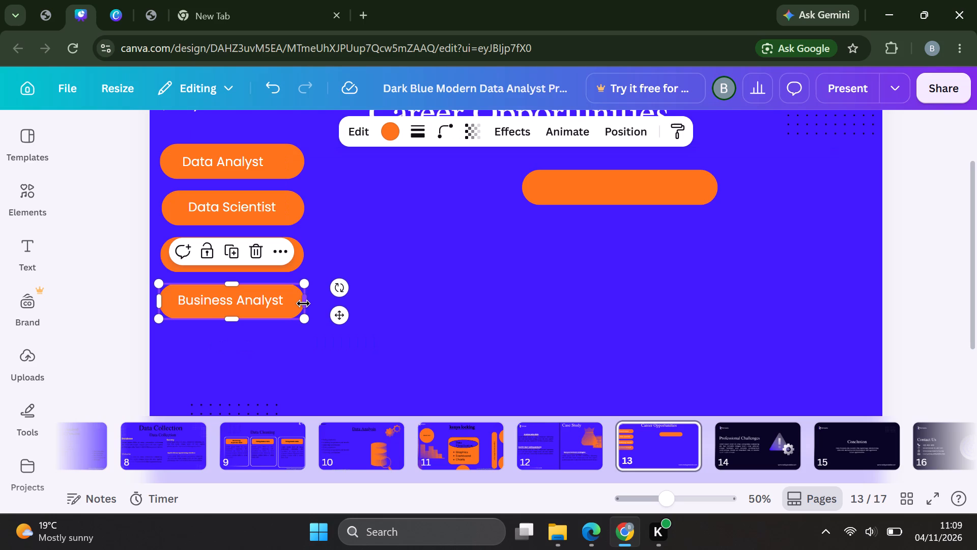
left_click_drag(303, 304, 300, 304)
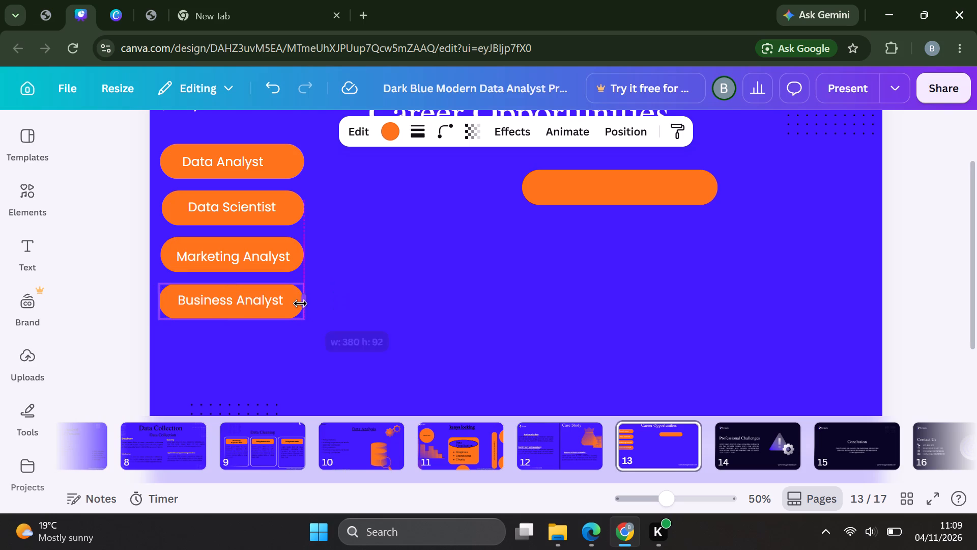
left_click_drag(300, 304, 299, 304)
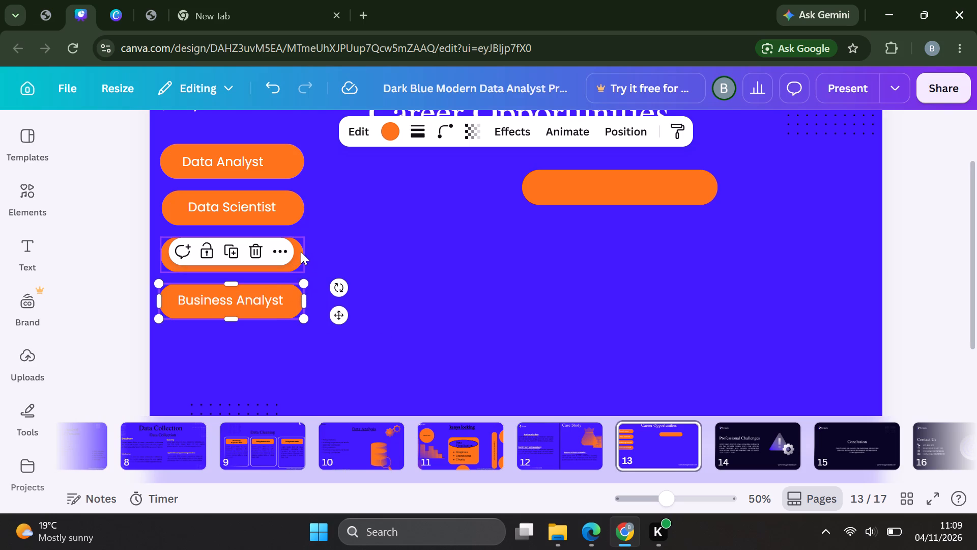
left_click(301, 252)
left_click(301, 252)
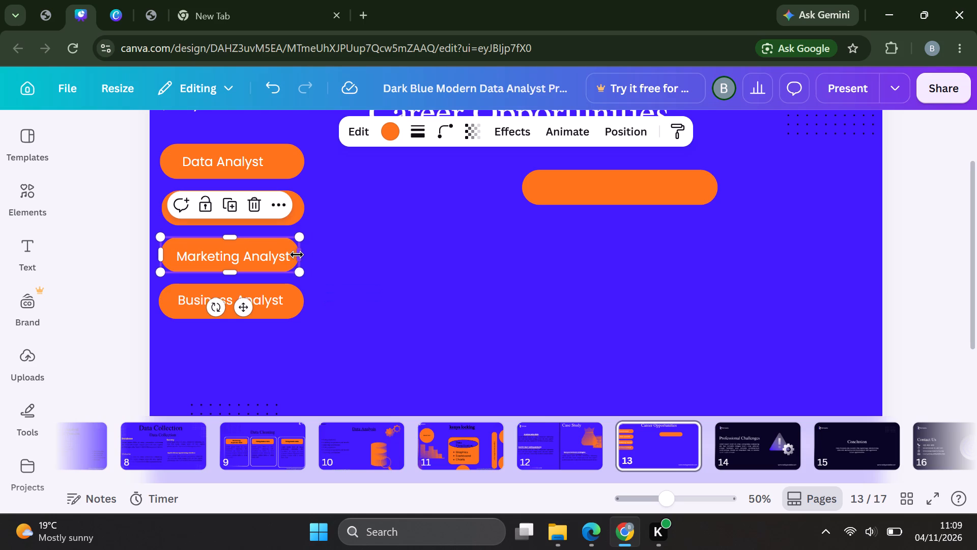
left_click(295, 301)
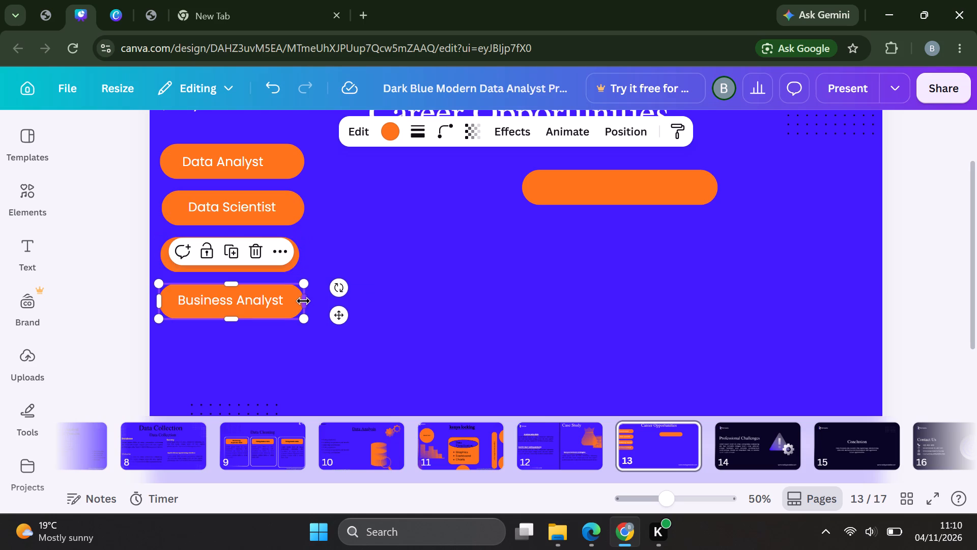
left_click_drag(304, 300, 298, 300)
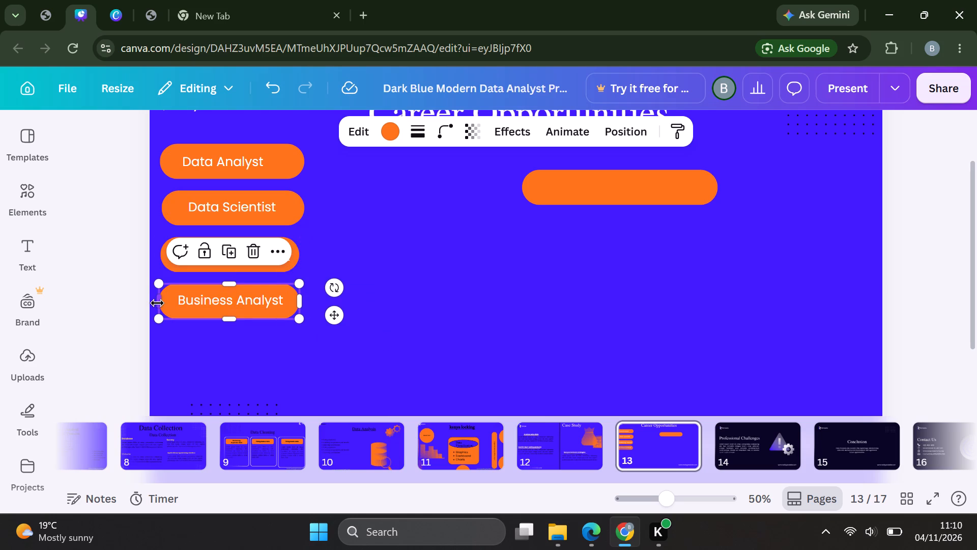
left_click_drag(157, 303, 162, 304)
left_click(430, 257)
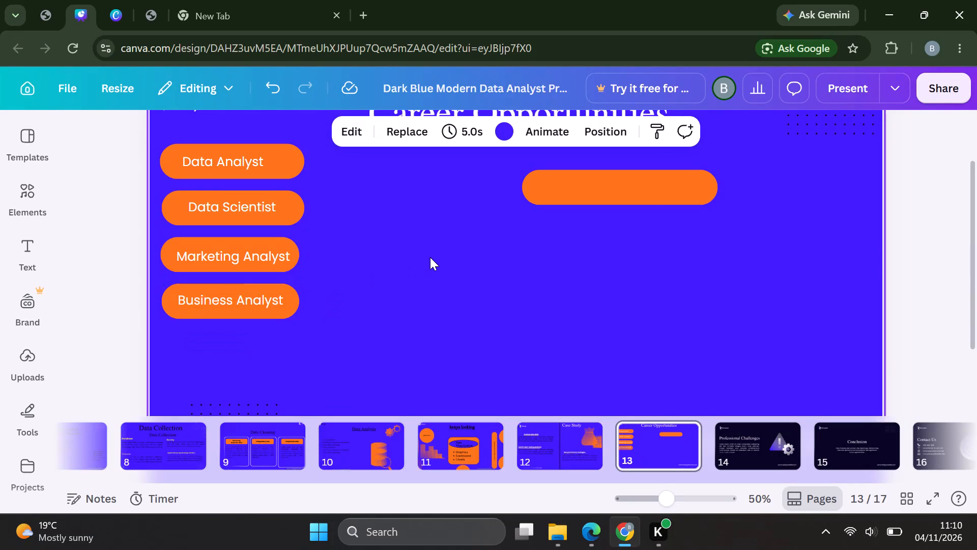
Move the remaining empty orange pill beside the Data Analyst pill, level with it, to start a second column.
left_click_drag(609, 185, 568, 199)
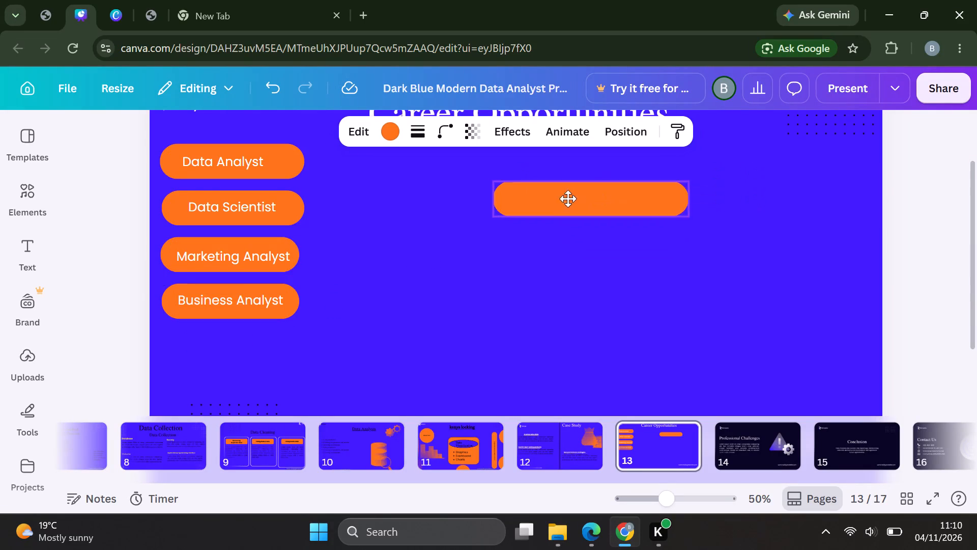
left_click_drag(568, 199, 429, 186)
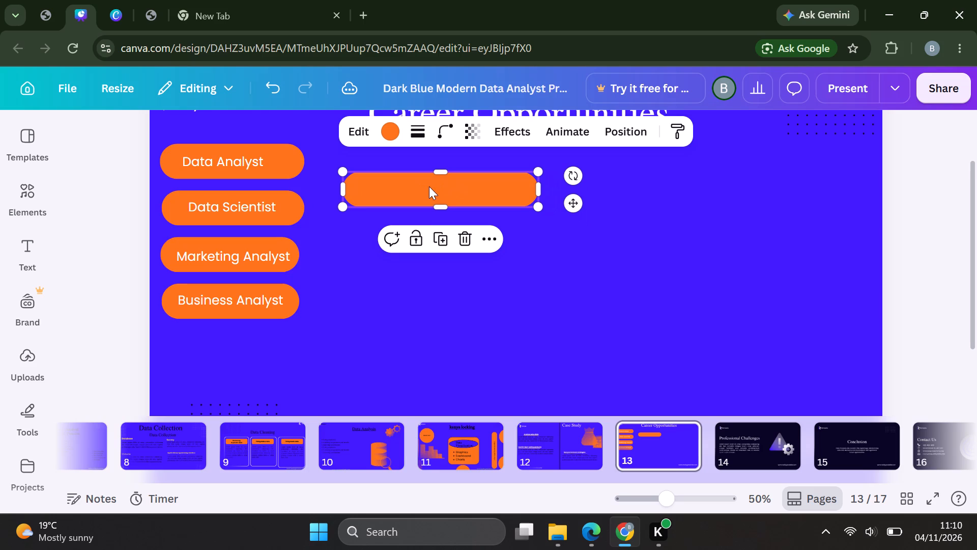
scroll(406, 289, "up", 1)
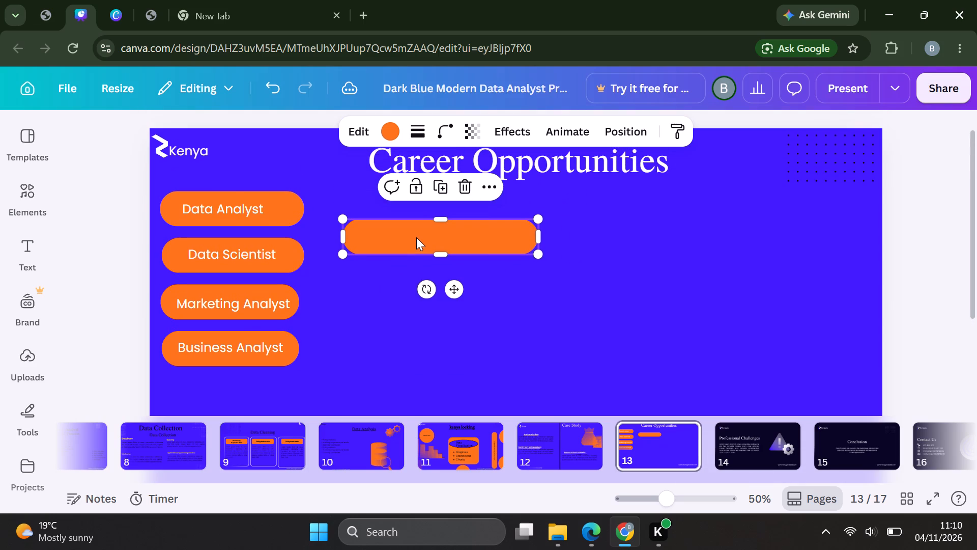
left_click_drag(416, 237, 396, 216)
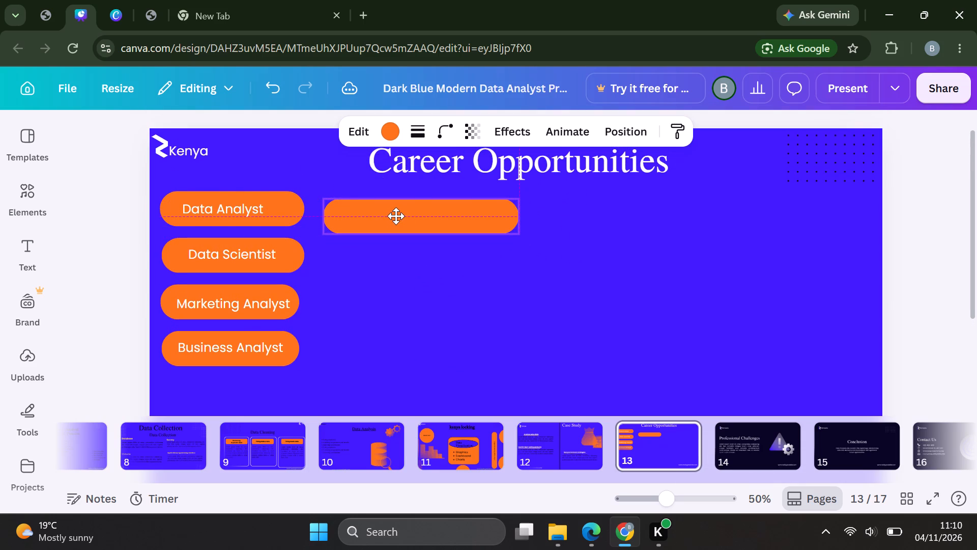
left_click_drag(396, 216, 395, 212)
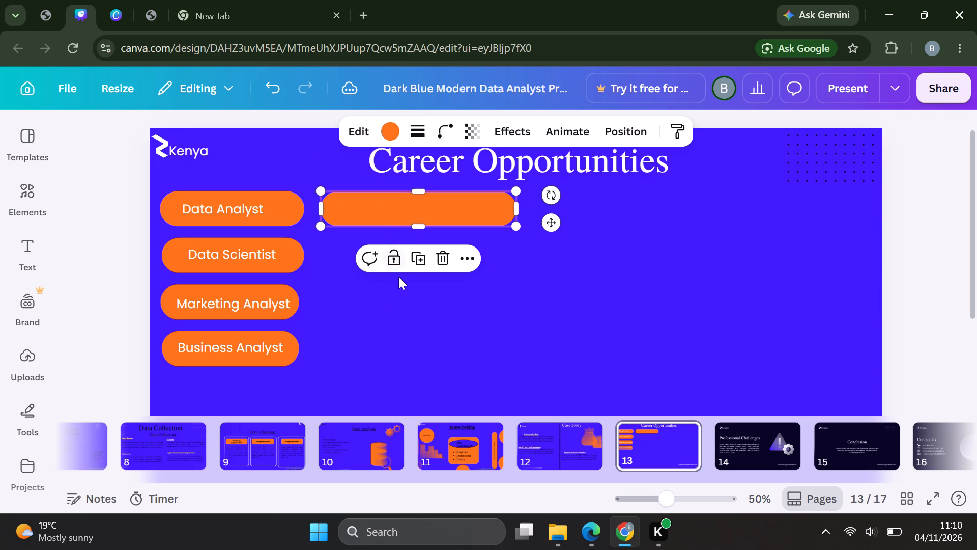
left_click(387, 302)
Narrow the empty second-column pill to the Data Analyst pill's width and move it closer to that pill.
scroll(387, 302, "down", 1)
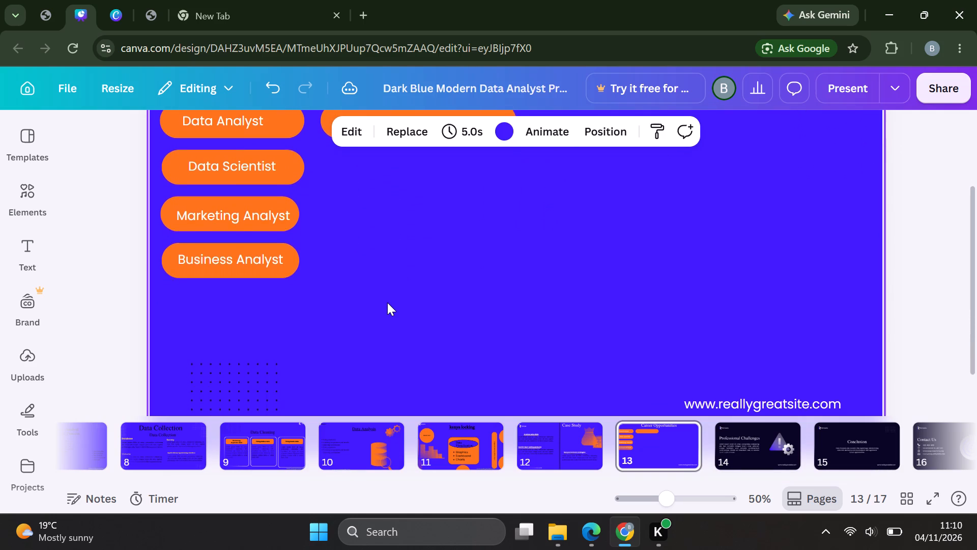
scroll(387, 302, "down", 1)
scroll(357, 299, "up", 1)
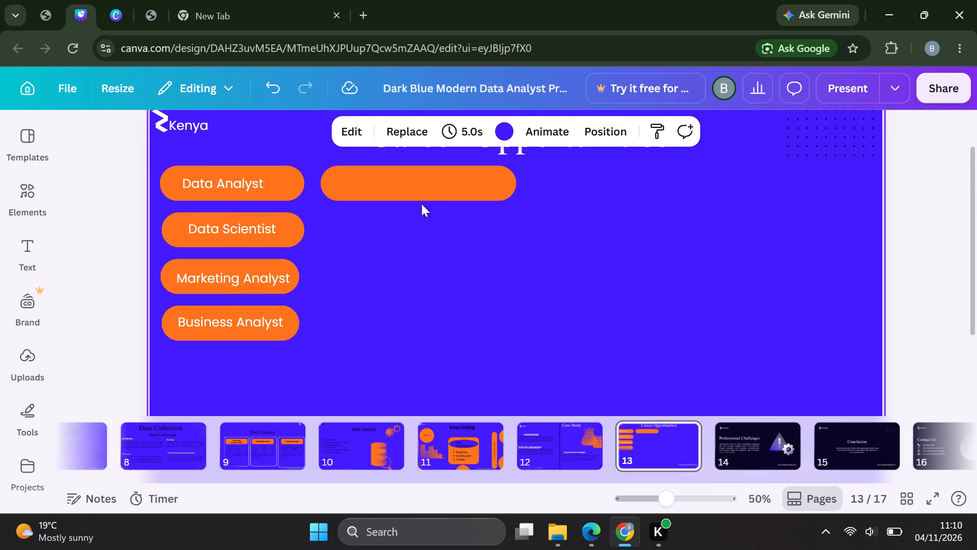
left_click(513, 180)
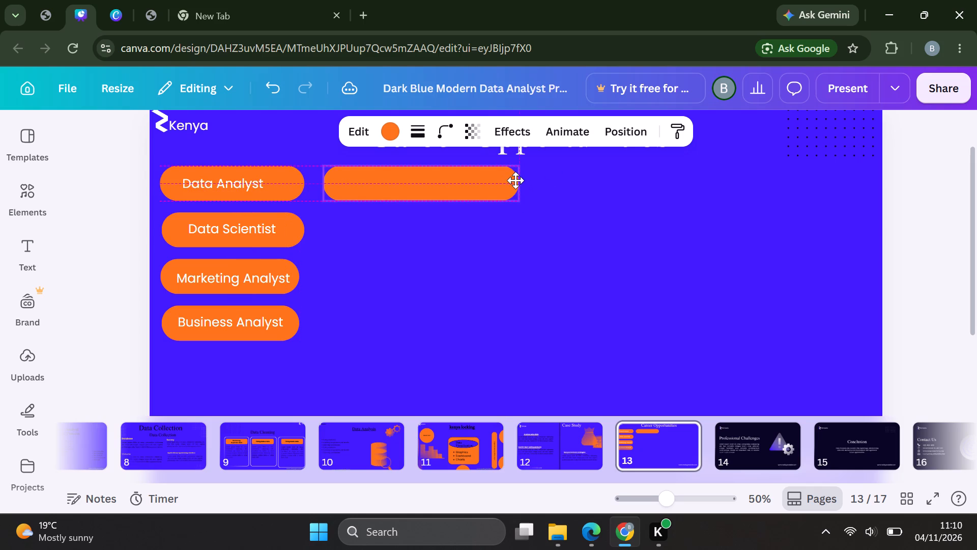
left_click_drag(521, 182, 510, 182)
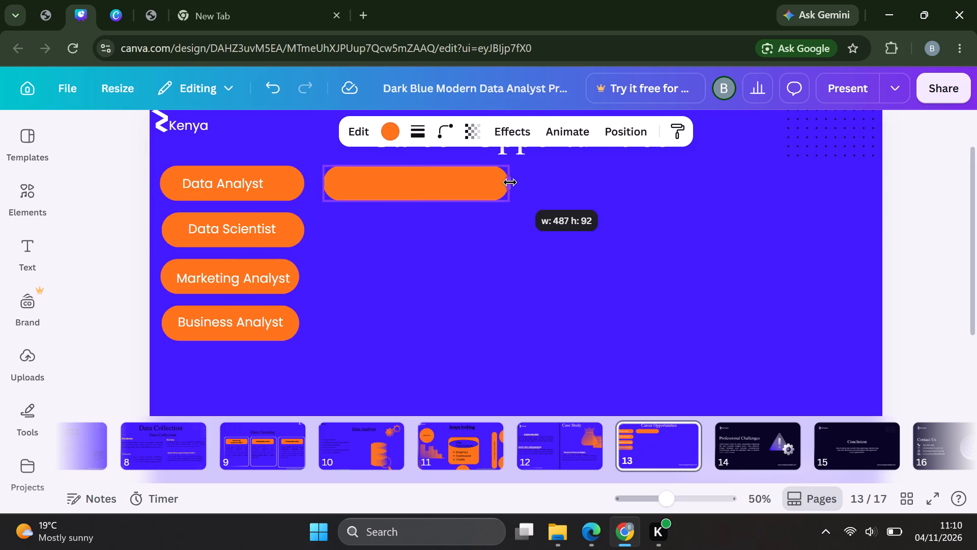
left_click_drag(510, 182, 476, 182)
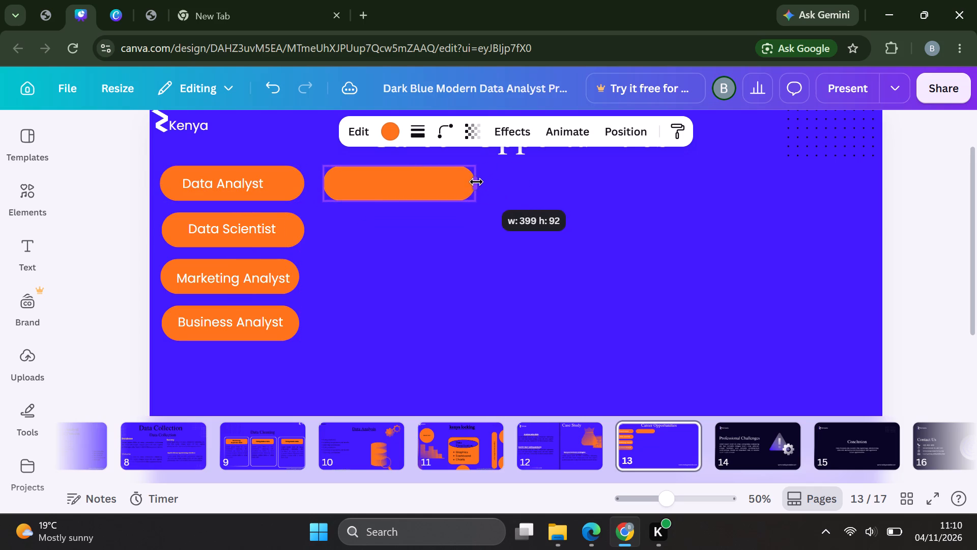
left_click_drag(476, 182, 470, 181)
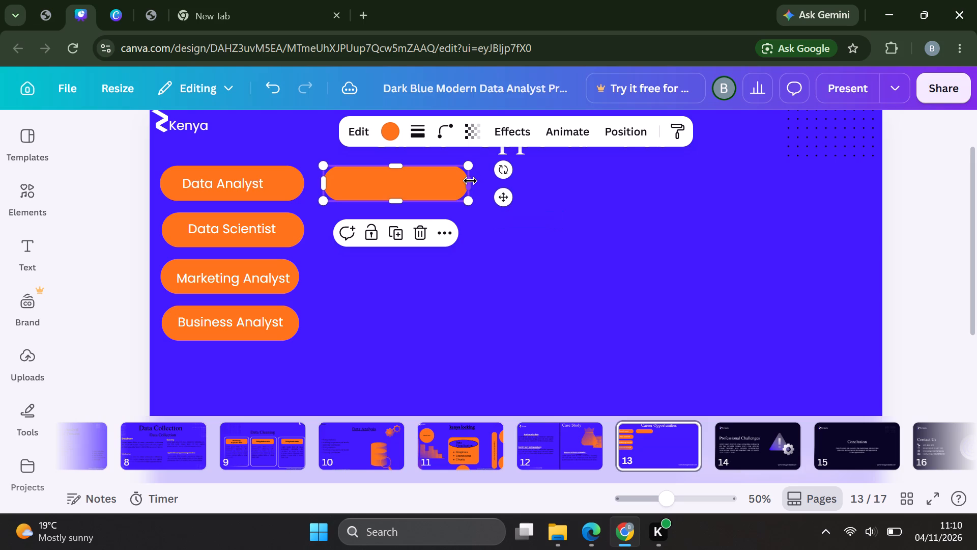
left_click_drag(440, 179, 435, 179)
left_click_drag(435, 179, 429, 179)
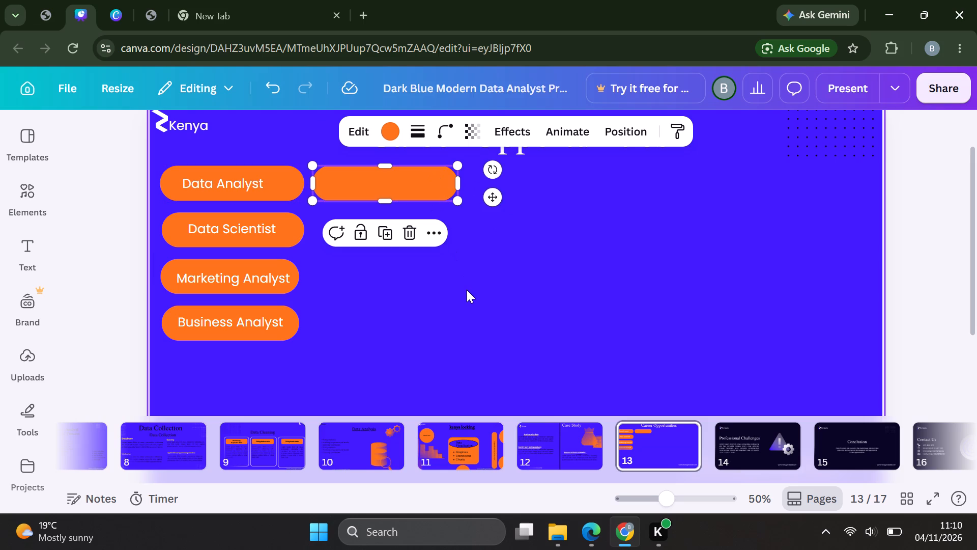
left_click(467, 290)
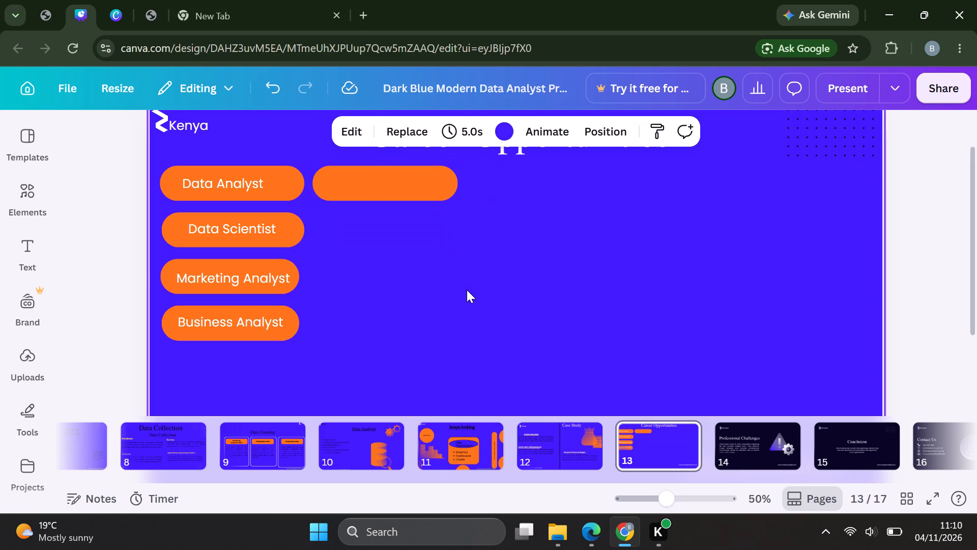
Insert an orange rectangle beside the Data Scientist pill and resize it to match the empty second-column pill above.
key("r")
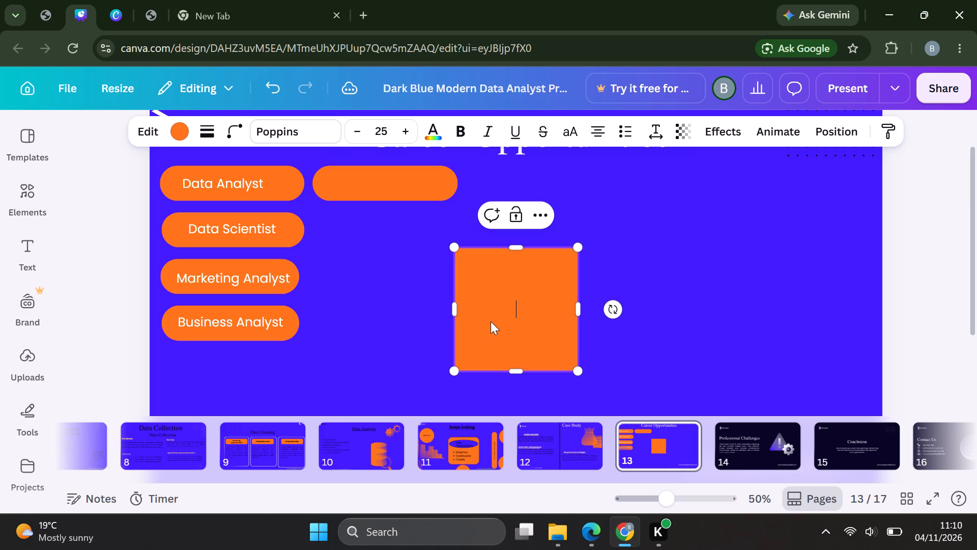
left_click_drag(491, 321, 357, 295)
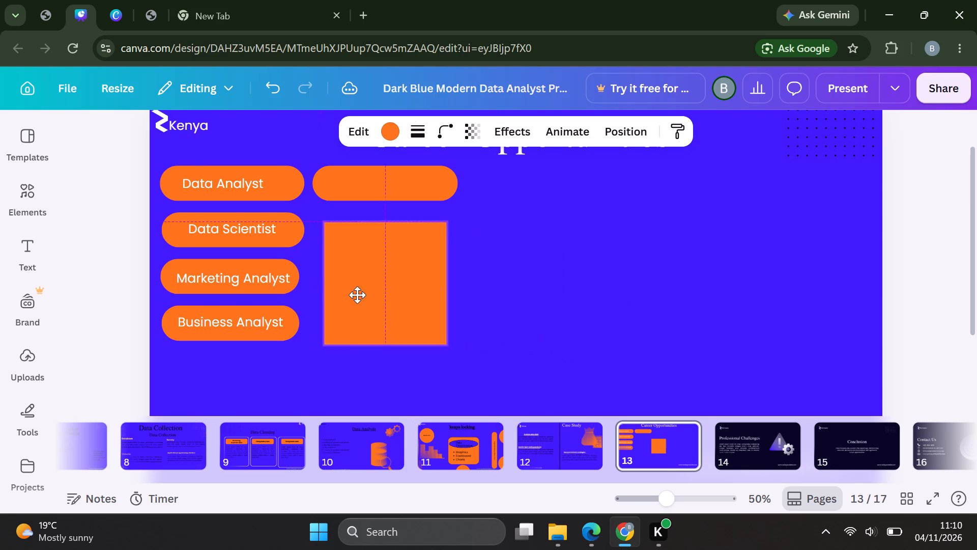
left_click_drag(357, 295, 349, 286)
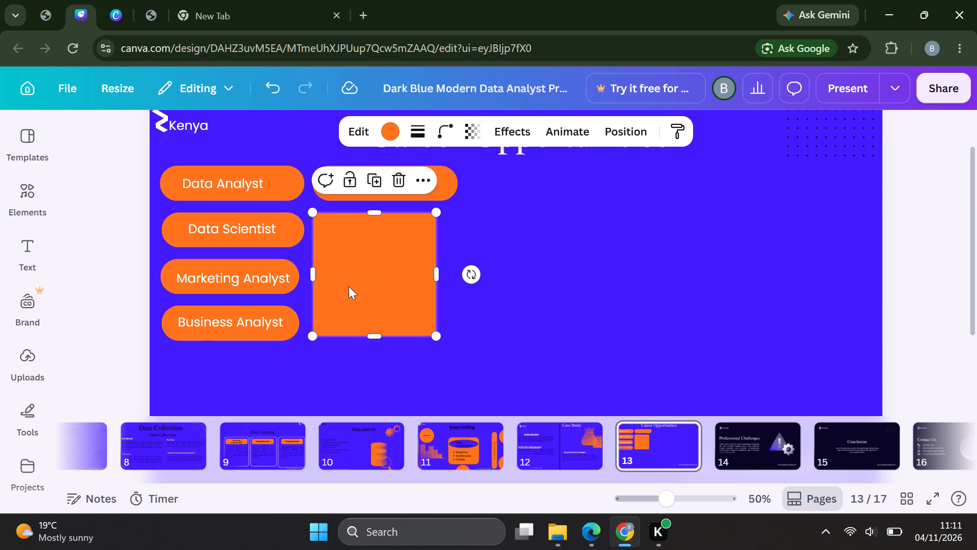
left_click_drag(369, 336, 371, 324)
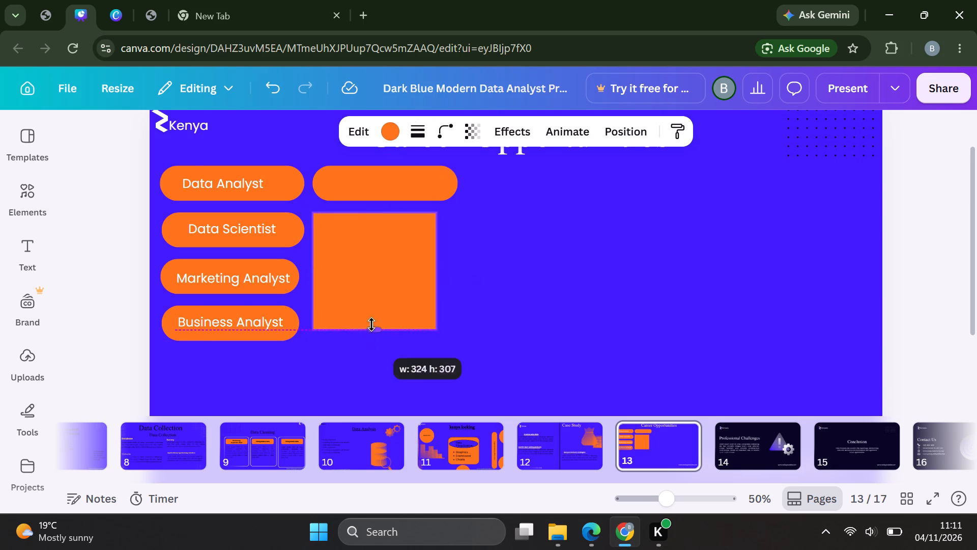
left_click_drag(371, 324, 376, 299)
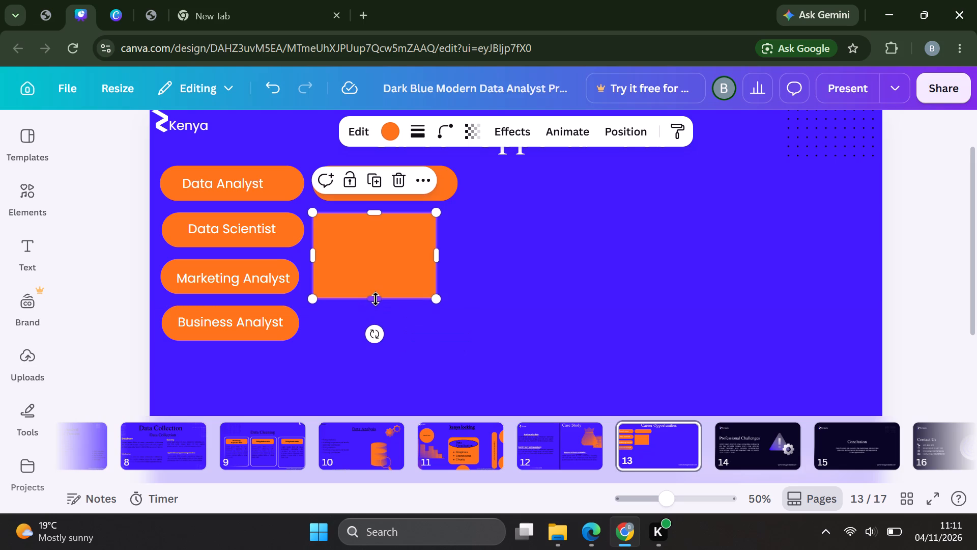
left_click_drag(376, 299, 377, 254)
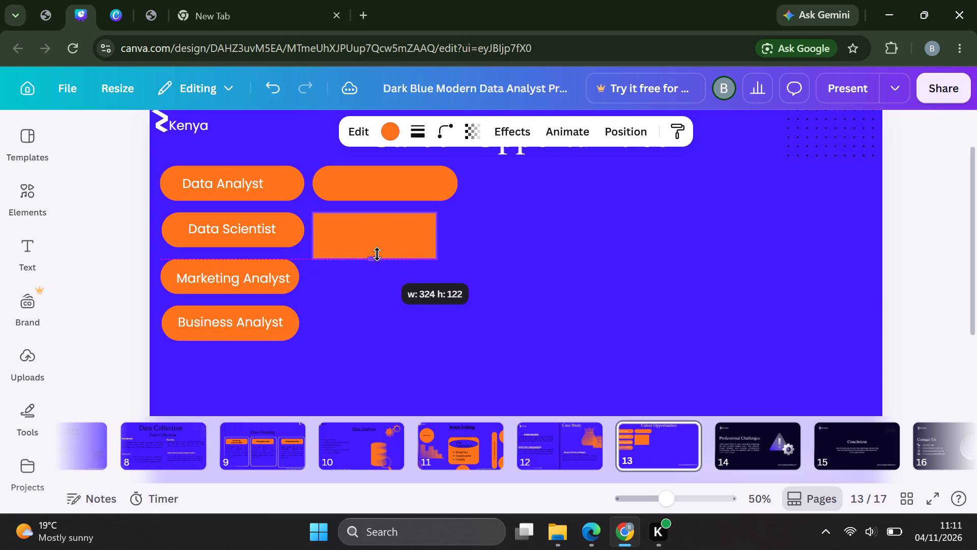
left_click_drag(377, 254, 377, 249)
left_click_drag(374, 231, 379, 229)
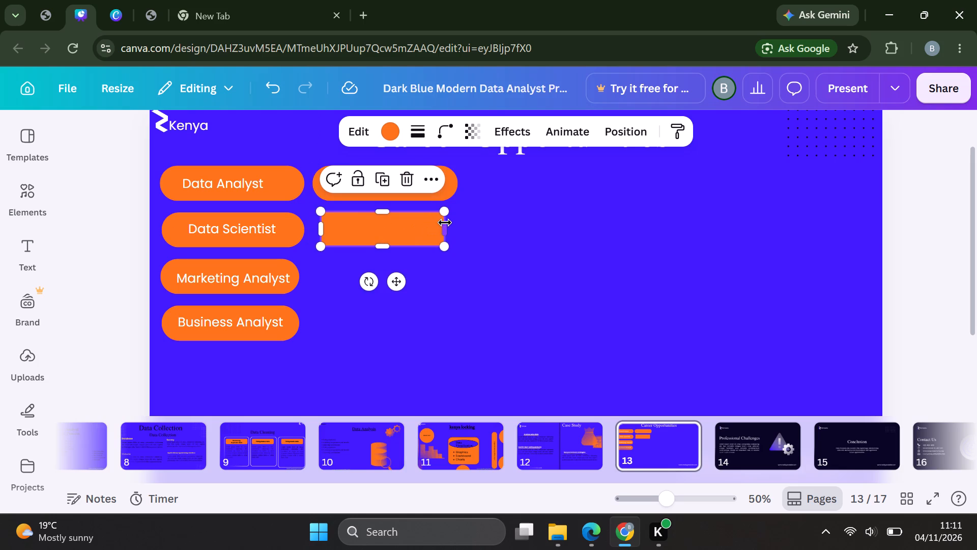
left_click_drag(445, 223, 454, 223)
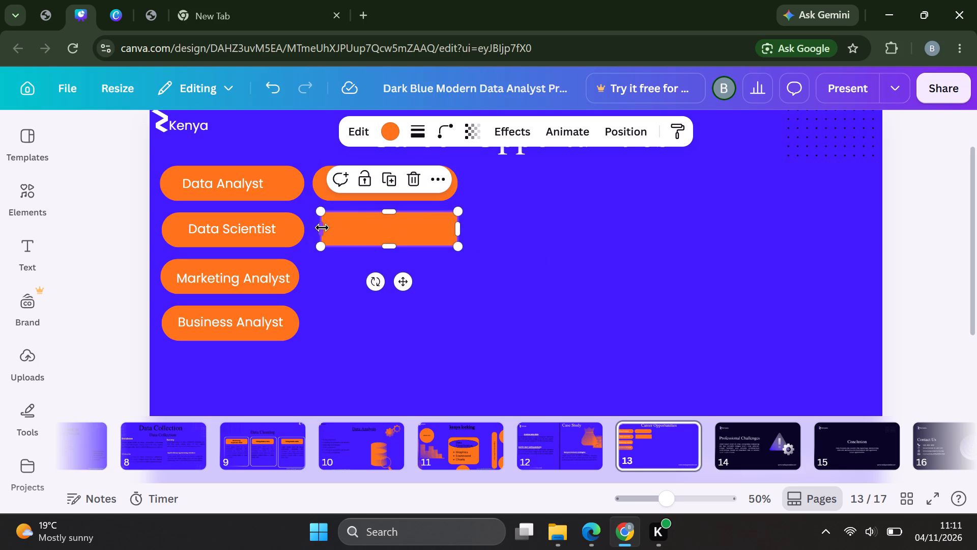
left_click_drag(322, 228, 317, 228)
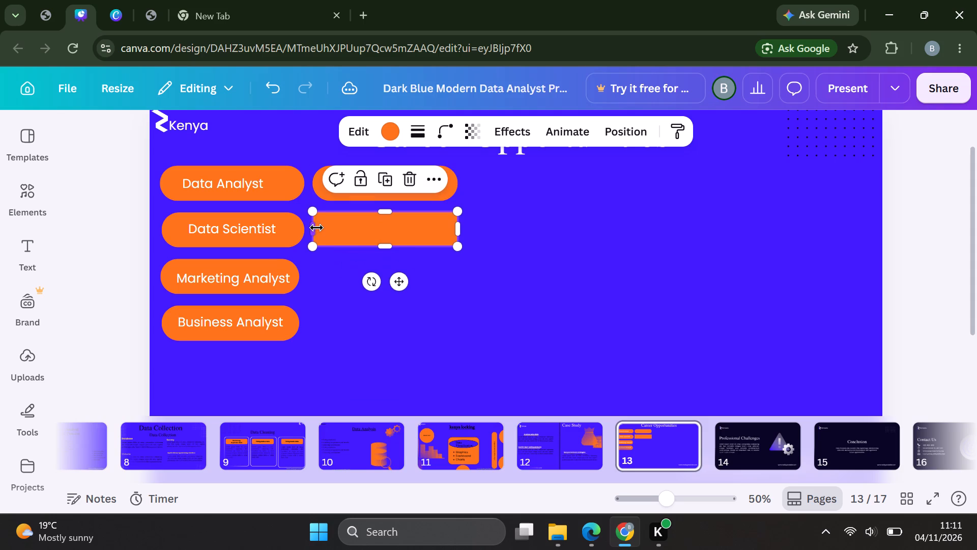
left_click_drag(388, 247, 383, 250)
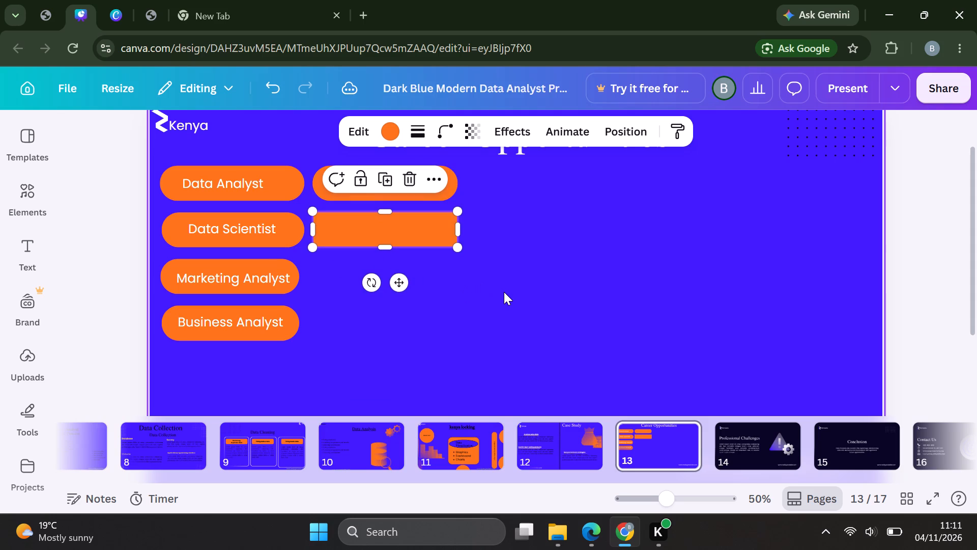
left_click(504, 293)
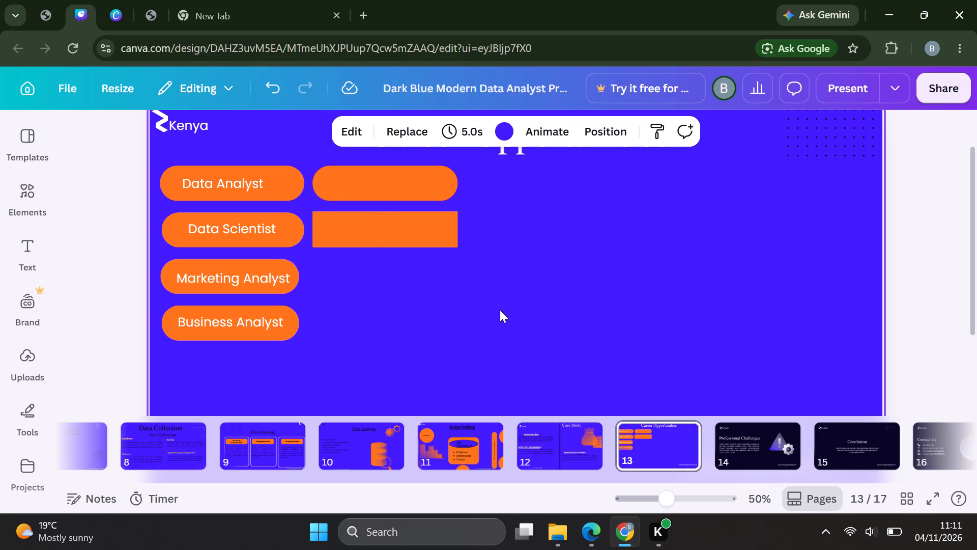
Round the corners of the rectangle beside the Data Scientist pill to 62 so it becomes a pill.
left_click(439, 240)
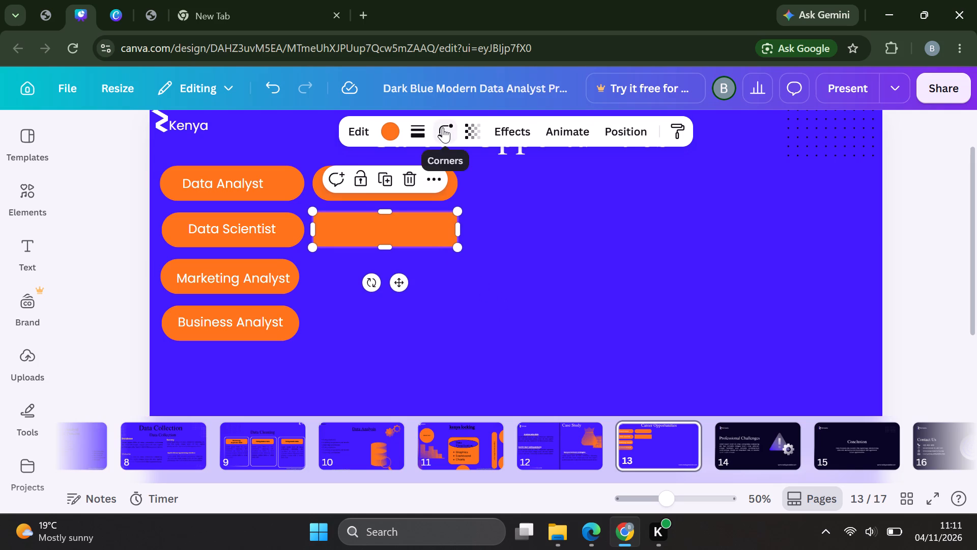
left_click(443, 127)
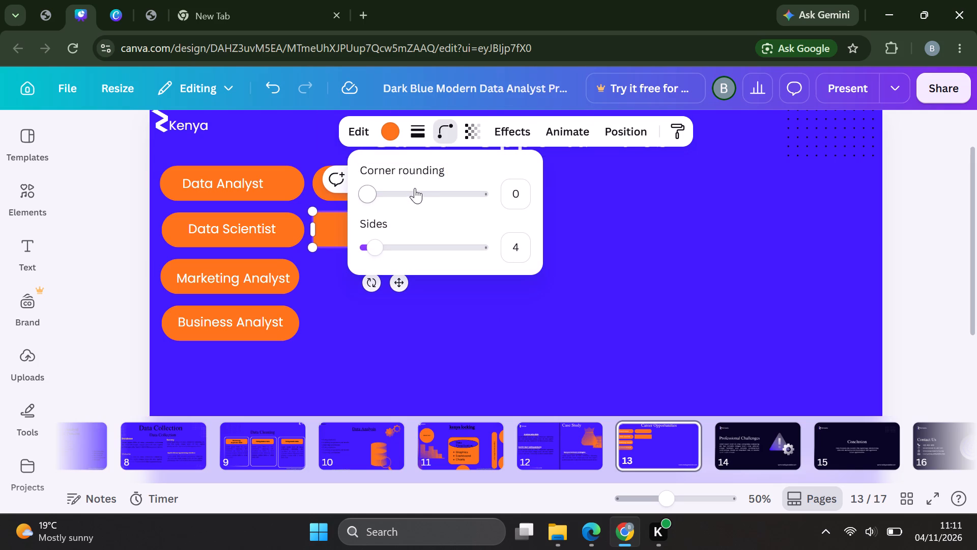
left_click(415, 189)
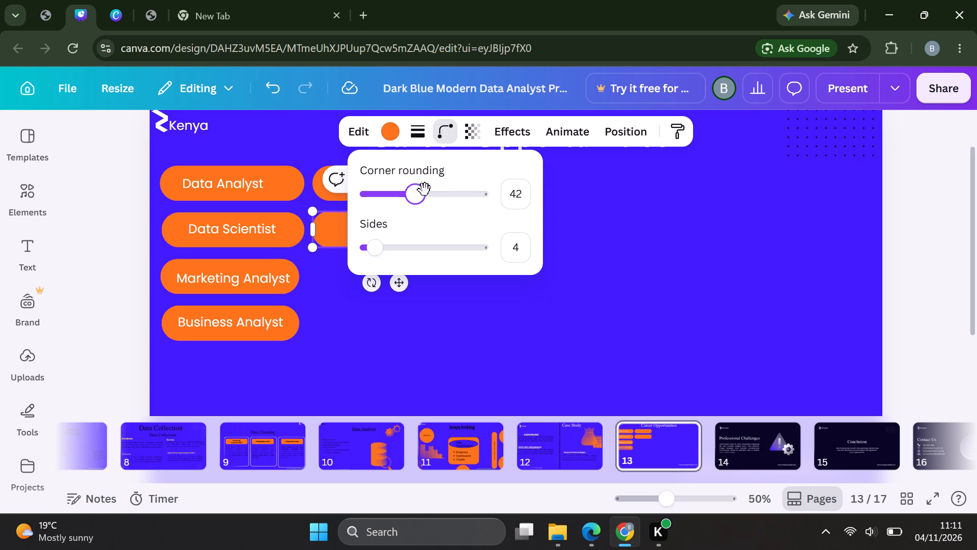
left_click(428, 192)
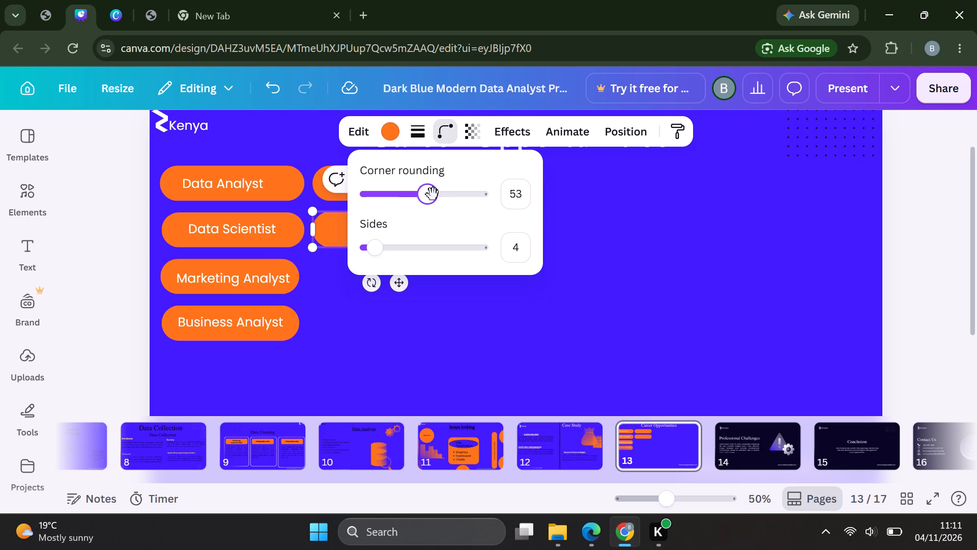
left_click(433, 195)
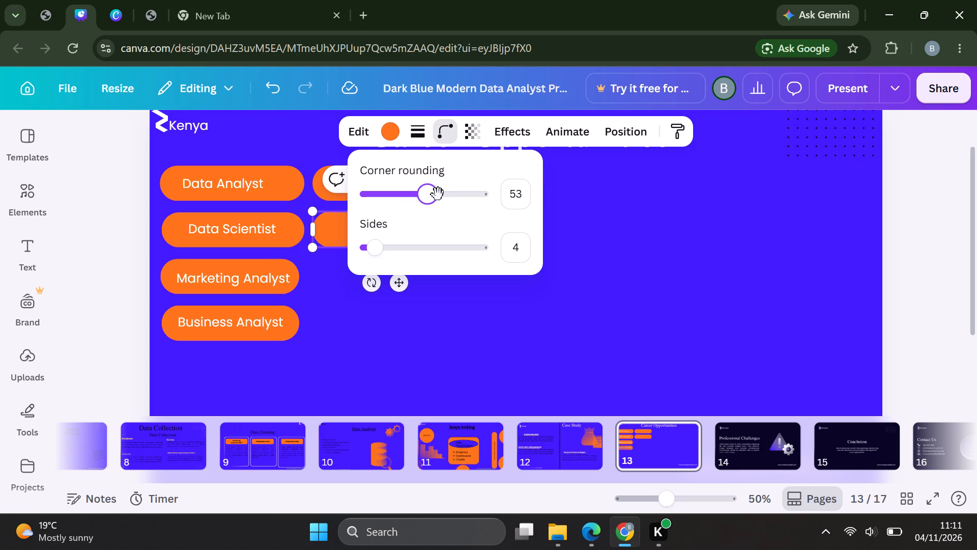
left_click(438, 195)
left_click(431, 196)
left_click(452, 309)
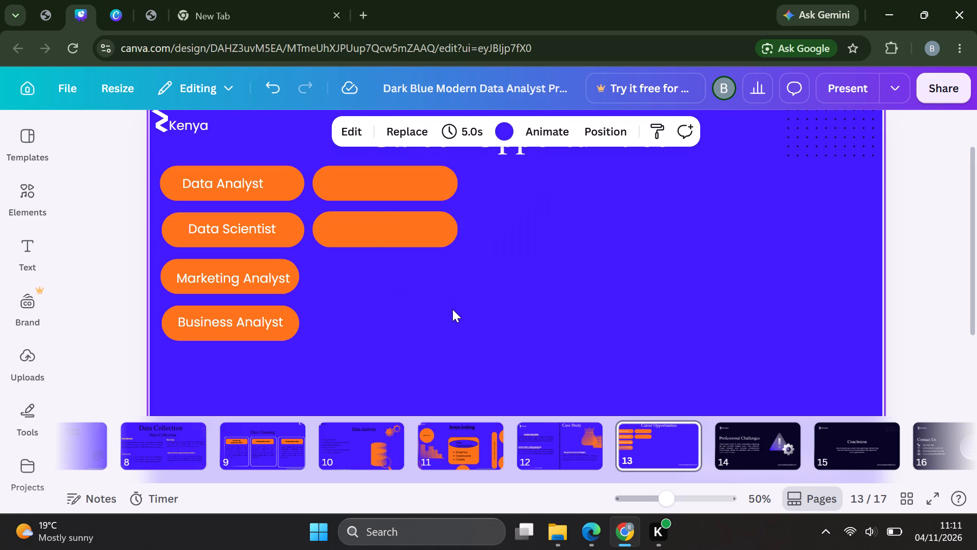
left_click(416, 297)
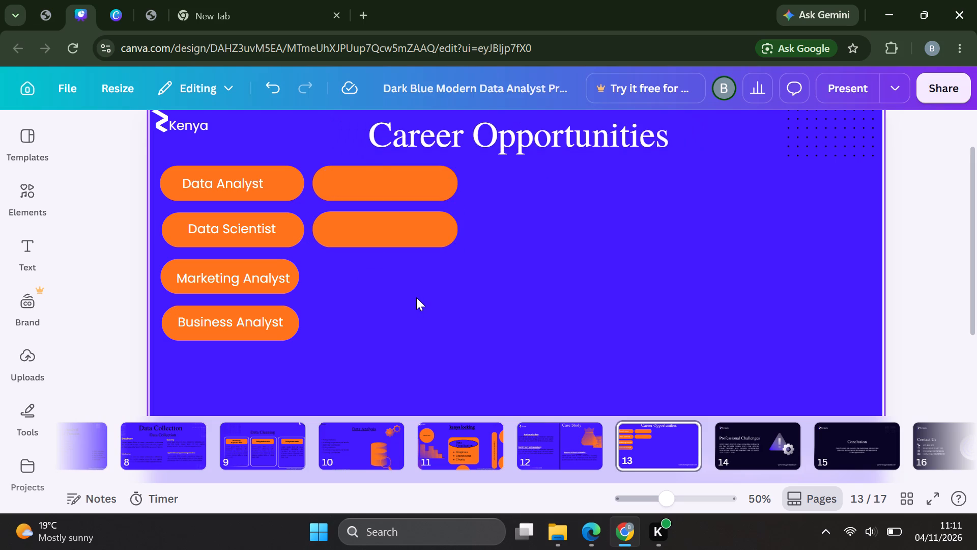
Insert another orange rectangle beside the Marketing Analyst pill, flatten it to about 95 high and widen it to the second column's width.
key("r")
left_click_drag(492, 297, 479, 297)
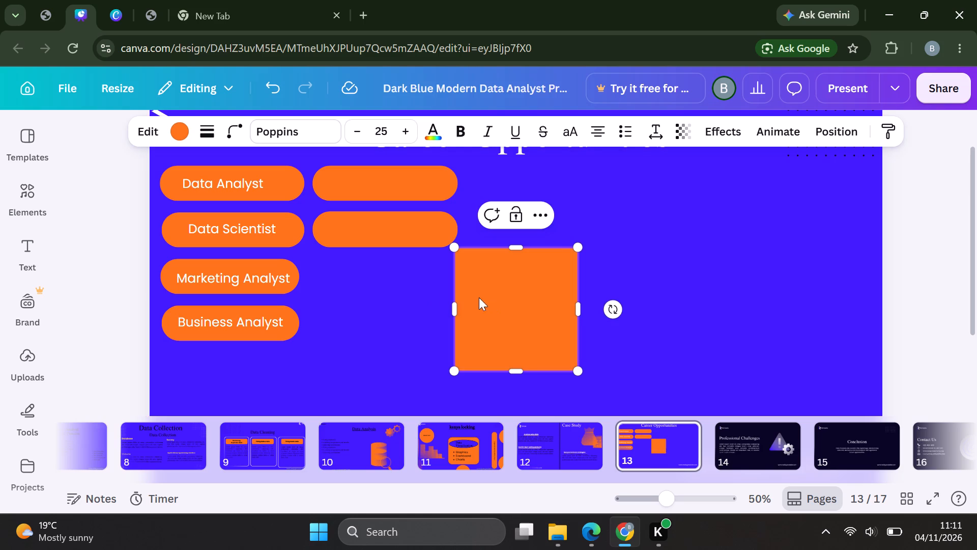
left_click_drag(479, 297, 352, 306)
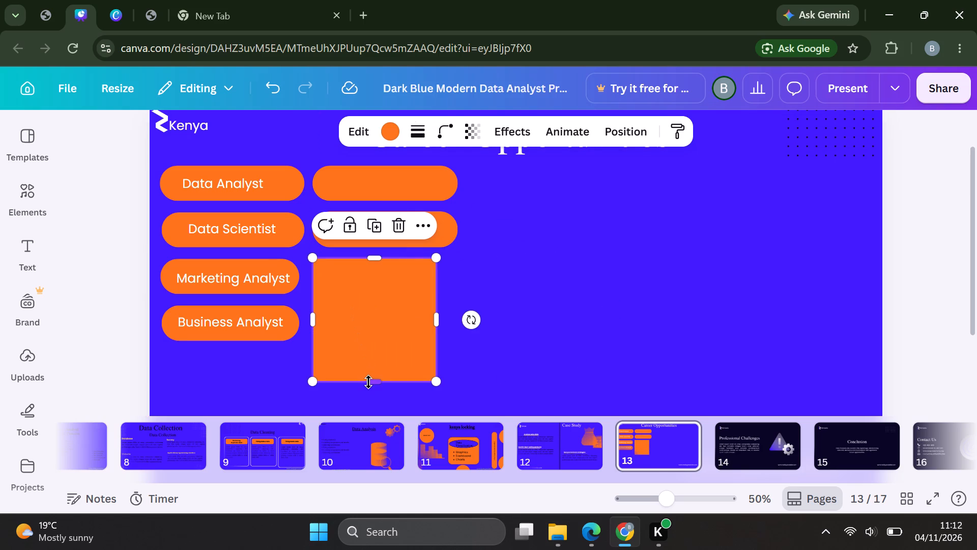
left_click_drag(368, 382, 381, 309)
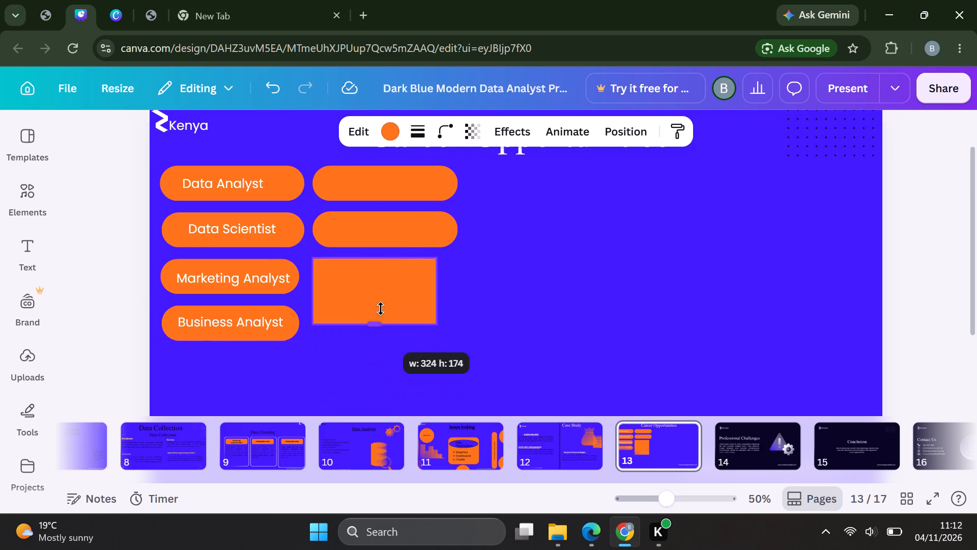
left_click_drag(381, 309, 381, 297)
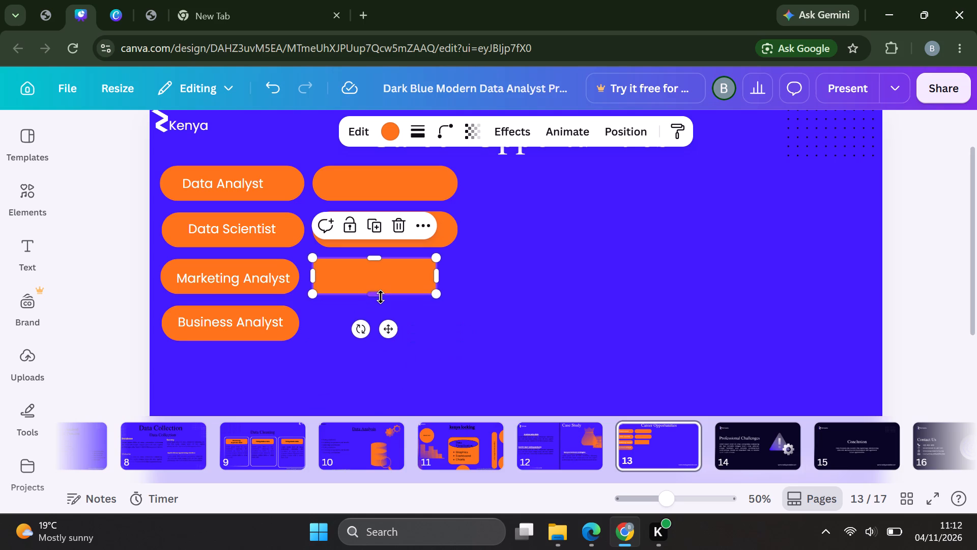
left_click_drag(438, 278, 449, 278)
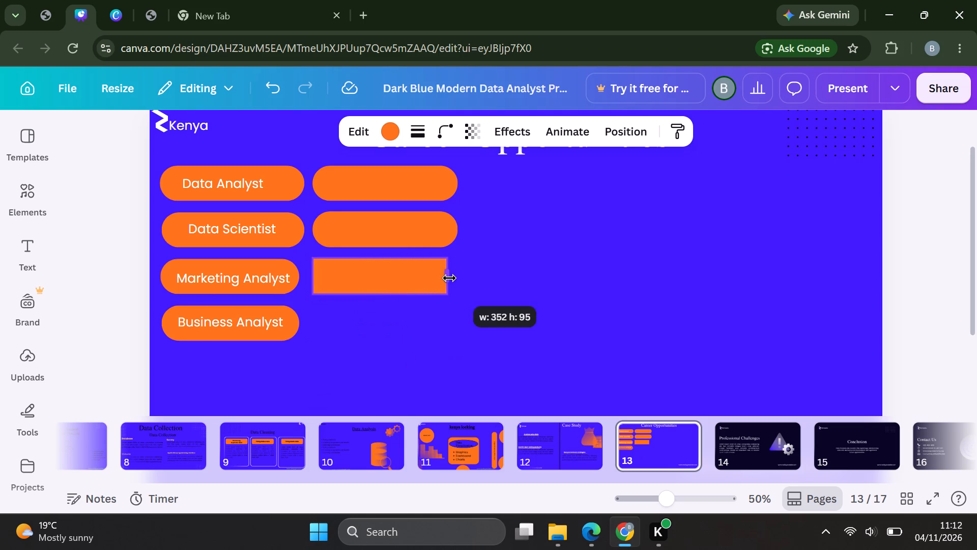
left_click_drag(449, 278, 455, 277)
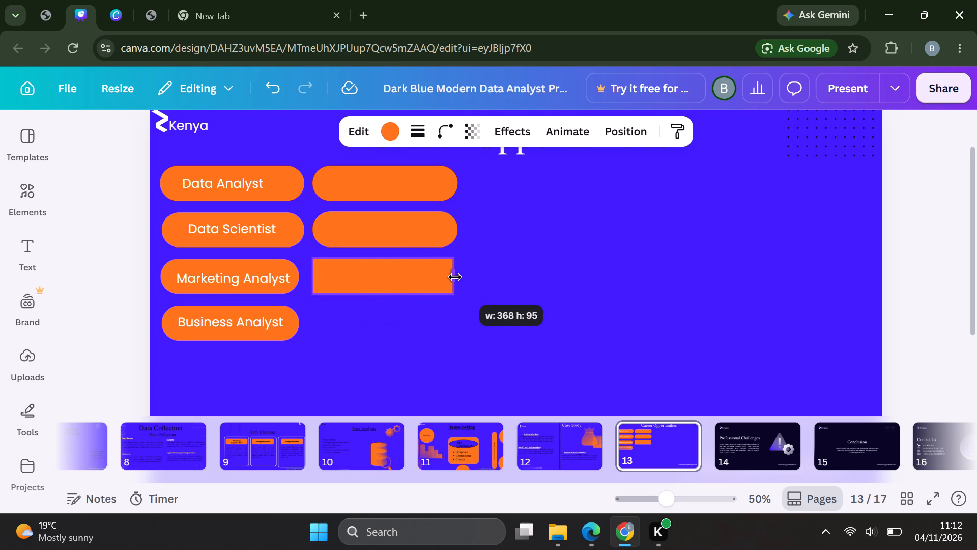
left_click_drag(455, 277, 457, 277)
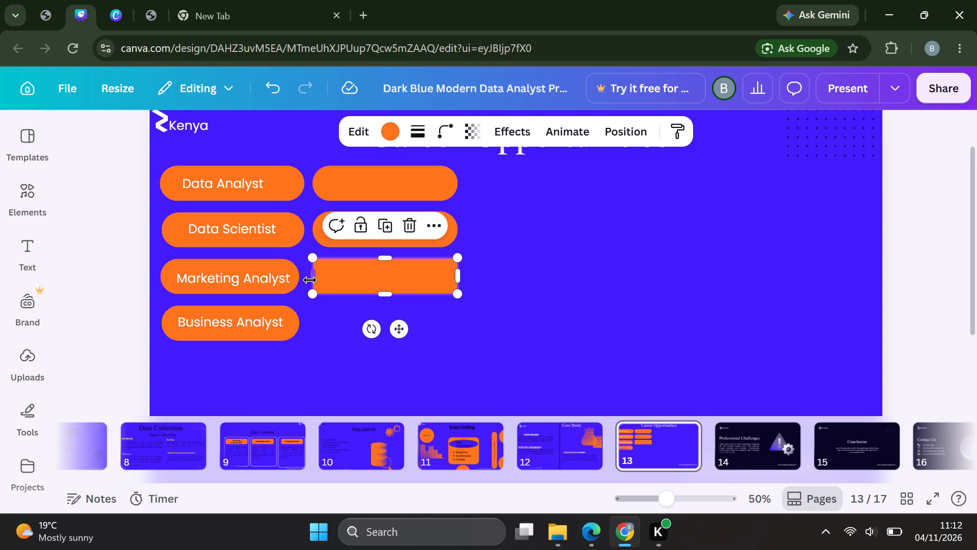
left_click(310, 280)
Insert an orange rectangle beside the Business Analyst pill, flatten it to about 92 high and widen it to the second column's width.
key("r")
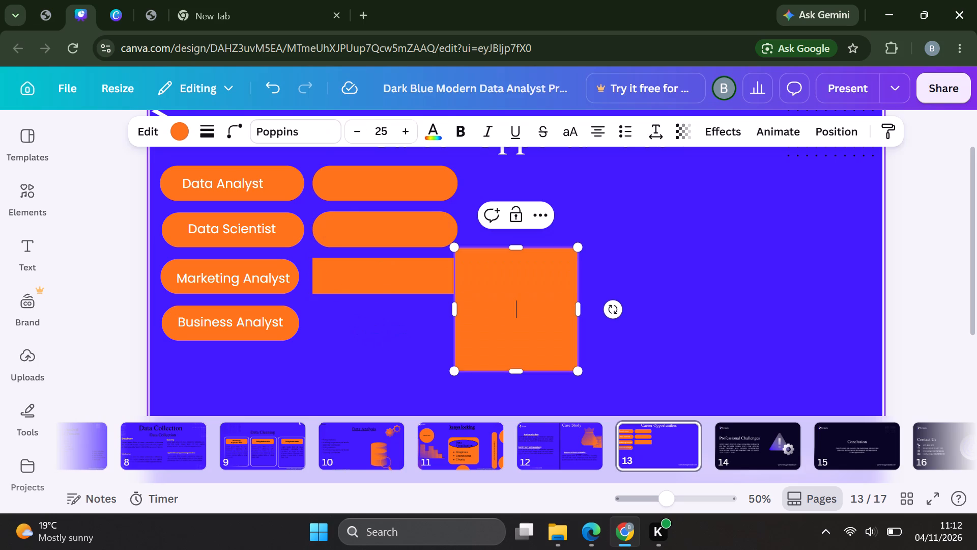
left_click(586, 189)
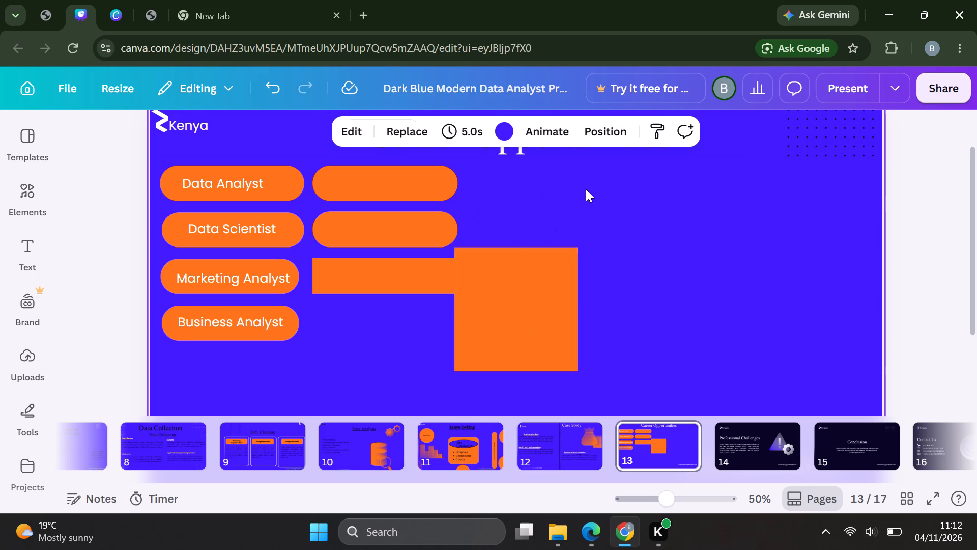
left_click_drag(544, 306, 415, 365)
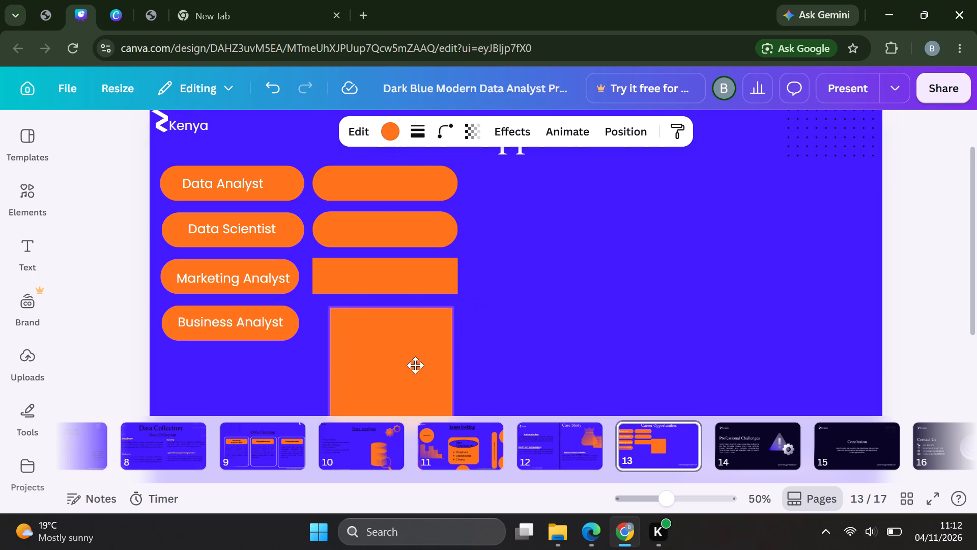
left_click_drag(415, 365, 403, 365)
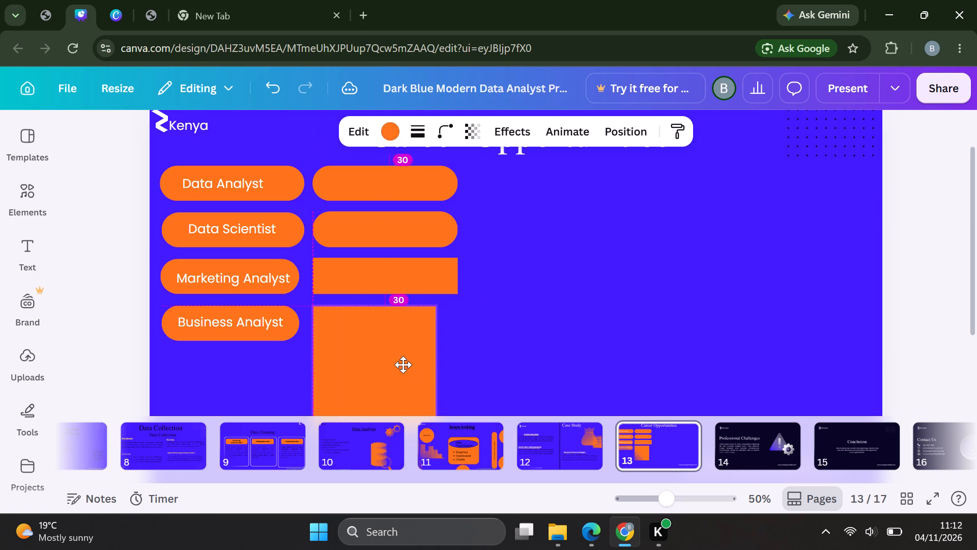
left_click_drag(403, 365, 403, 365)
scroll(538, 341, "down", 1)
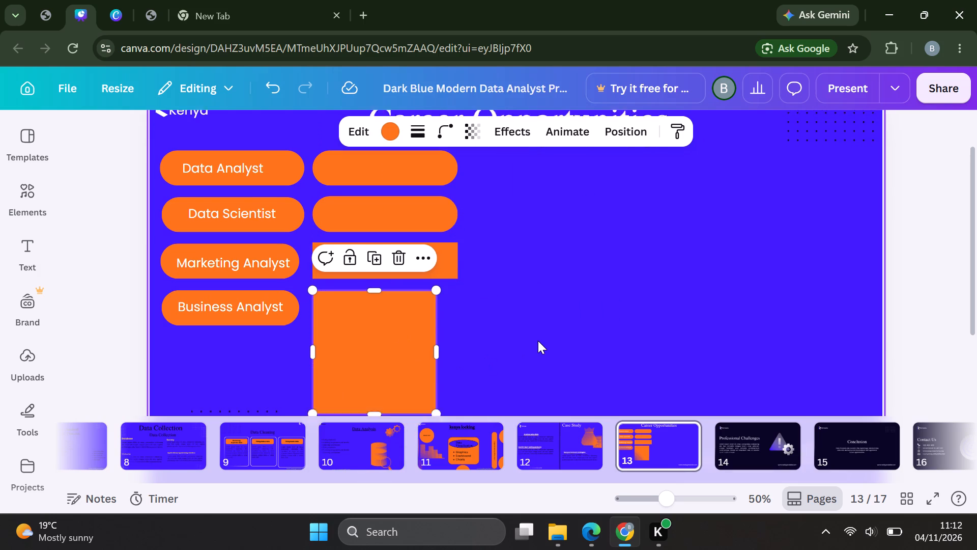
scroll(538, 341, "down", 1)
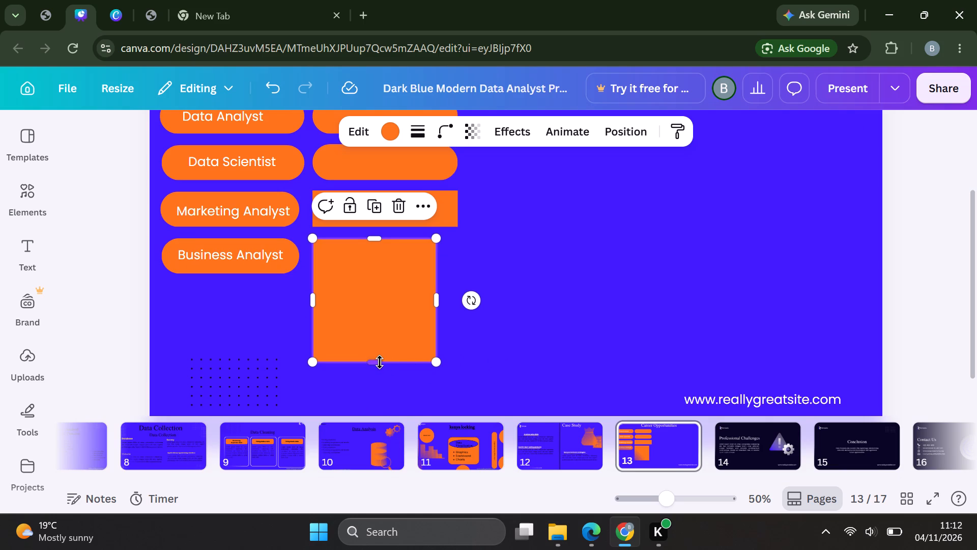
left_click_drag(379, 362, 380, 306)
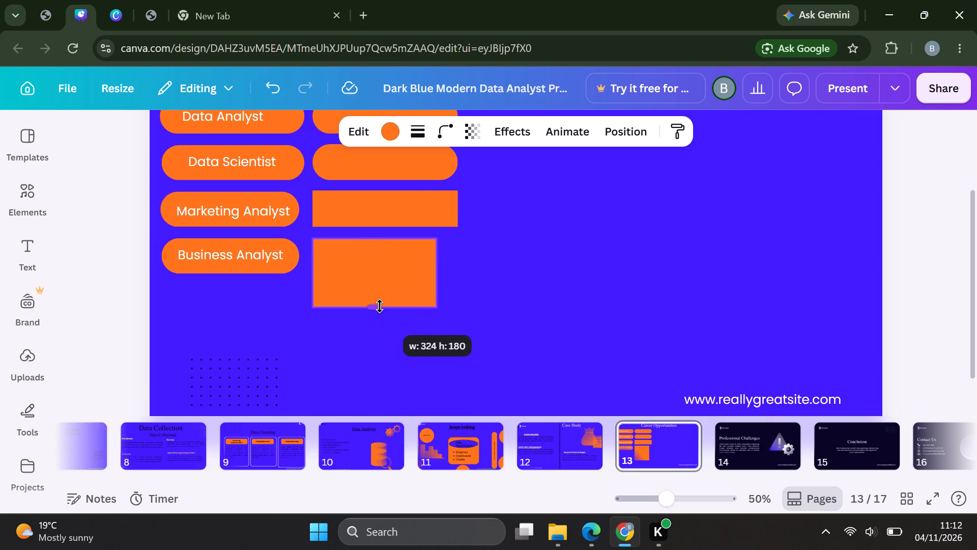
left_click_drag(380, 306, 380, 281)
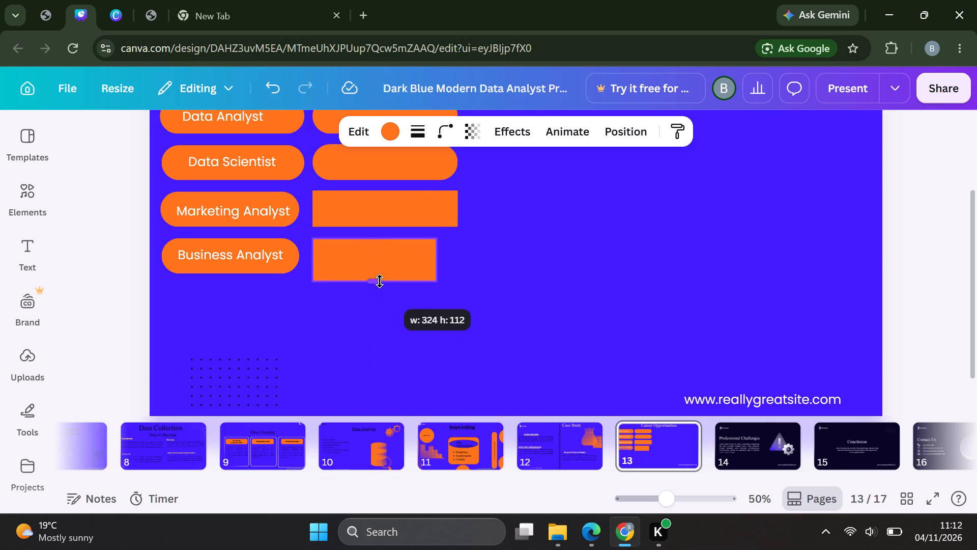
left_click_drag(380, 281, 380, 277)
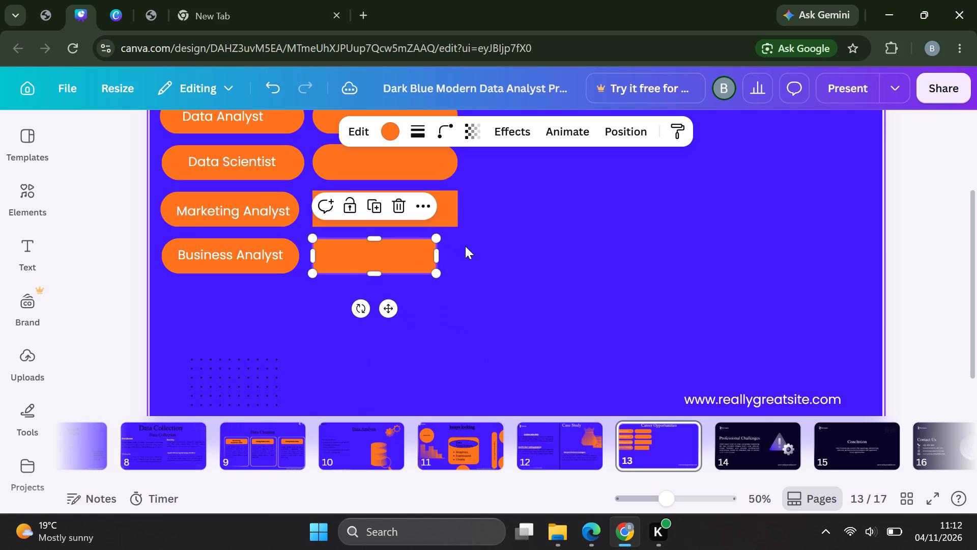
left_click_drag(435, 253, 448, 253)
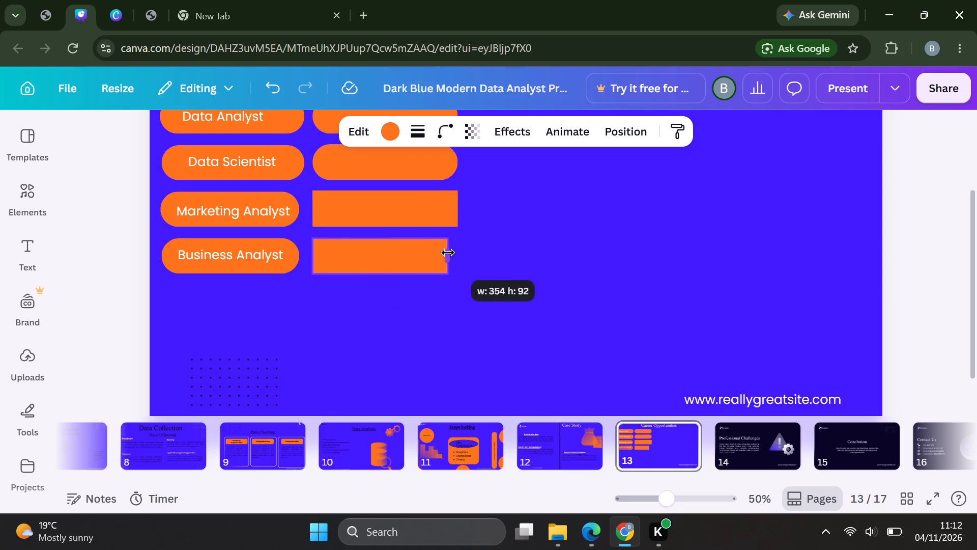
left_click_drag(448, 253, 454, 251)
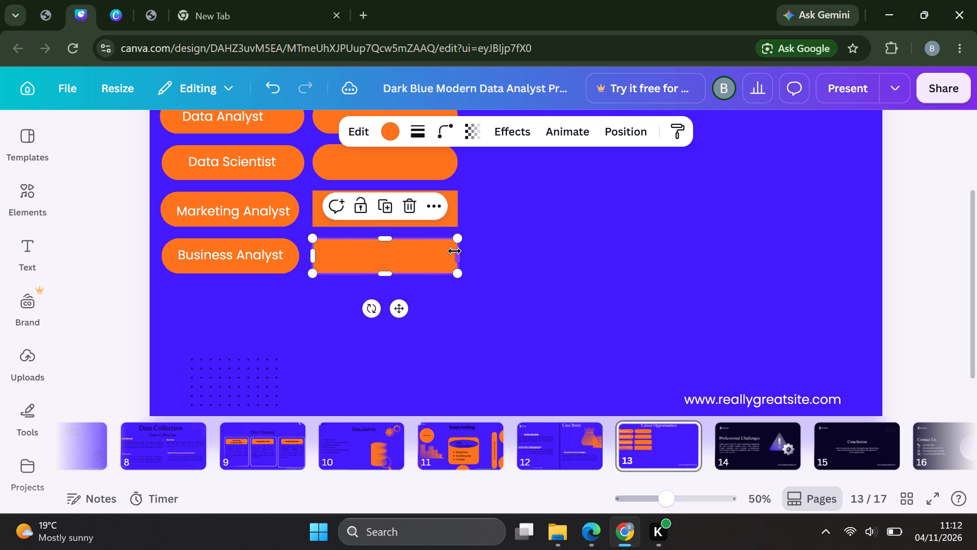
Round the corners of the rectangle beside the Business Analyst pill to 58.
left_click(445, 125)
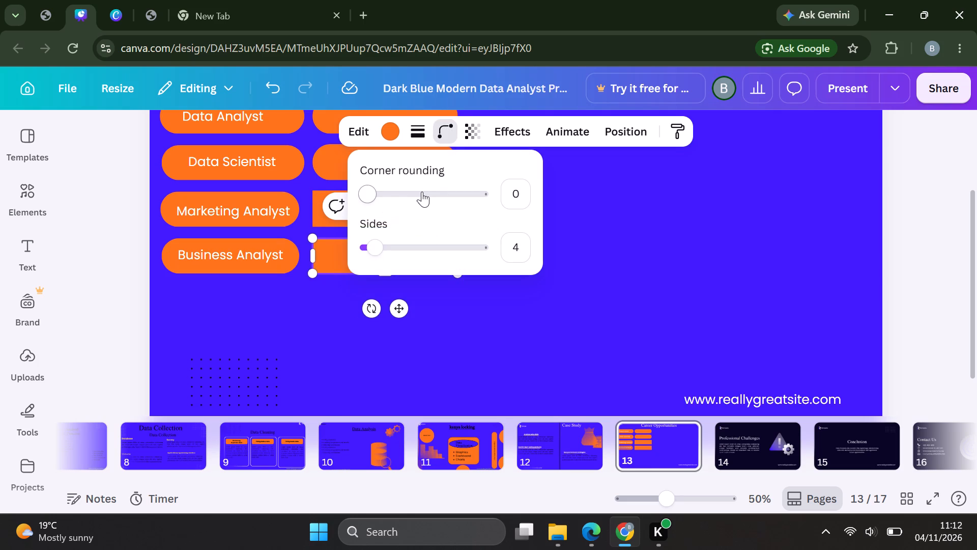
left_click(422, 191)
left_click(434, 195)
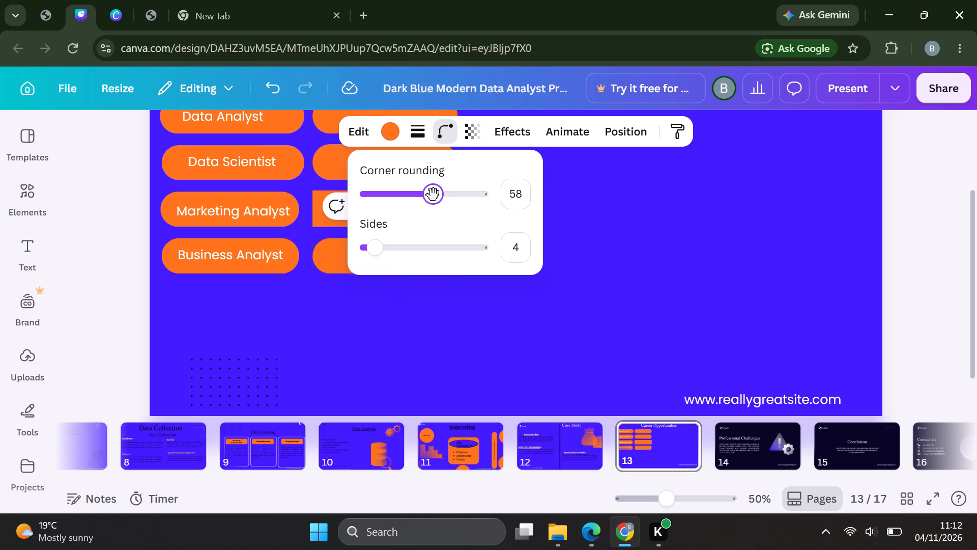
left_click(471, 324)
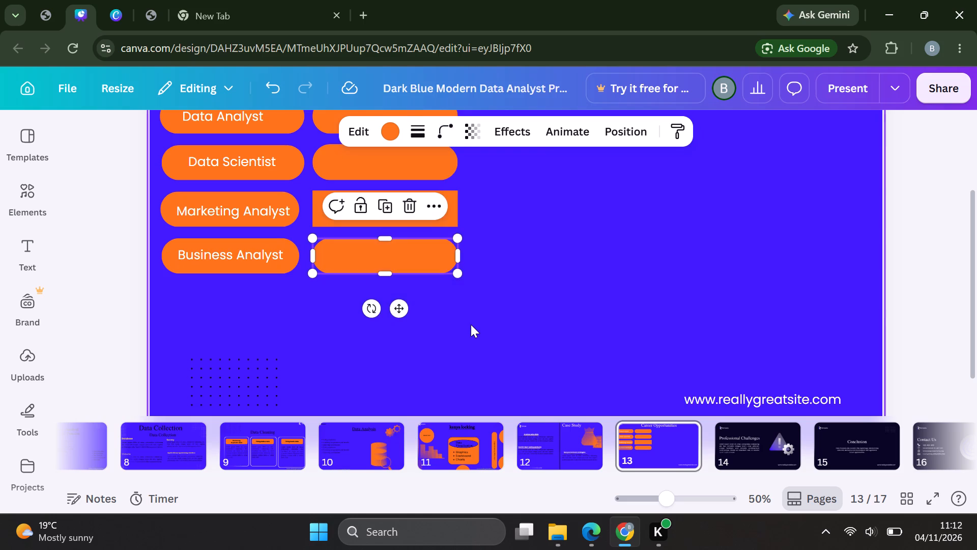
Round the corners of the rectangle beside the Marketing Analyst pill to 61.
left_click(412, 213)
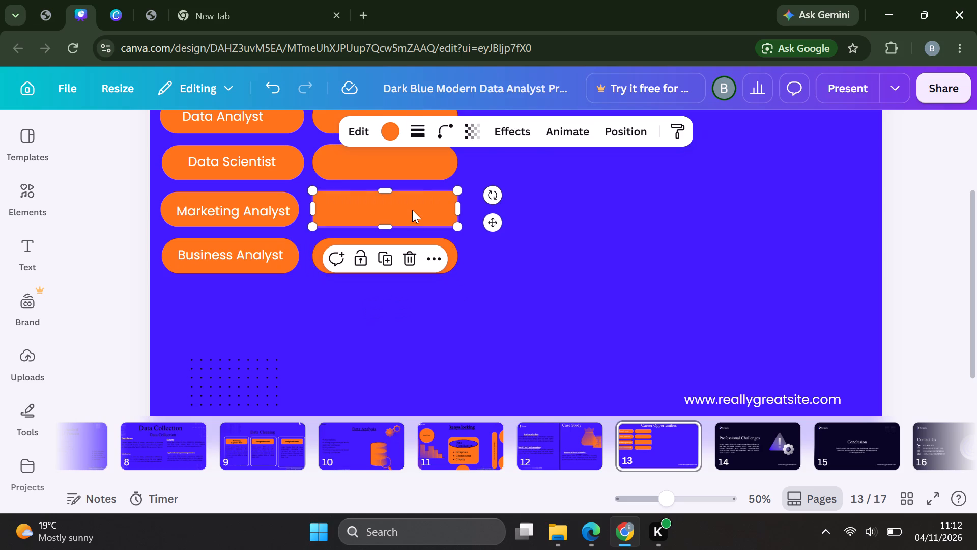
left_click(441, 125)
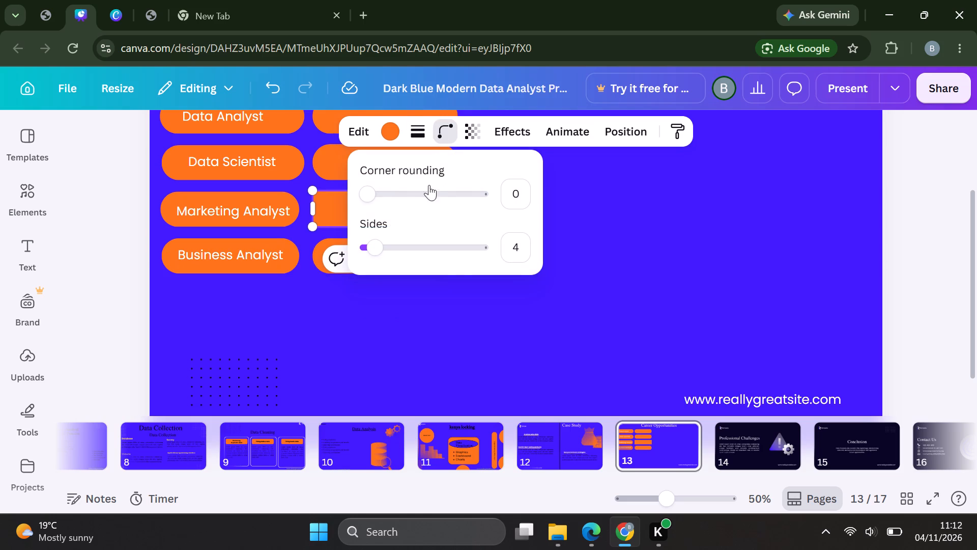
left_click(418, 191)
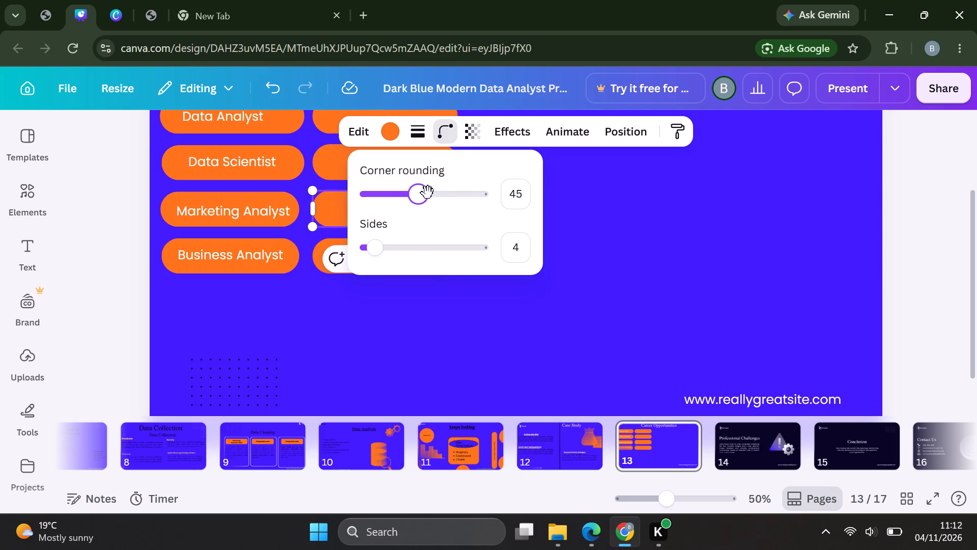
left_click(428, 194)
left_click(437, 195)
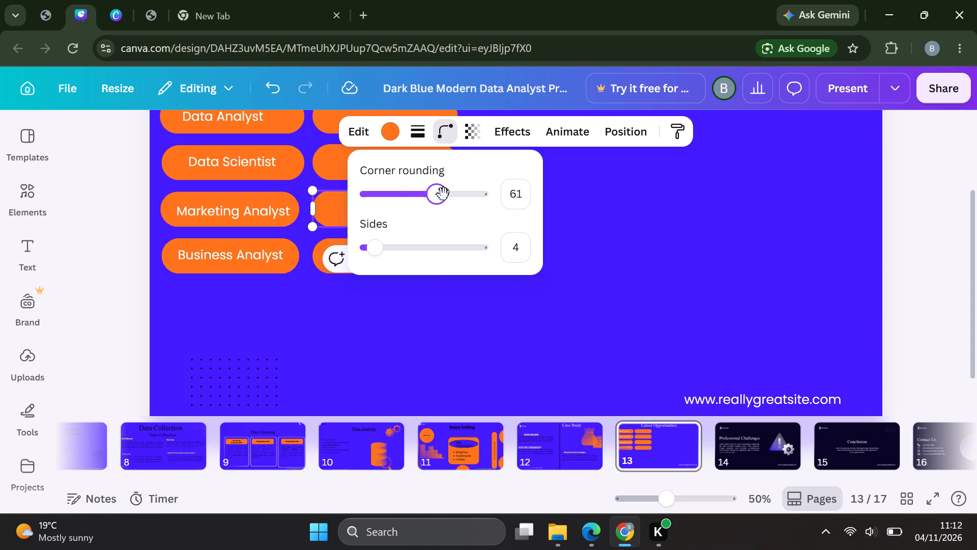
left_click(437, 198)
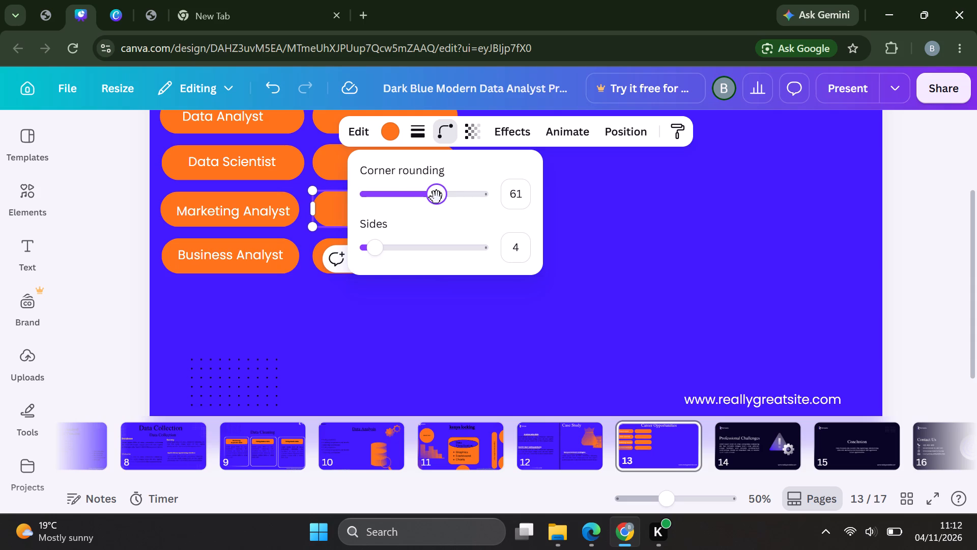
left_click(430, 196)
left_click(421, 344)
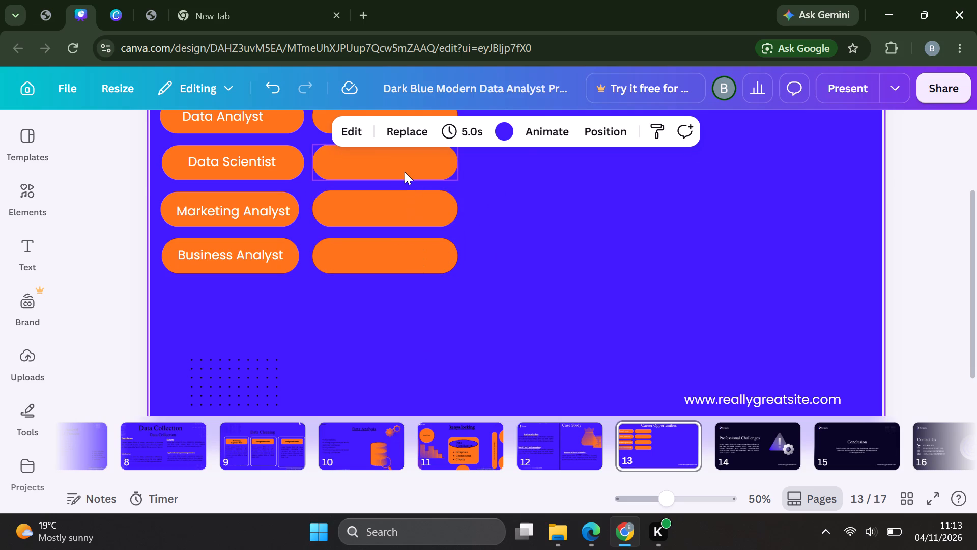
left_click(404, 170)
left_click(526, 257)
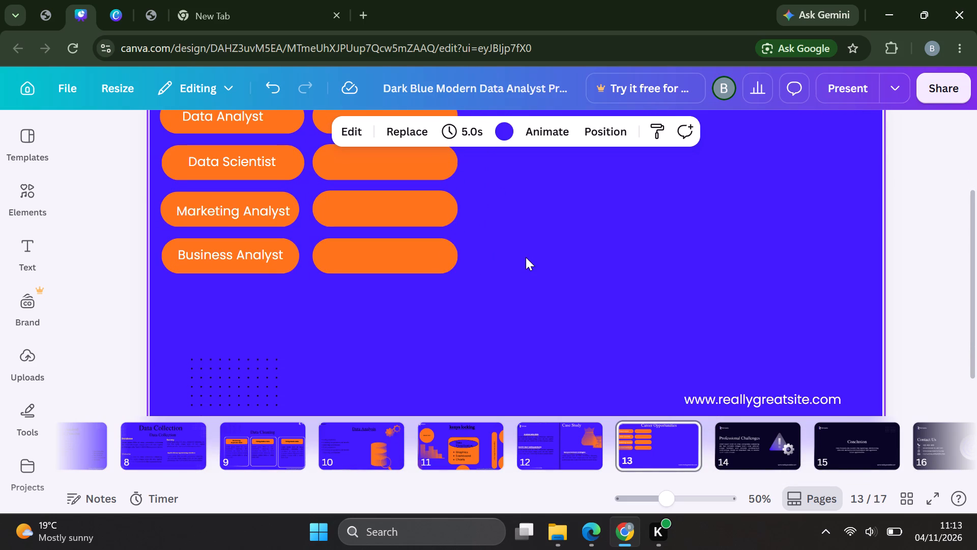
Insert another orange rectangle below the second column of pills, flatten it to about 120 high and widen it to the column's width.
key("r")
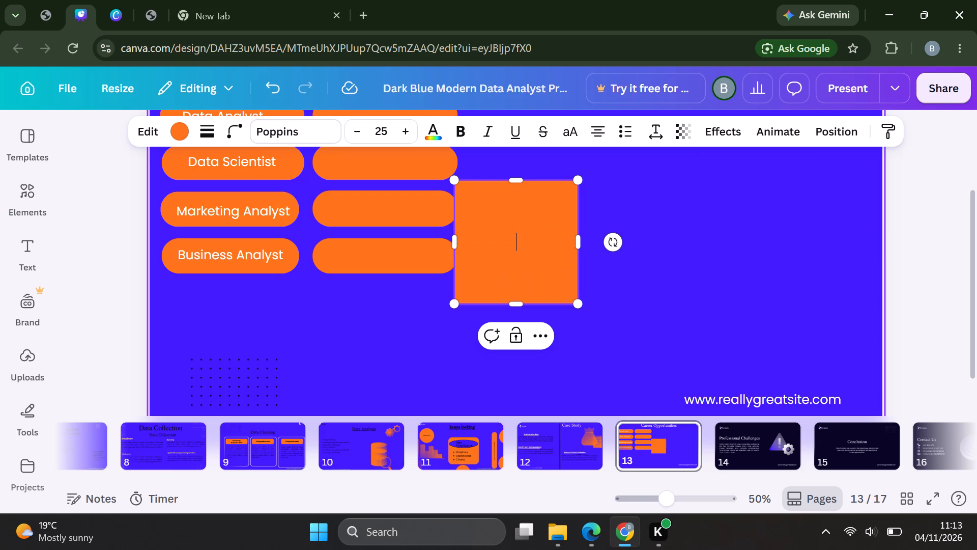
left_click_drag(547, 231, 543, 264)
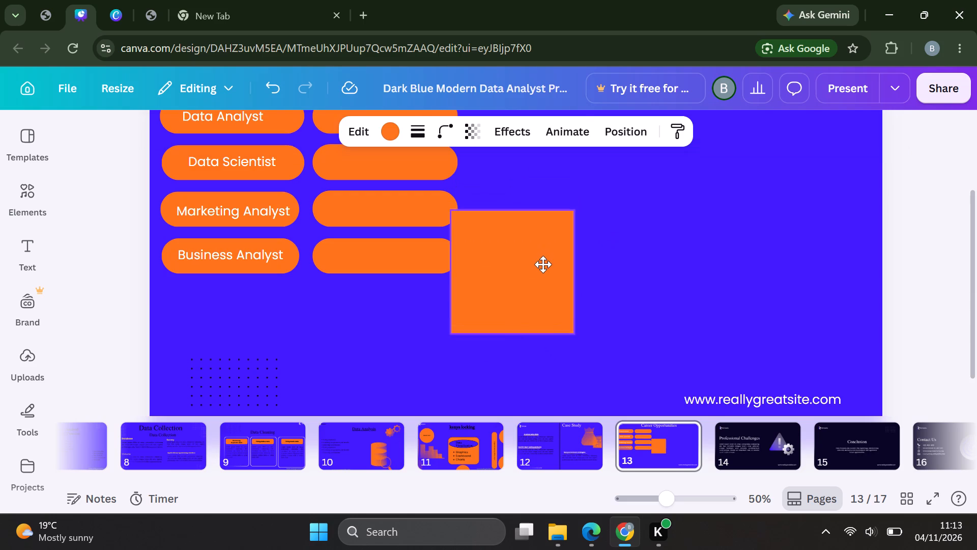
left_click_drag(543, 264, 496, 327)
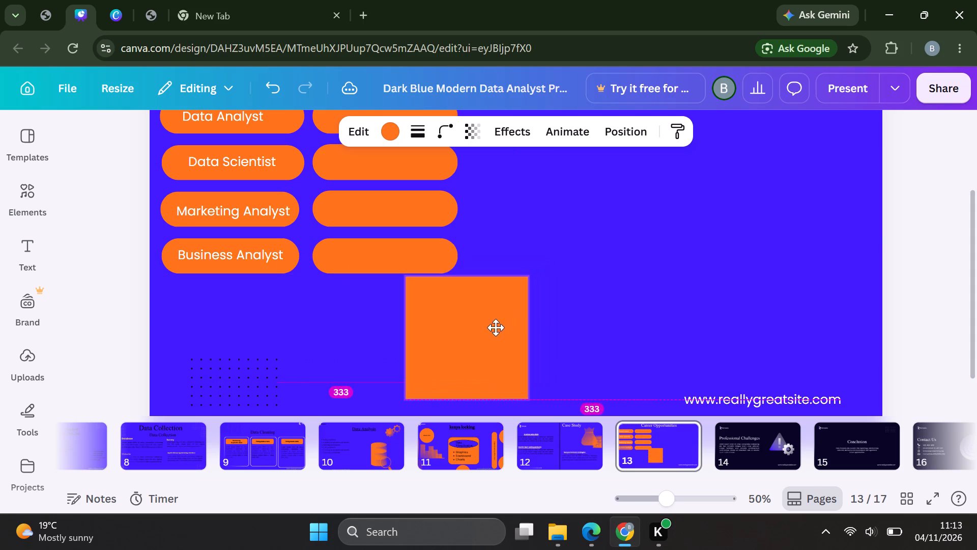
left_click_drag(496, 327, 405, 331)
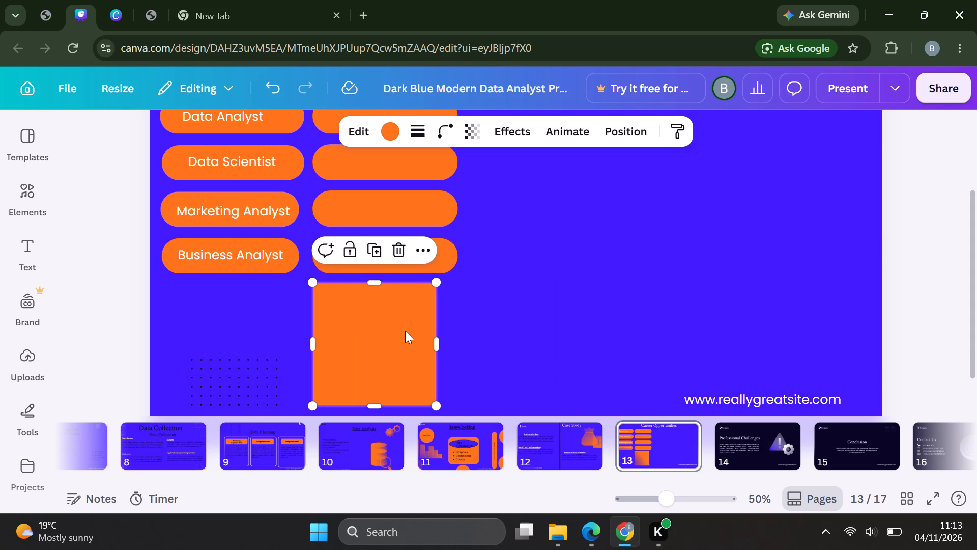
left_click(377, 404)
left_click_drag(377, 404, 383, 334)
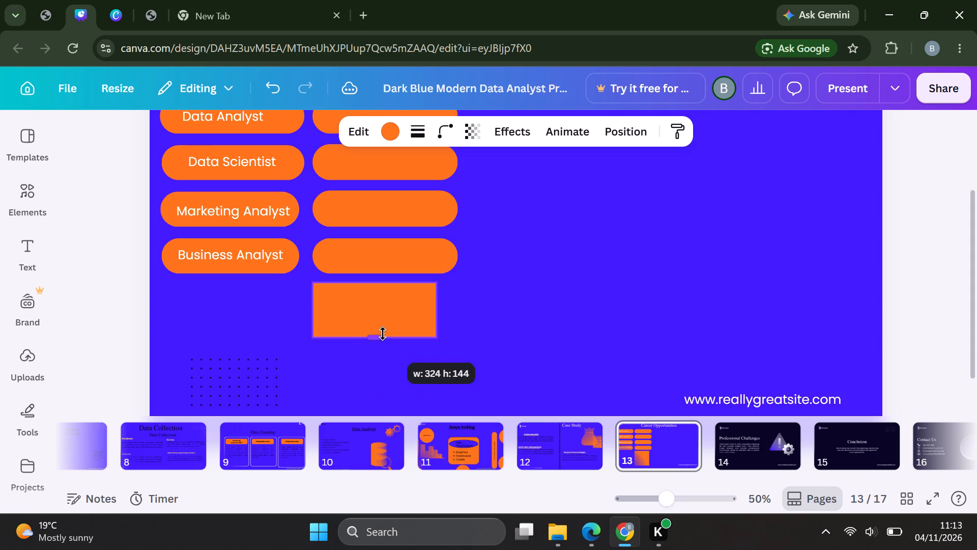
left_click_drag(383, 334, 384, 326)
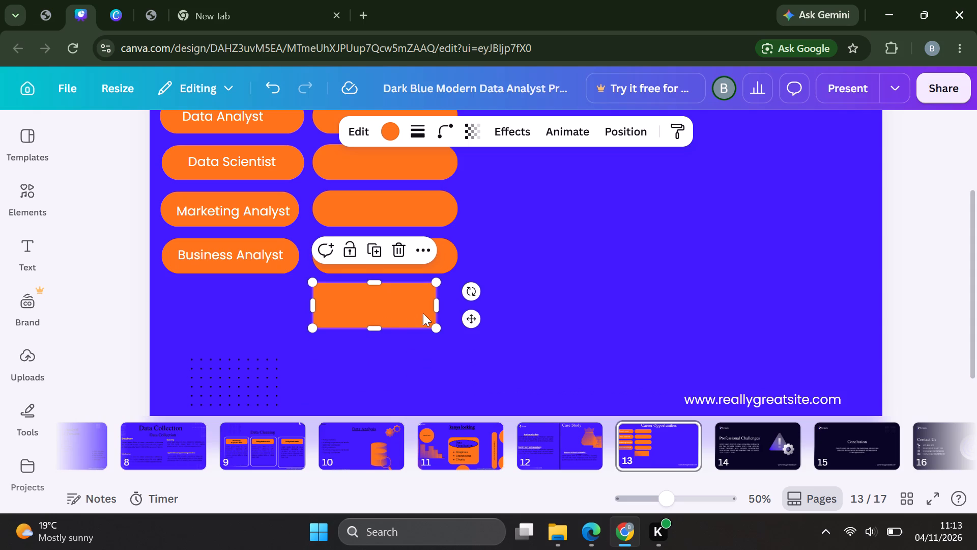
left_click_drag(434, 302, 442, 302)
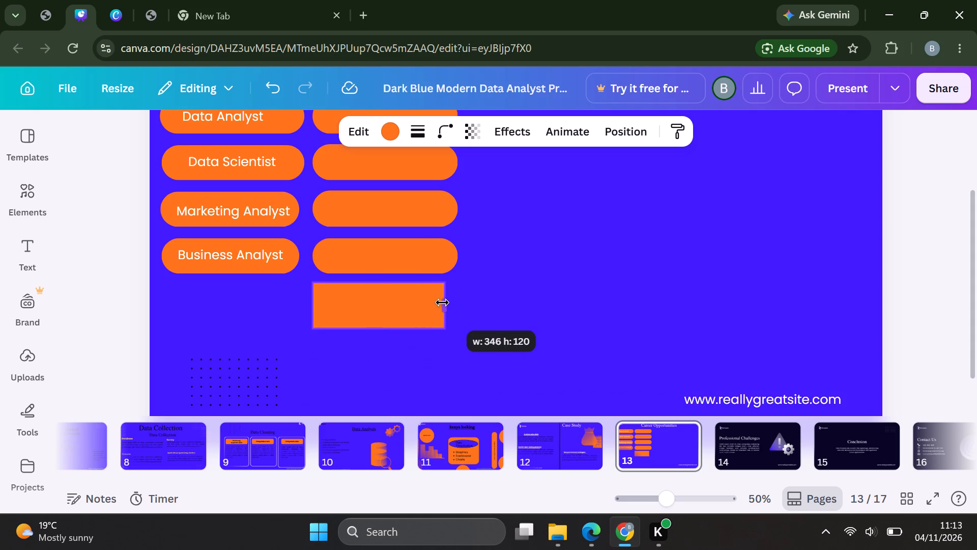
left_click_drag(442, 302, 453, 300)
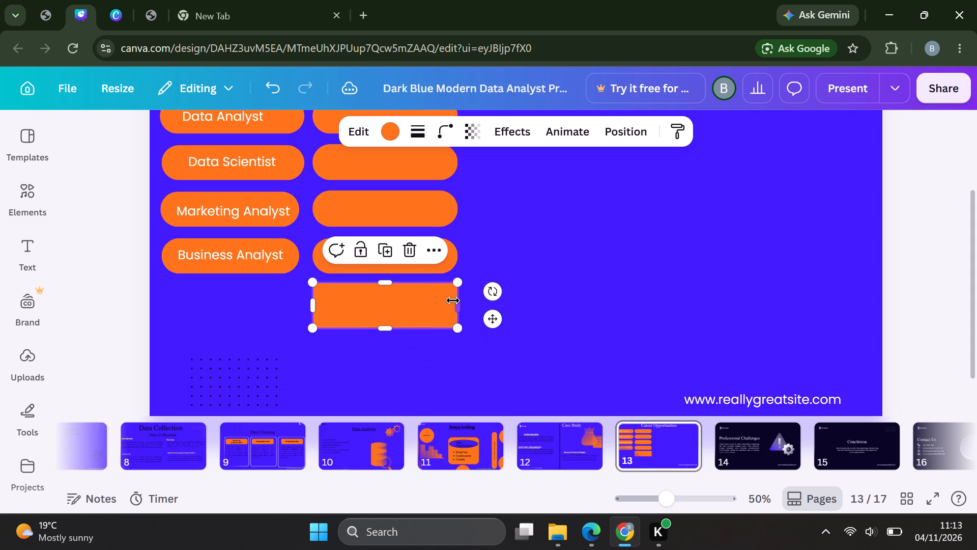
Move the new rectangle beneath the Business Analyst pill in the first column and narrow it to that pill's width.
left_click(459, 377)
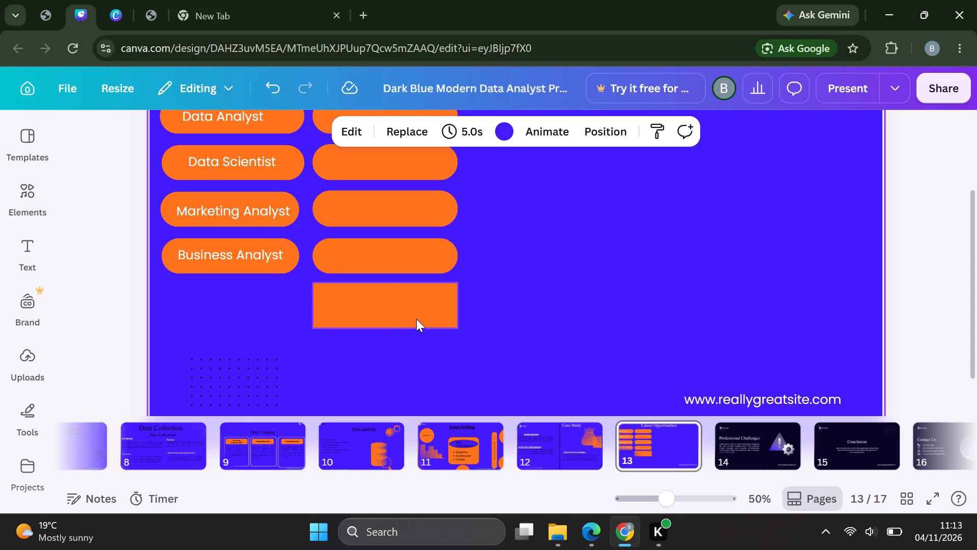
left_click(416, 319)
left_click_drag(416, 319, 392, 315)
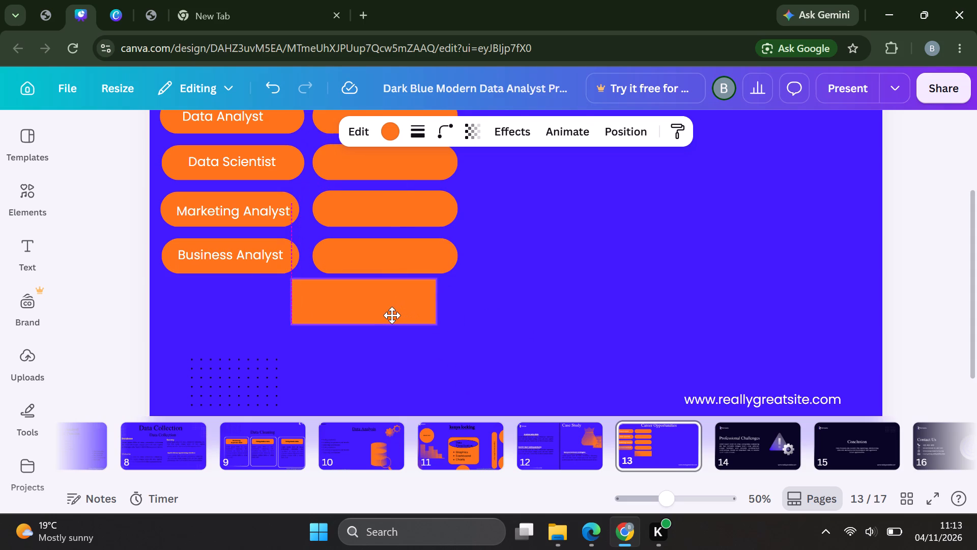
left_click_drag(392, 315, 286, 320)
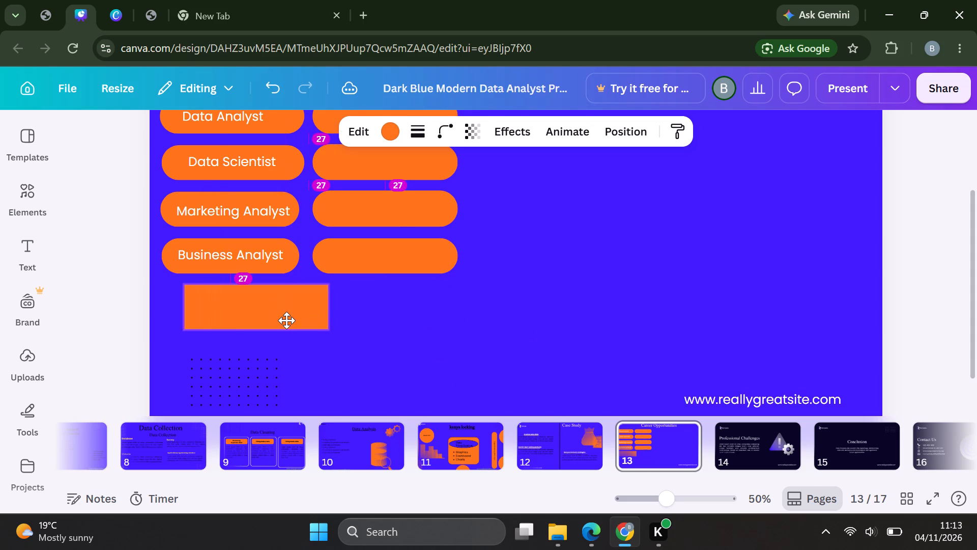
left_click_drag(286, 320, 266, 317)
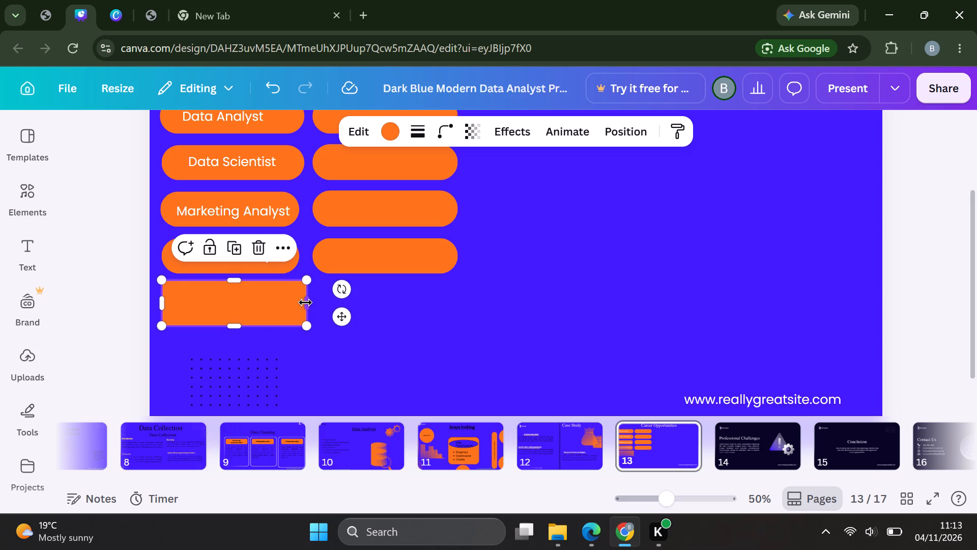
left_click_drag(305, 302, 299, 302)
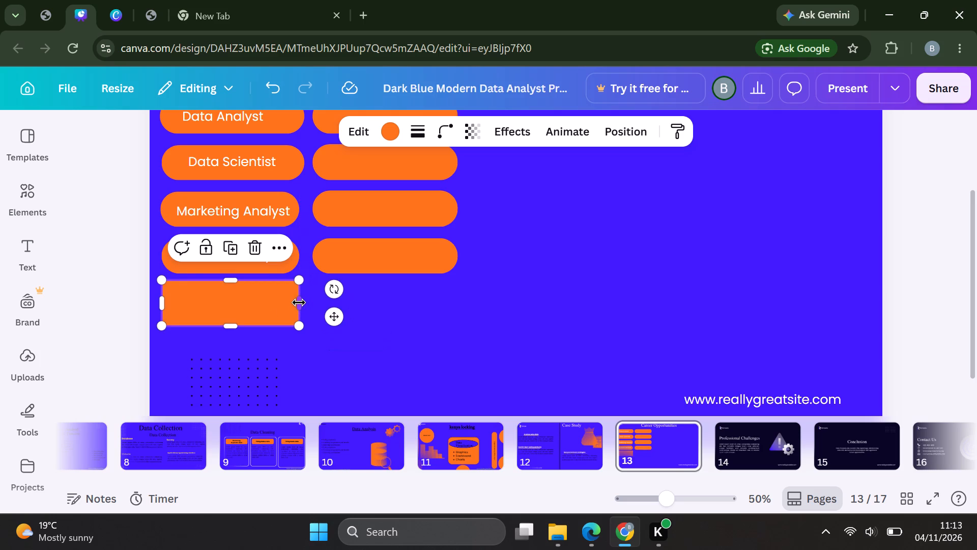
Move the dotted grid closer to the slide's lower-left corner, clear of the orange rectangle under Business Analyst.
scroll(390, 353, "down", 1)
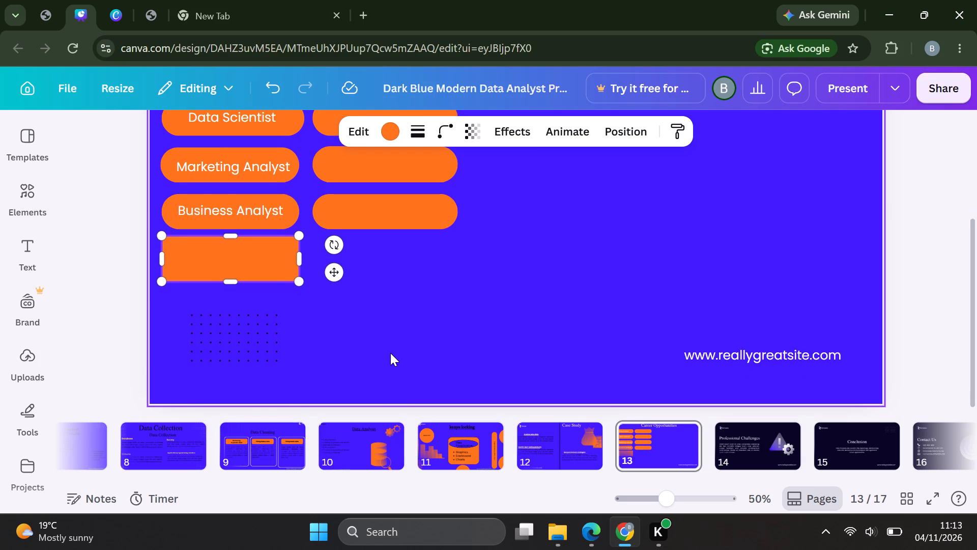
scroll(390, 353, "down", 1)
left_click_drag(254, 335, 234, 351)
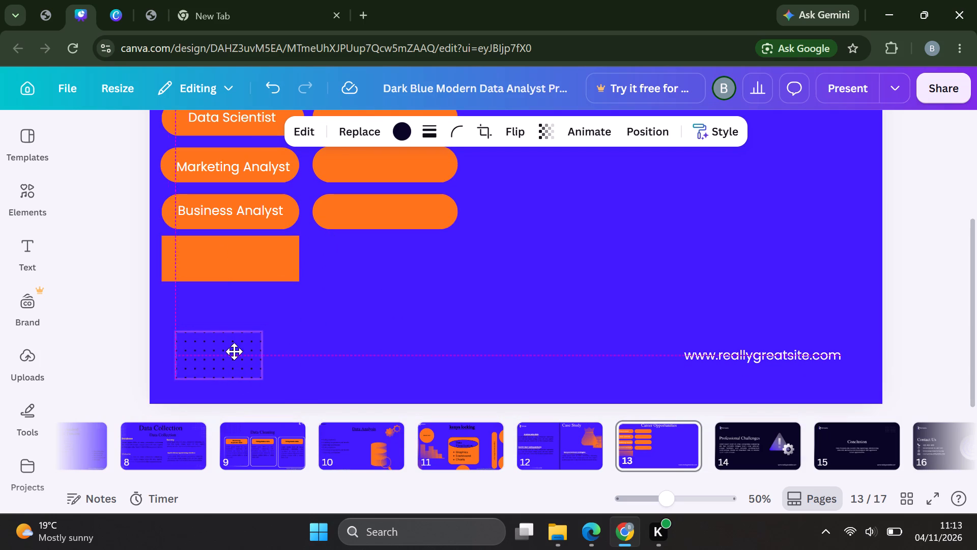
left_click_drag(234, 351, 228, 364)
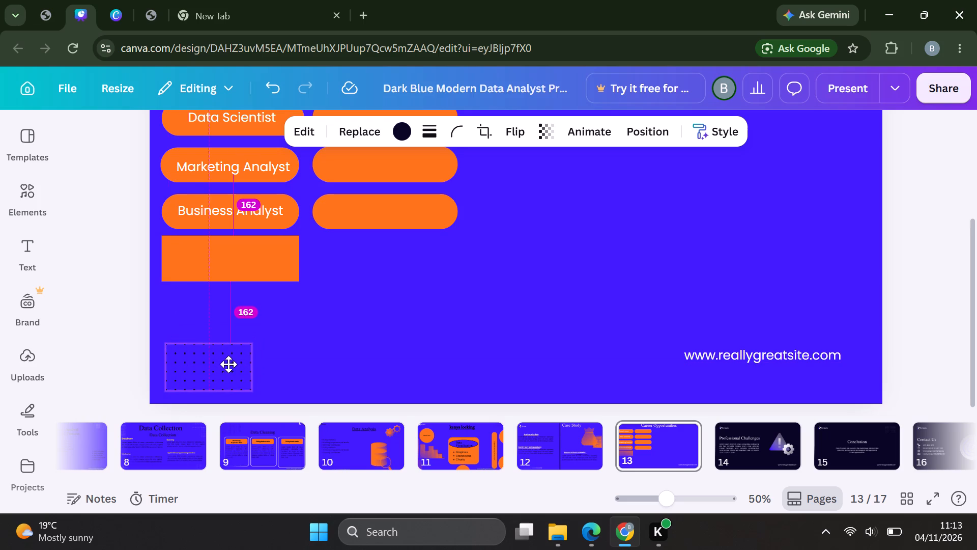
left_click_drag(228, 364, 227, 365)
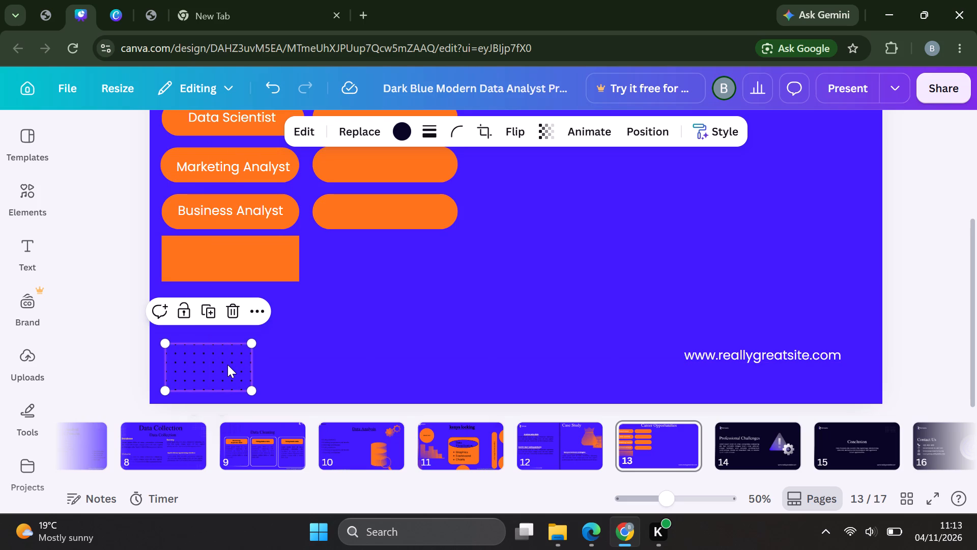
Shift the orange rectangle slightly further below the Business Analyst pill and flatten it to about 100 high.
left_click(272, 270)
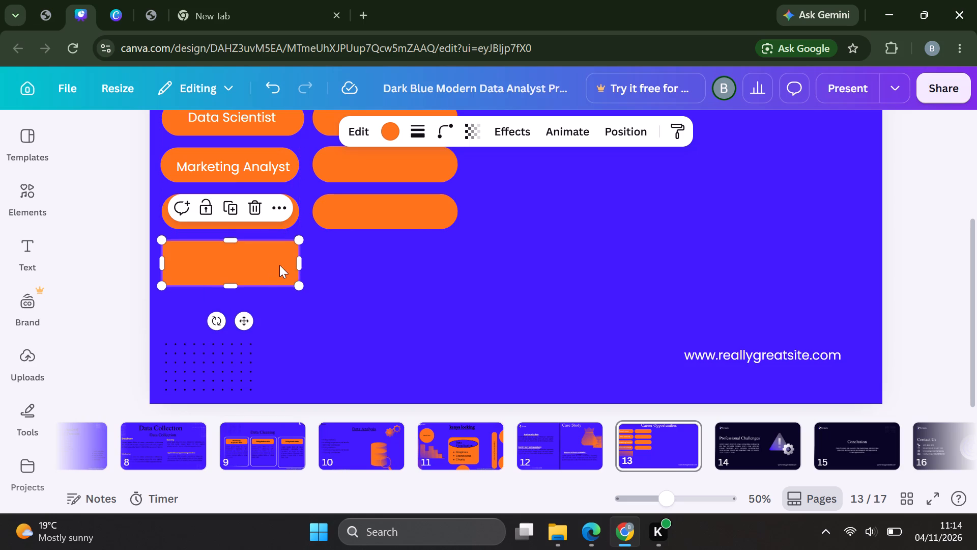
left_click_drag(233, 284, 233, 279)
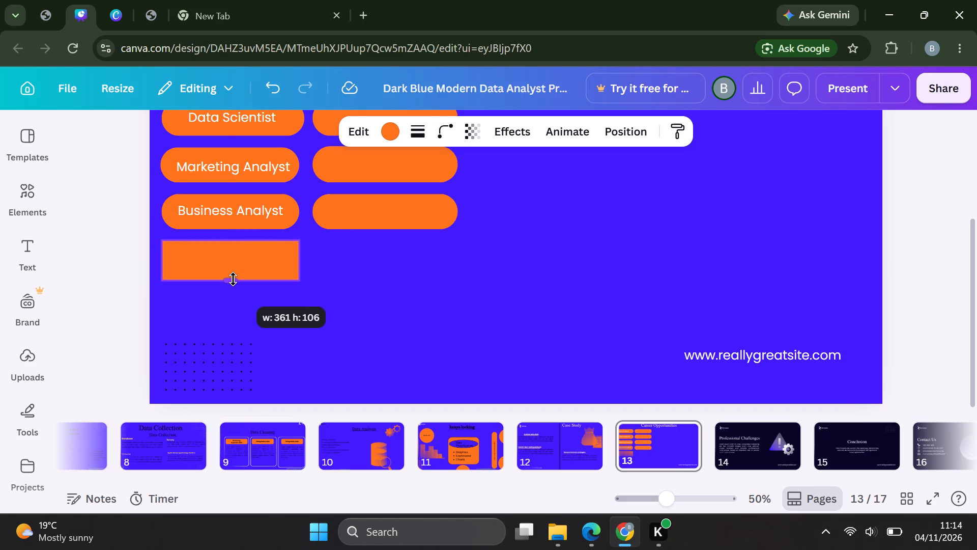
left_click_drag(233, 279, 235, 277)
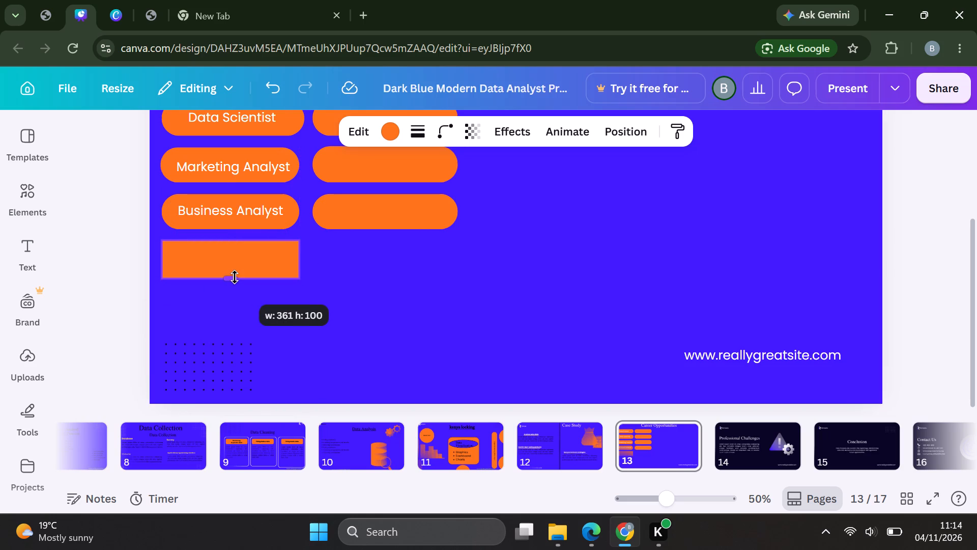
left_click_drag(235, 277, 235, 277)
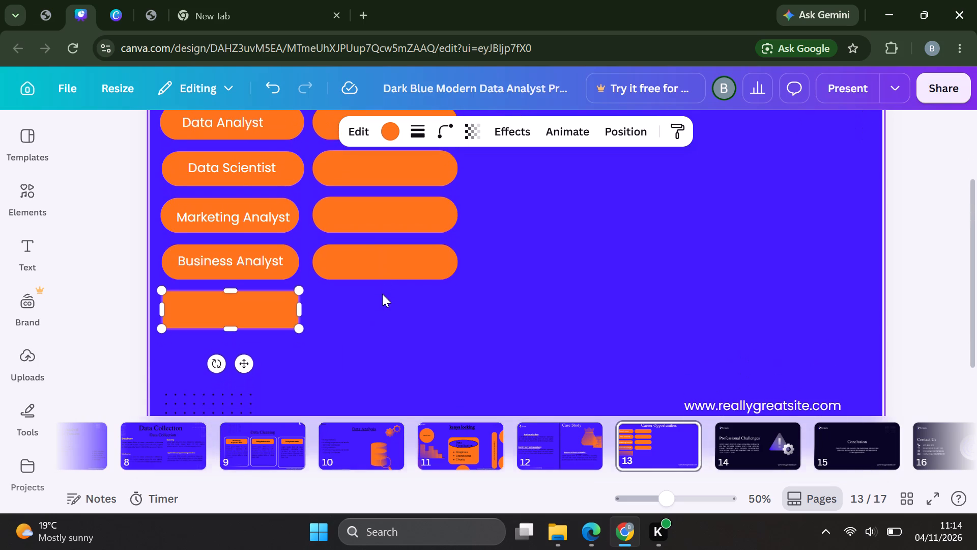
Round the corners of the rectangle below the Business Analyst pill to 53.
left_click(438, 123)
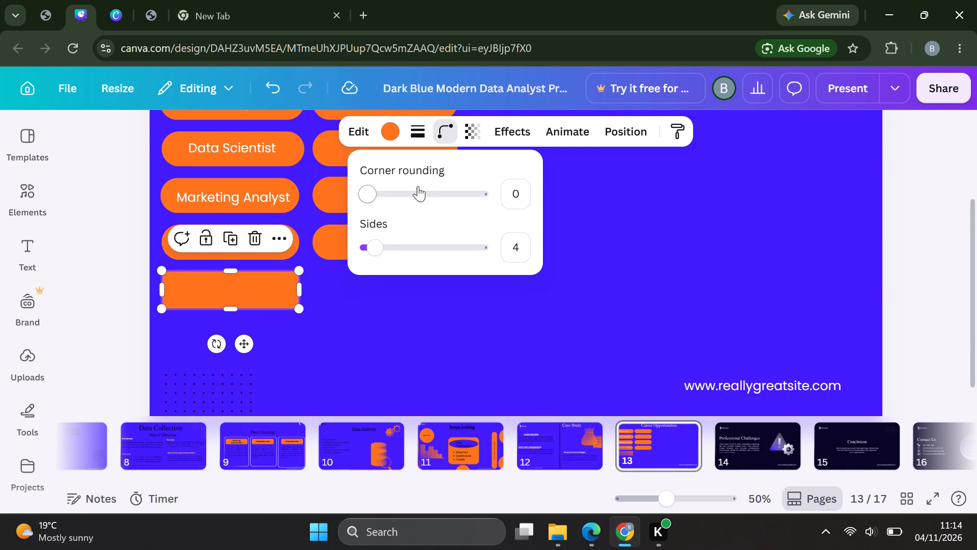
left_click(416, 187)
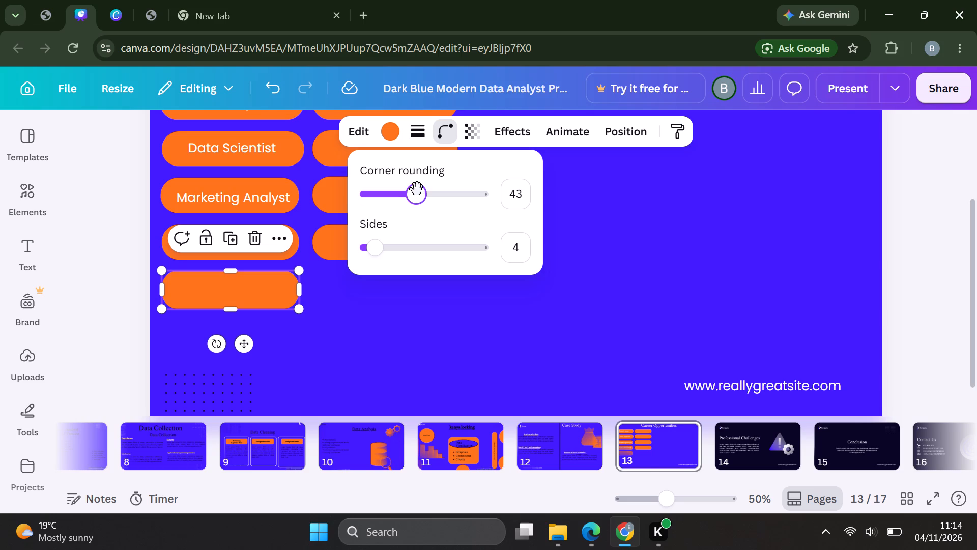
left_click(428, 191)
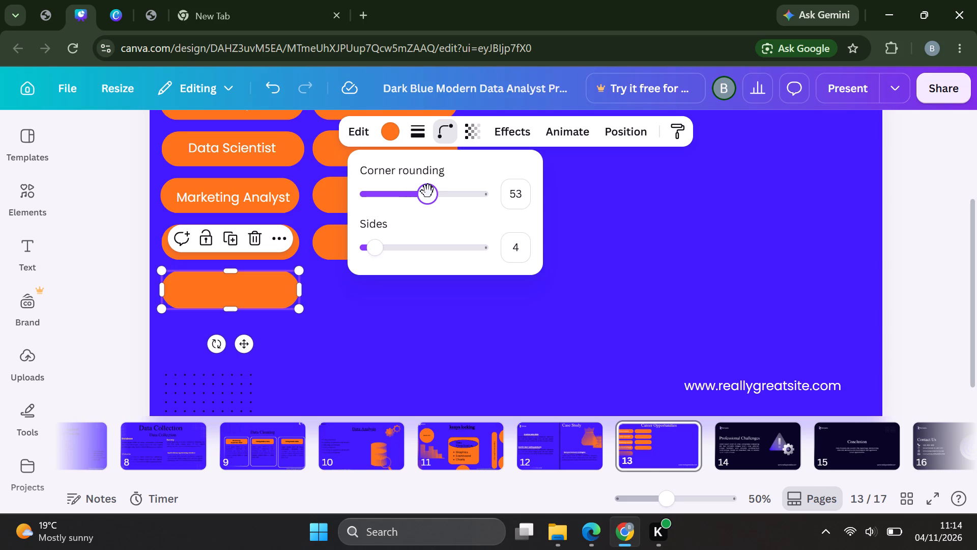
left_click(381, 318)
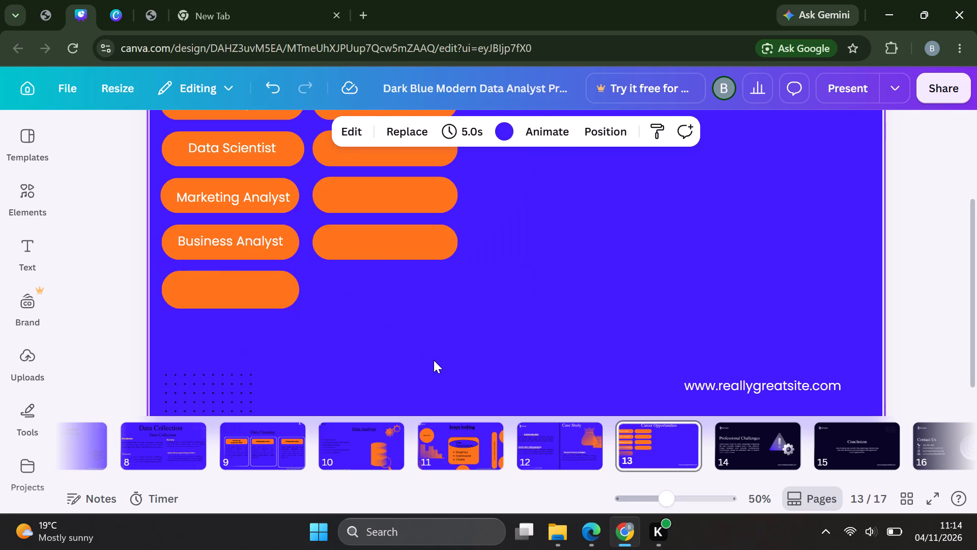
Insert an orange rectangle beneath the last pill of the second column and flatten it to about 115 high.
key("r")
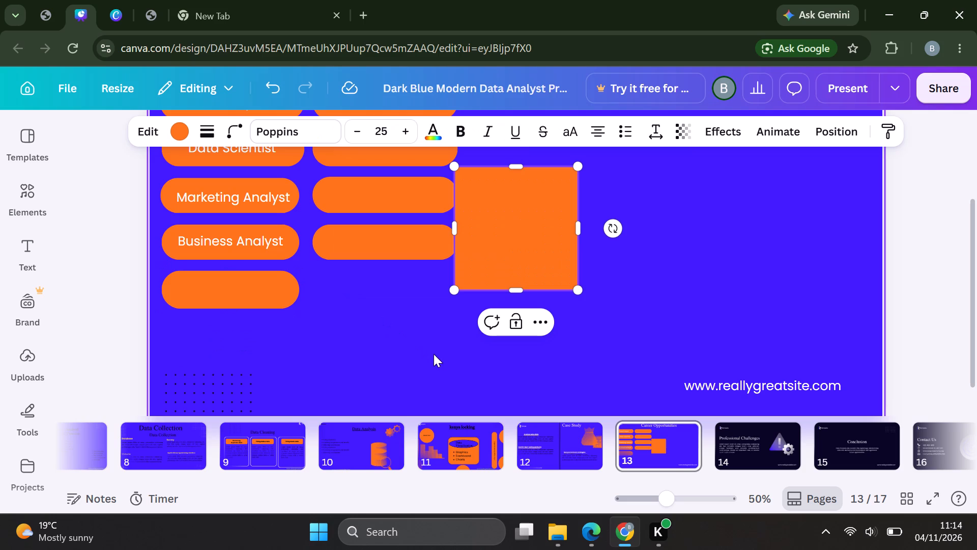
left_click(567, 338)
left_click_drag(519, 243, 458, 328)
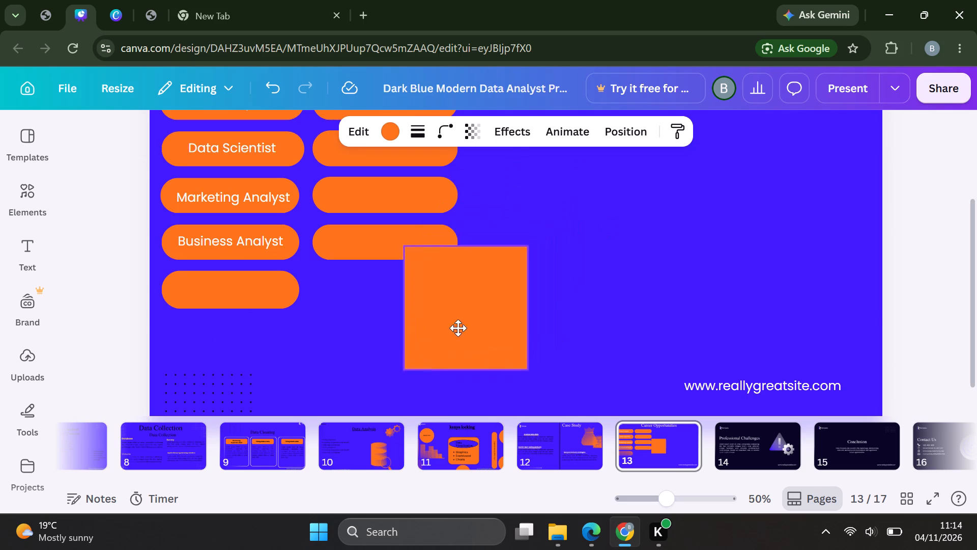
left_click_drag(458, 328, 380, 339)
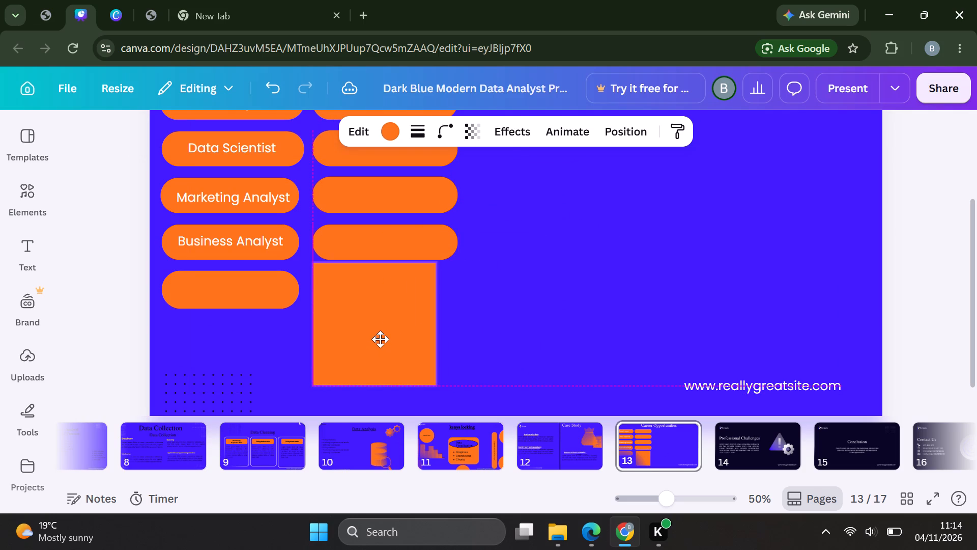
left_click_drag(380, 339, 384, 339)
left_click_drag(385, 385, 385, 368)
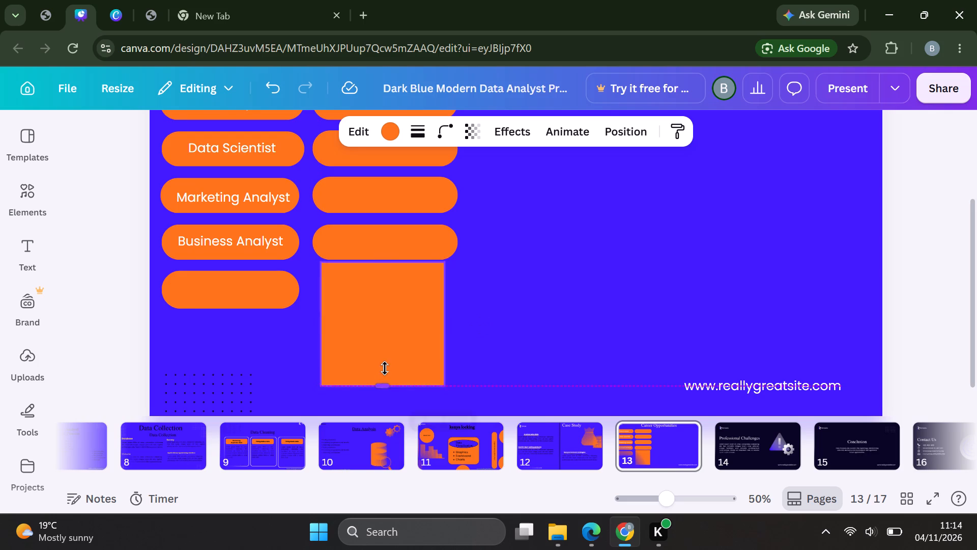
left_click_drag(385, 368, 385, 324)
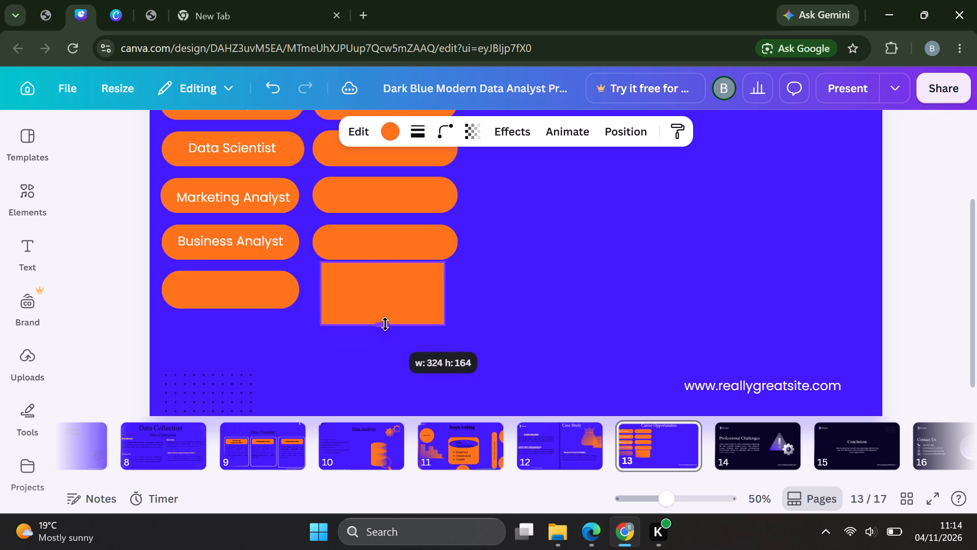
left_click_drag(385, 324, 383, 314)
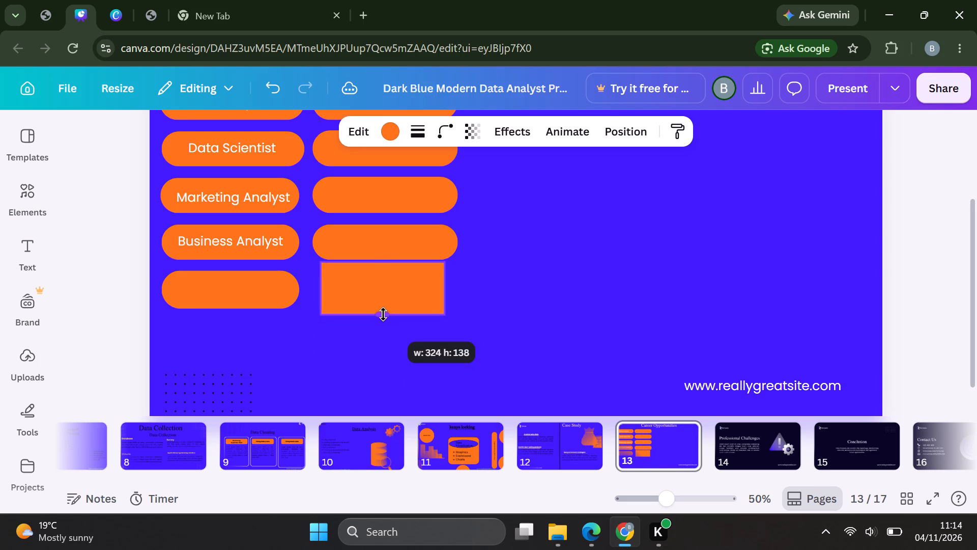
left_click_drag(383, 314, 383, 314)
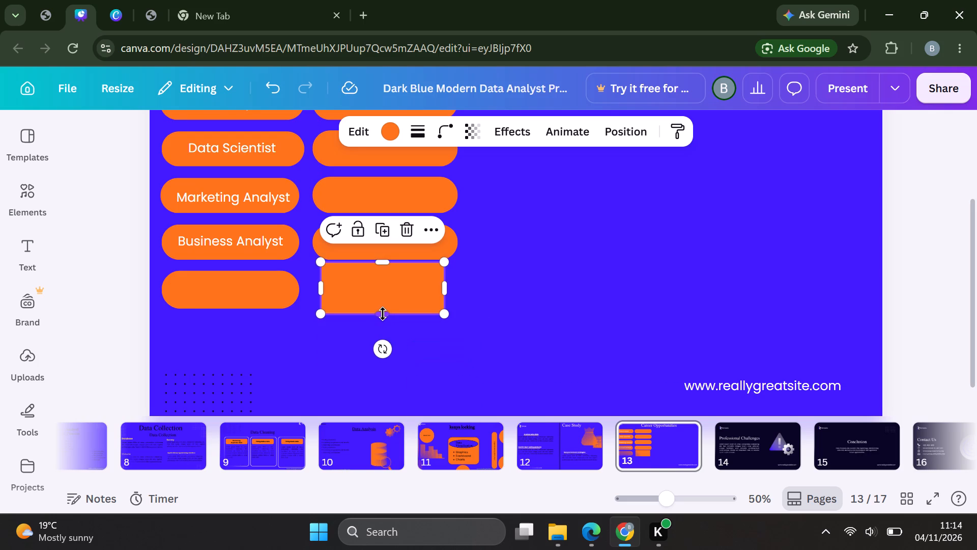
left_click_drag(385, 260, 380, 266)
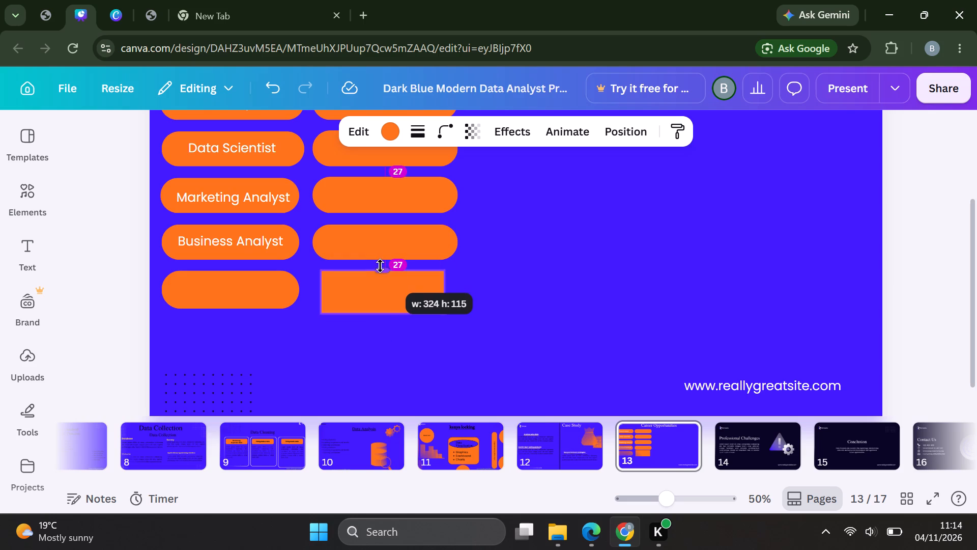
left_click_drag(380, 266, 379, 265)
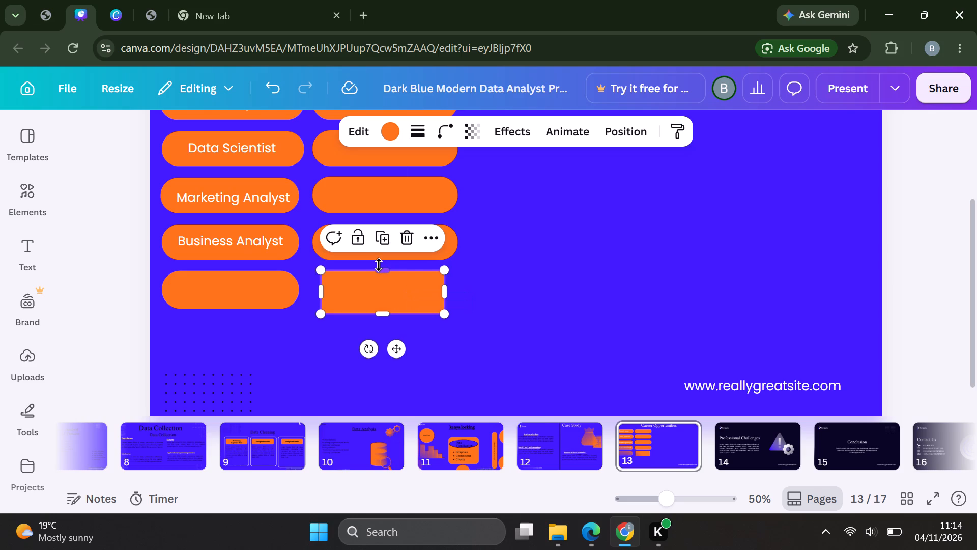
Widen the new rectangle to the second column's width and reduce its height to match the fifth pill in the first column.
left_click_drag(321, 290, 319, 290)
left_click_drag(319, 290, 314, 290)
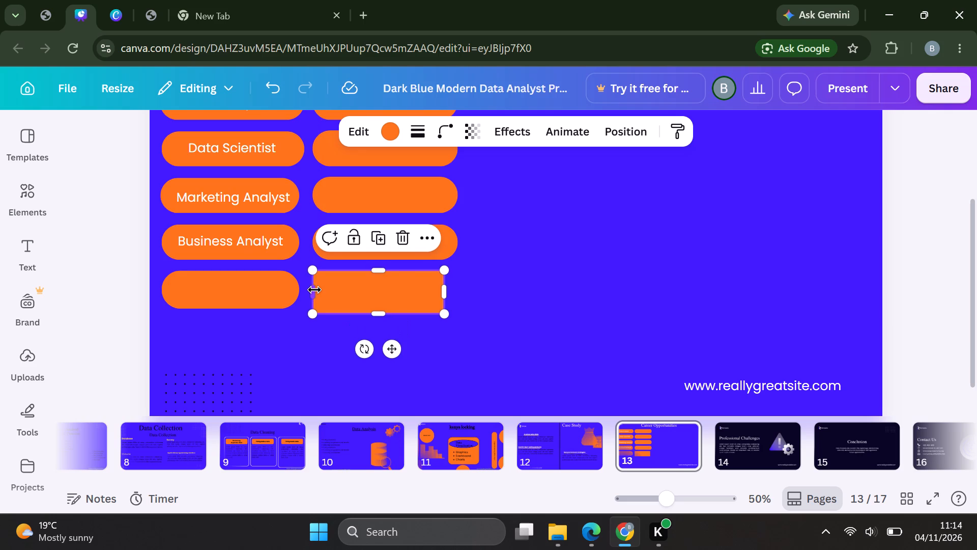
left_click_drag(446, 290, 449, 290)
left_click_drag(449, 290, 457, 289)
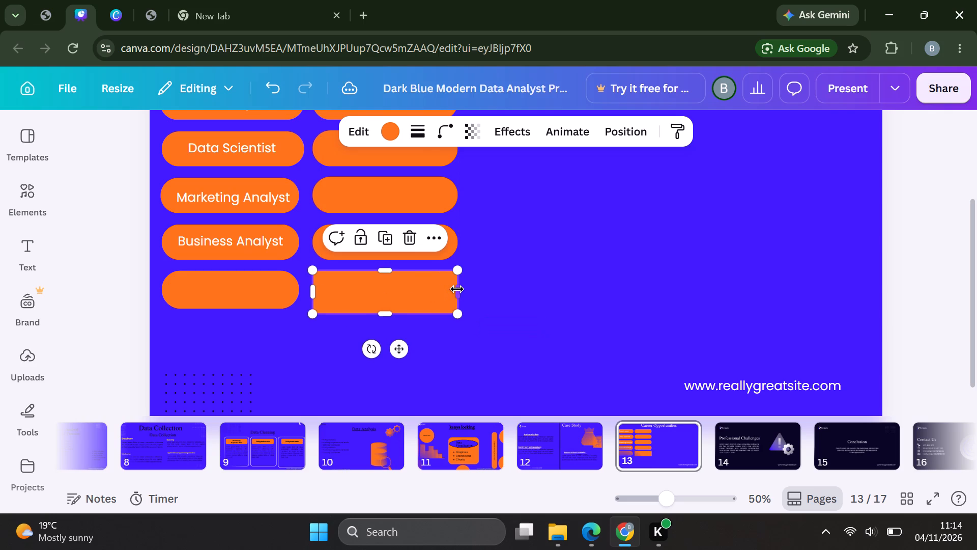
left_click(385, 313)
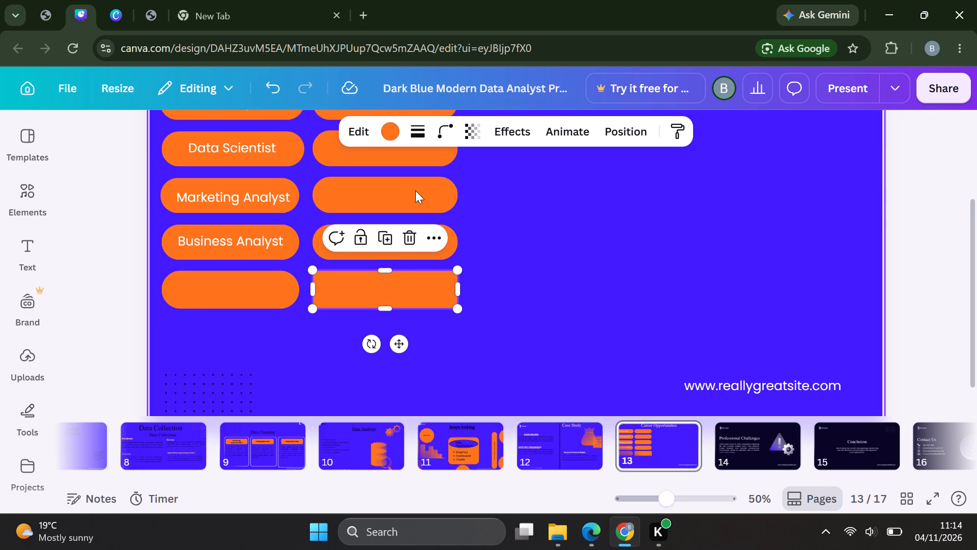
Round the corners of the fifth rectangle in the second column to 41.
left_click(441, 126)
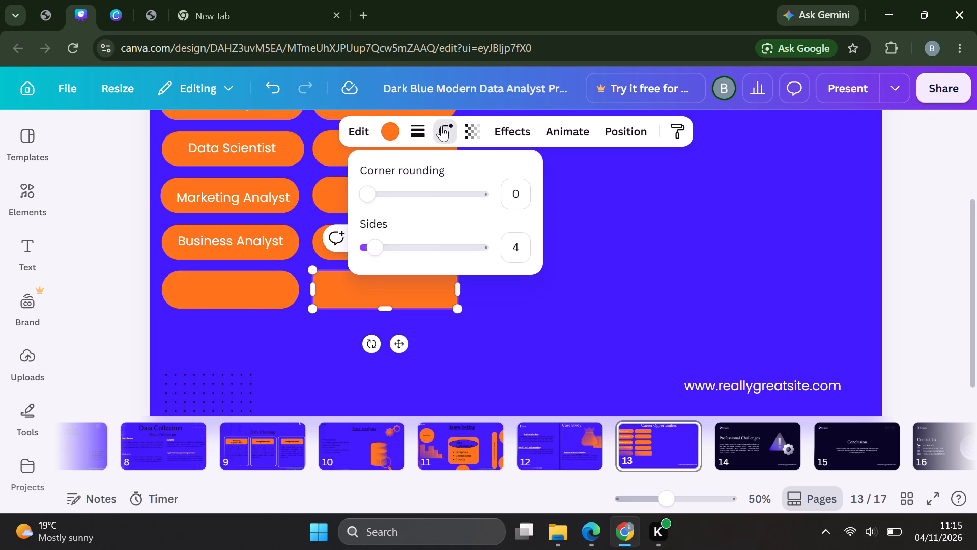
left_click(414, 186)
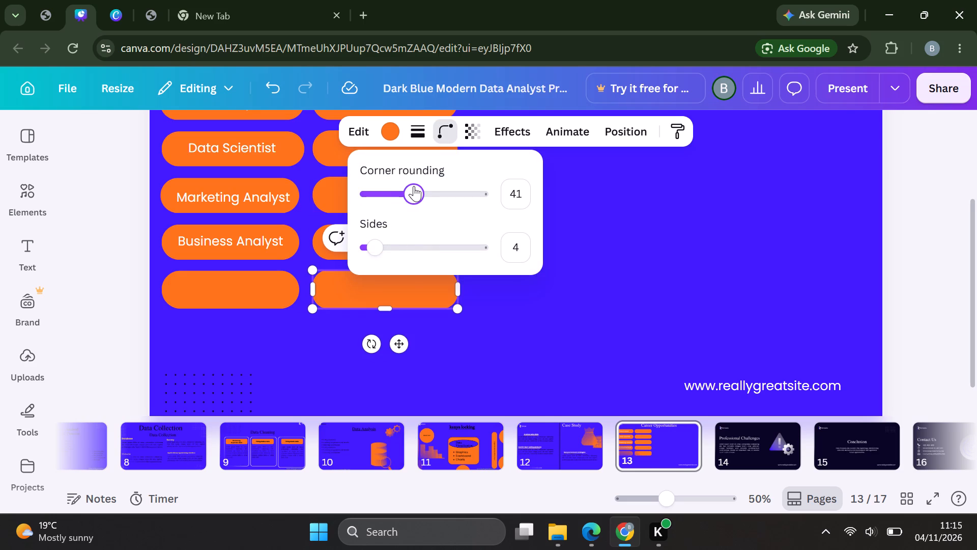
left_click(477, 342)
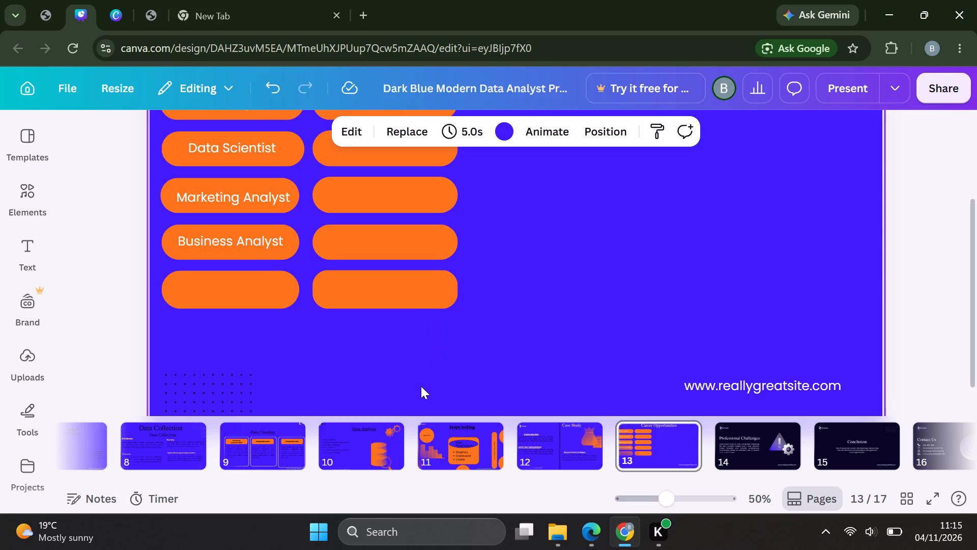
Insert an orange rectangle beneath the second column's last pill, flatten it to about 104 high and widen it to the column's width.
key("r")
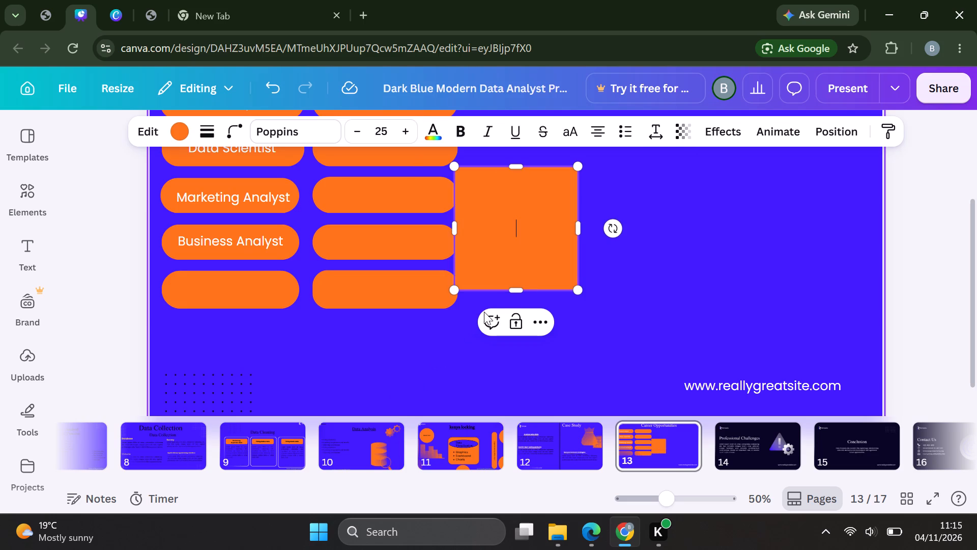
left_click_drag(508, 249, 504, 320)
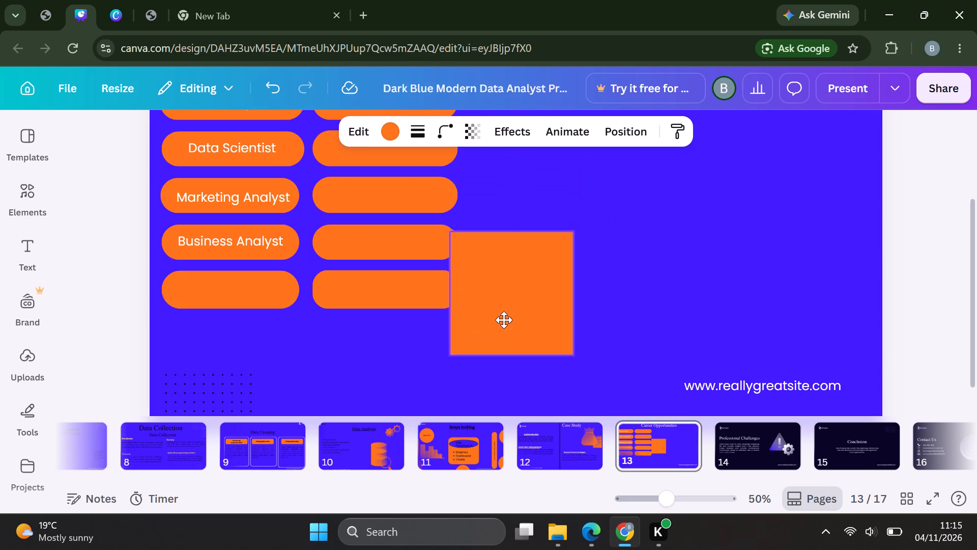
left_click_drag(504, 320, 373, 398)
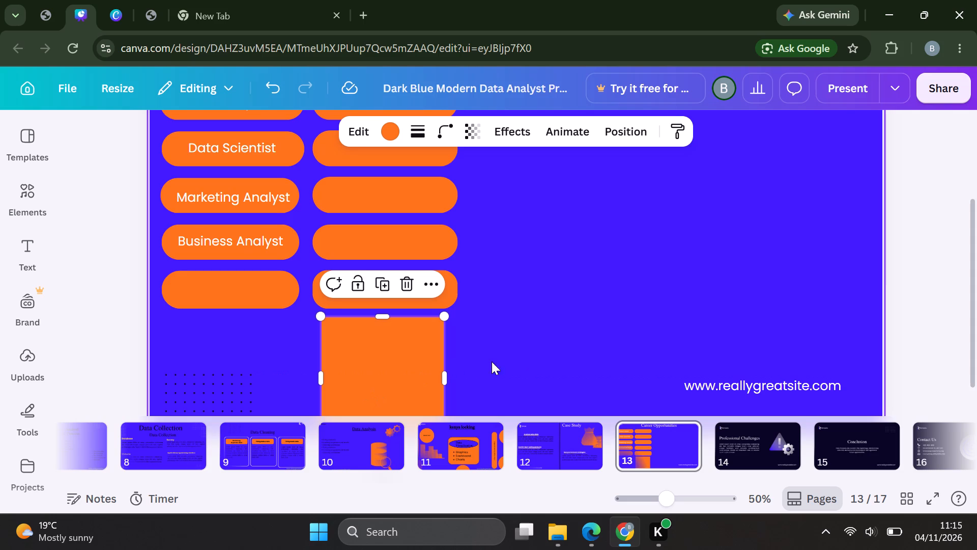
scroll(530, 358, "down", 2)
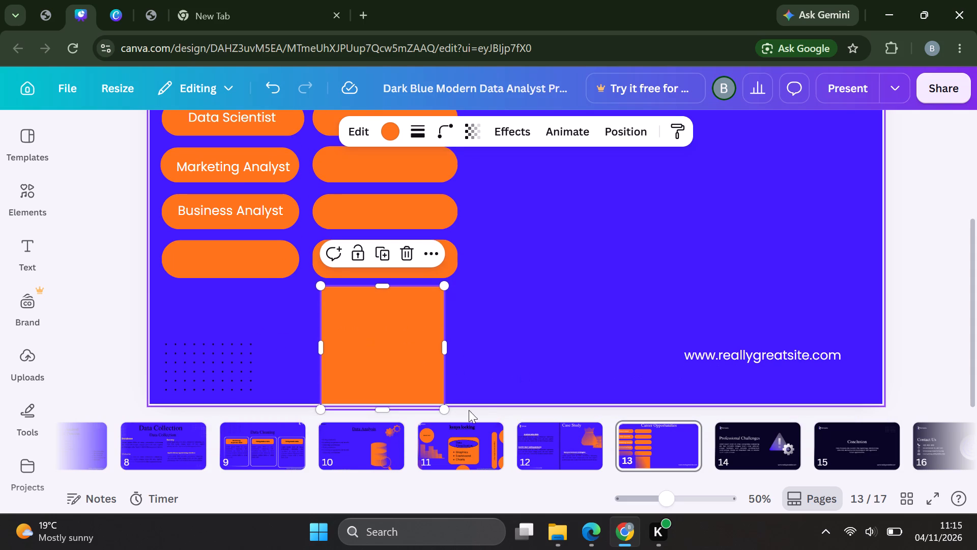
left_click_drag(376, 408, 375, 367)
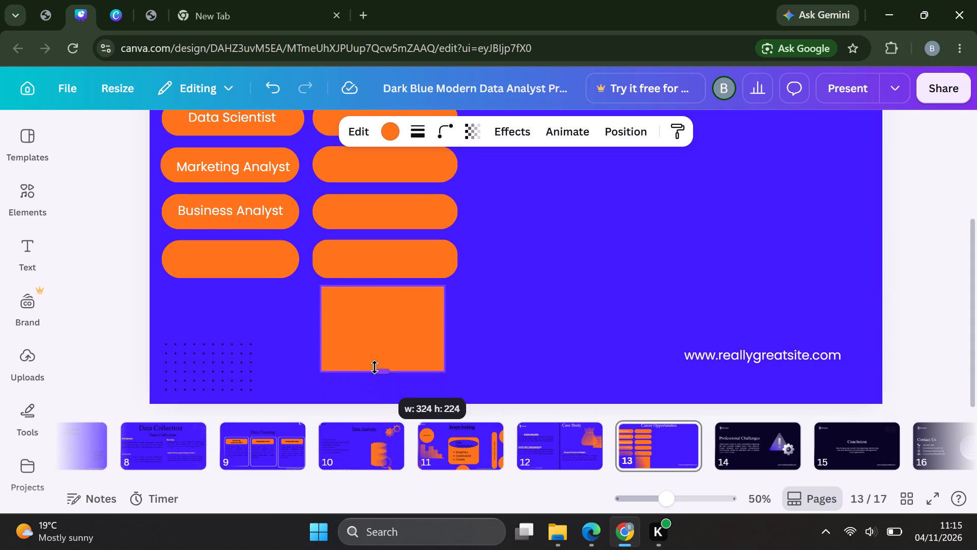
left_click_drag(375, 367, 374, 326)
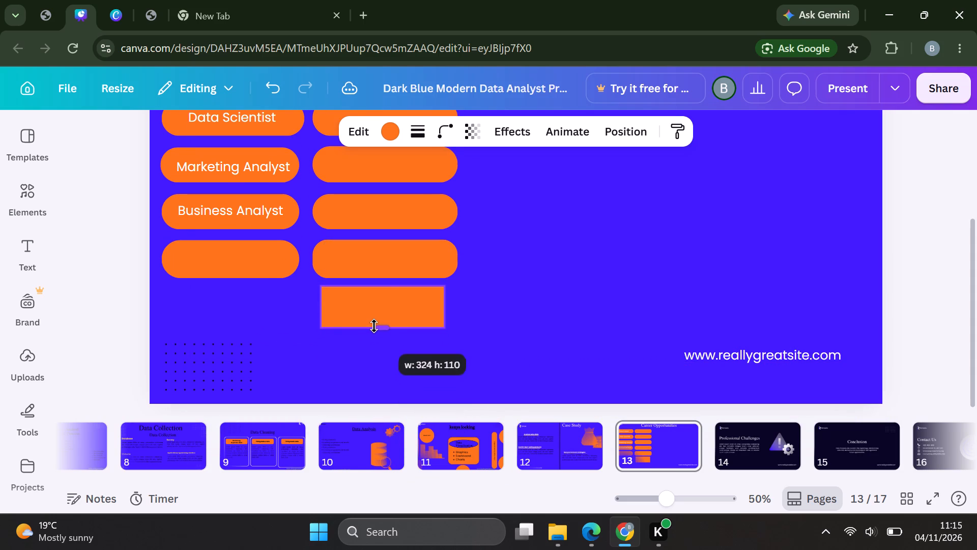
left_click_drag(374, 326, 373, 324)
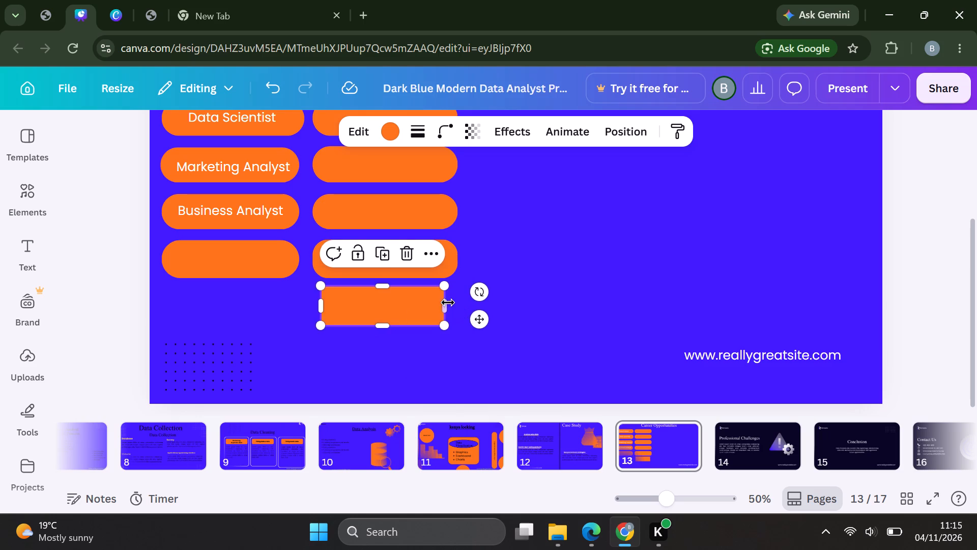
left_click_drag(445, 302, 452, 301)
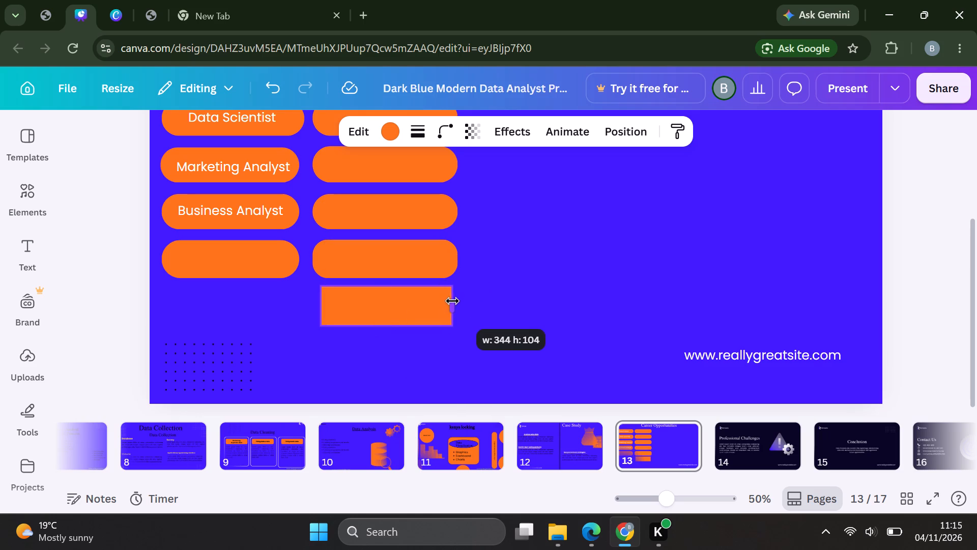
left_click_drag(452, 301, 456, 301)
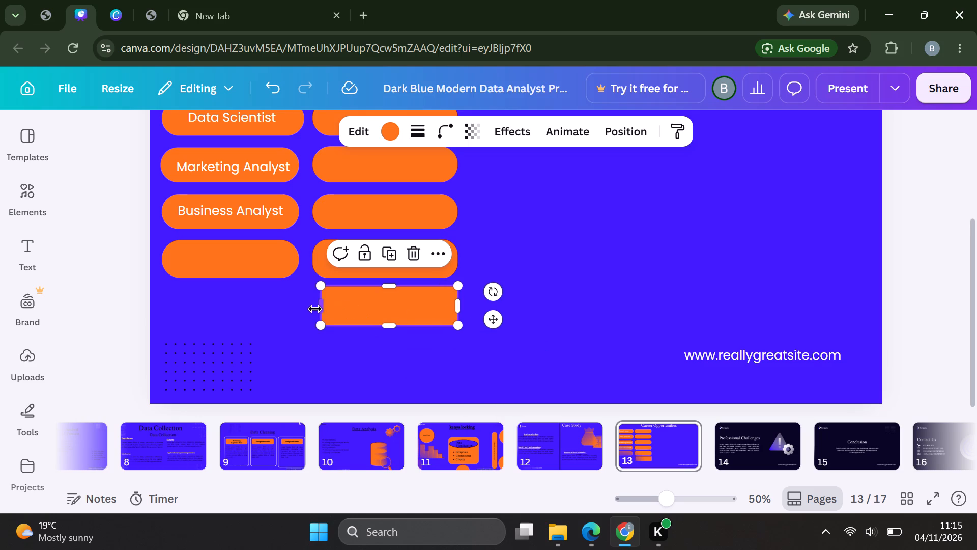
left_click_drag(315, 309, 308, 309)
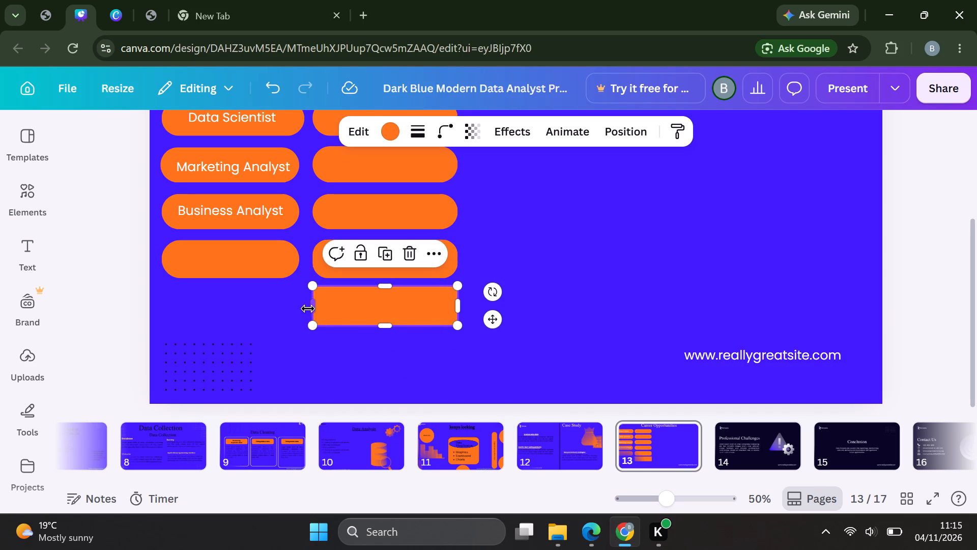
left_click(377, 348)
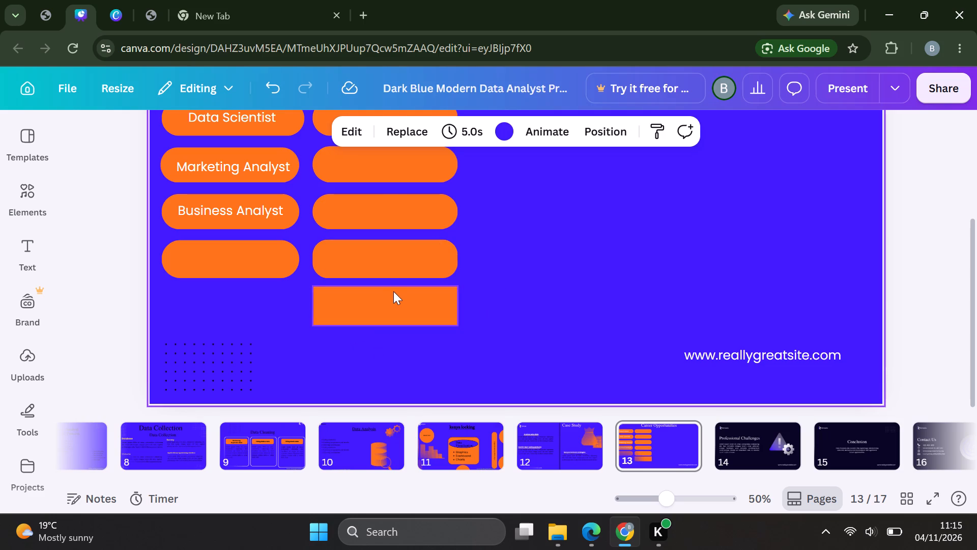
Move the new rectangle beneath the first column's fifth pill, align it with that column's outer edge and narrow it to the column's width.
left_click_drag(393, 293, 264, 294)
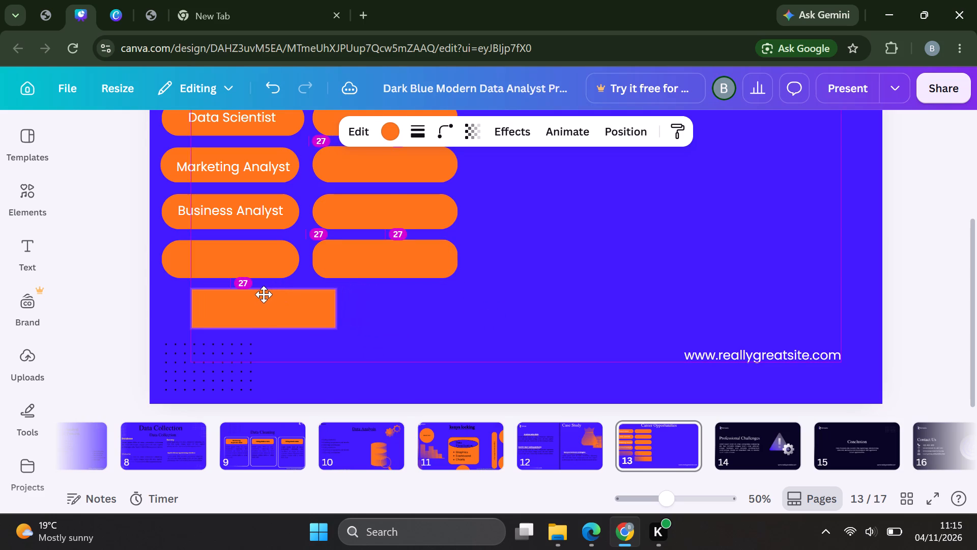
left_click_drag(264, 294, 257, 295)
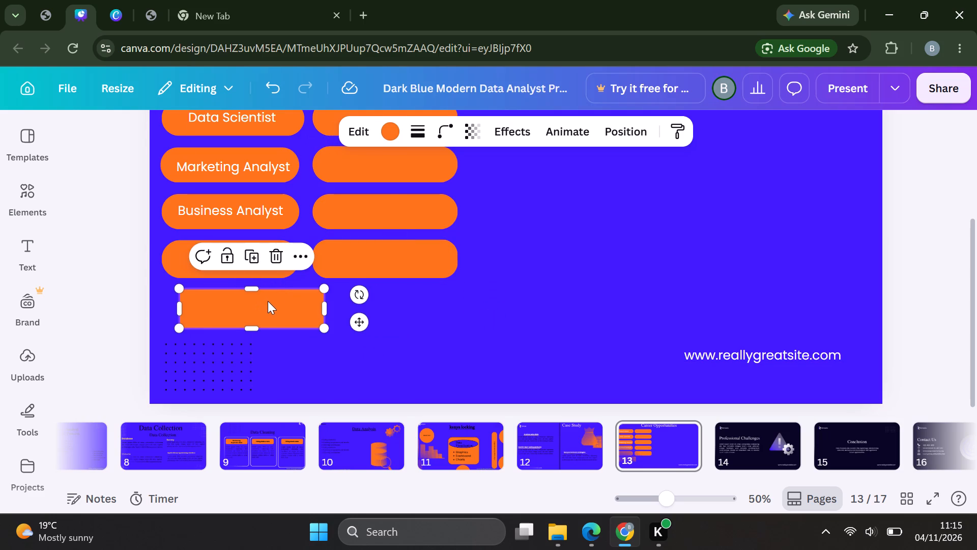
left_click_drag(268, 302, 253, 302)
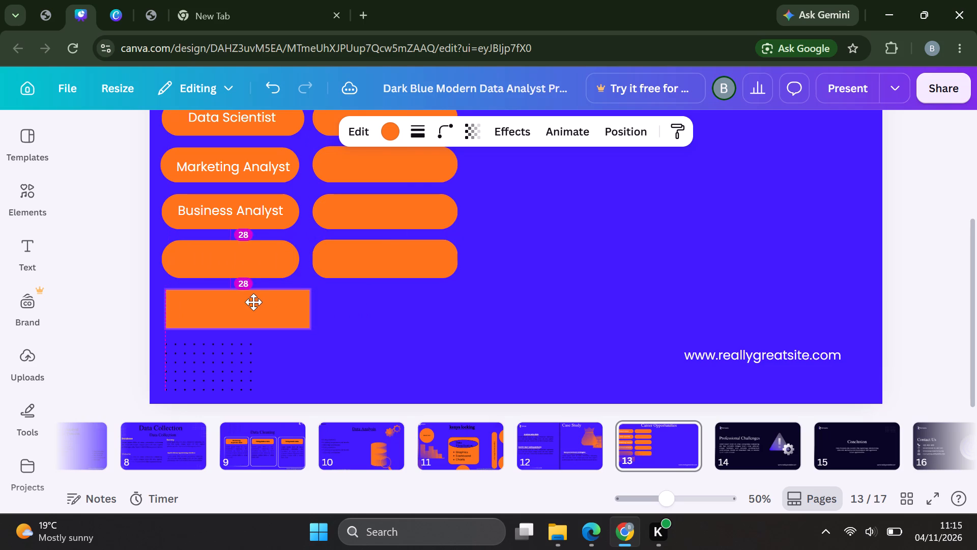
left_click_drag(253, 302, 253, 300)
left_click_drag(253, 300, 251, 298)
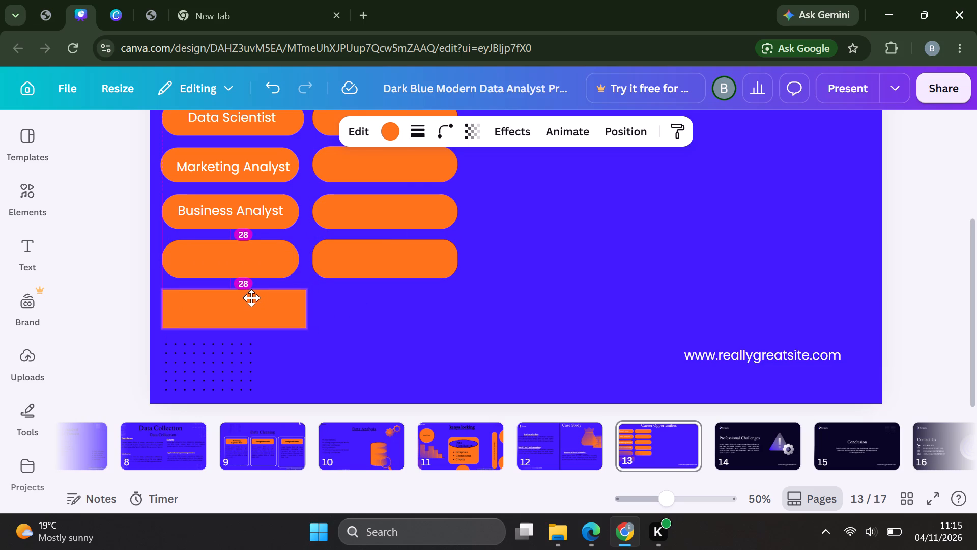
left_click_drag(251, 298, 250, 298)
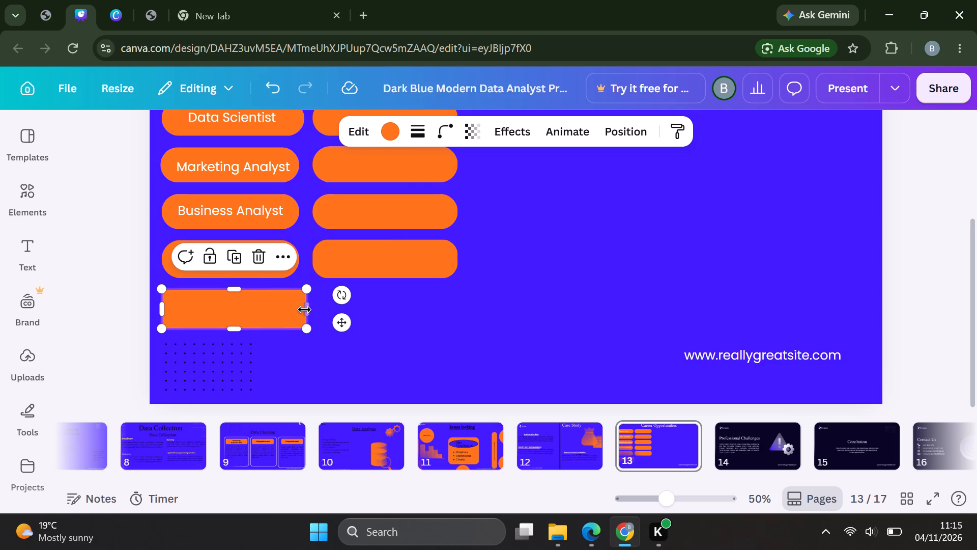
left_click_drag(307, 310, 301, 310)
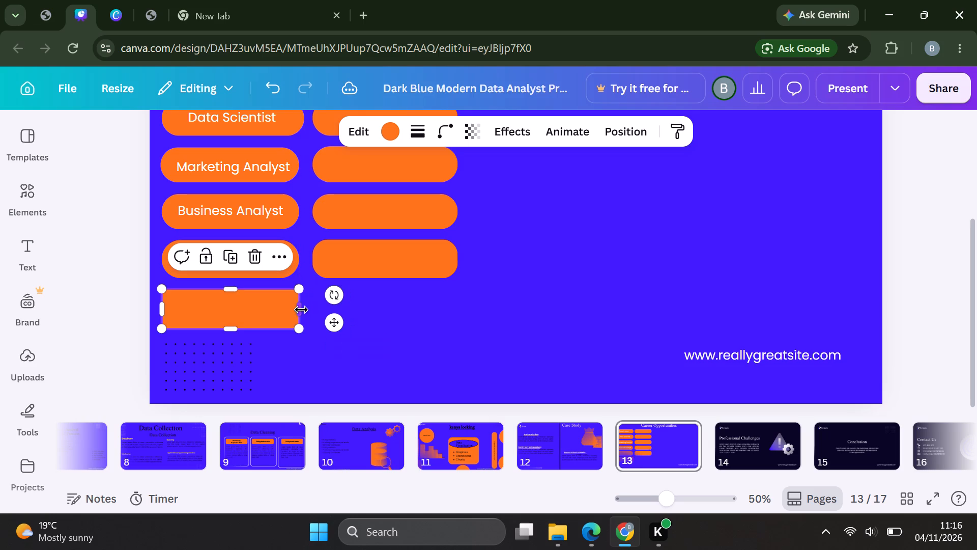
left_click(234, 331)
left_click(400, 329)
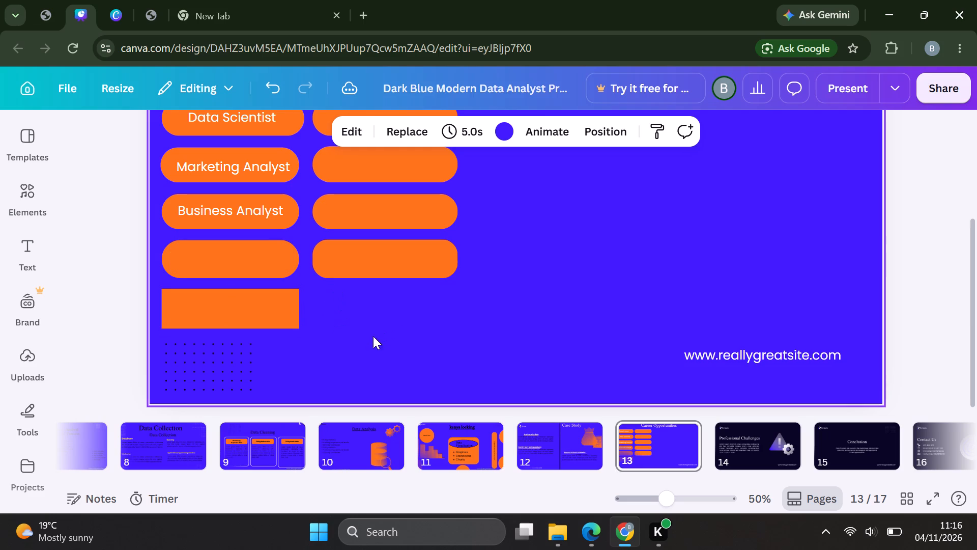
Round the corners of the sixth rectangle in the first column to 55.
left_click(284, 326)
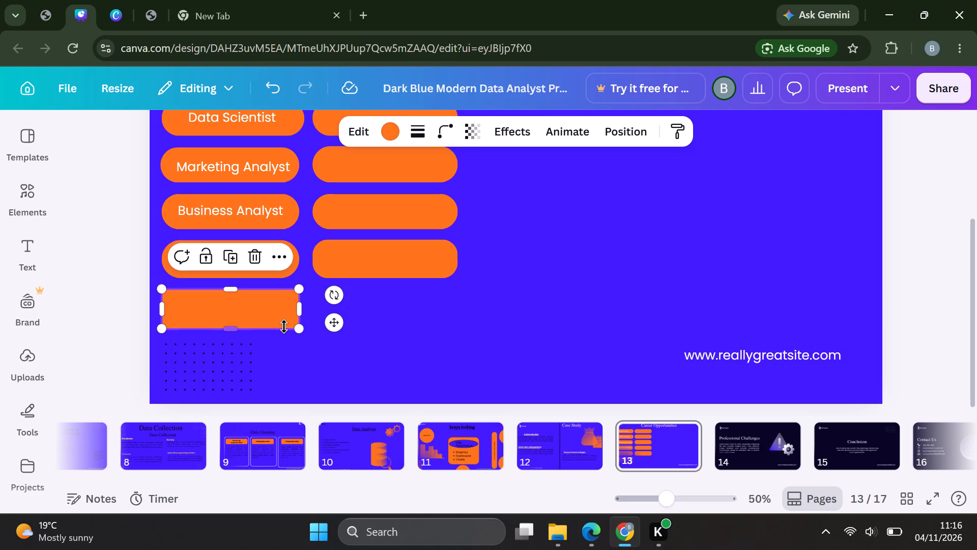
left_click(441, 131)
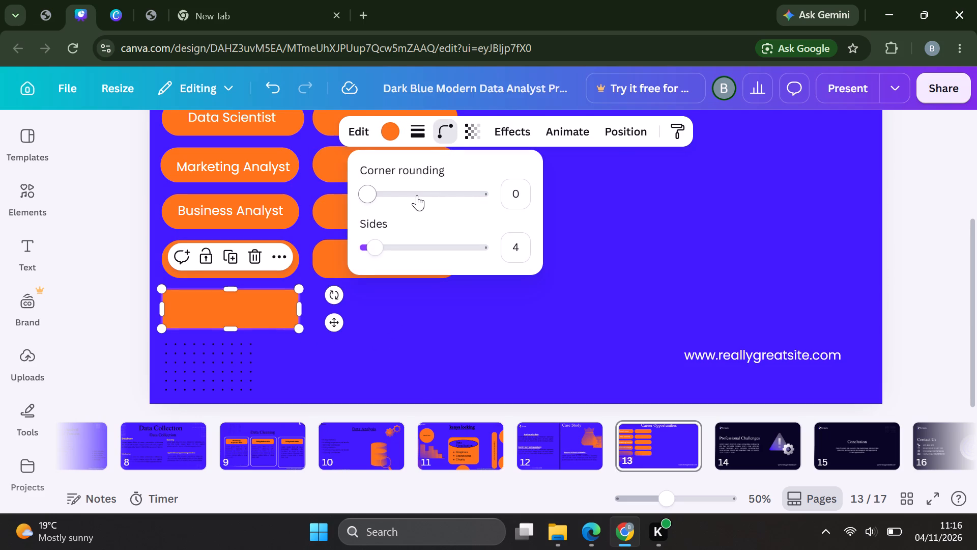
left_click(417, 195)
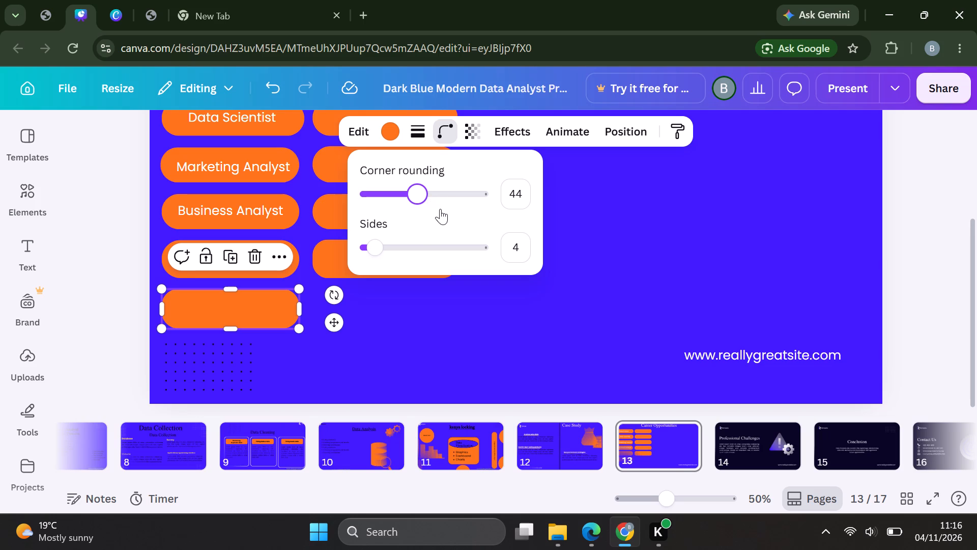
left_click(441, 202)
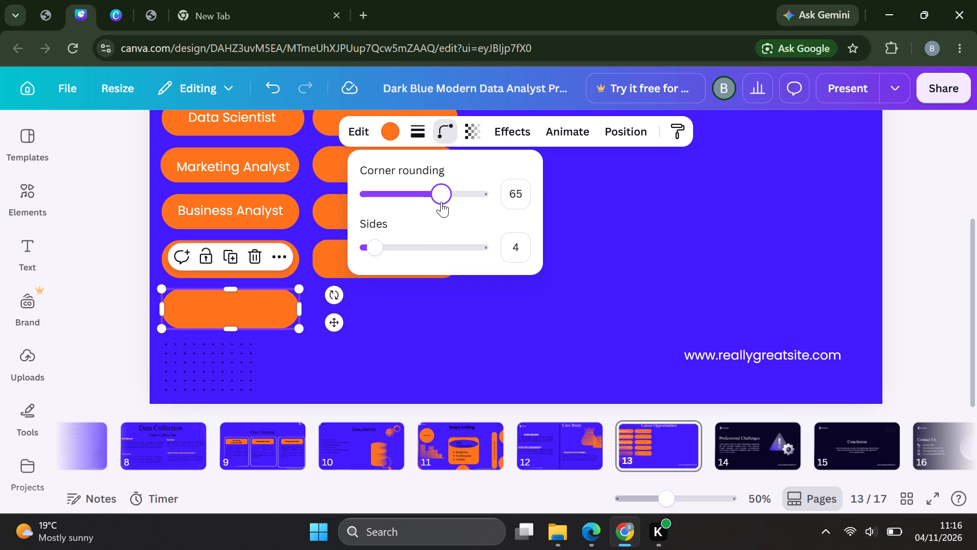
left_click(437, 203)
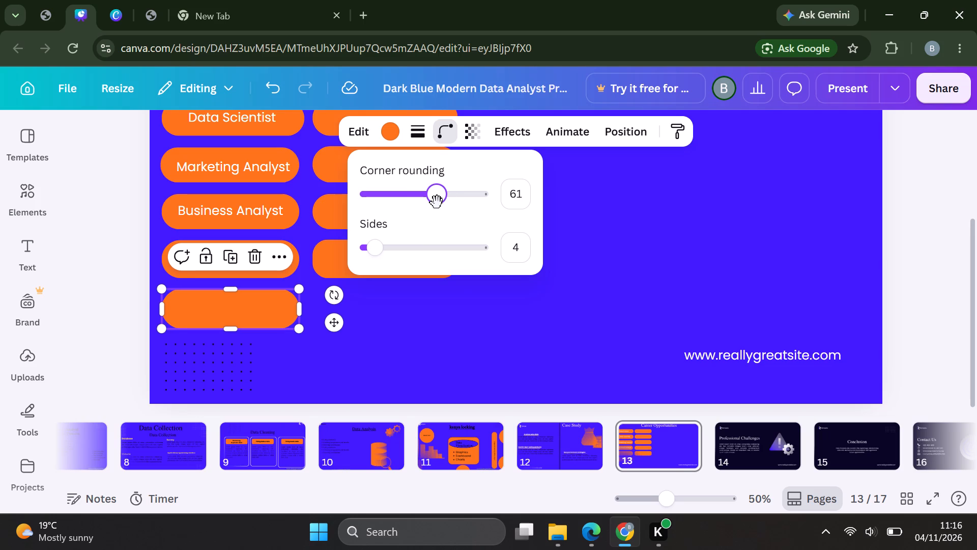
left_click(430, 205)
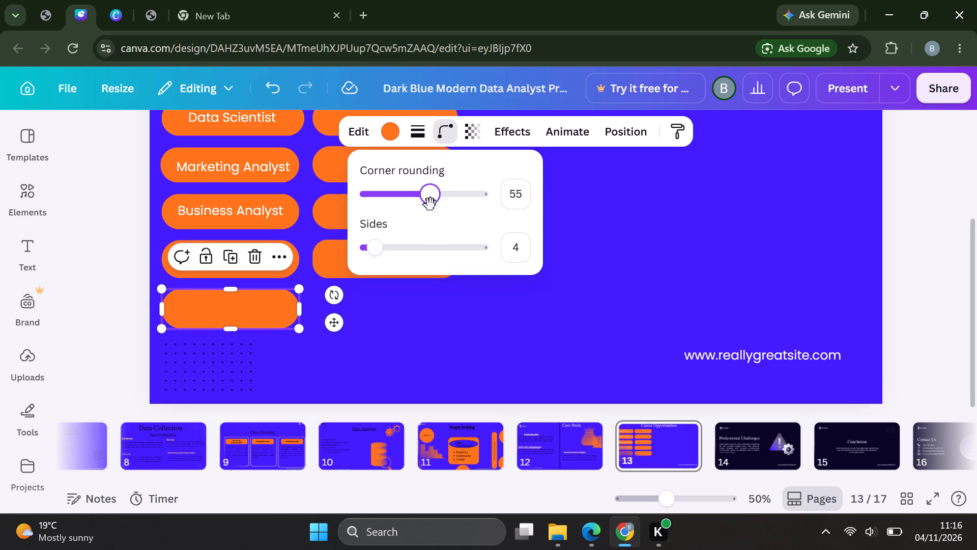
left_click(427, 301)
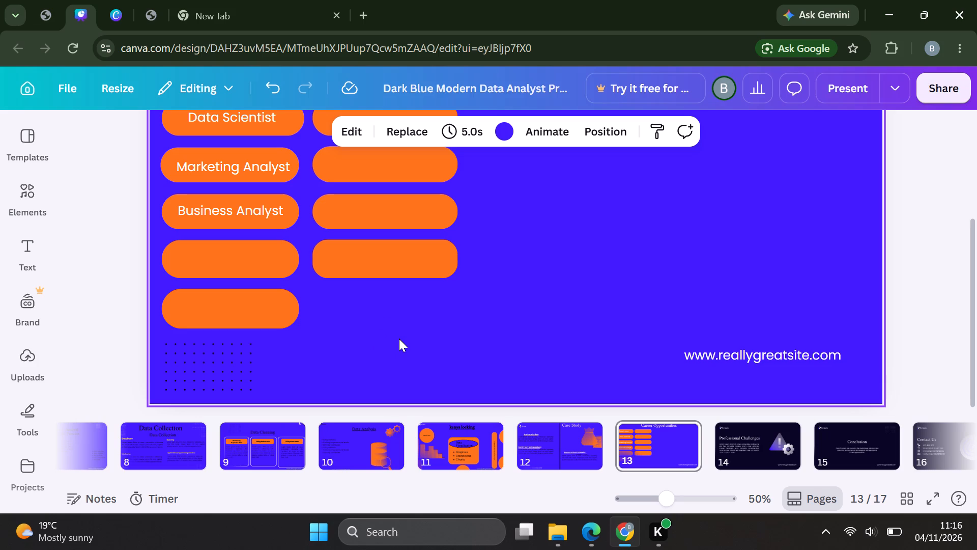
Insert an orange rectangle, place it beneath the second column's fifth pill, and flatten it to about 104 high, level with the neighbouring pill.
key("r")
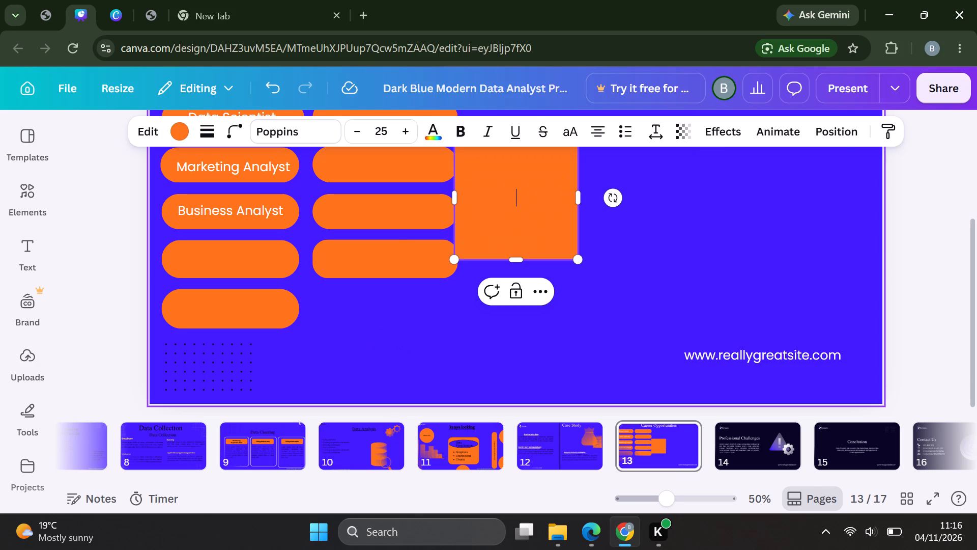
left_click(497, 336)
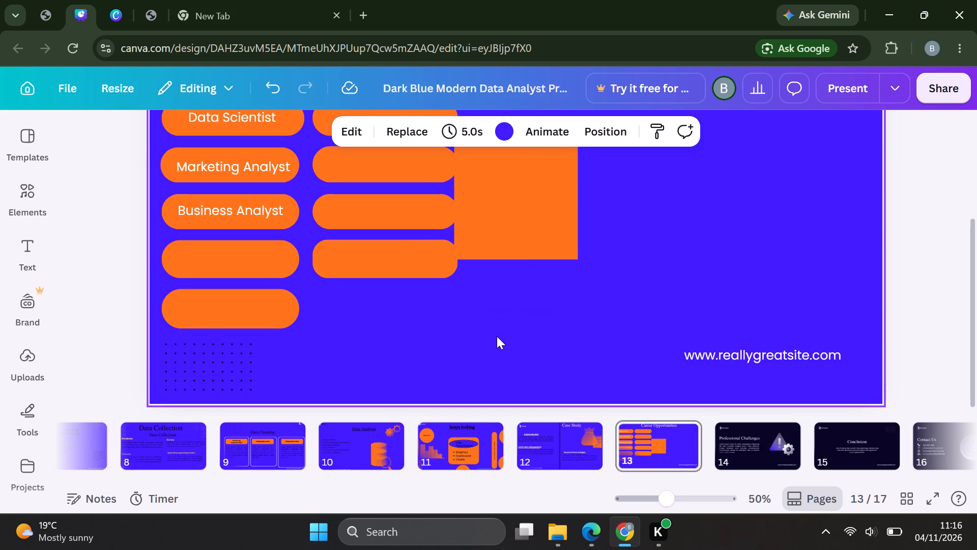
left_click_drag(526, 211, 490, 334)
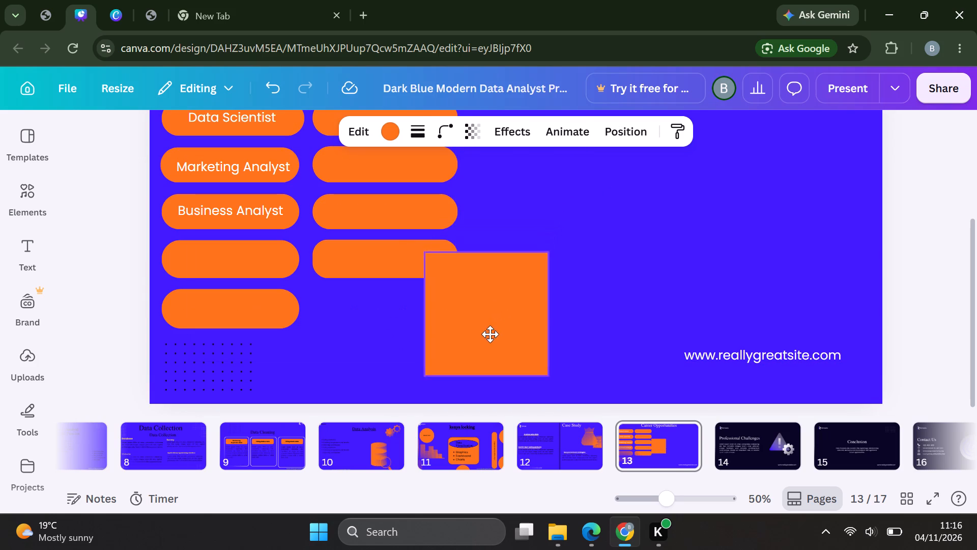
left_click_drag(490, 334, 396, 356)
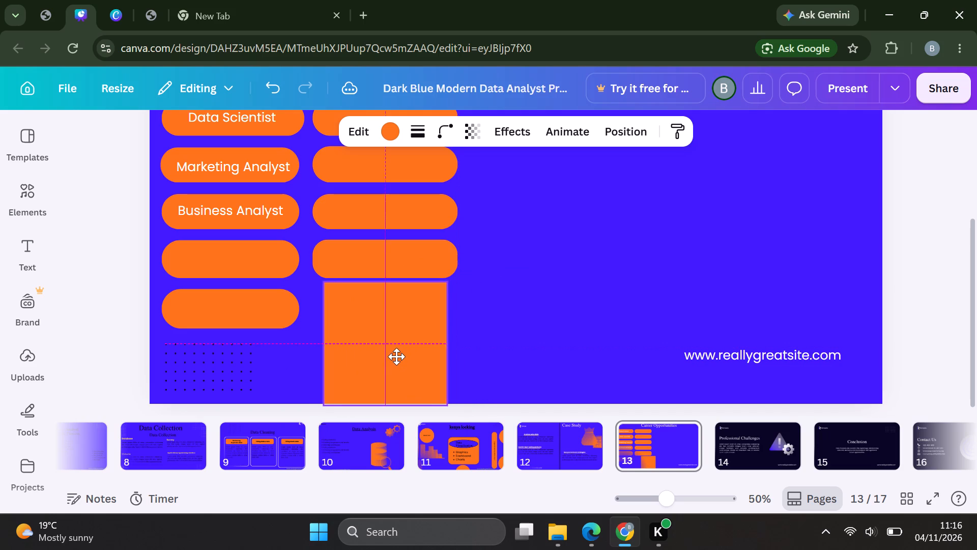
left_click_drag(396, 356, 393, 356)
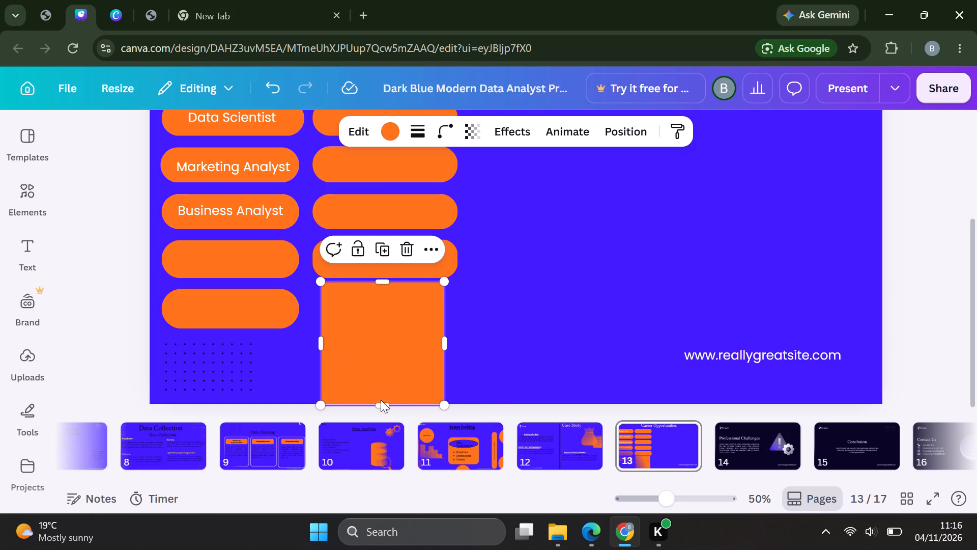
left_click_drag(381, 404, 385, 354)
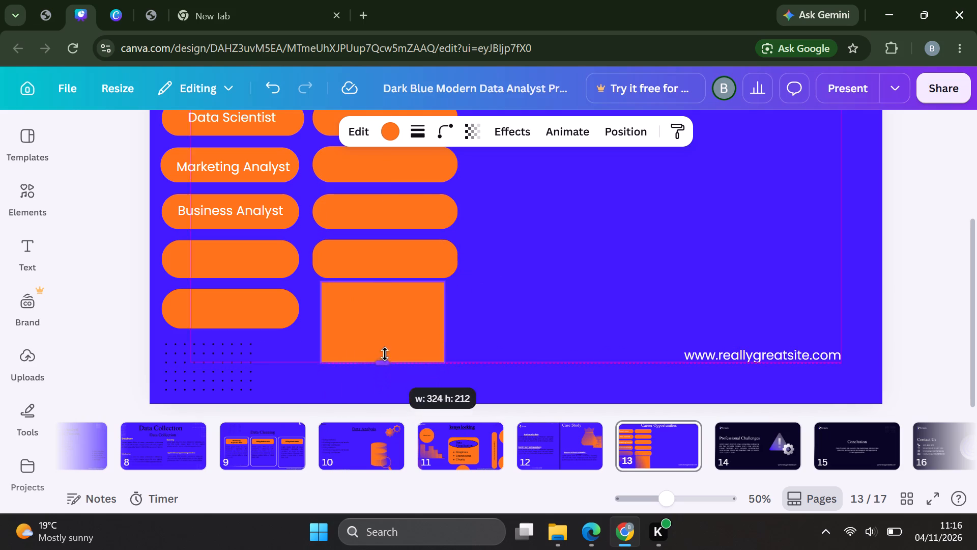
left_click_drag(385, 354, 385, 320)
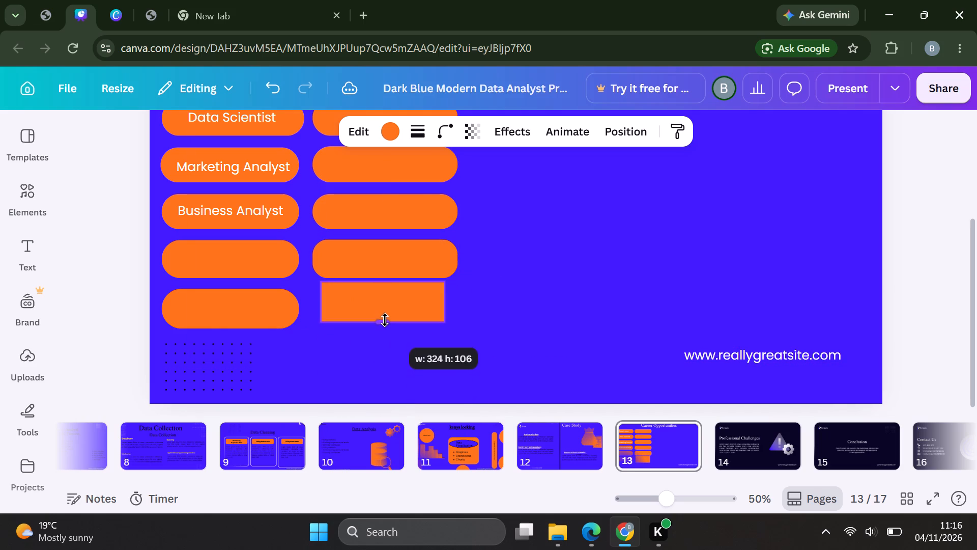
left_click_drag(385, 320, 383, 323)
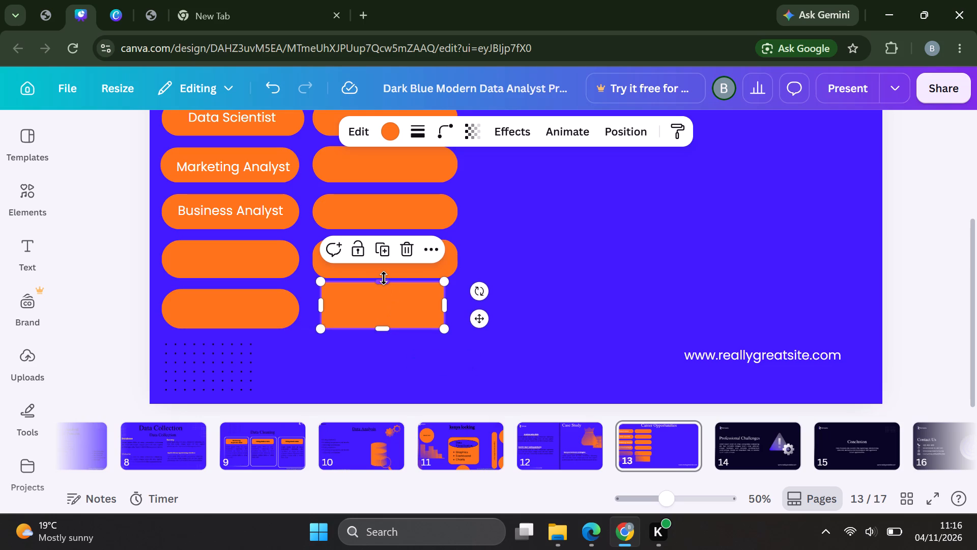
left_click_drag(384, 278, 380, 280)
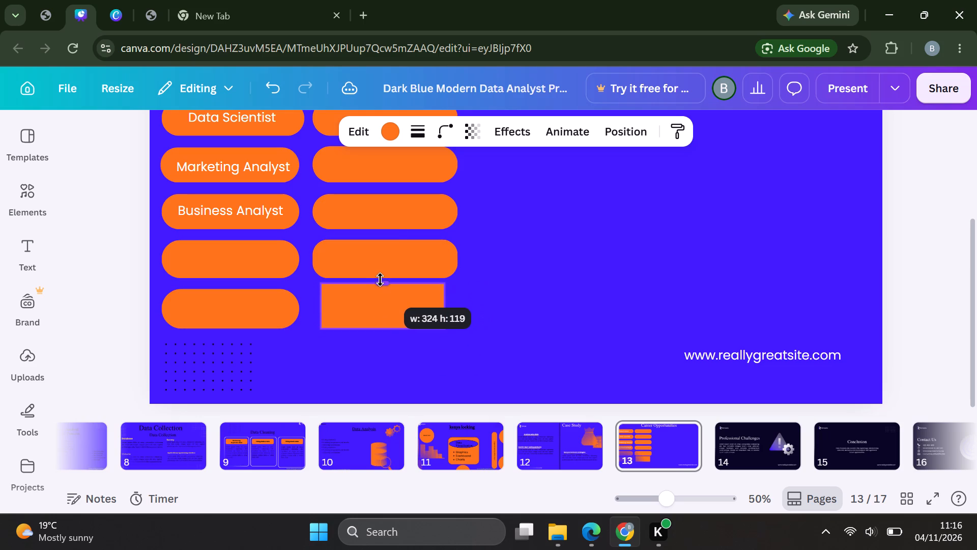
left_click_drag(380, 280, 377, 286)
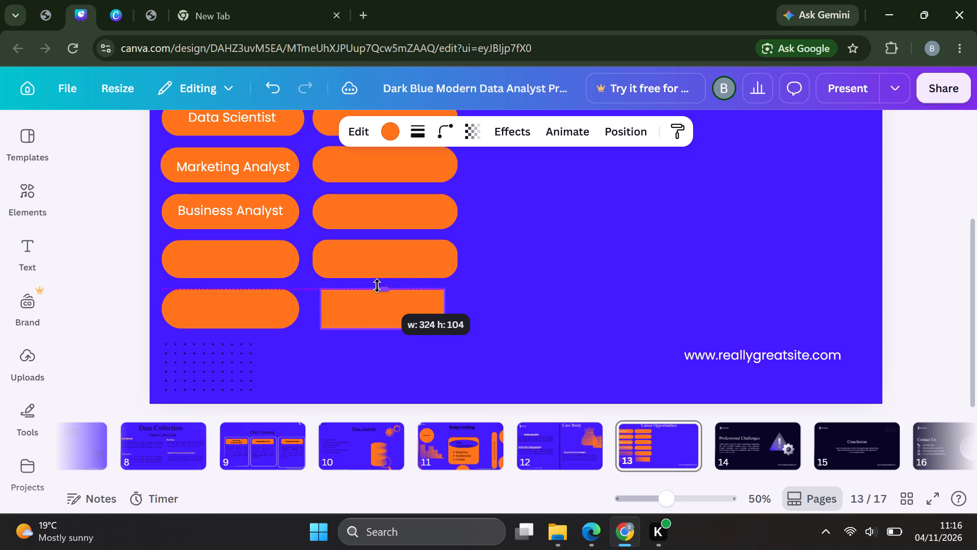
left_click_drag(377, 286, 377, 285)
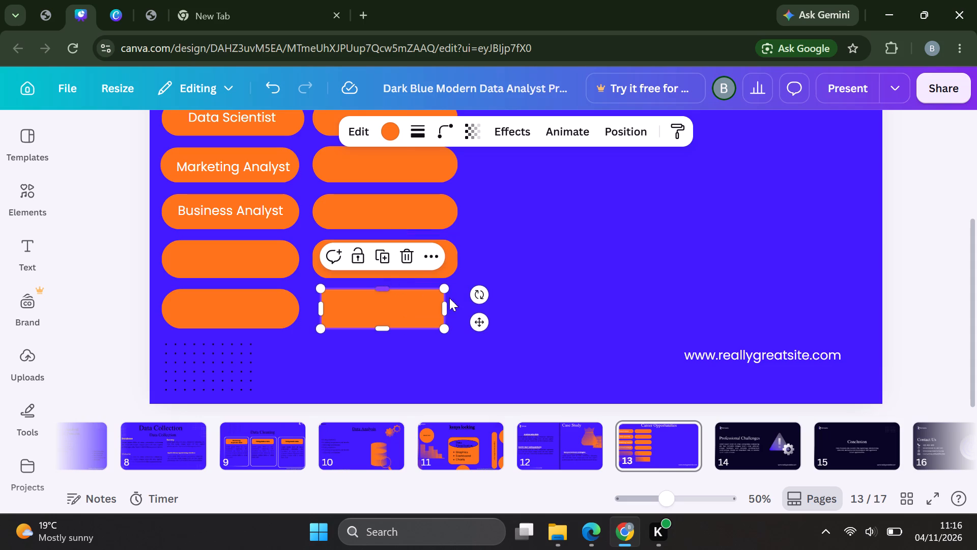
left_click(545, 278)
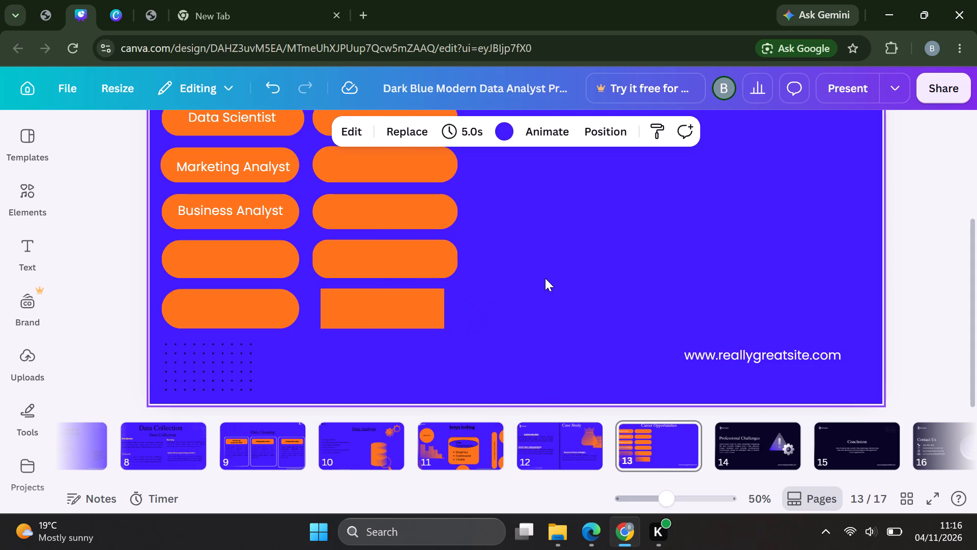
Round the corners of the sixth rectangle in the second column to 53.
left_click(412, 313)
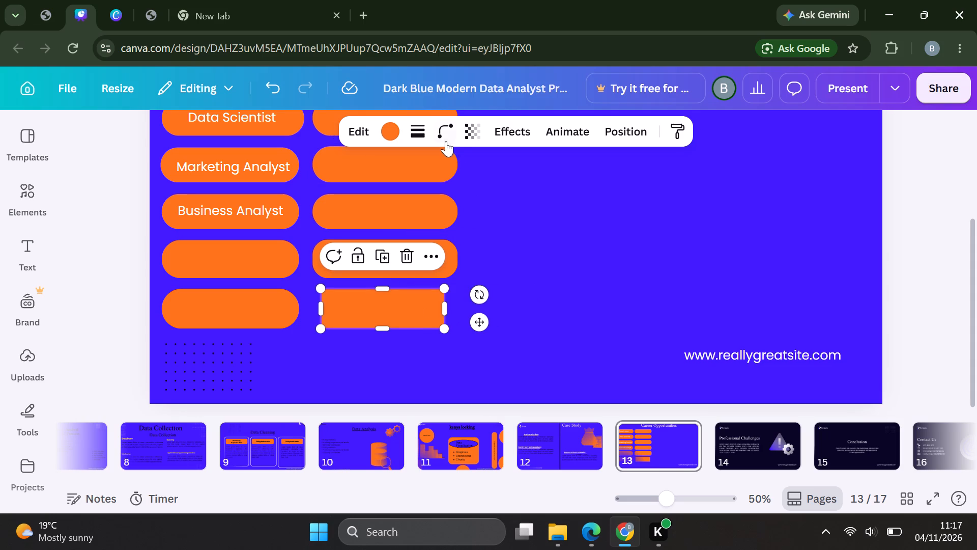
left_click(441, 135)
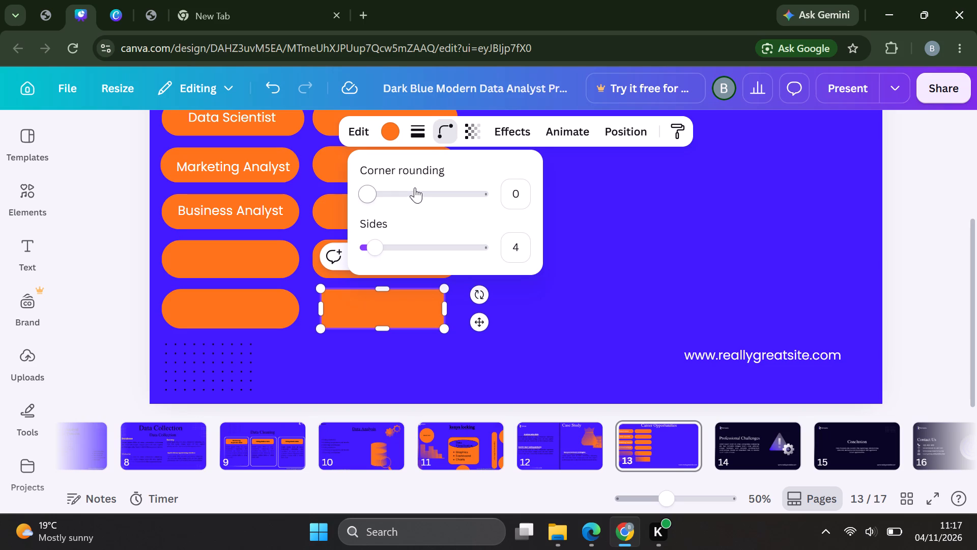
left_click(414, 194)
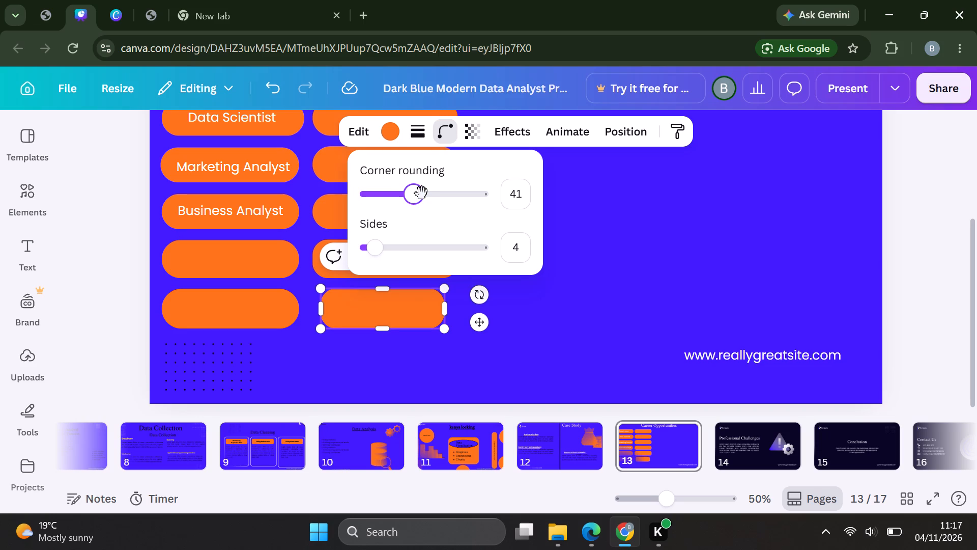
left_click(422, 194)
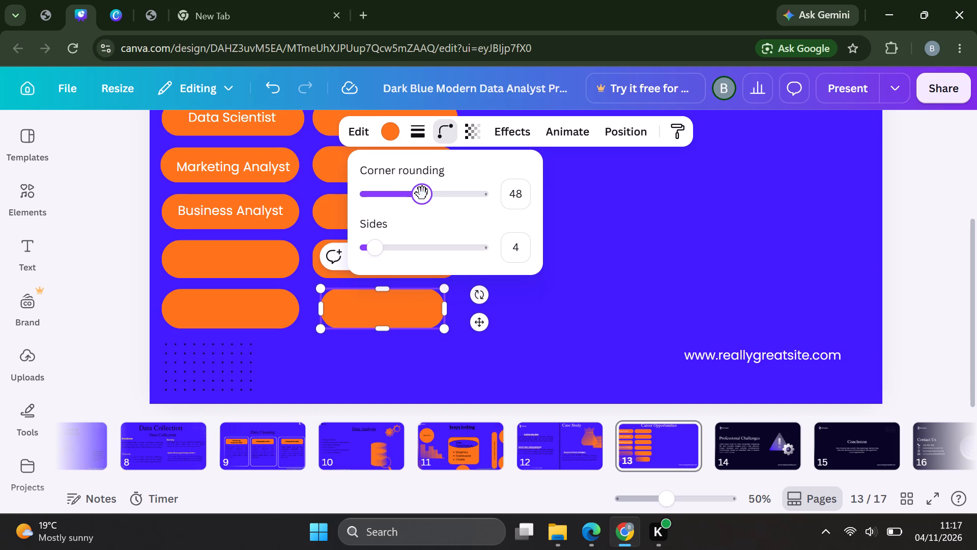
left_click(428, 194)
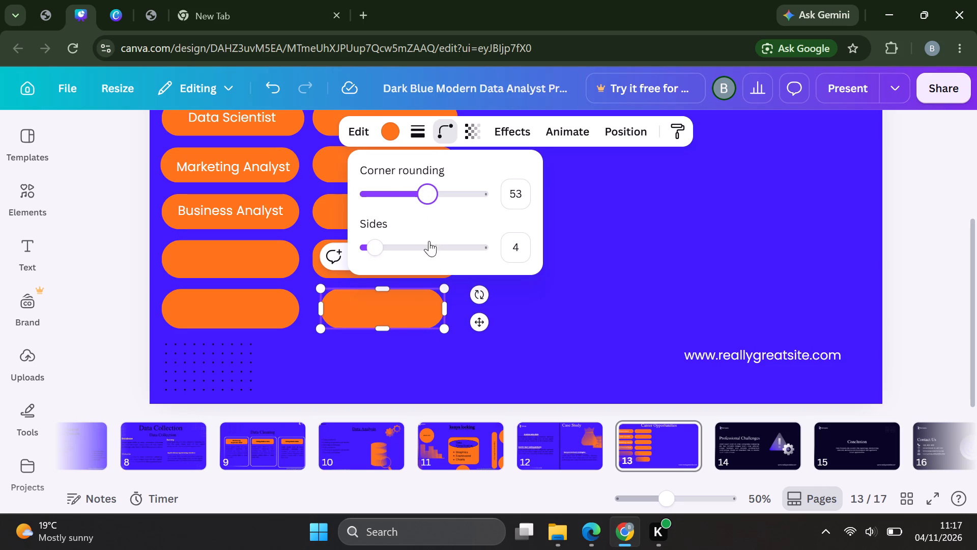
left_click(509, 346)
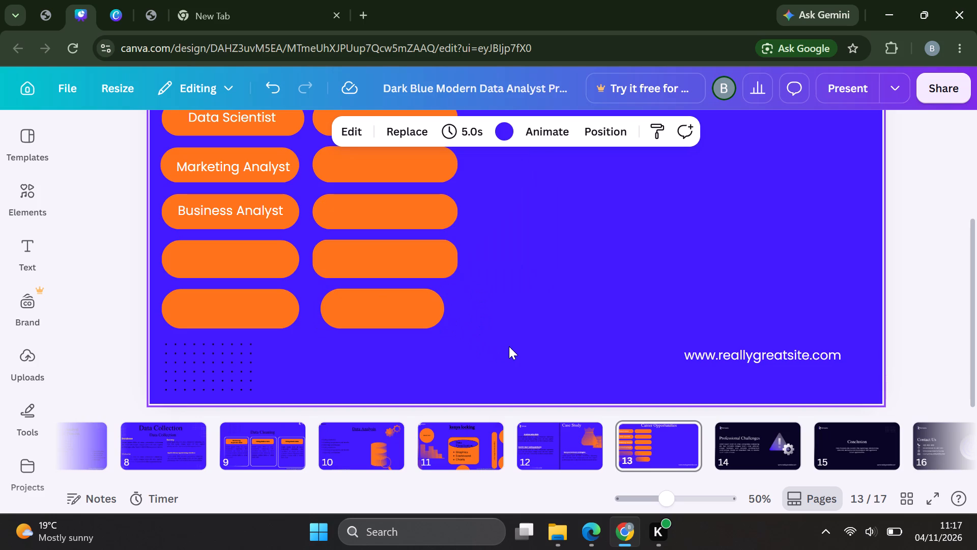
Widen the sixth pill in the second column on both sides to match the width of the pills above.
left_click(440, 306)
left_click_drag(440, 306, 443, 306)
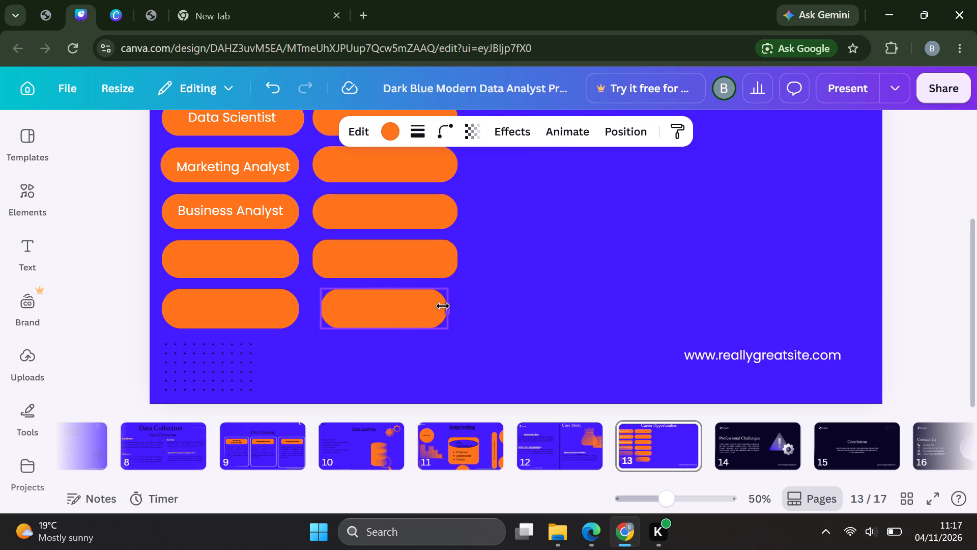
left_click_drag(443, 306, 450, 306)
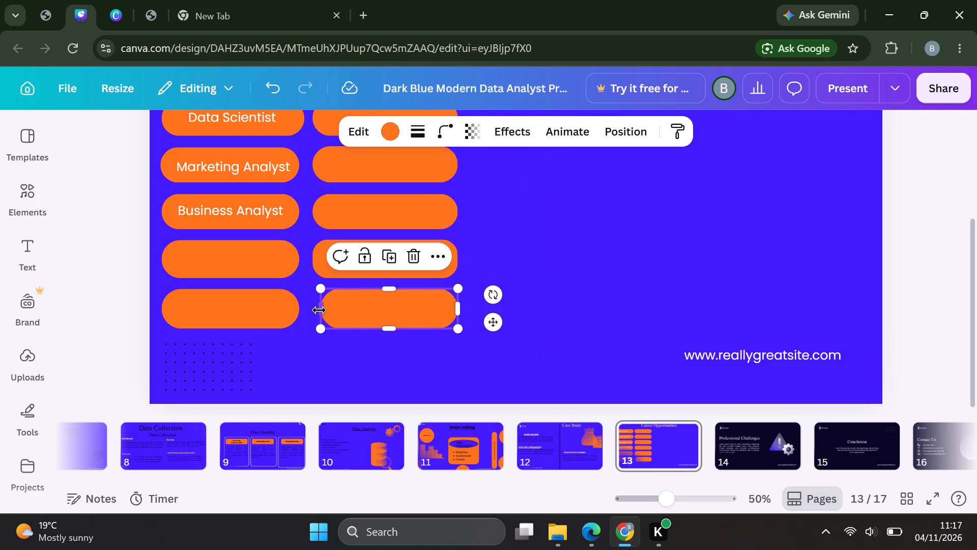
left_click_drag(319, 310, 313, 310)
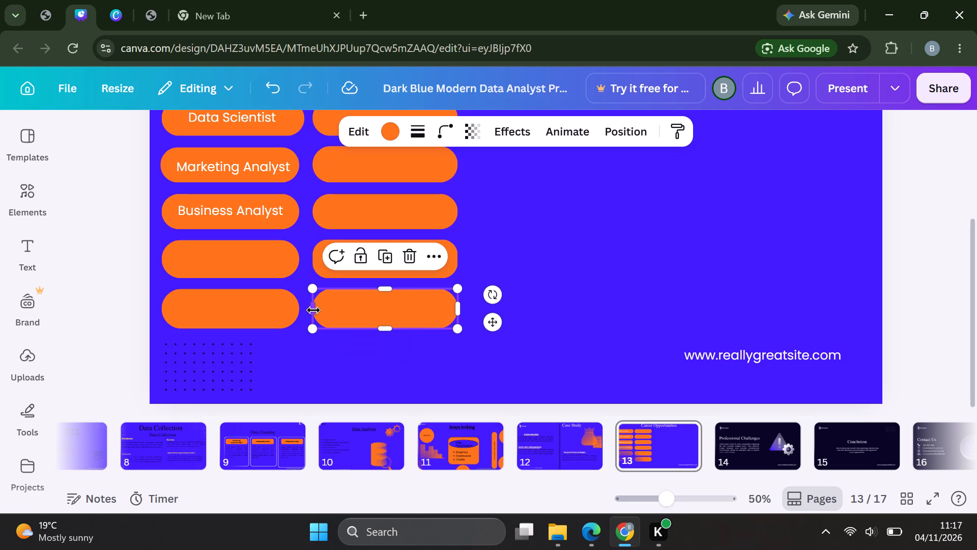
left_click(520, 270)
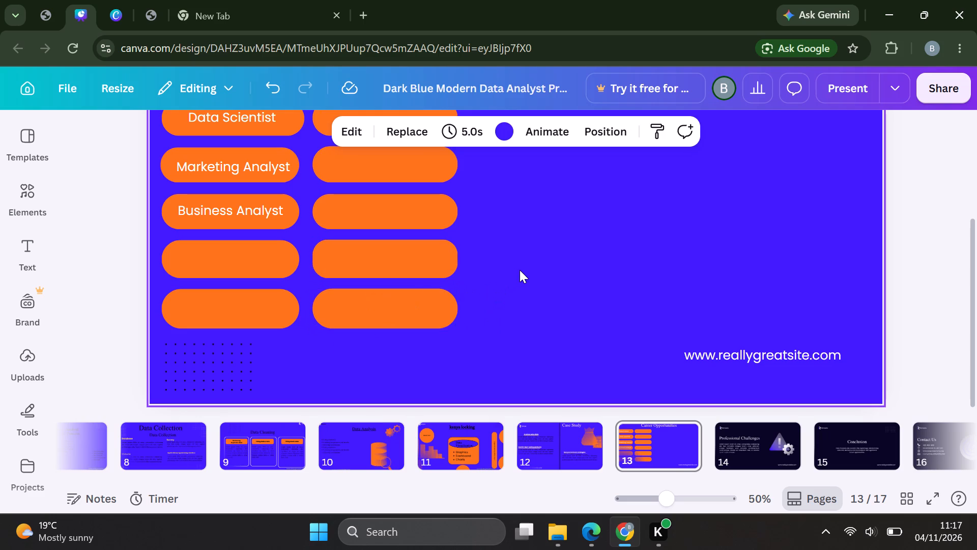
Insert another orange rectangle in the empty area beside the second column and flatten it to about 136 high.
key("r")
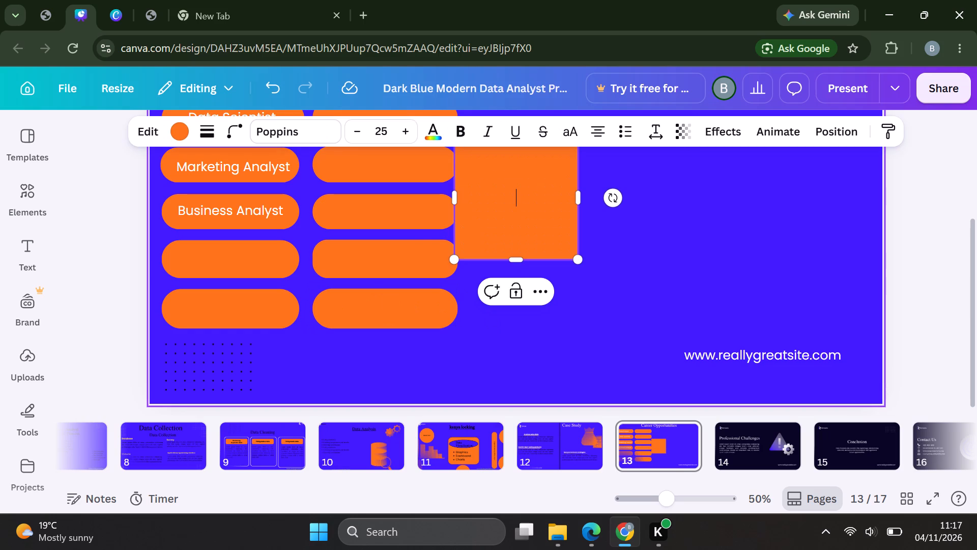
left_click(677, 241)
left_click_drag(540, 230, 581, 234)
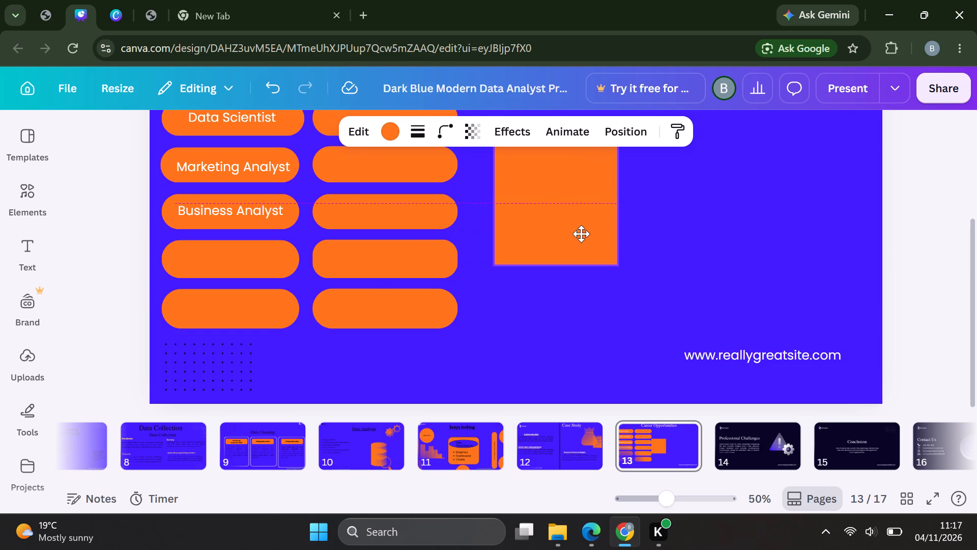
left_click_drag(581, 234, 576, 334)
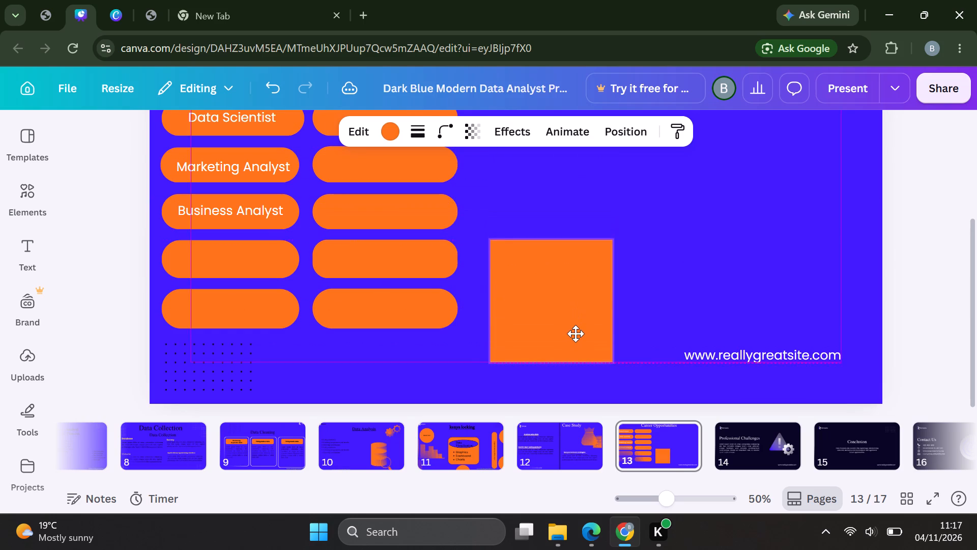
left_click_drag(576, 334, 576, 352)
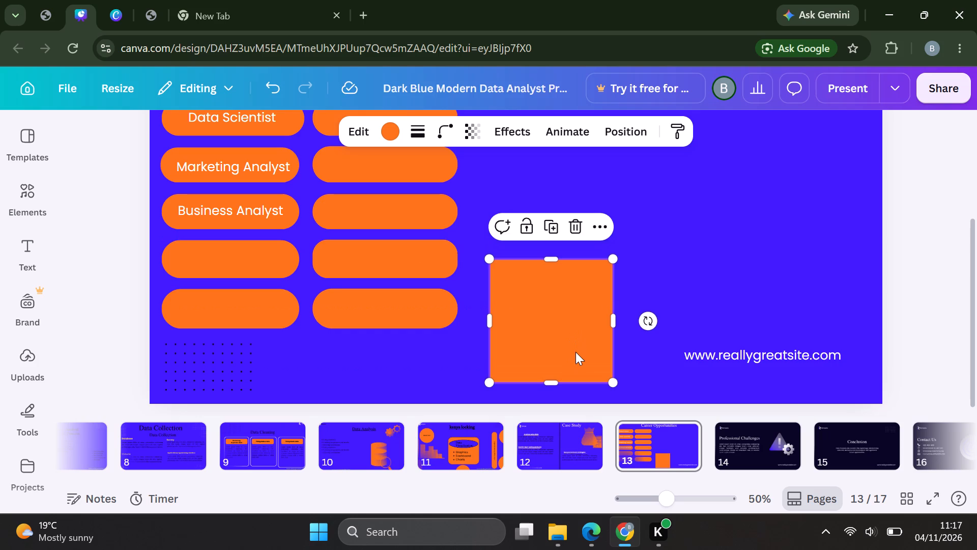
left_click_drag(555, 258, 551, 303)
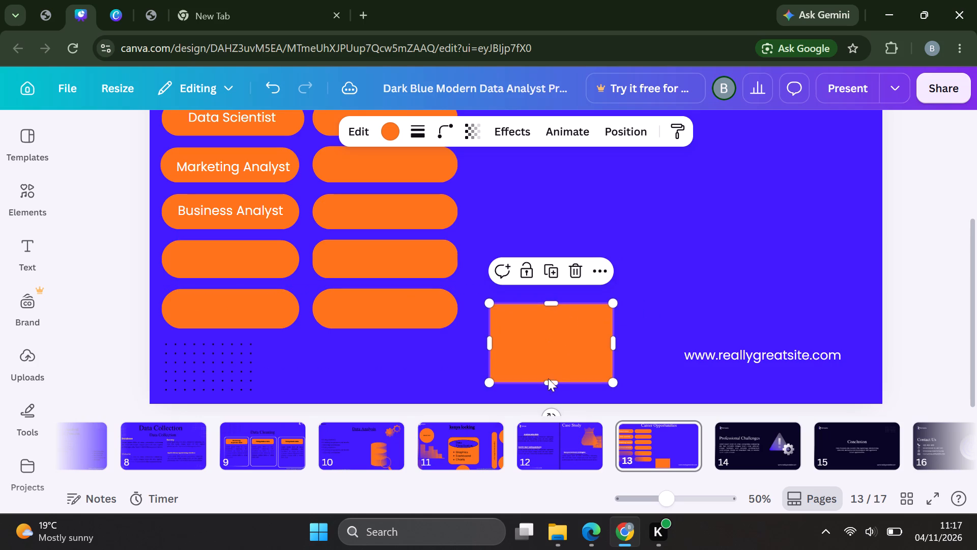
left_click_drag(545, 385, 547, 361)
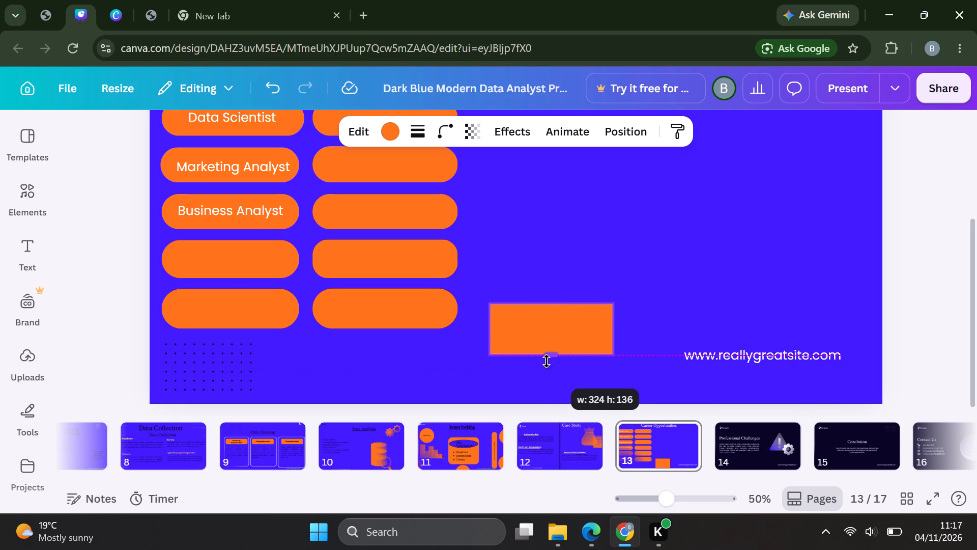
left_click_drag(547, 361, 547, 356)
Move the new orange rectangle beneath the second column's sixth pill, flush with the left edge of the pills above.
left_click_drag(545, 329, 532, 339)
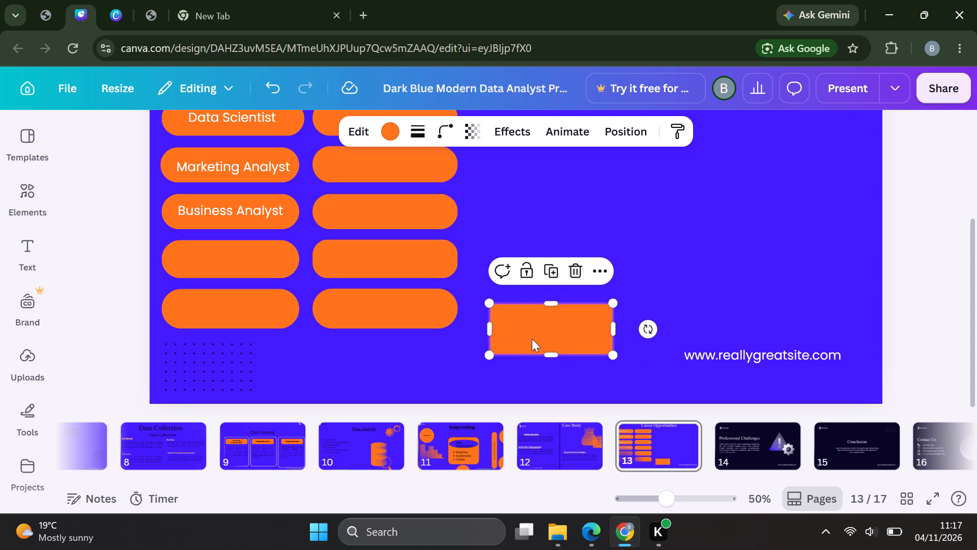
left_click_drag(532, 339, 422, 364)
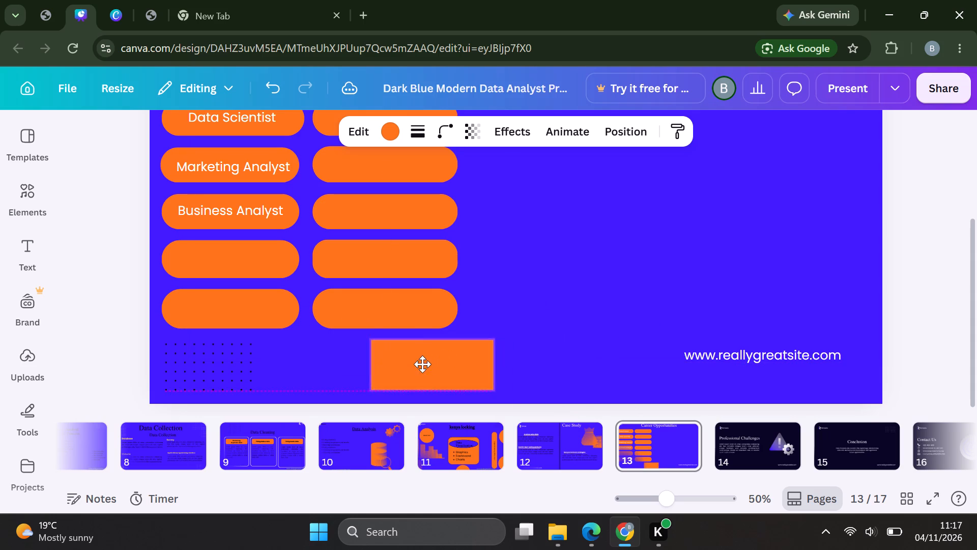
left_click_drag(422, 364, 375, 362)
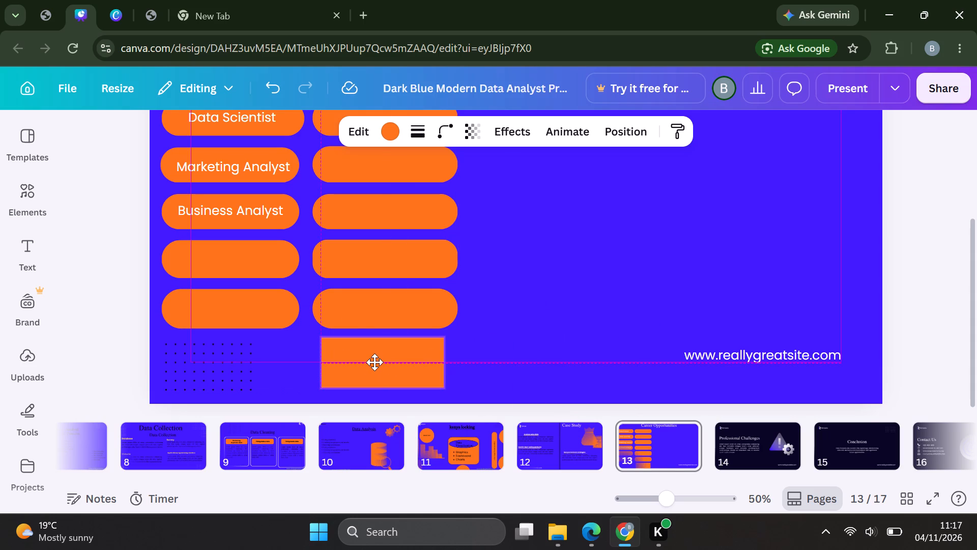
left_click_drag(375, 362, 374, 362)
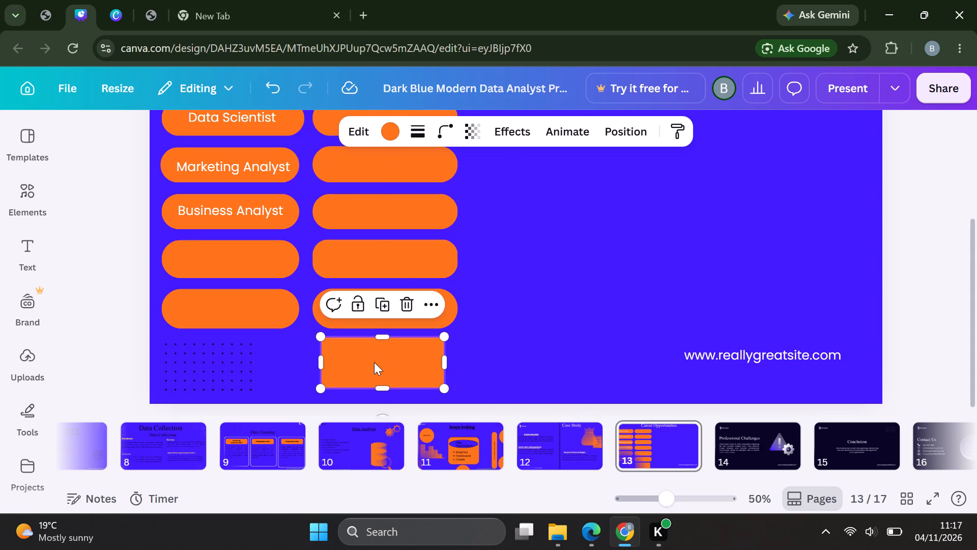
left_click_drag(374, 362, 369, 362)
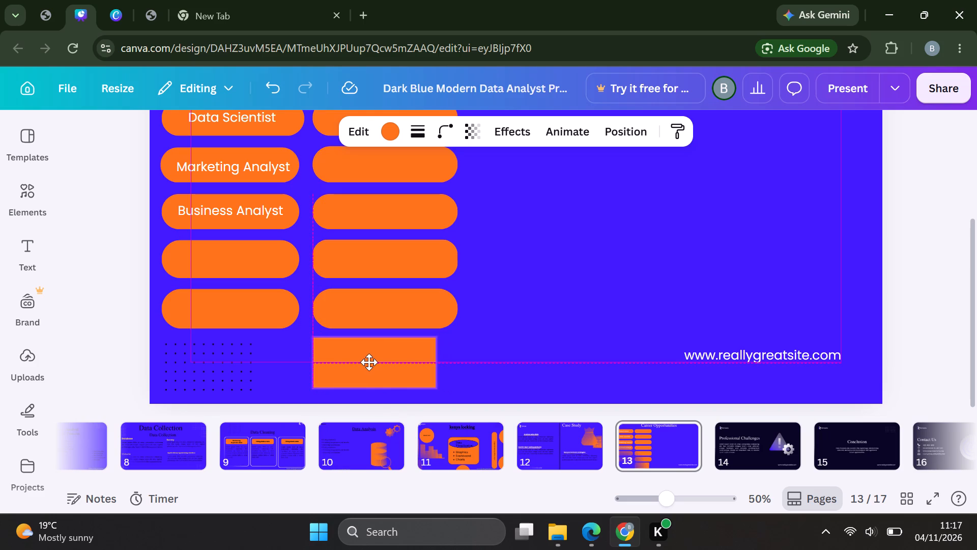
left_click_drag(369, 362, 367, 362)
Widen the seventh rectangle in the second column to about 381 and flatten it to about 100 high.
left_click_drag(435, 359, 441, 359)
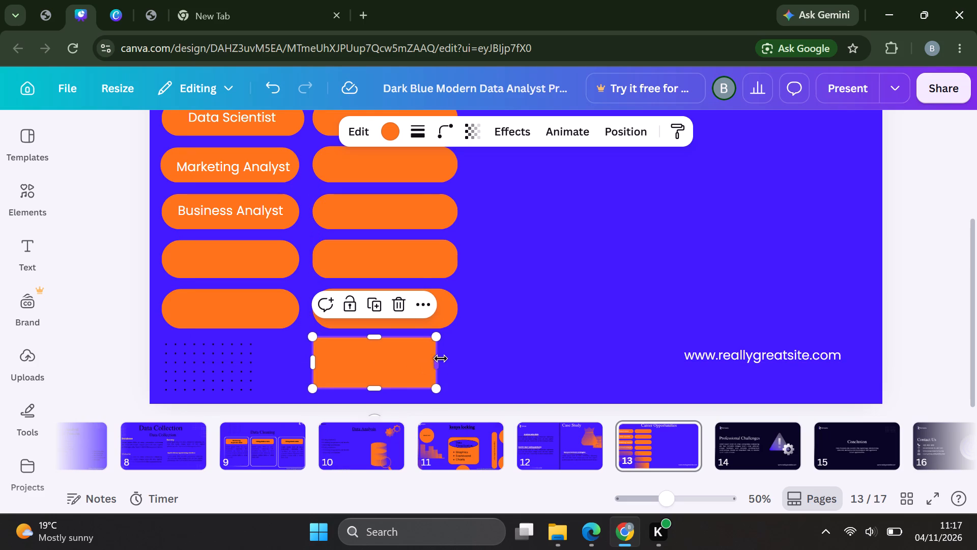
left_click_drag(441, 359, 453, 360)
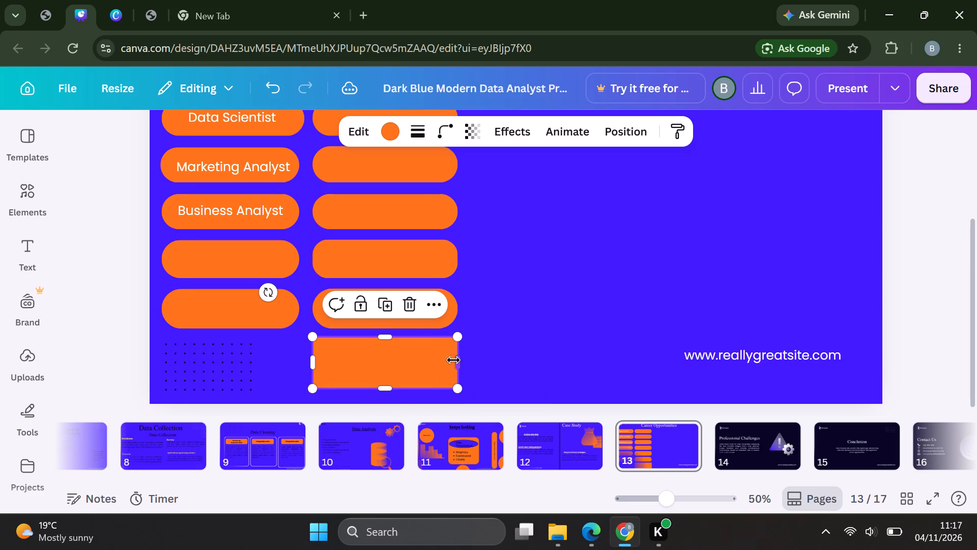
left_click_drag(383, 385, 383, 375)
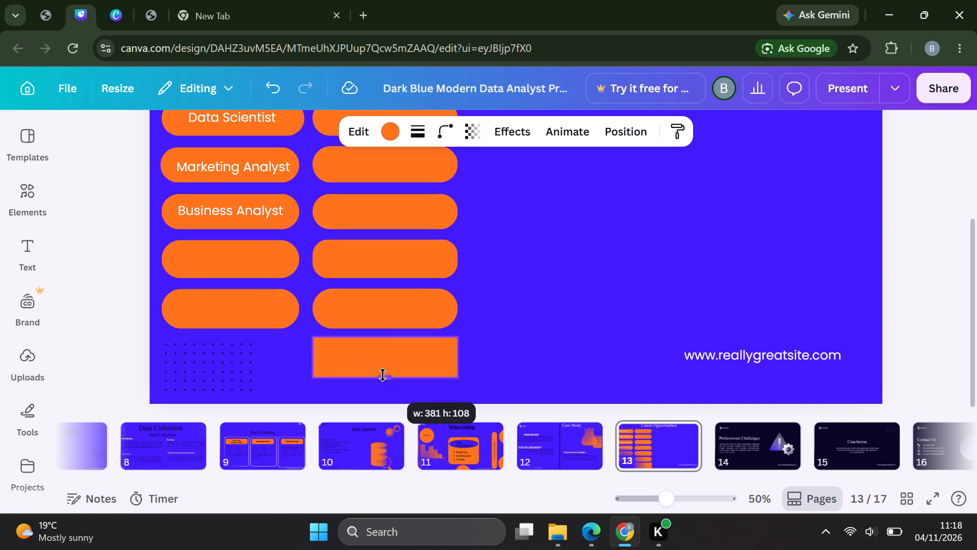
left_click_drag(383, 375, 384, 371)
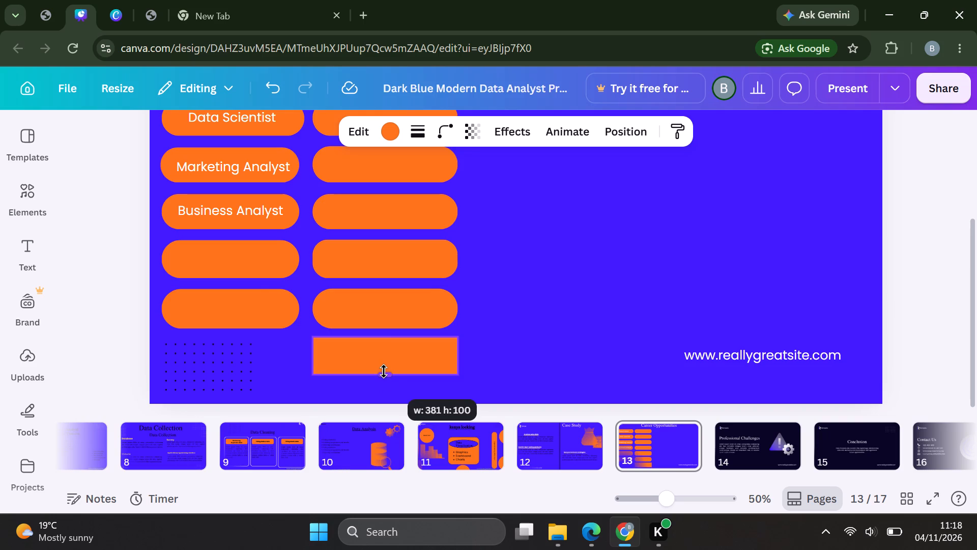
left_click_drag(384, 371, 384, 371)
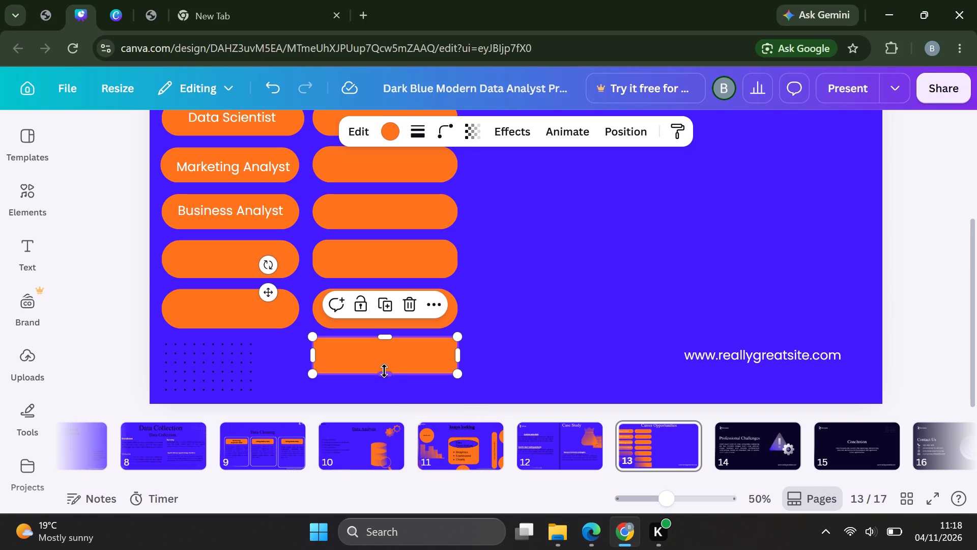
Round the corners of the seventh rectangle in the second column to 55.
left_click(444, 127)
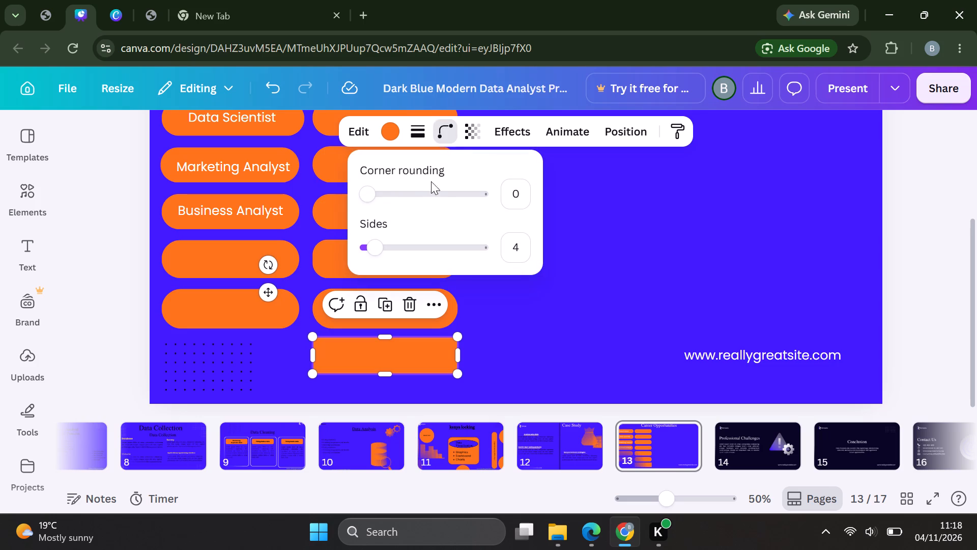
left_click(417, 194)
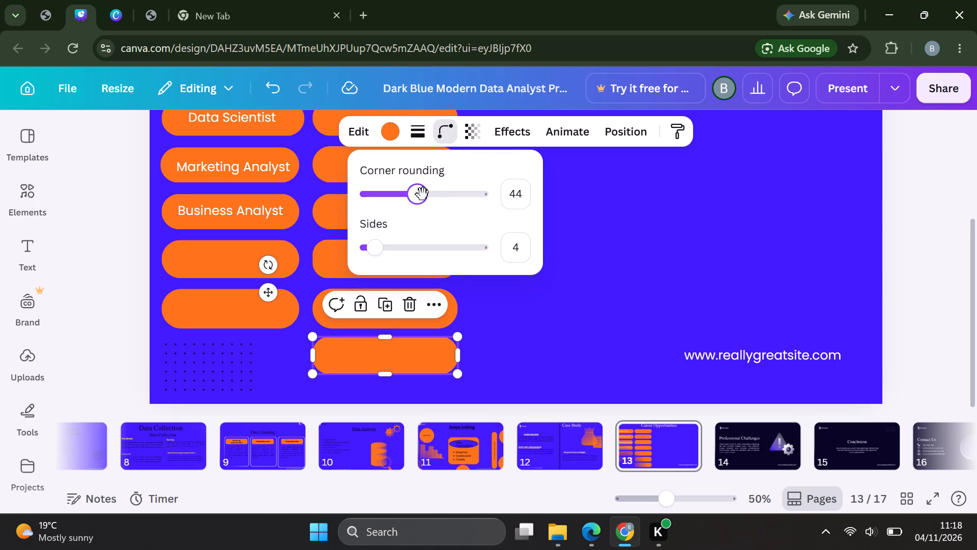
left_click(430, 195)
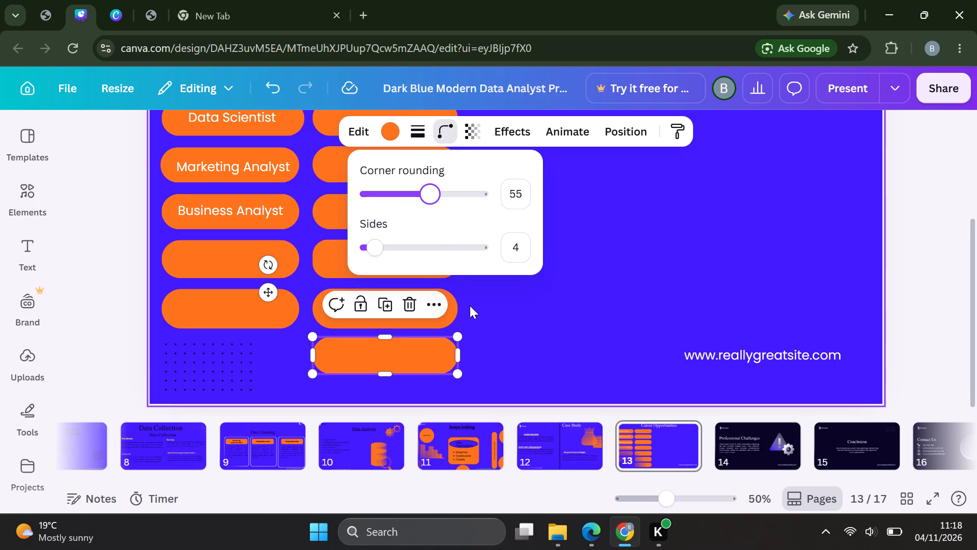
left_click(478, 314)
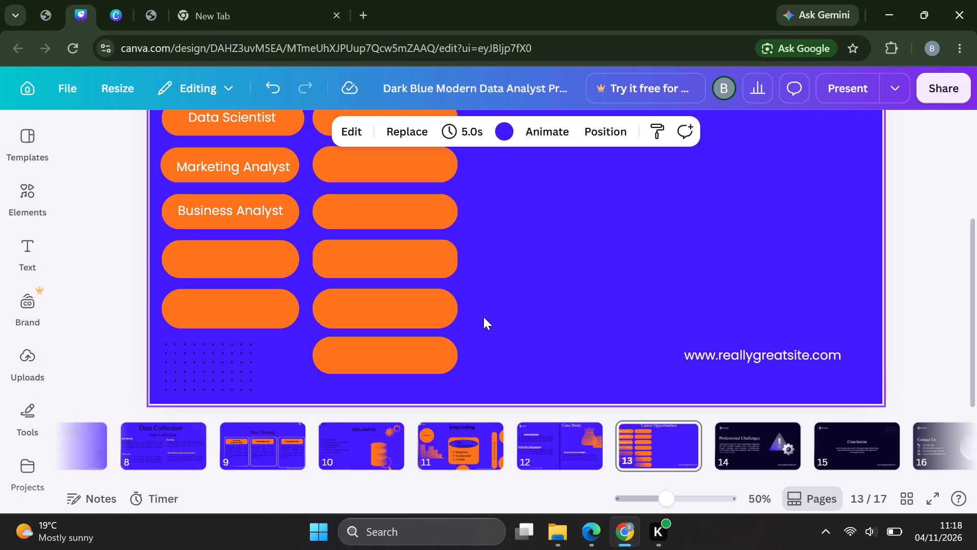
Insert another orange rectangle, move it into the empty area beside the second column, and flatten it to roughly pill height.
key("r")
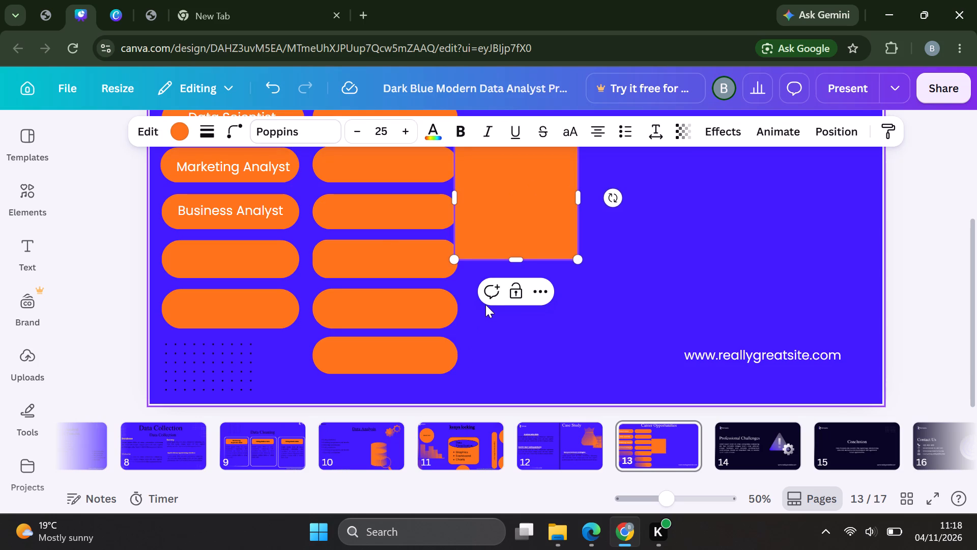
left_click(520, 231)
left_click_drag(520, 231, 528, 243)
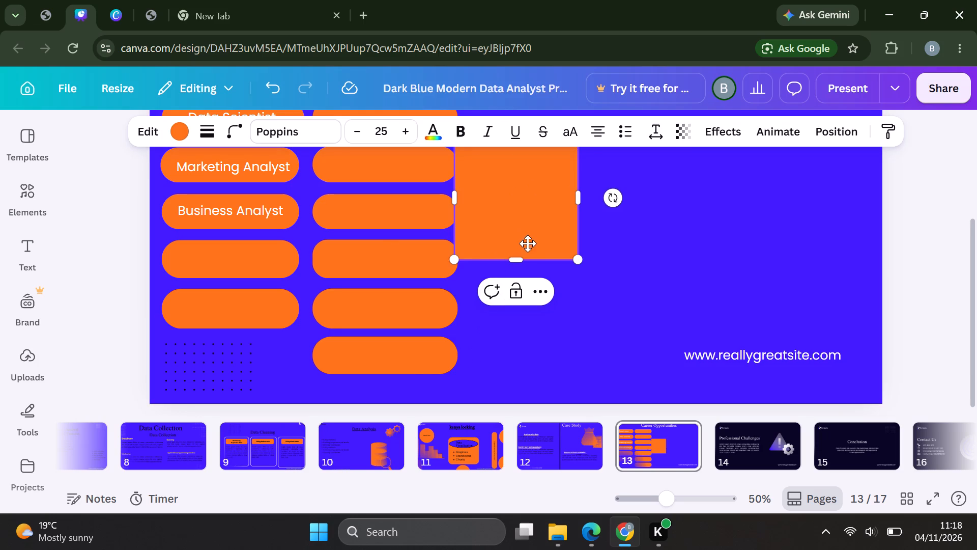
left_click_drag(528, 243, 550, 274)
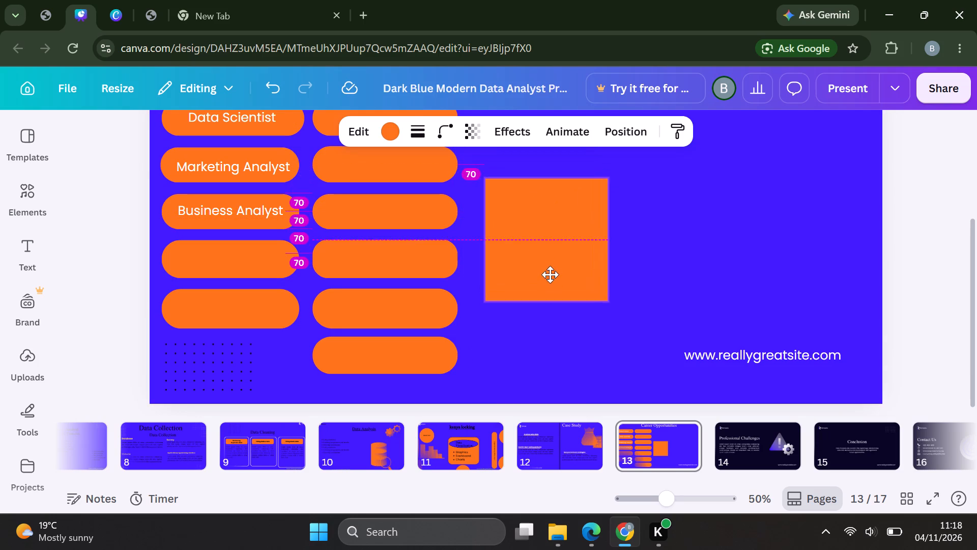
left_click_drag(550, 274, 551, 322)
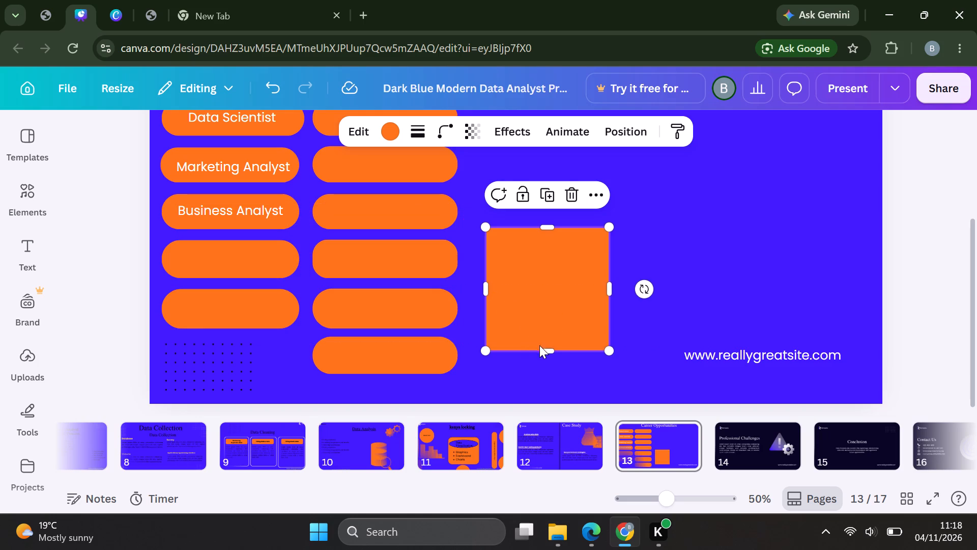
left_click_drag(545, 349, 538, 294)
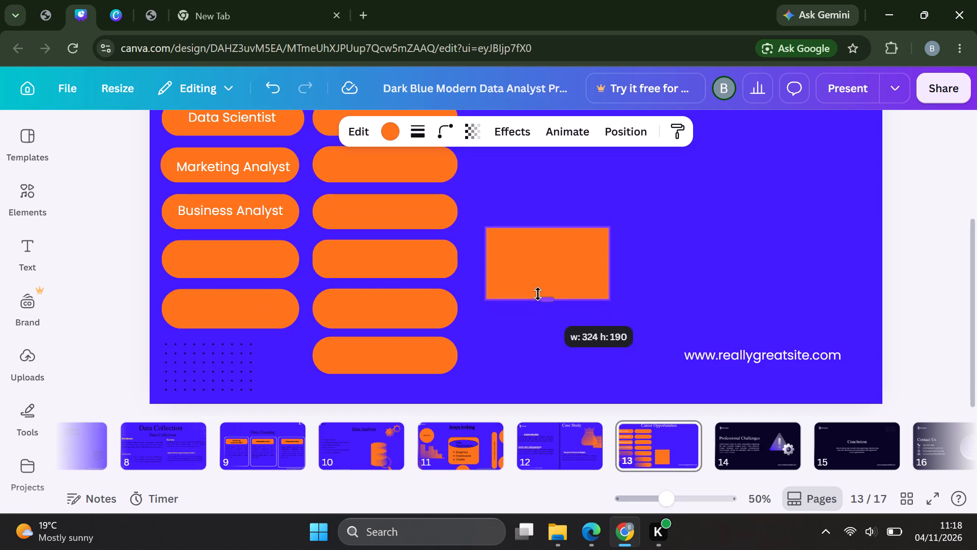
left_click_drag(538, 294, 537, 281)
left_click_drag(553, 258, 539, 334)
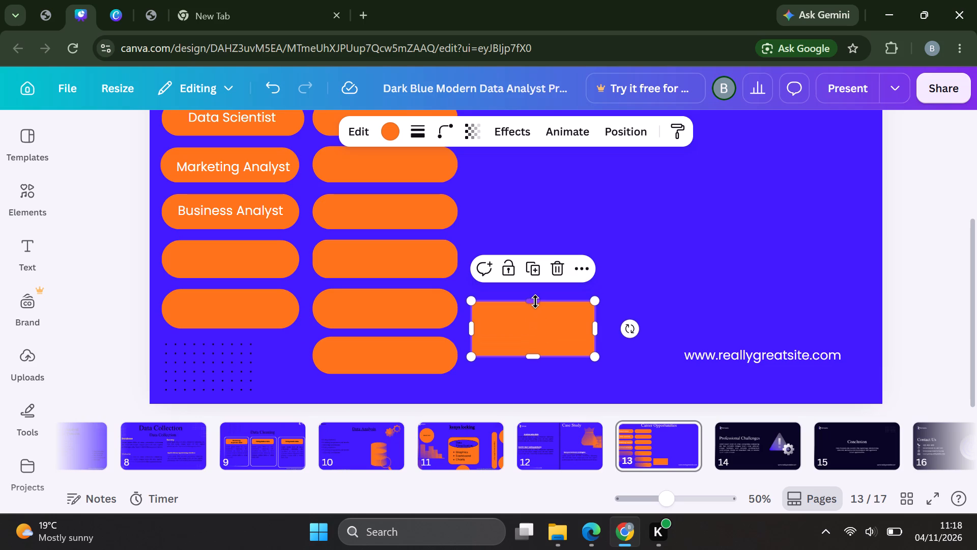
left_click_drag(535, 301, 535, 317)
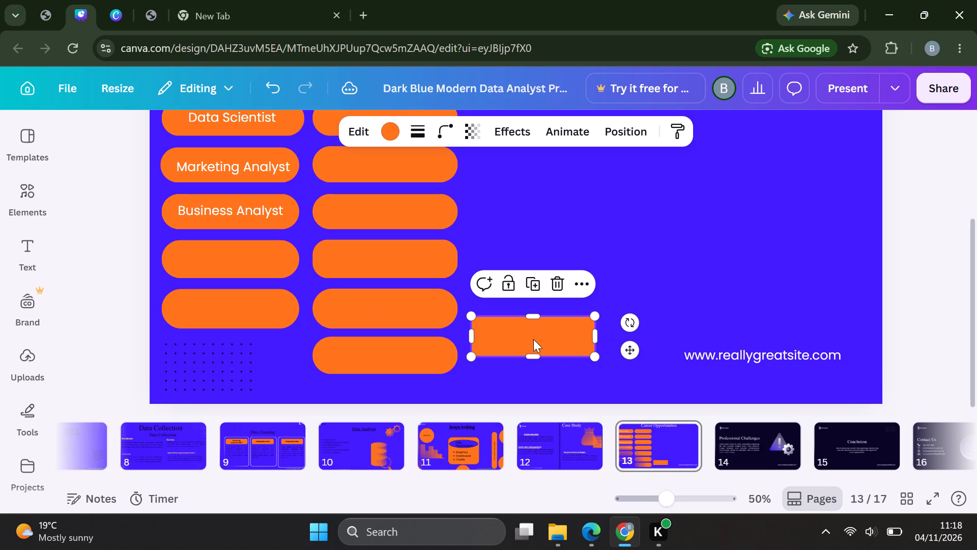
Place the flattened rectangle beneath the second column's seventh pill and reduce its height so it fits above the slide's bottom edge.
left_click_drag(533, 339, 485, 394)
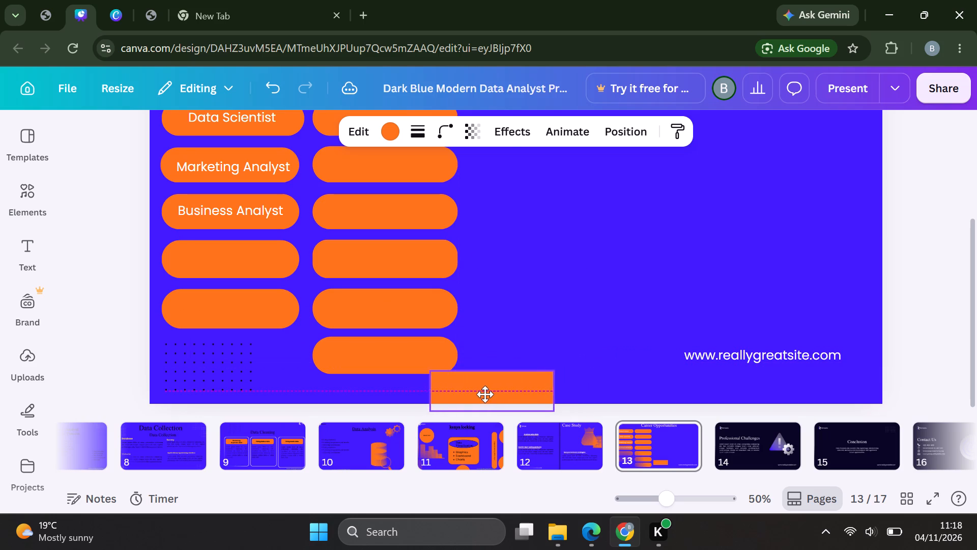
left_click_drag(485, 394, 384, 402)
left_click_drag(387, 397, 387, 371)
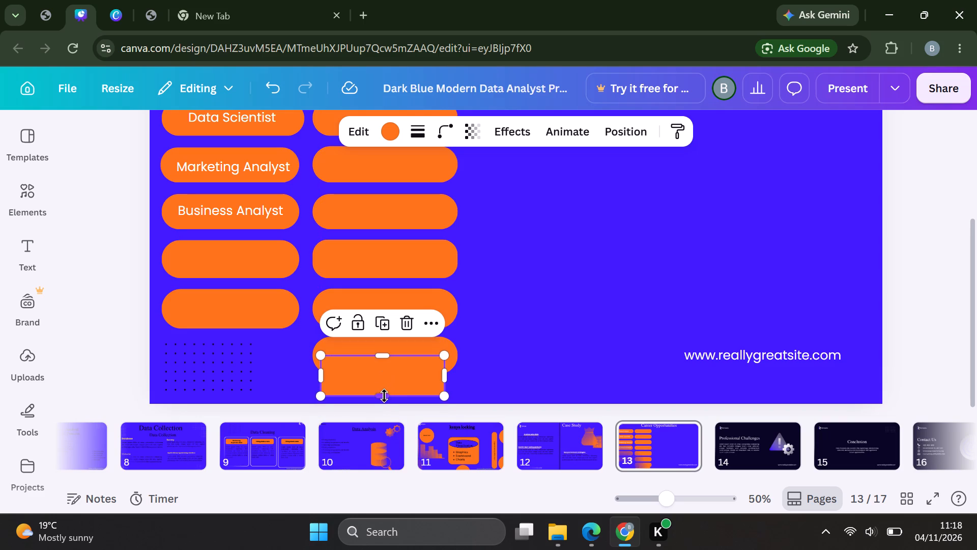
left_click_drag(384, 396, 384, 382)
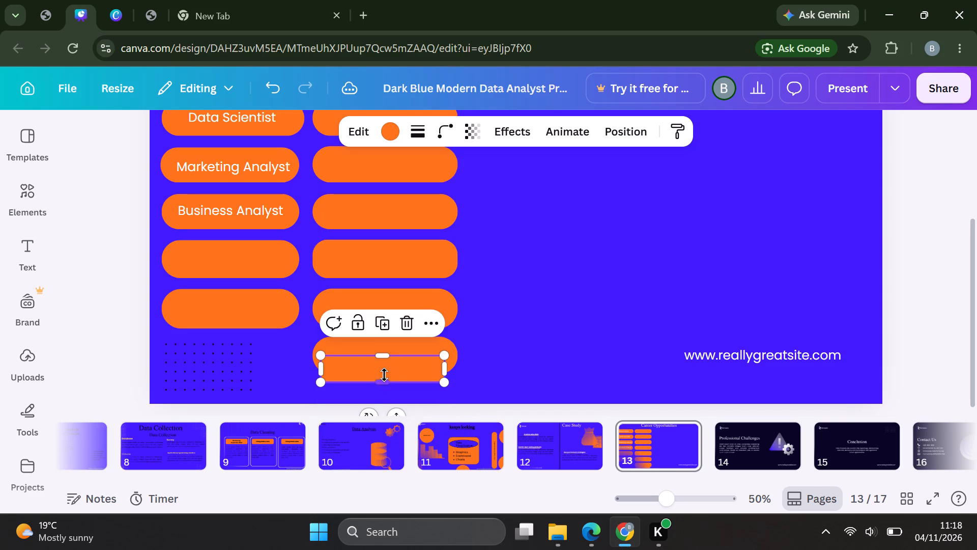
left_click_drag(386, 367, 383, 389)
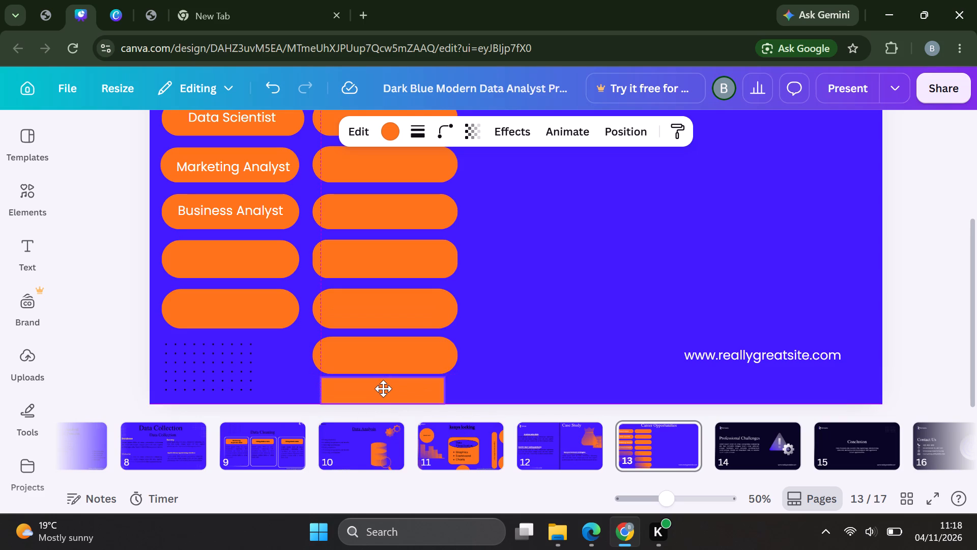
left_click_drag(383, 389, 383, 387)
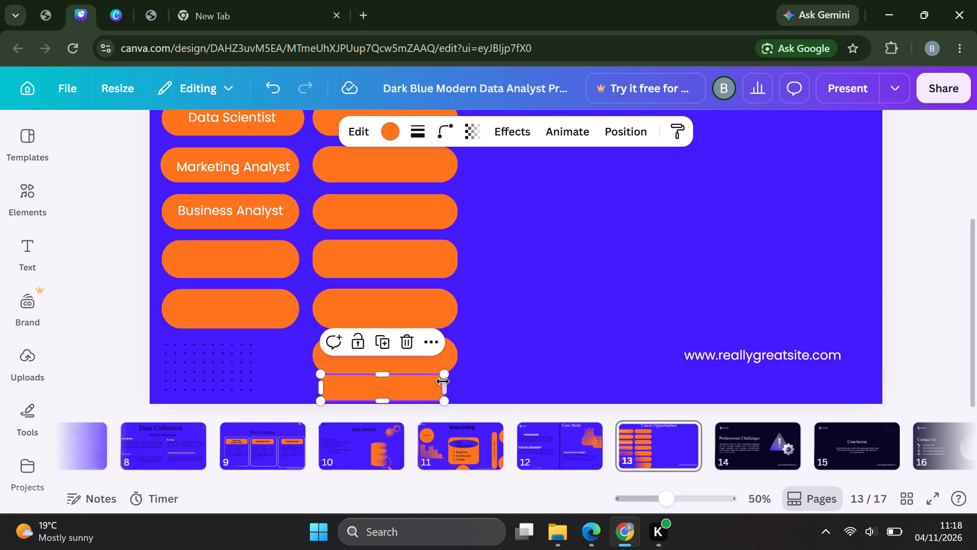
Widen the eighth rectangle in the second column on both sides to match the width of the pills above.
left_click_drag(444, 381, 455, 383)
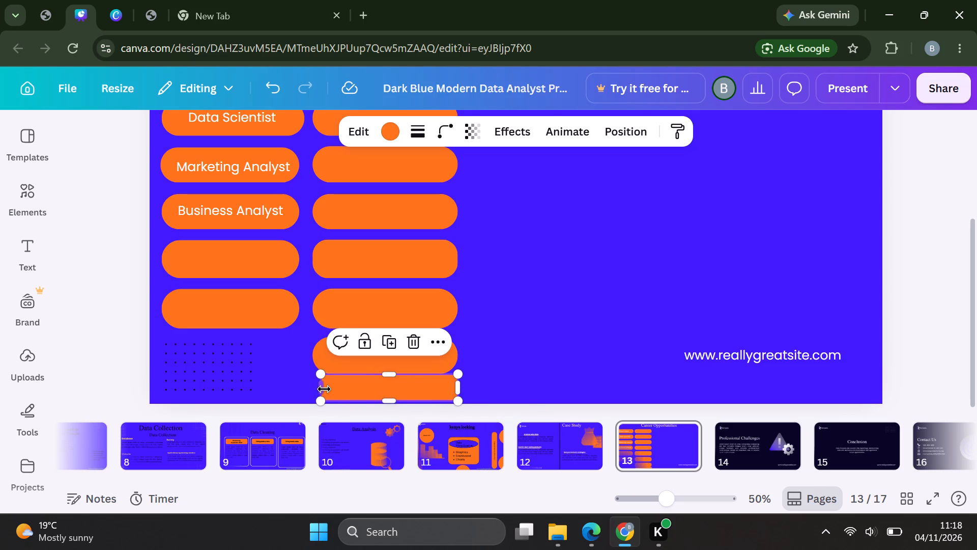
left_click_drag(324, 389, 314, 388)
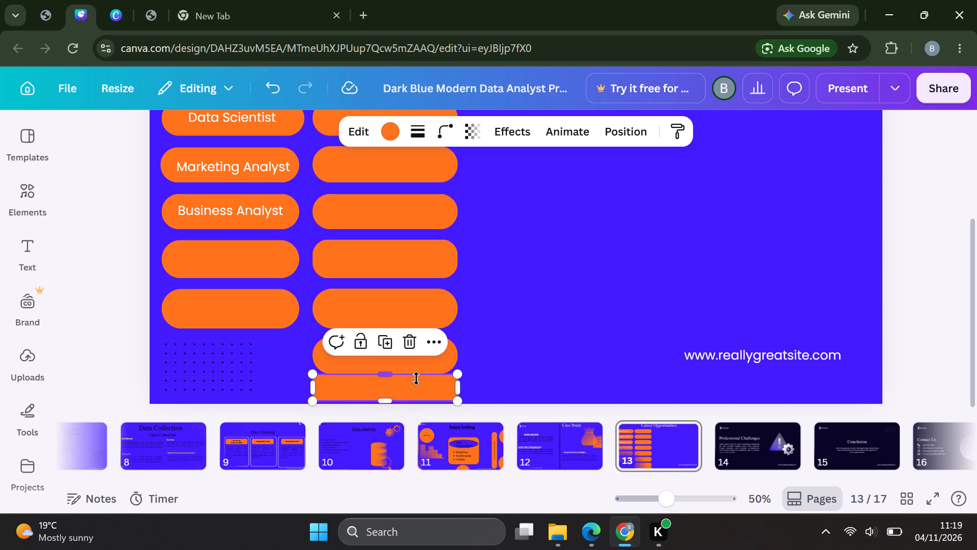
left_click(493, 342)
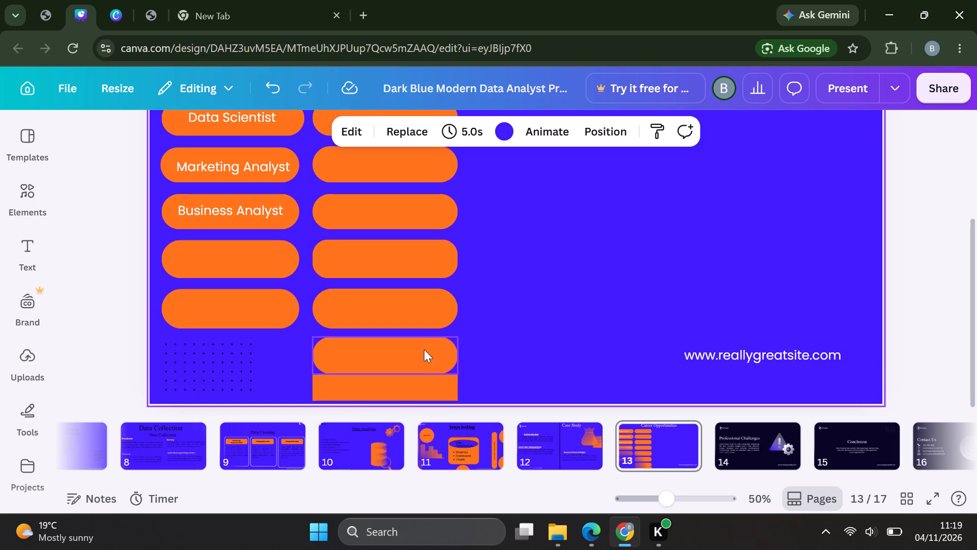
Round the corners of the eighth rectangle in the second column to 53.
left_click(456, 389)
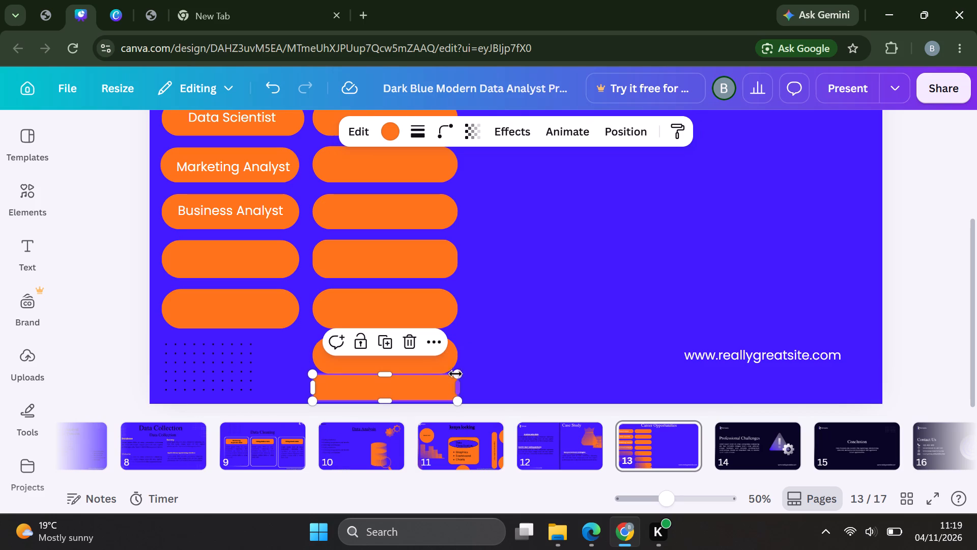
left_click(444, 128)
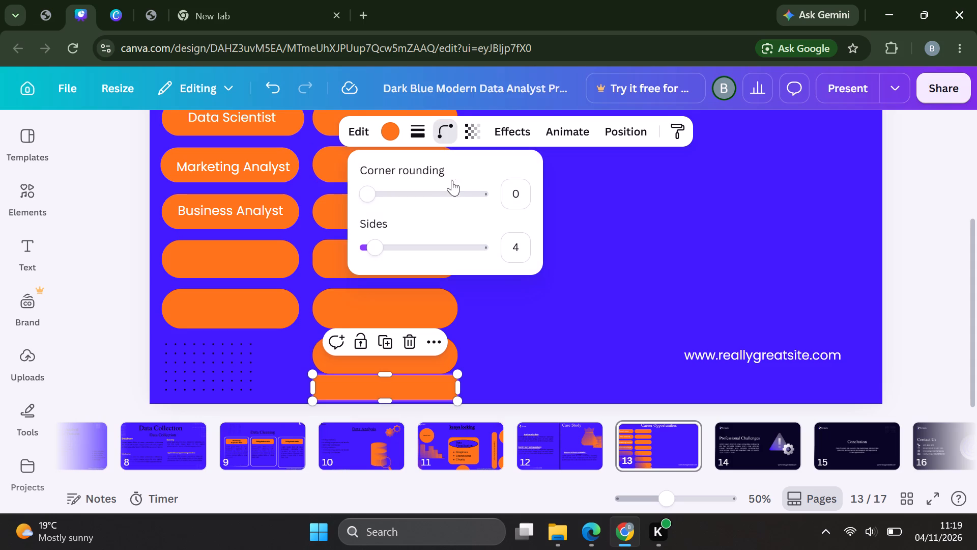
left_click(427, 190)
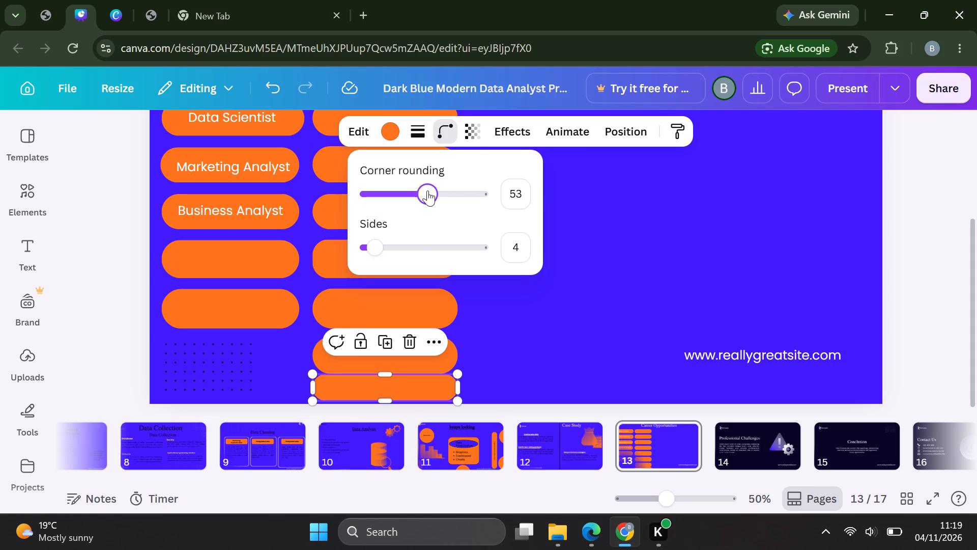
left_click(499, 328)
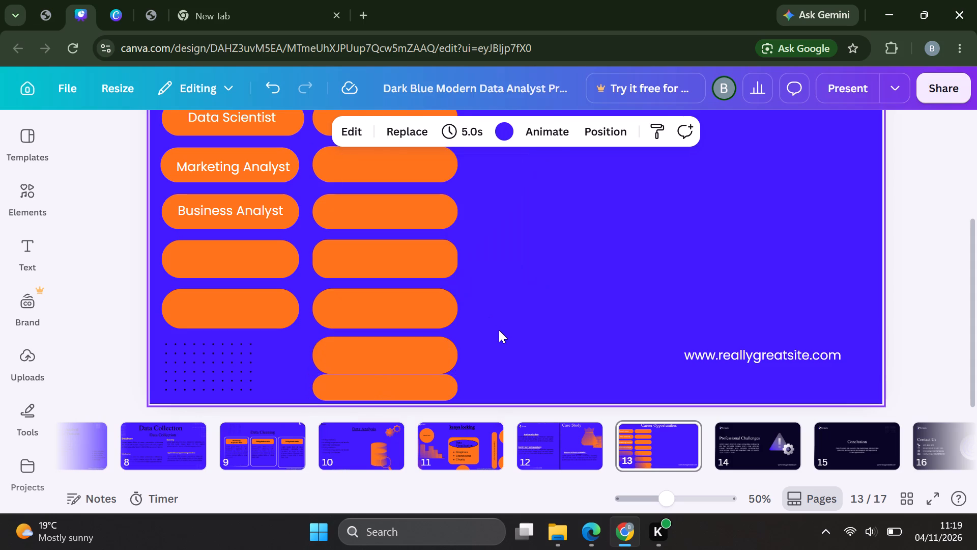
Raise the seventh and sixth pills in the second column slightly to open gaps above the eighth pill.
left_click_drag(422, 347, 419, 342)
left_click(497, 348)
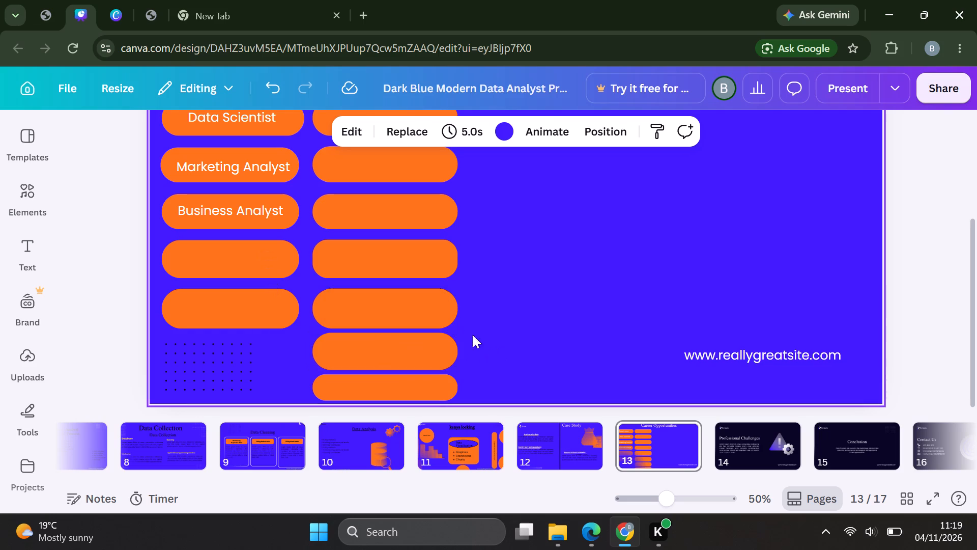
left_click(406, 309)
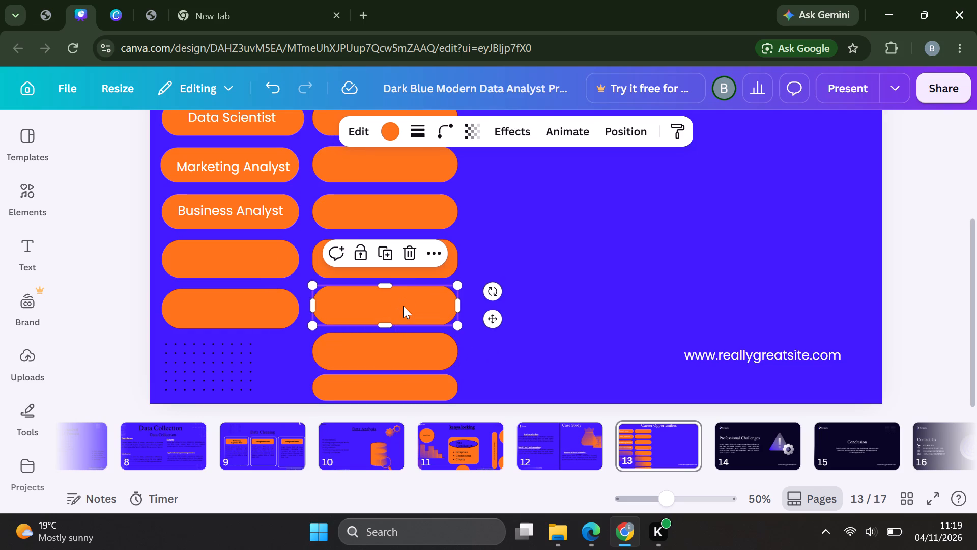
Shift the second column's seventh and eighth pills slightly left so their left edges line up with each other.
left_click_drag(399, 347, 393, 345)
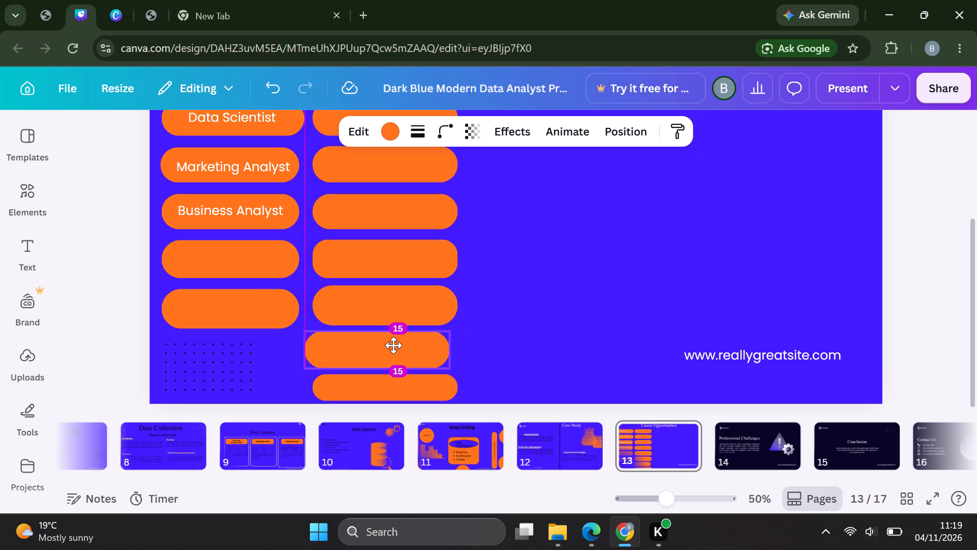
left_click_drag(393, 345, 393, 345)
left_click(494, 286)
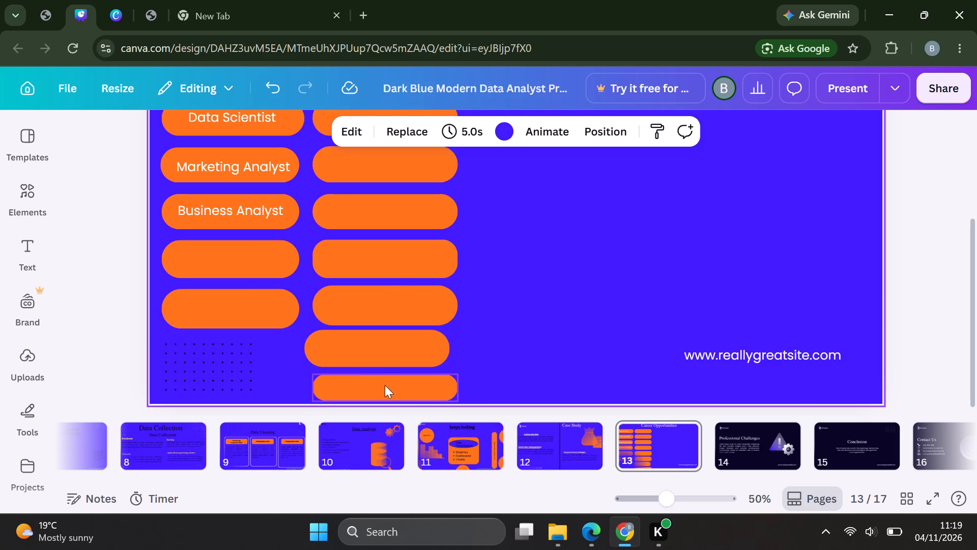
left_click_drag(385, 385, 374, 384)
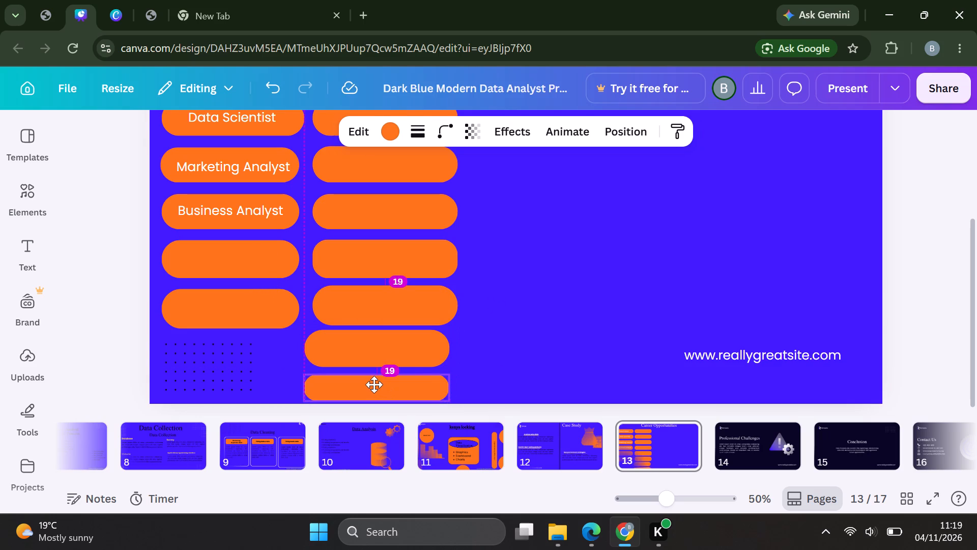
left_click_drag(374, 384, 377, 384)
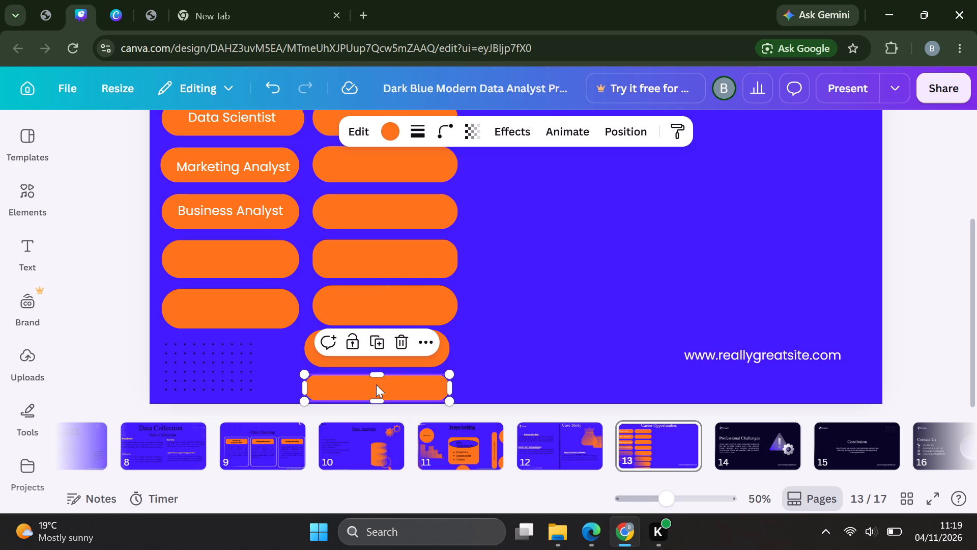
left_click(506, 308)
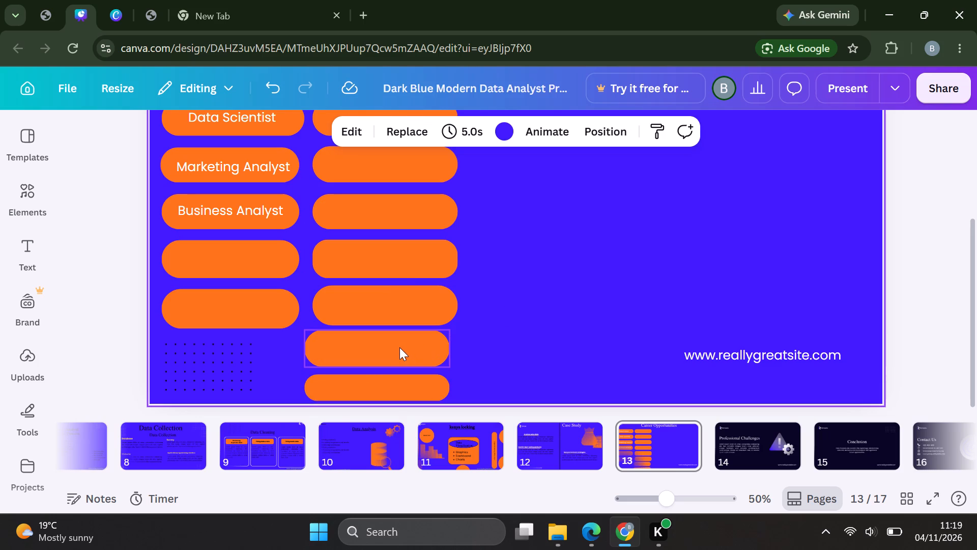
Even out the gaps between the second column's last three pills and realign the seventh and eighth with the pills above.
left_click(387, 386)
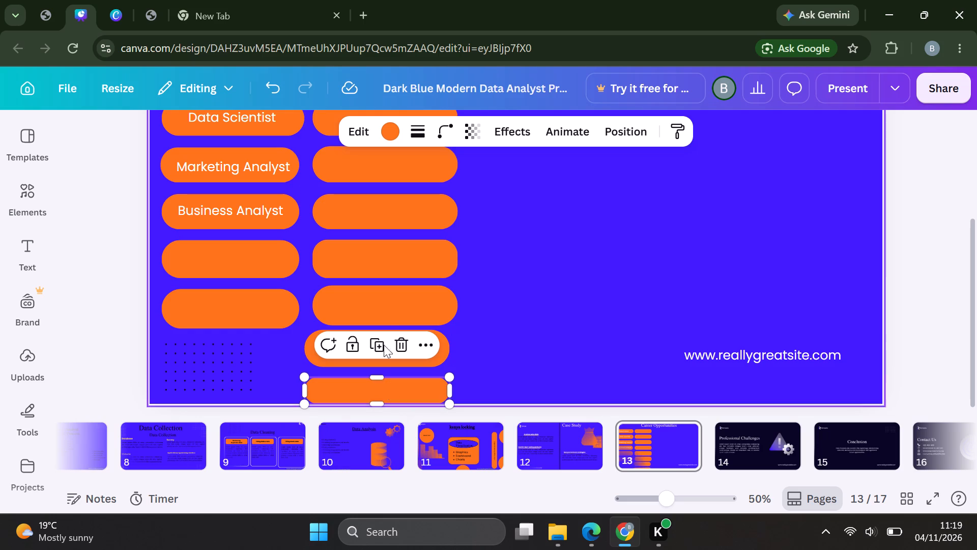
left_click(382, 308)
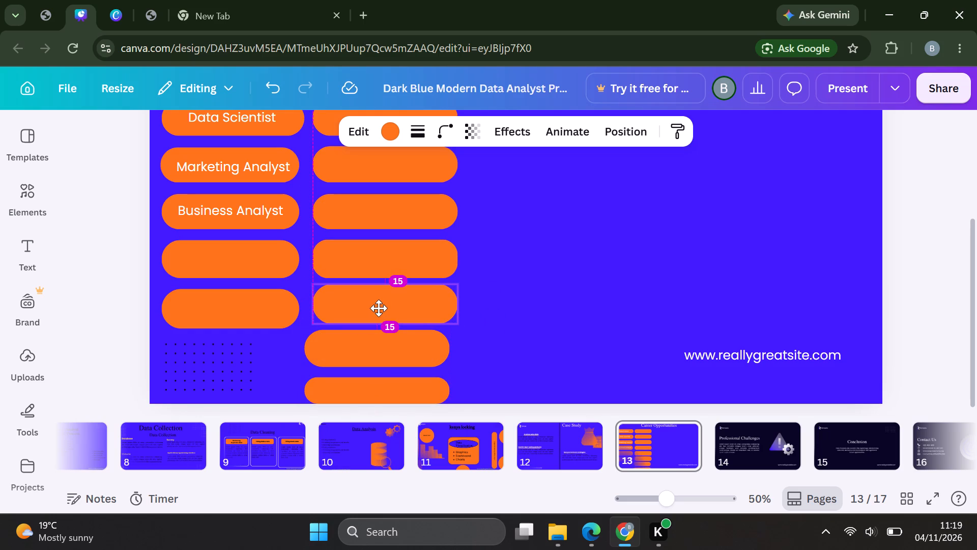
left_click_drag(378, 346, 383, 348)
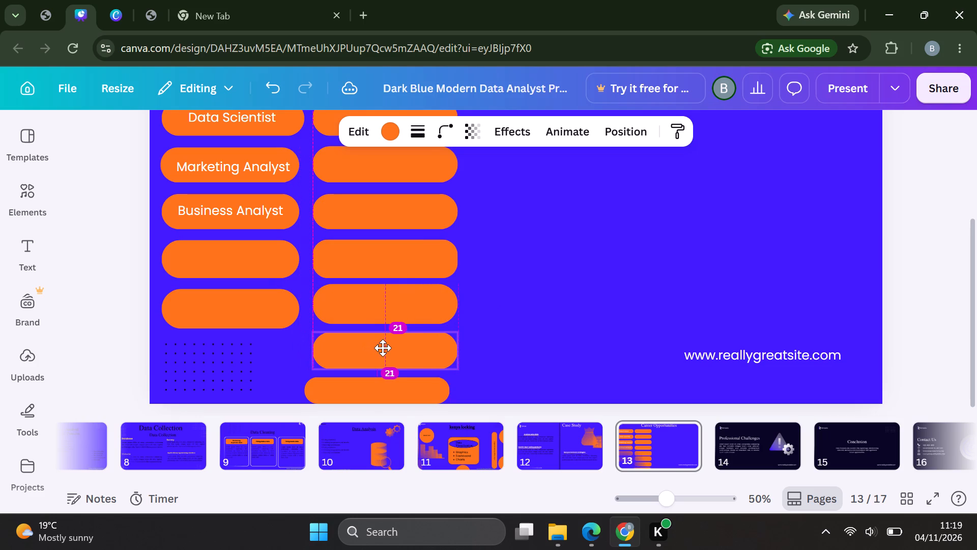
left_click_drag(383, 348, 384, 348)
left_click_drag(379, 386, 382, 386)
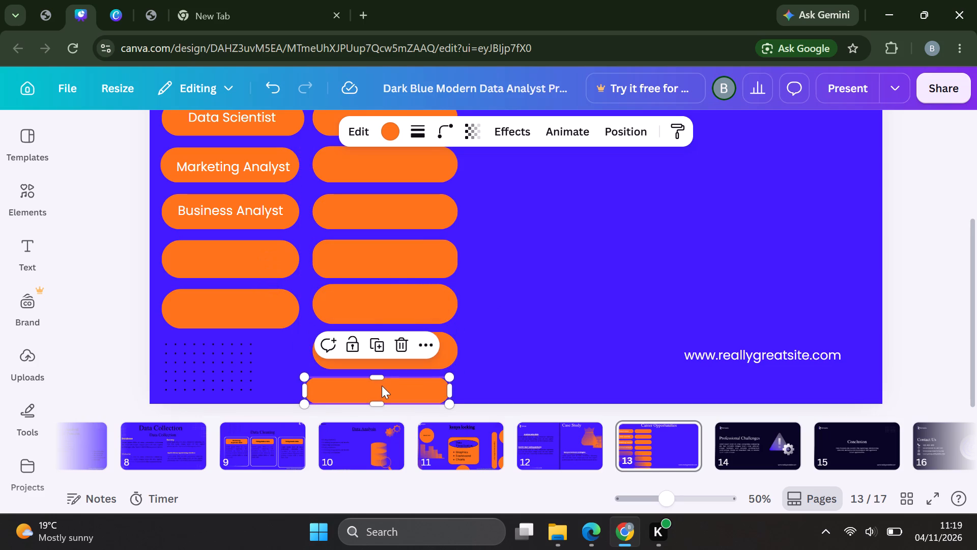
left_click_drag(382, 386, 382, 386)
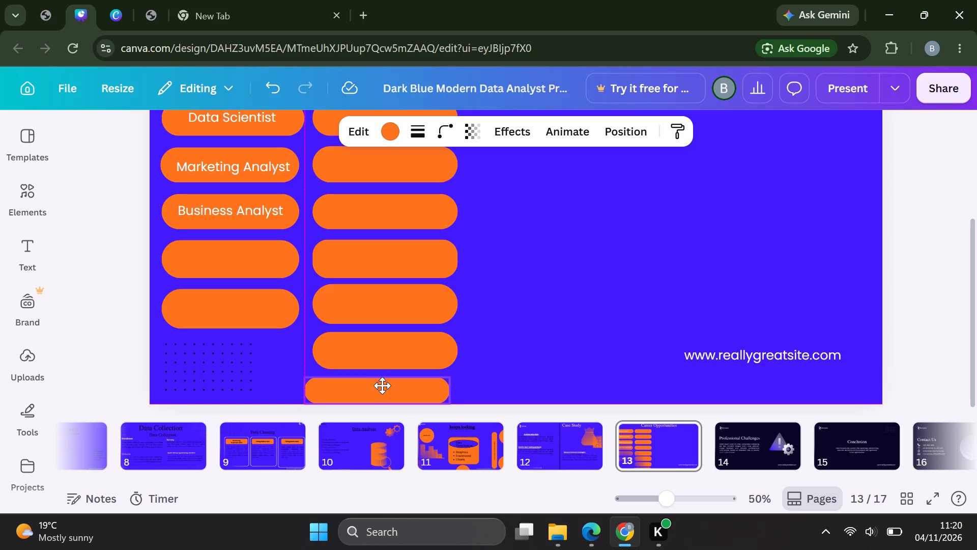
left_click_drag(382, 386, 390, 386)
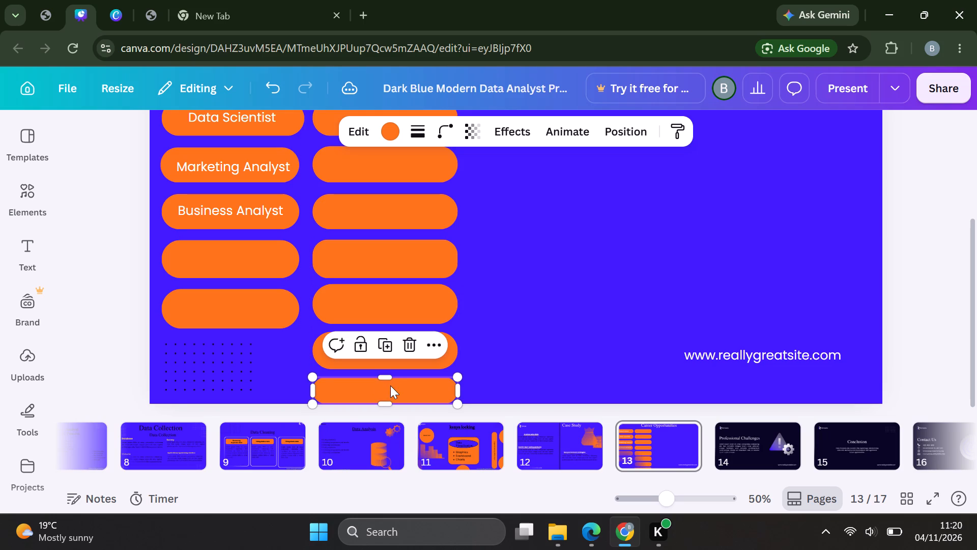
left_click(491, 304)
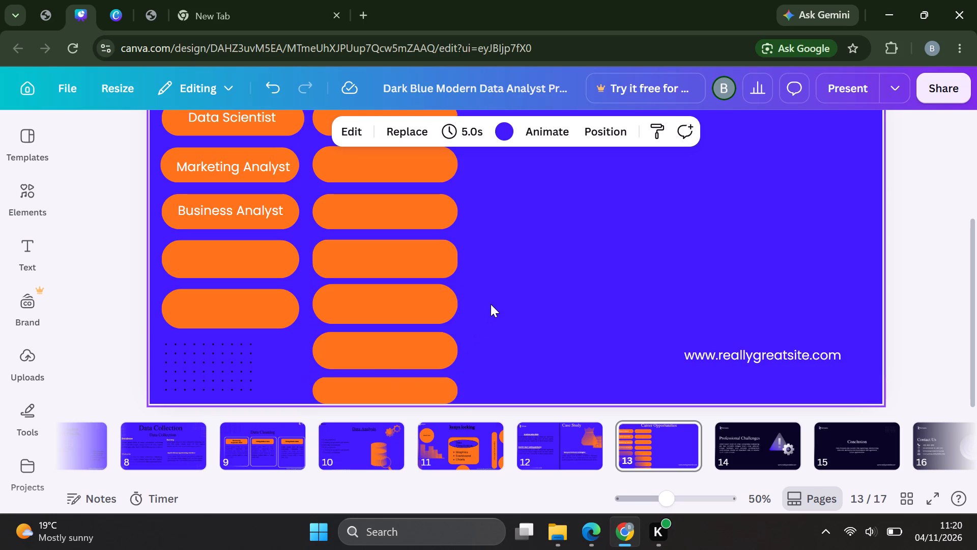
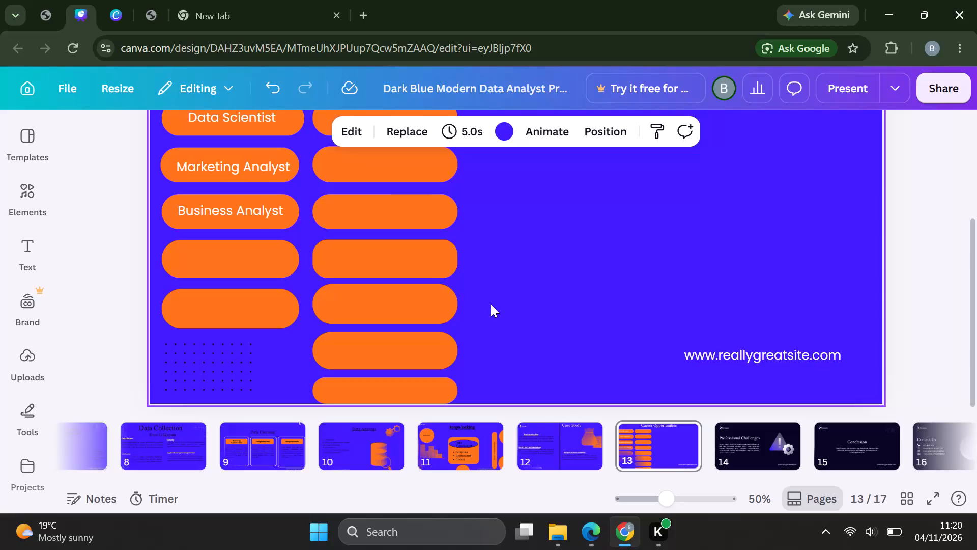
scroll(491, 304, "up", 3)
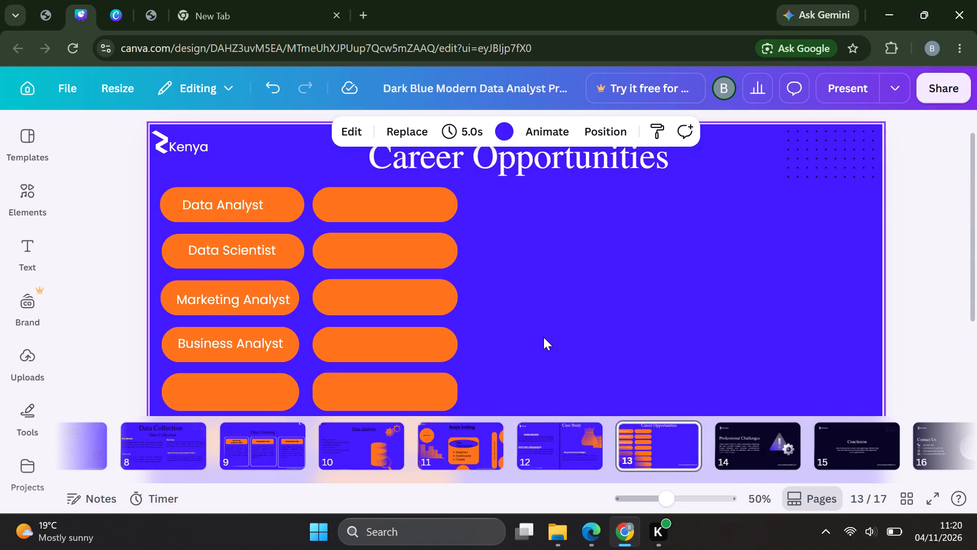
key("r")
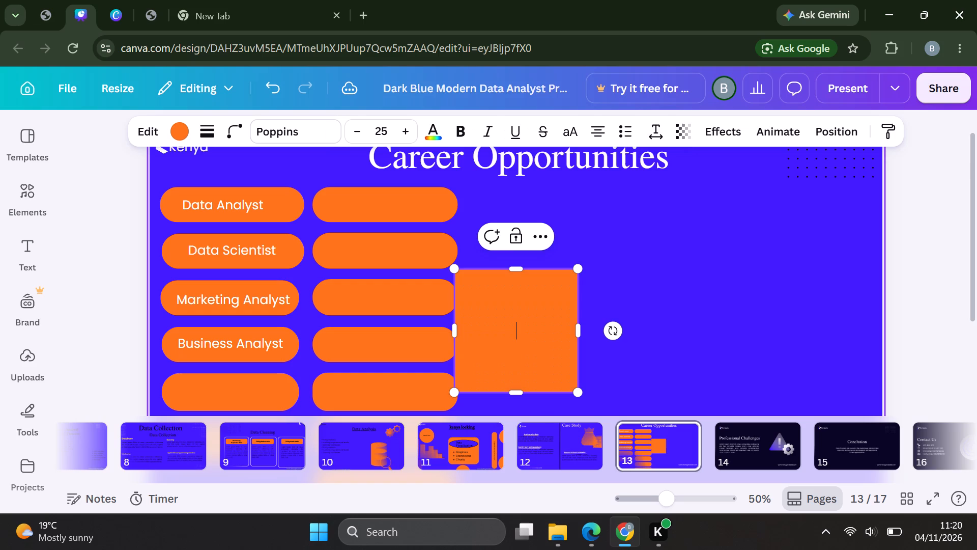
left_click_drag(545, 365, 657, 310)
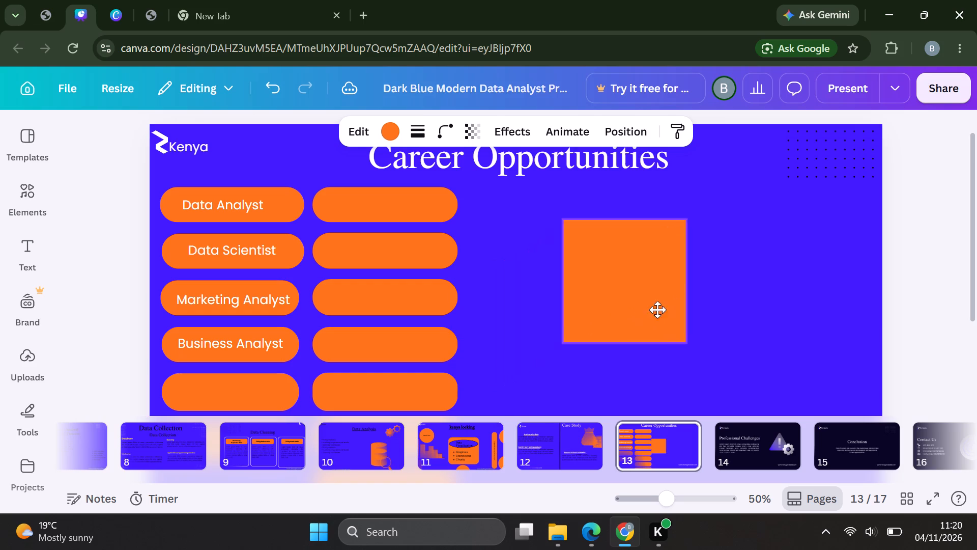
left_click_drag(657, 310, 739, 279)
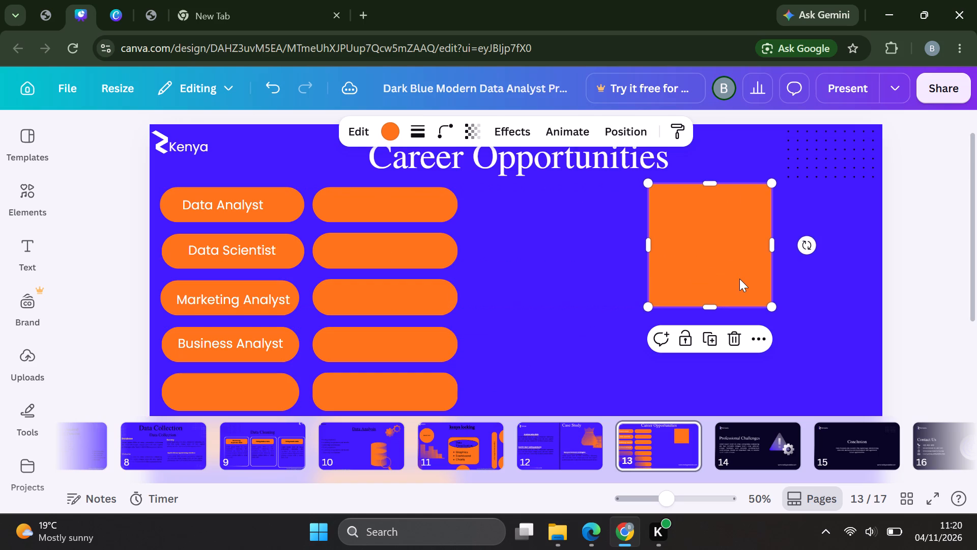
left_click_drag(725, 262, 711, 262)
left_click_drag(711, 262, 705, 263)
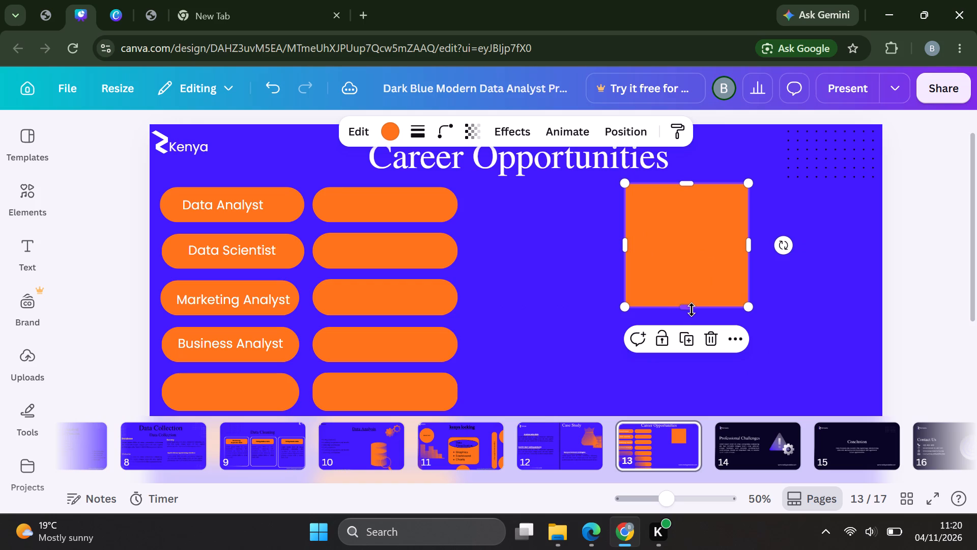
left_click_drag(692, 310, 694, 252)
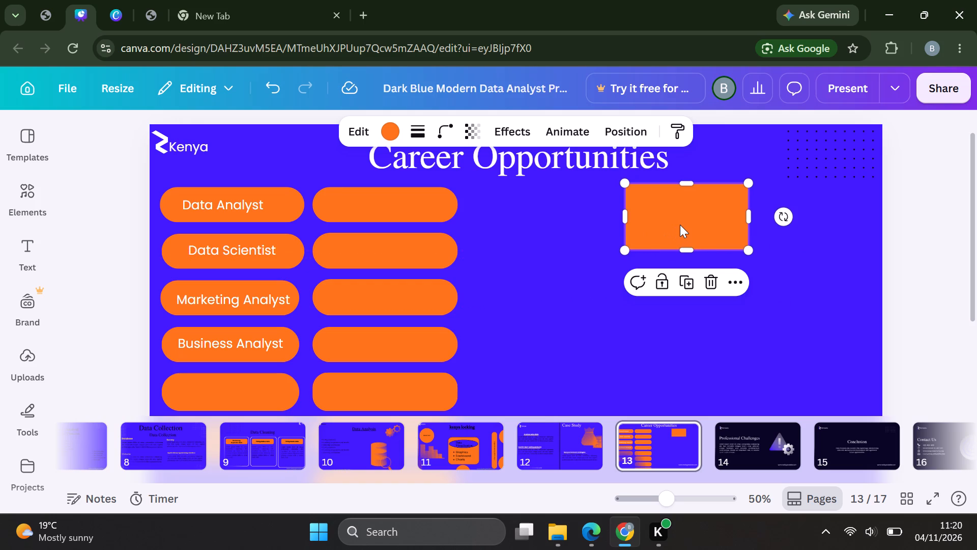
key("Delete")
Add a straight line, rotate it to vertical, and place it as a divider just right of the second pill column, starting below the title.
scroll(671, 204, "down", 2)
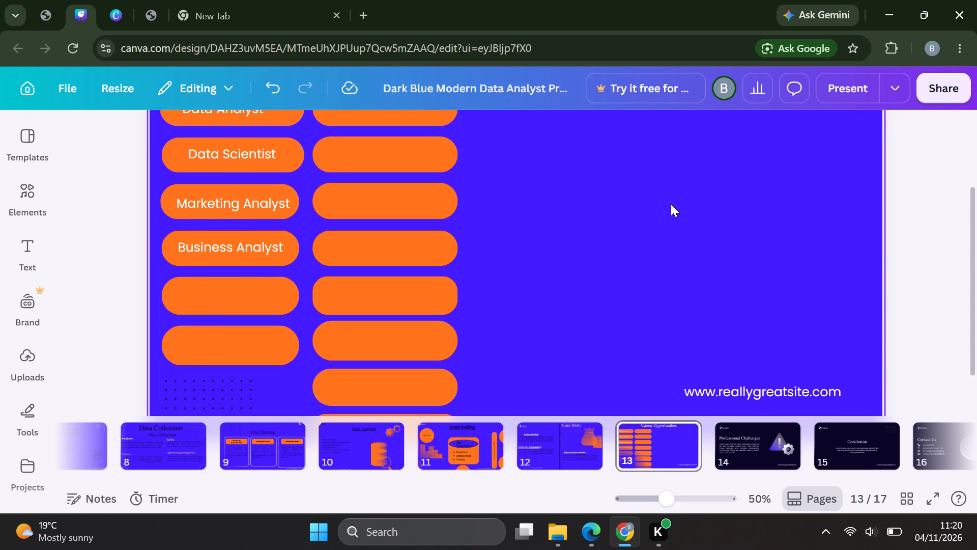
scroll(671, 204, "down", 2)
scroll(671, 204, "up", 3)
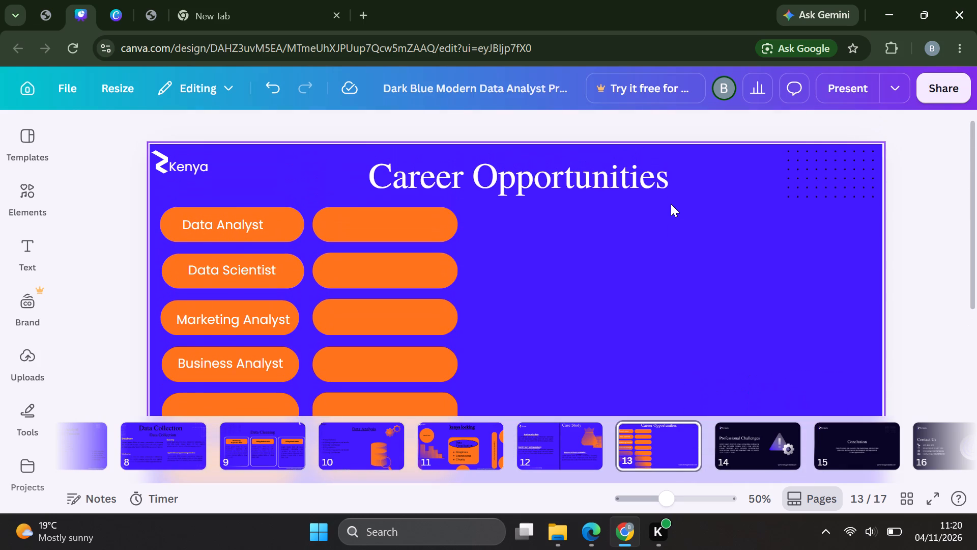
key("l")
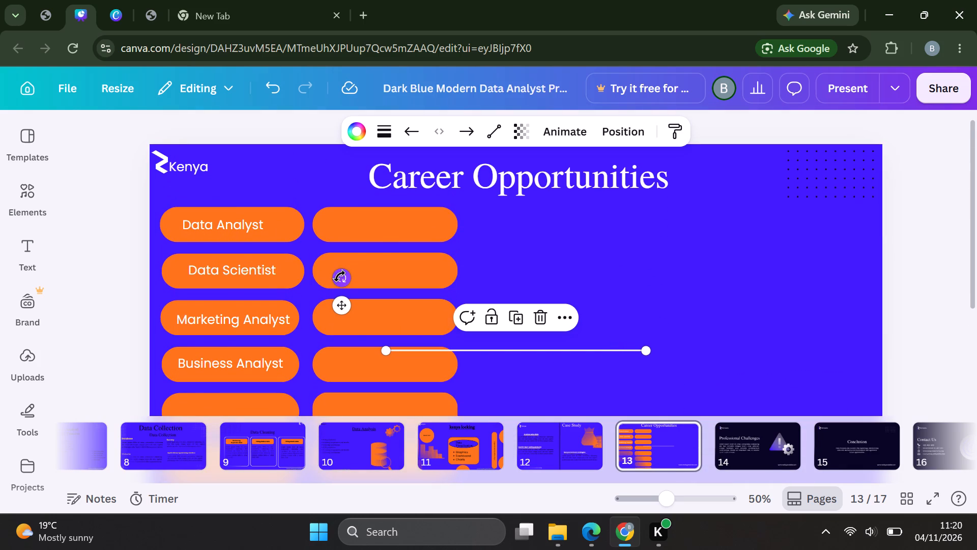
left_click_drag(339, 276, 537, 200)
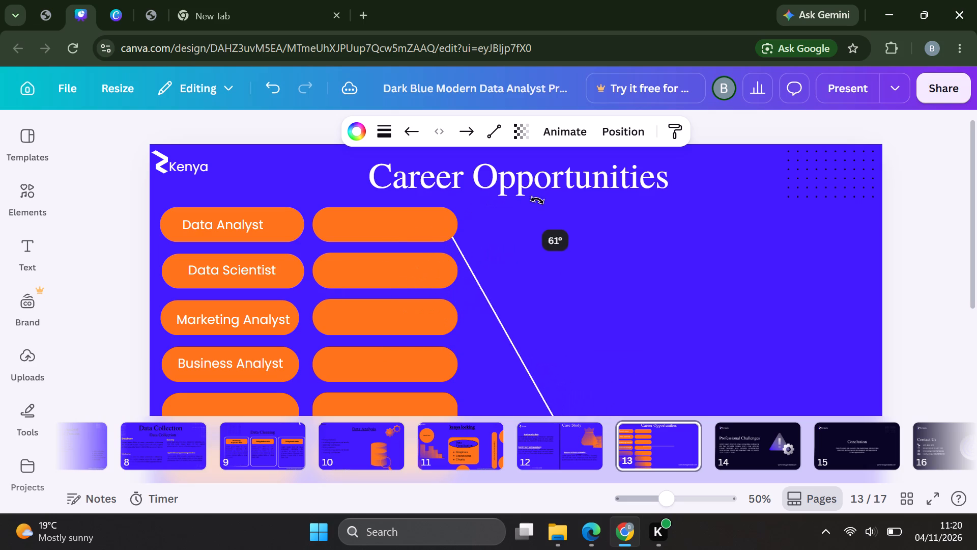
left_click_drag(537, 200, 583, 203)
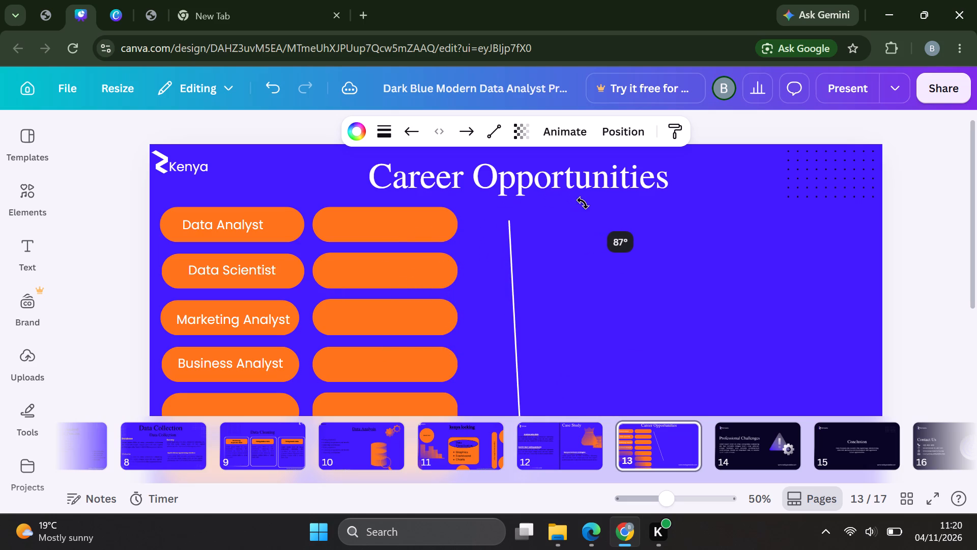
left_click_drag(583, 203, 590, 203)
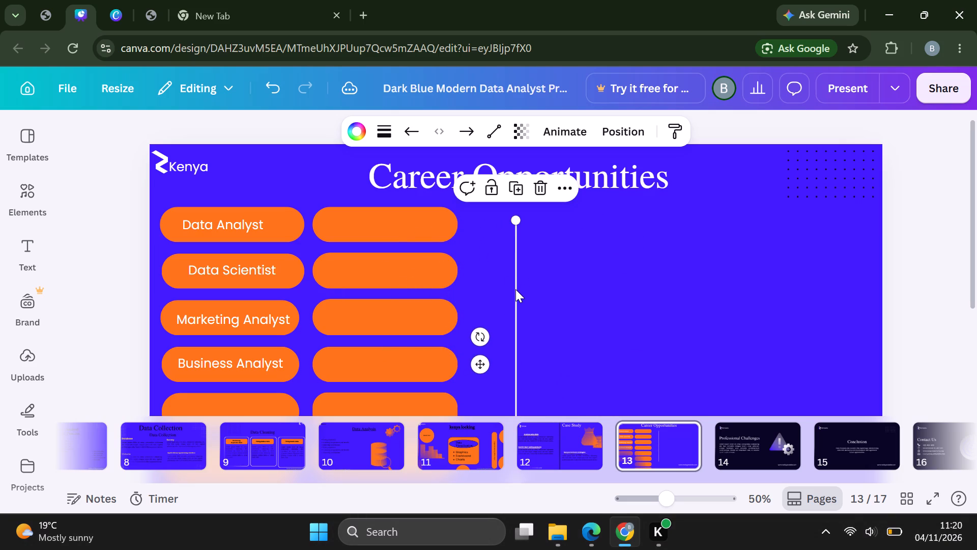
left_click_drag(515, 289, 472, 267)
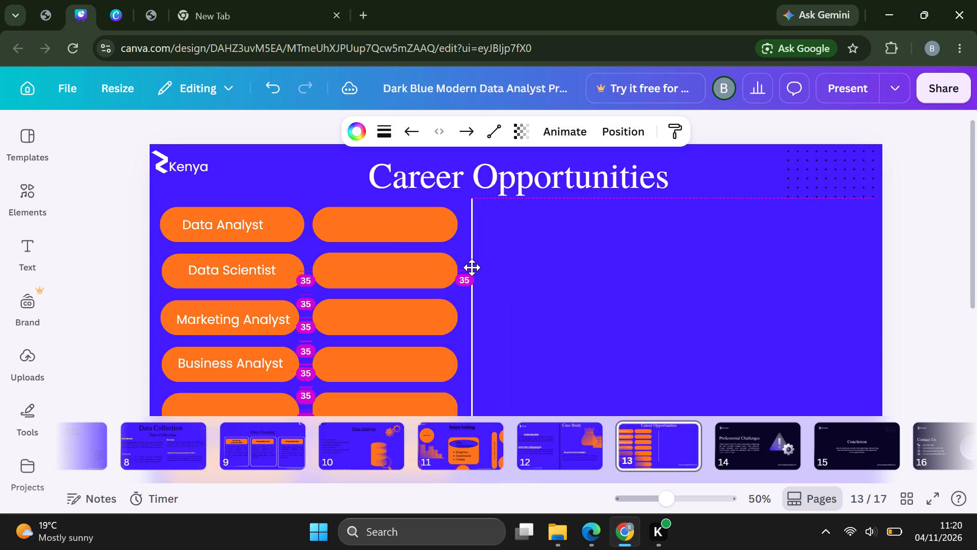
left_click_drag(472, 267, 465, 268)
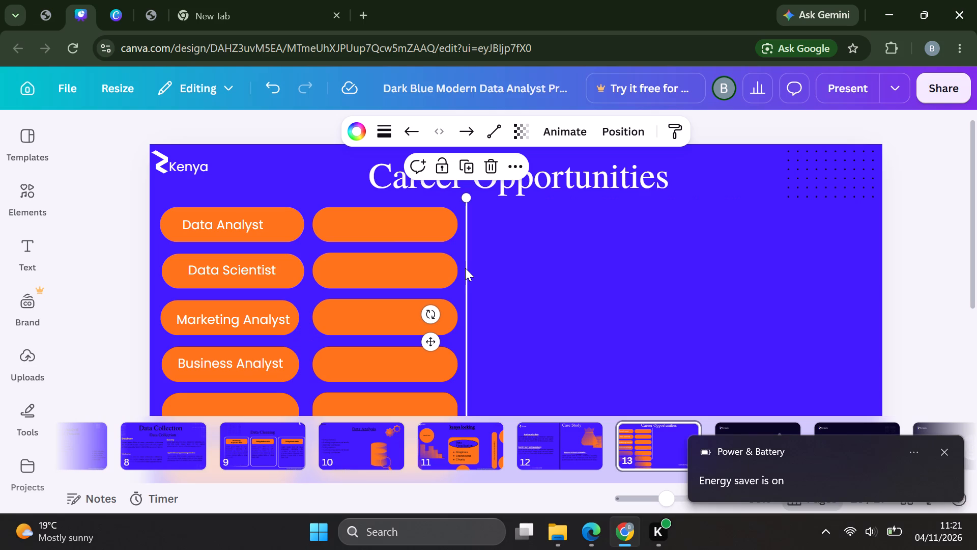
left_click(537, 274)
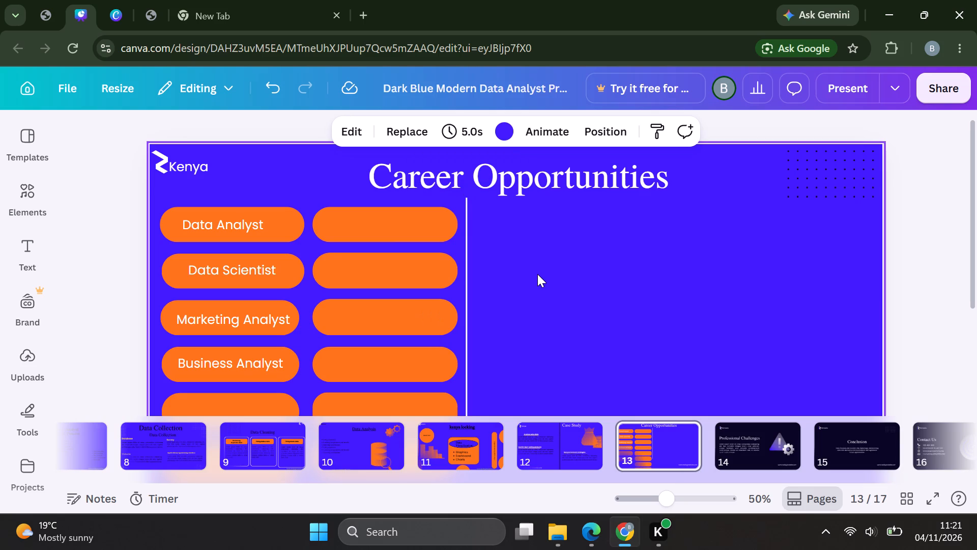
left_click(537, 274)
Add a second, shorter, nearly vertical line and place it over the divider's lower end to extend it downward.
scroll(537, 274, "down", 1)
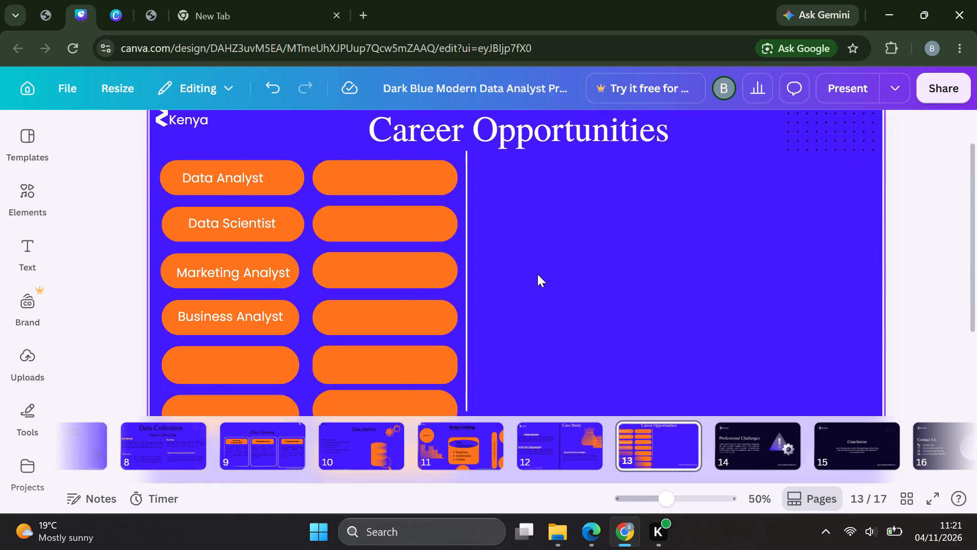
scroll(537, 274, "down", 2)
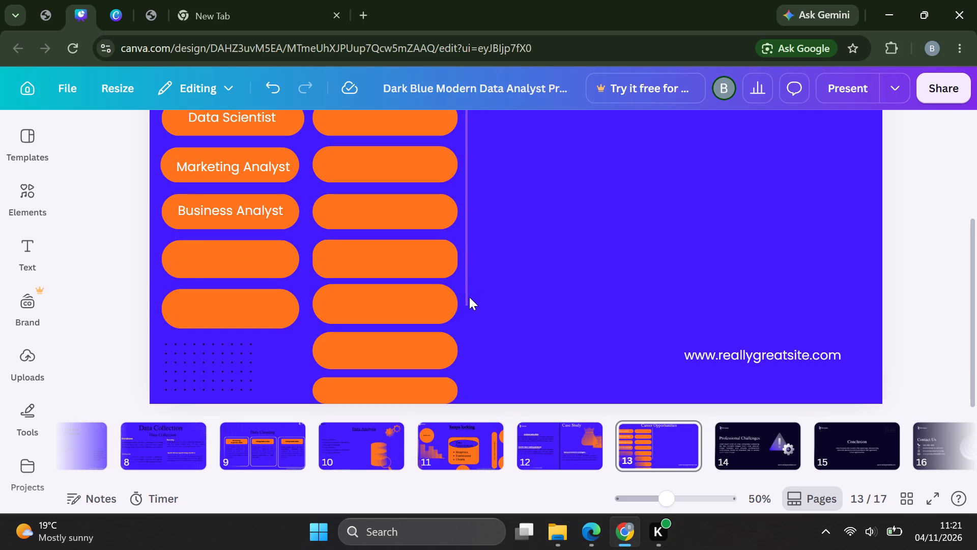
key("l")
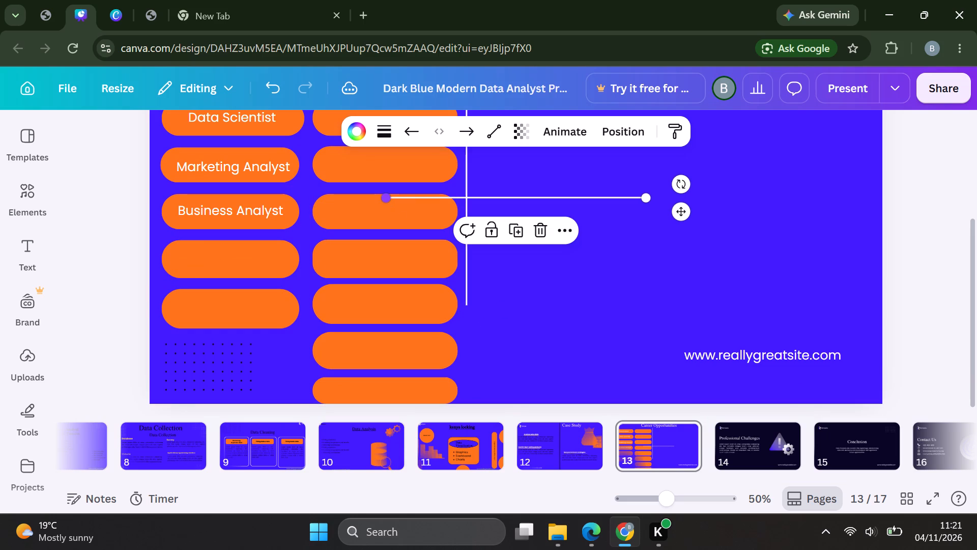
left_click_drag(387, 195, 491, 314)
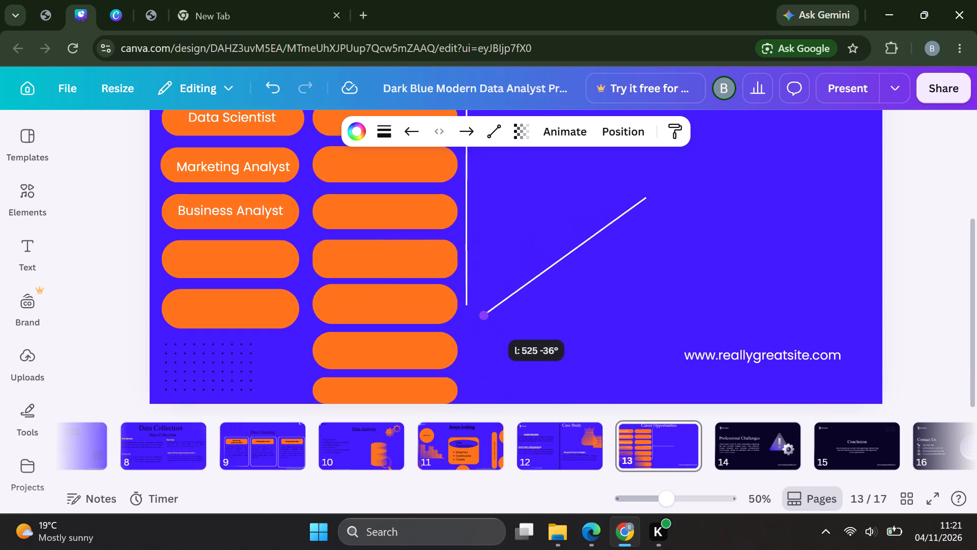
left_click_drag(491, 314, 651, 302)
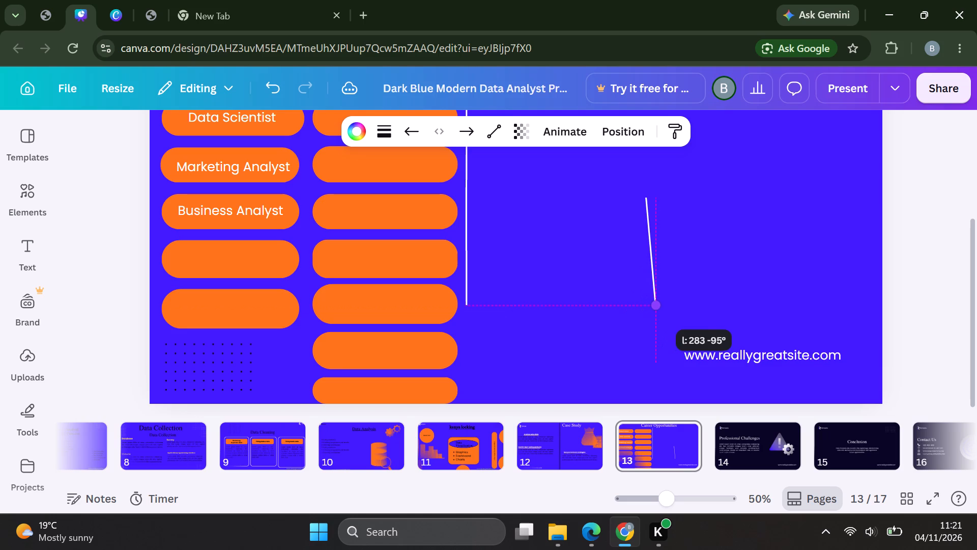
left_click_drag(651, 302, 644, 306)
left_click_drag(645, 264, 642, 265)
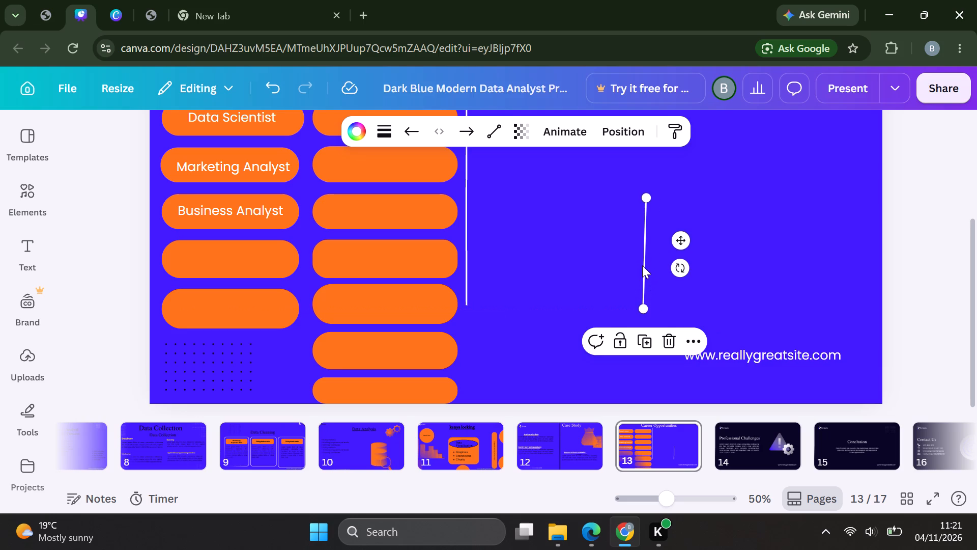
left_click_drag(642, 265, 483, 340)
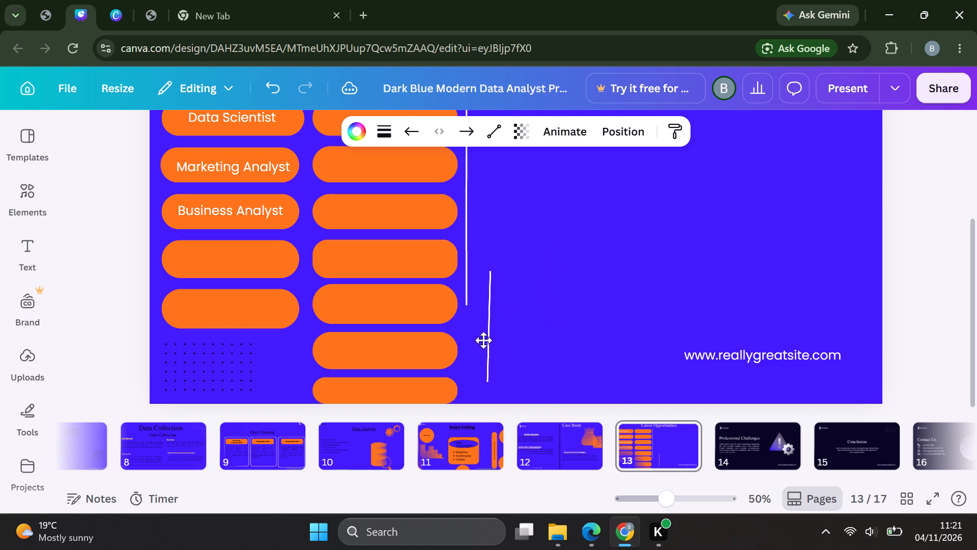
left_click_drag(483, 340, 471, 356)
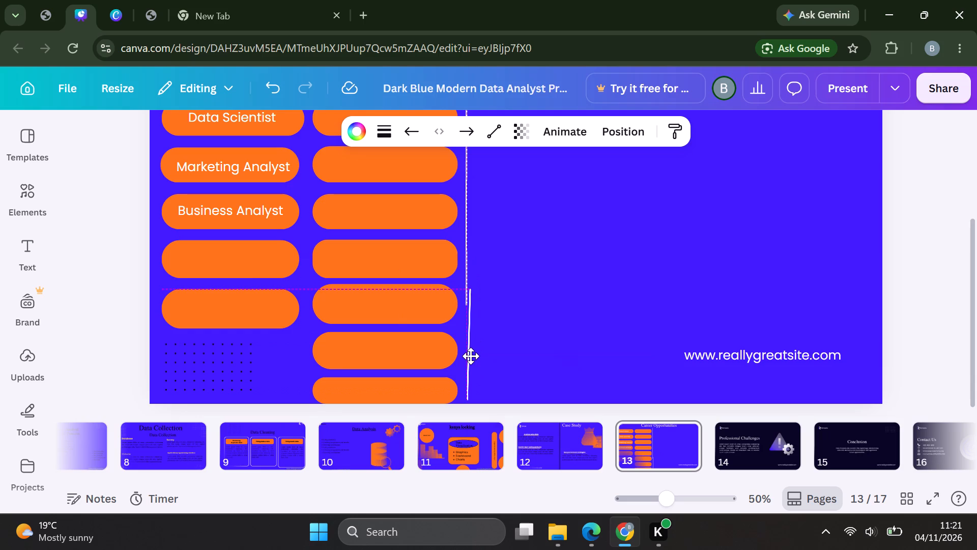
left_click_drag(471, 356, 466, 344)
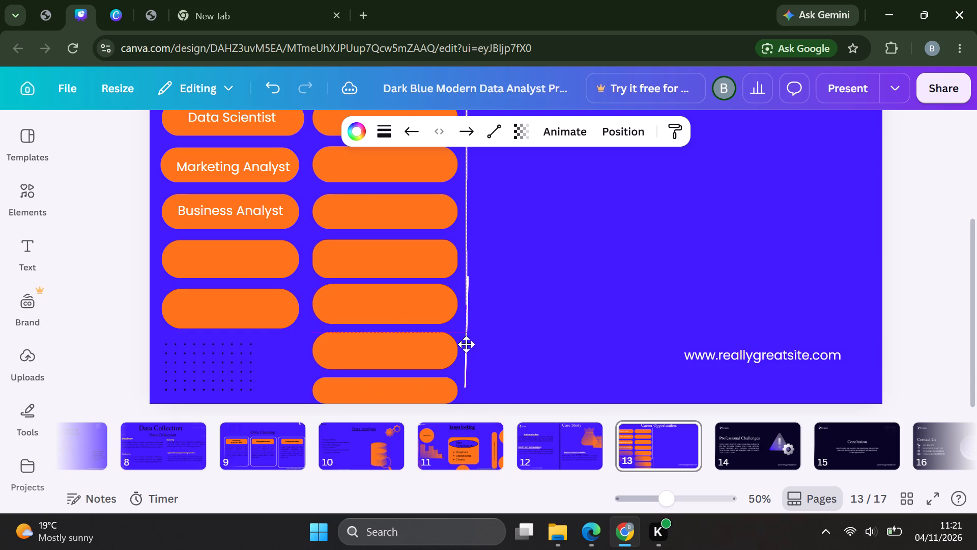
left_click_drag(466, 344, 465, 329)
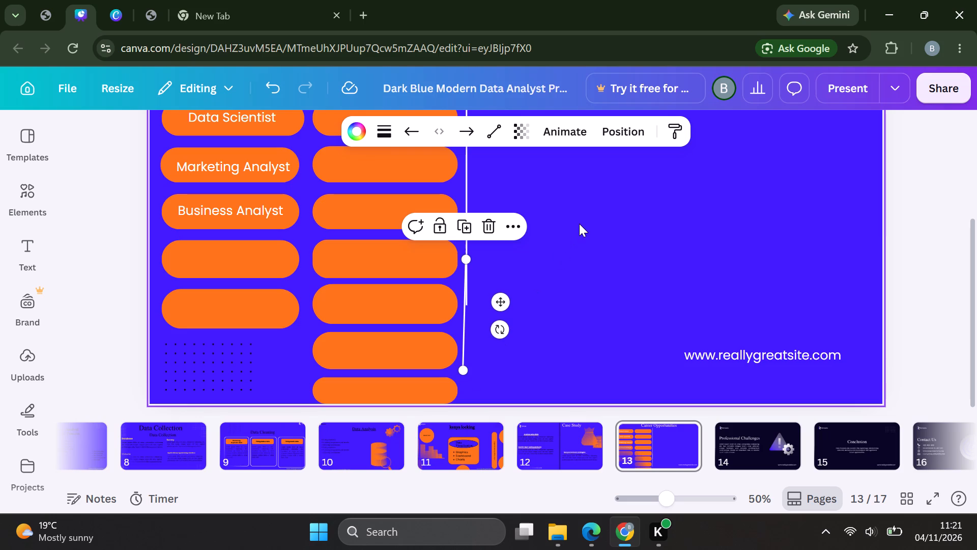
Select the long divider line and slightly adjust its lower endpoint beside the sixth pill.
left_click(463, 179)
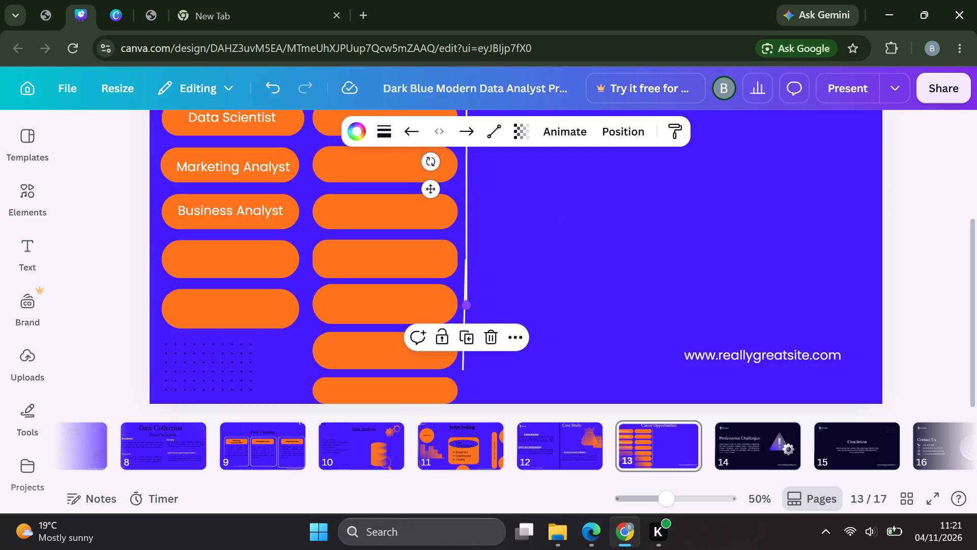
left_click(464, 193)
left_click(464, 203)
left_click_drag(469, 307, 491, 302, "shift")
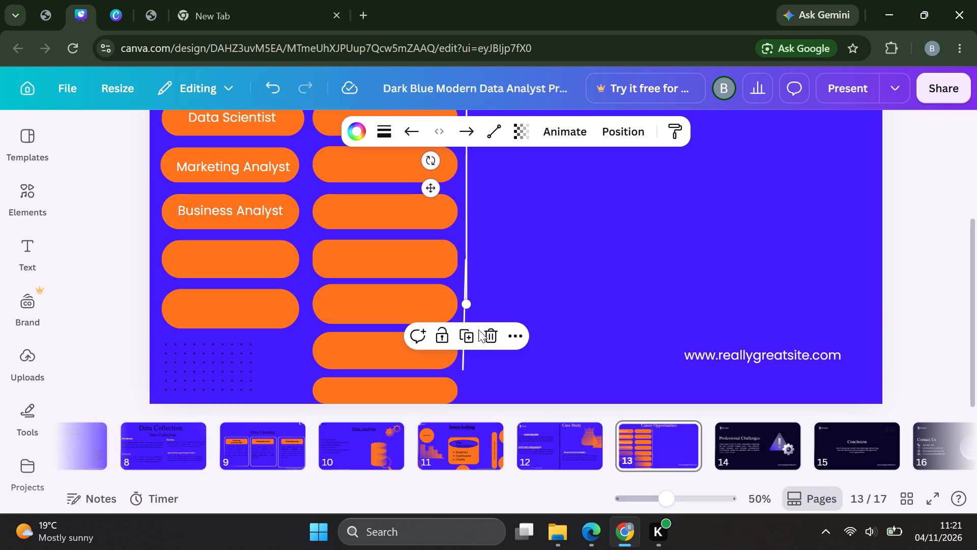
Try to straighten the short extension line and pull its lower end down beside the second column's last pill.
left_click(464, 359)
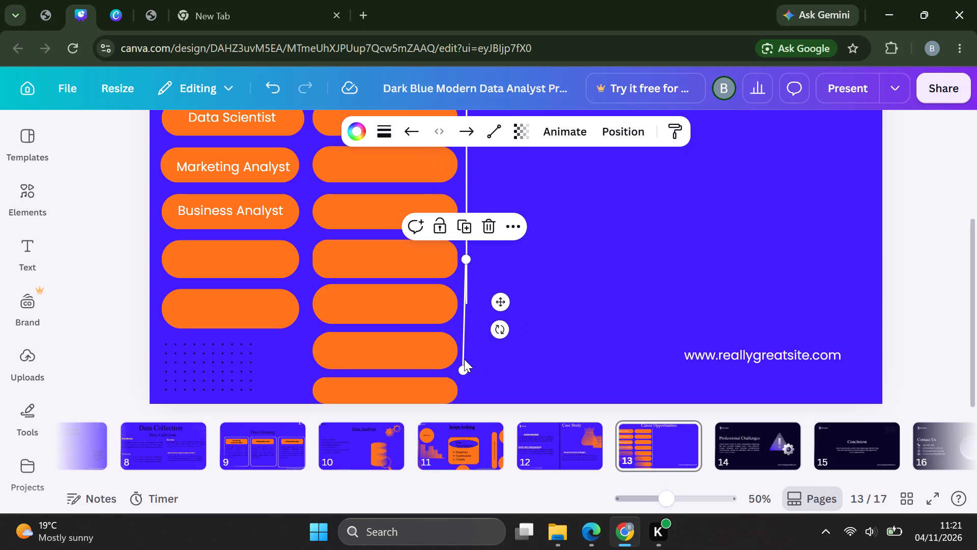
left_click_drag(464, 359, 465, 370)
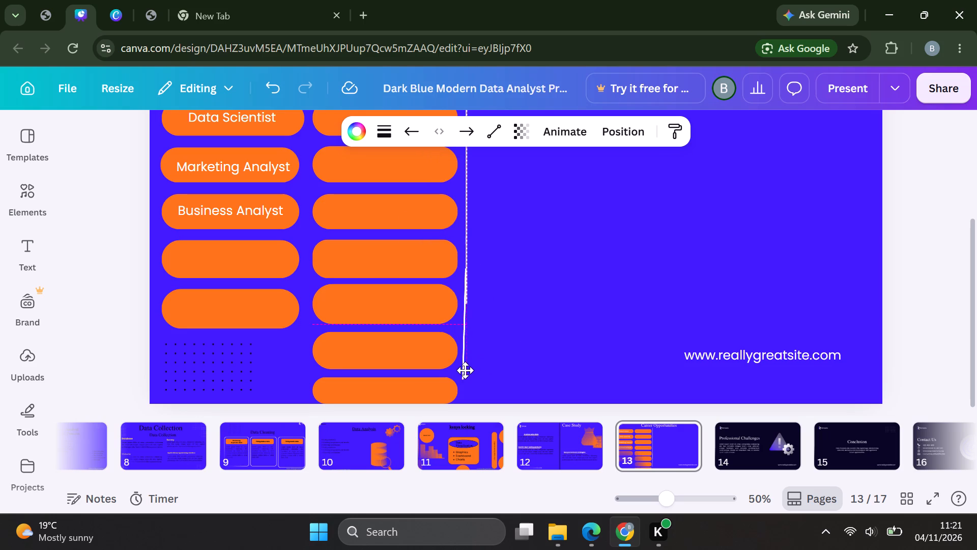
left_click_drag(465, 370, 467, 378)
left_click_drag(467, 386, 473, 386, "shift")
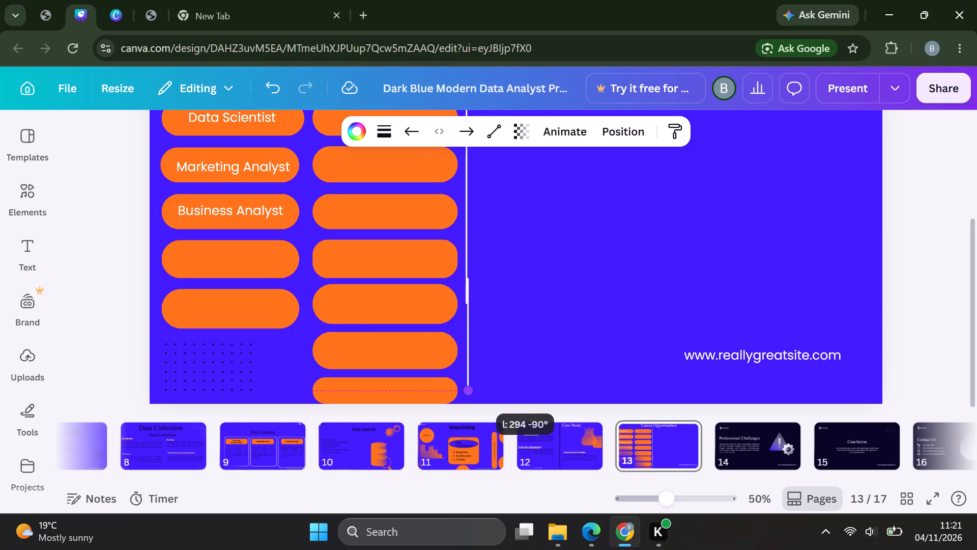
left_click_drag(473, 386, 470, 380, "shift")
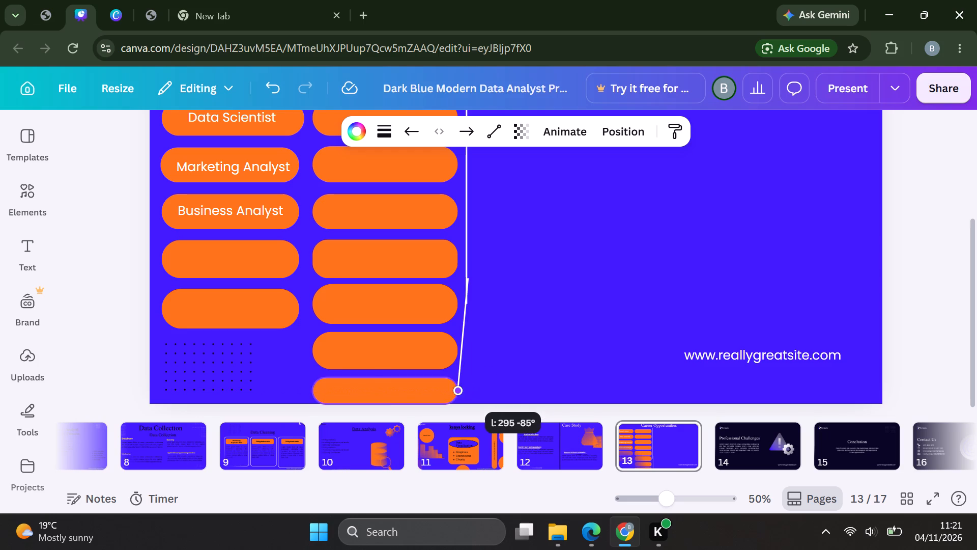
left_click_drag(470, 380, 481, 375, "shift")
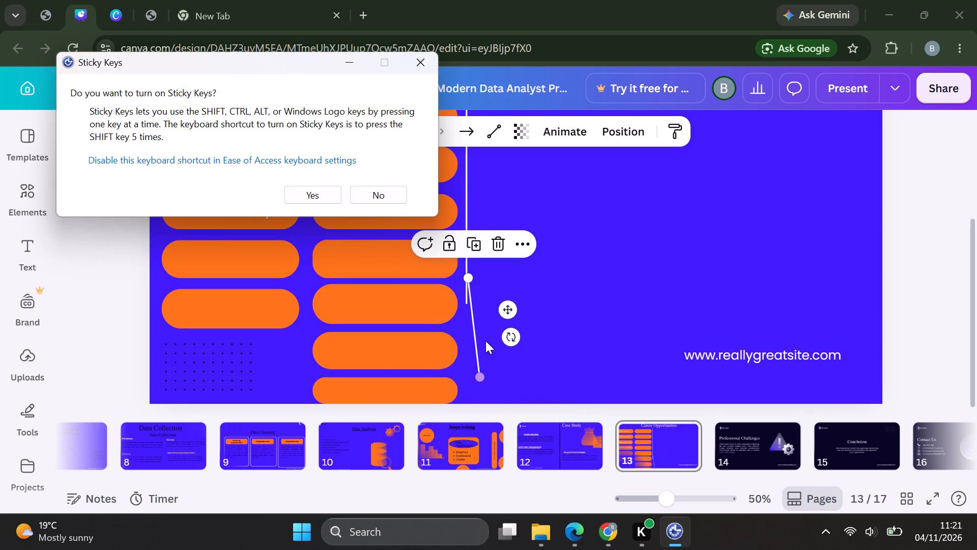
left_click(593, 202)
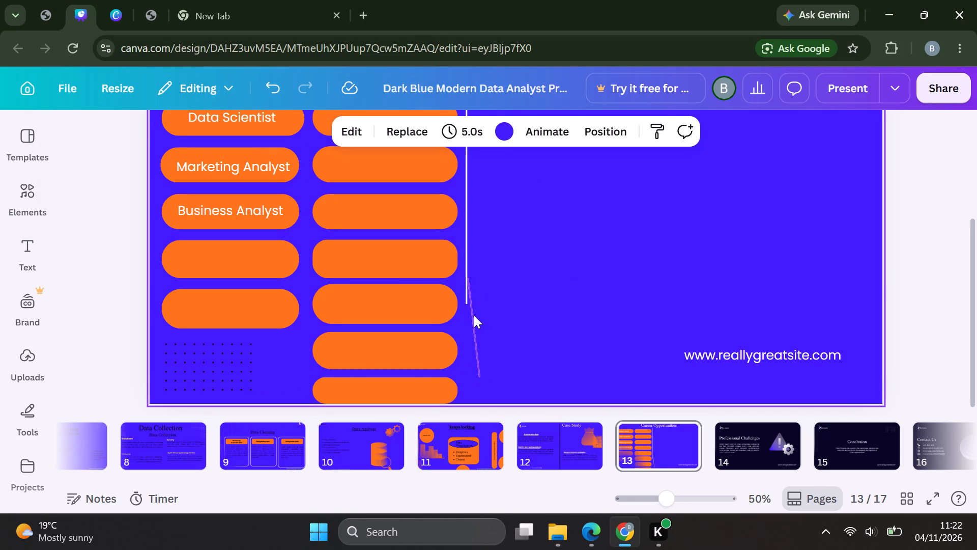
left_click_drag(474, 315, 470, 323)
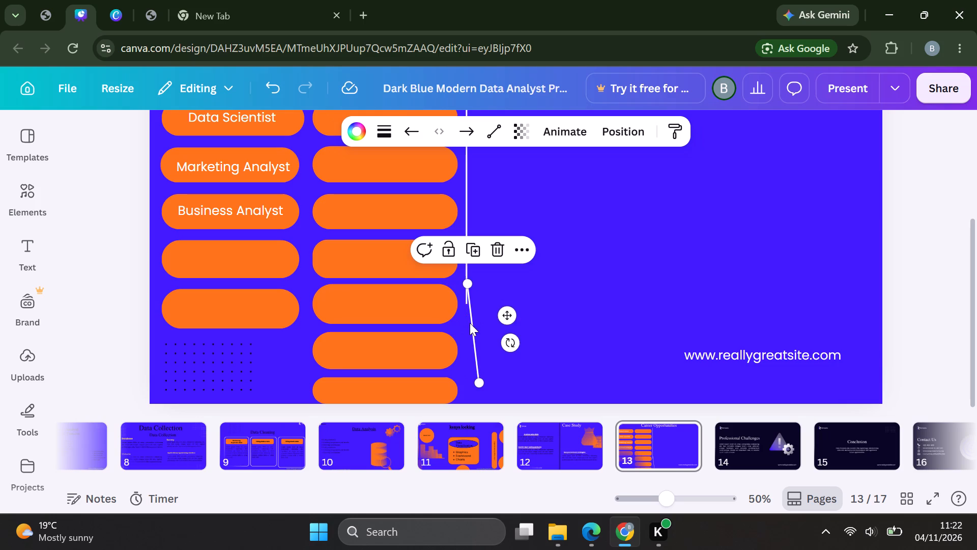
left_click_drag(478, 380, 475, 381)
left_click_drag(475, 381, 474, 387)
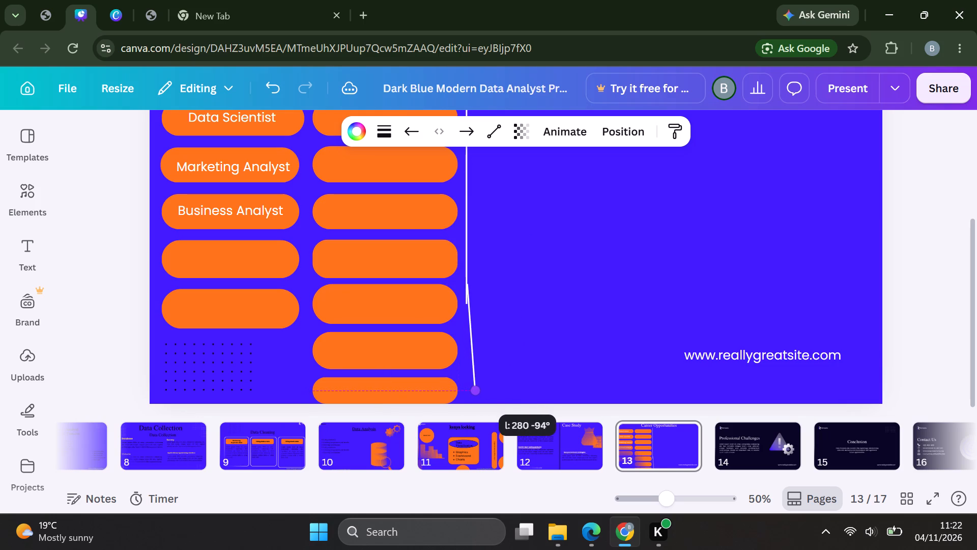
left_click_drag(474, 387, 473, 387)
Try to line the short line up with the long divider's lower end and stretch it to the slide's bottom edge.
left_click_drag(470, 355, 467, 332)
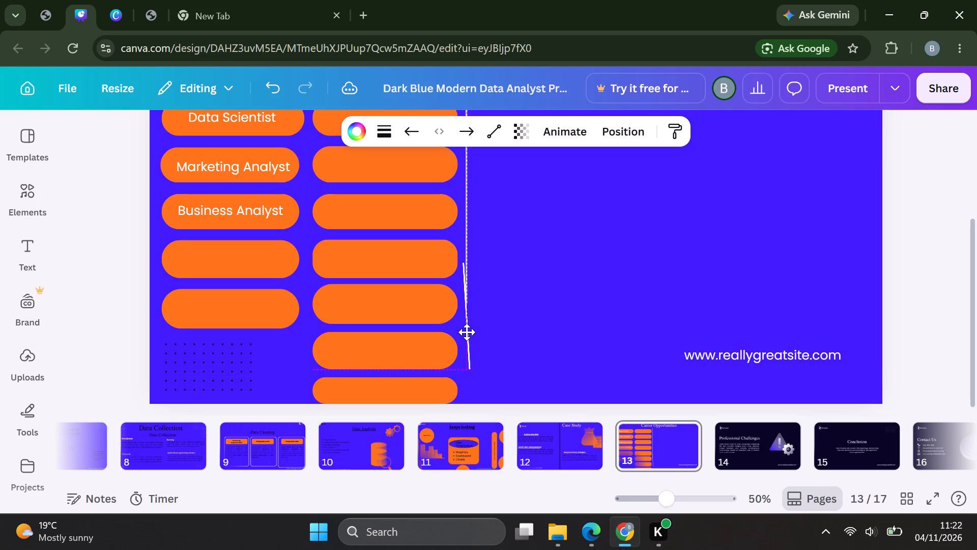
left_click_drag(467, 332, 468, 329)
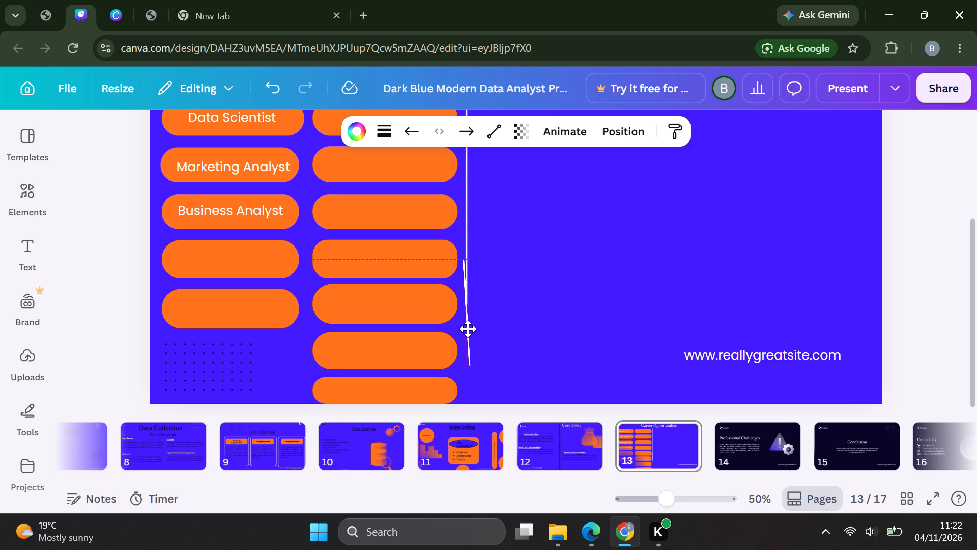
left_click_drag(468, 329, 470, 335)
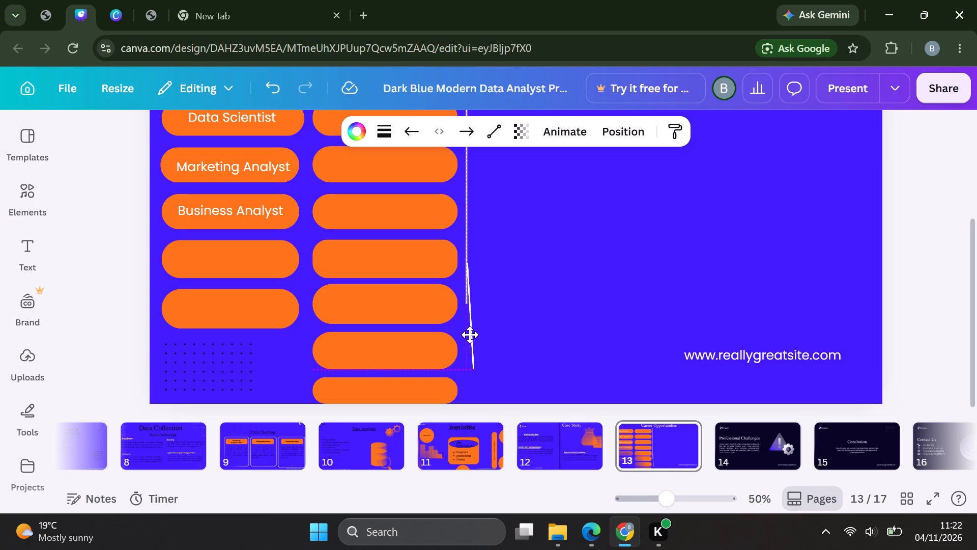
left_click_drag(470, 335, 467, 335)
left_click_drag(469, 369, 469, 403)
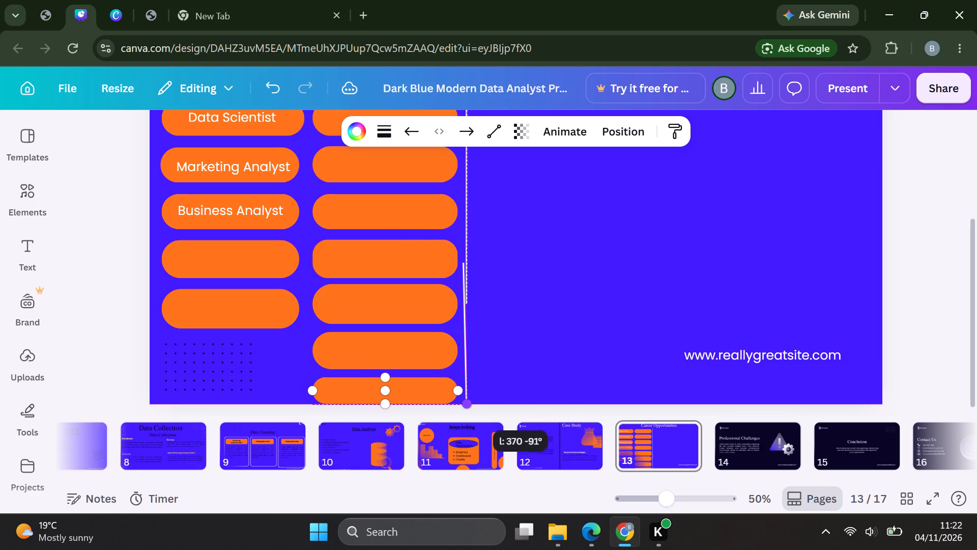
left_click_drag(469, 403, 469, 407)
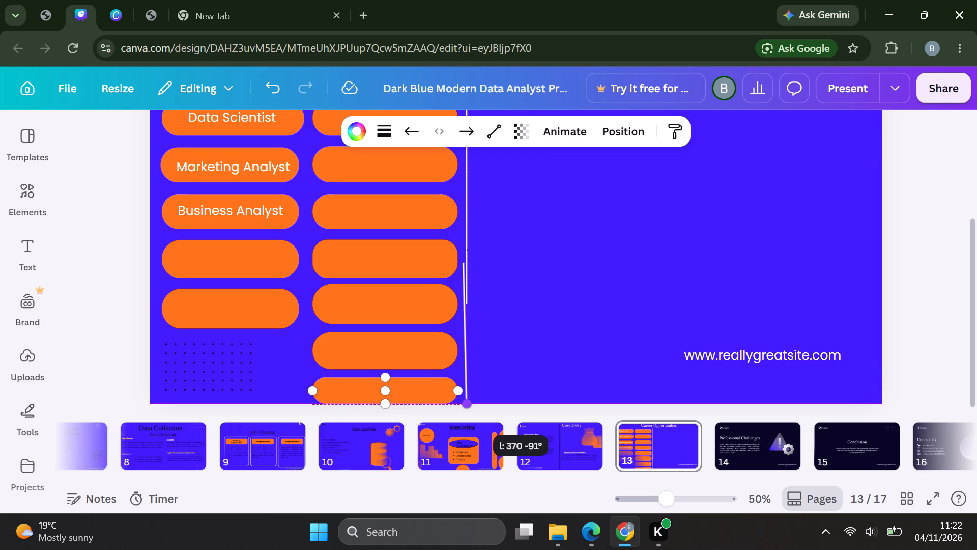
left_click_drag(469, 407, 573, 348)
Delete the short extension line.
key("Delete")
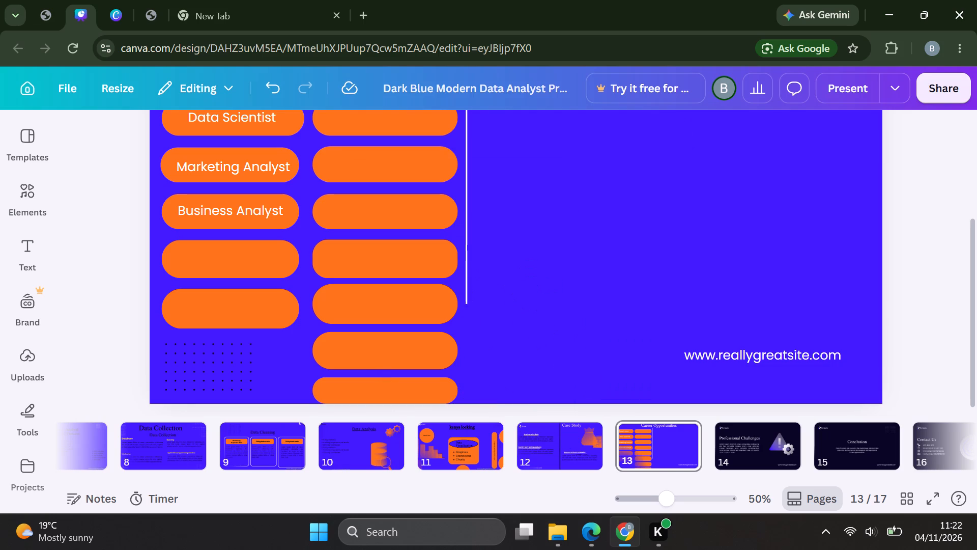
Move the long divider line straight up so that it ends at the top of the second column's sixth pill.
scroll(589, 280, "up", 1)
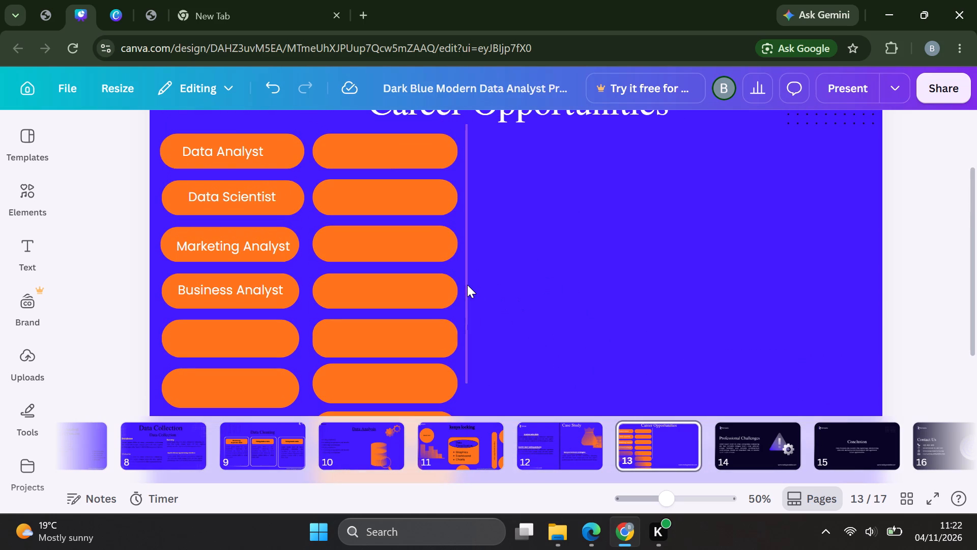
left_click_drag(467, 285, 467, 259)
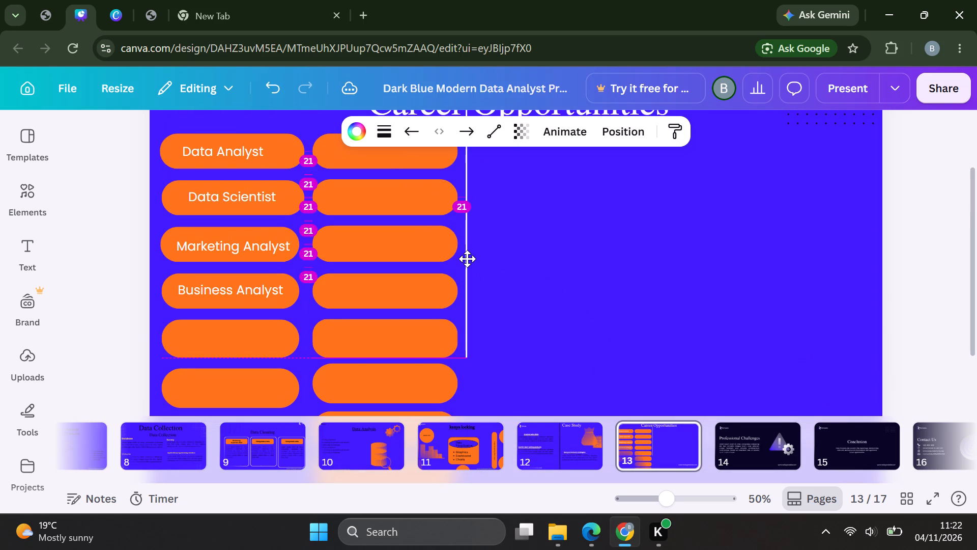
left_click_drag(467, 259, 468, 266)
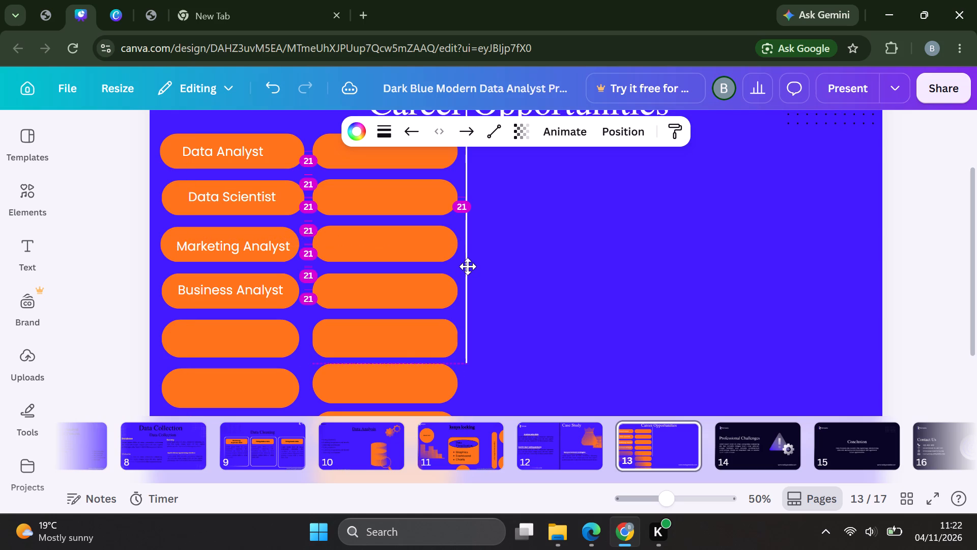
Shorten the divider by raising its lower end to beside the second column's third pill, keeping the line vertical.
left_click_drag(466, 366, 464, 336)
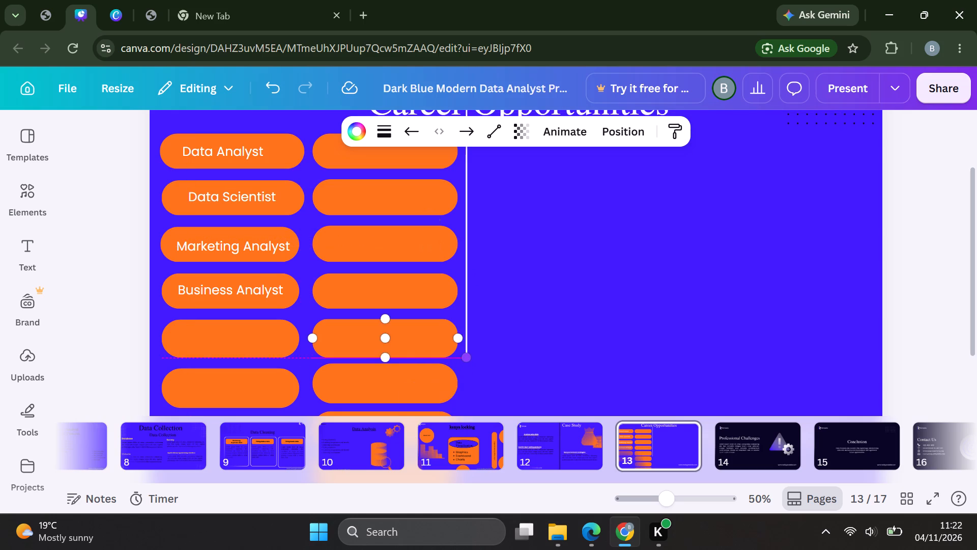
left_click_drag(464, 336, 464, 252)
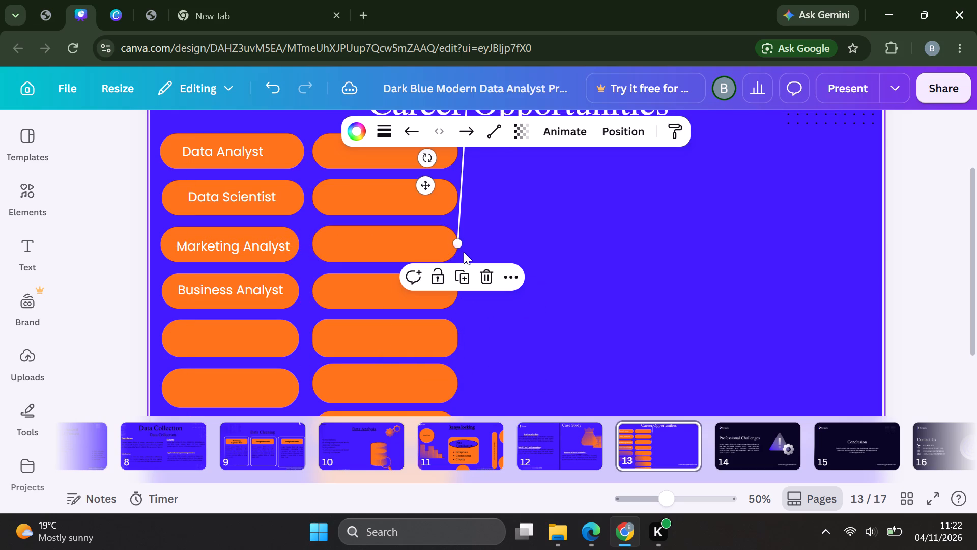
left_click_drag(456, 242, 463, 243)
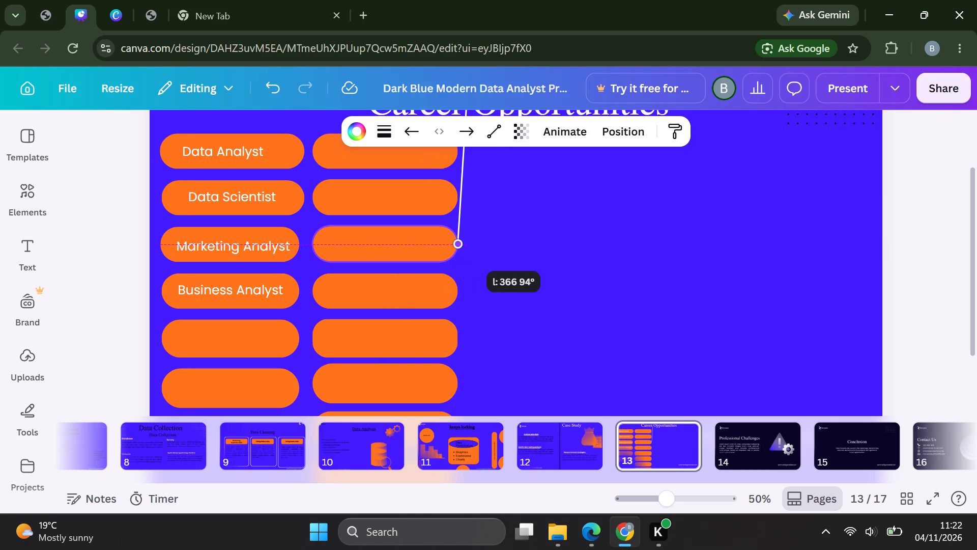
left_click_drag(463, 243, 465, 243)
left_click_drag(475, 219, 451, 229)
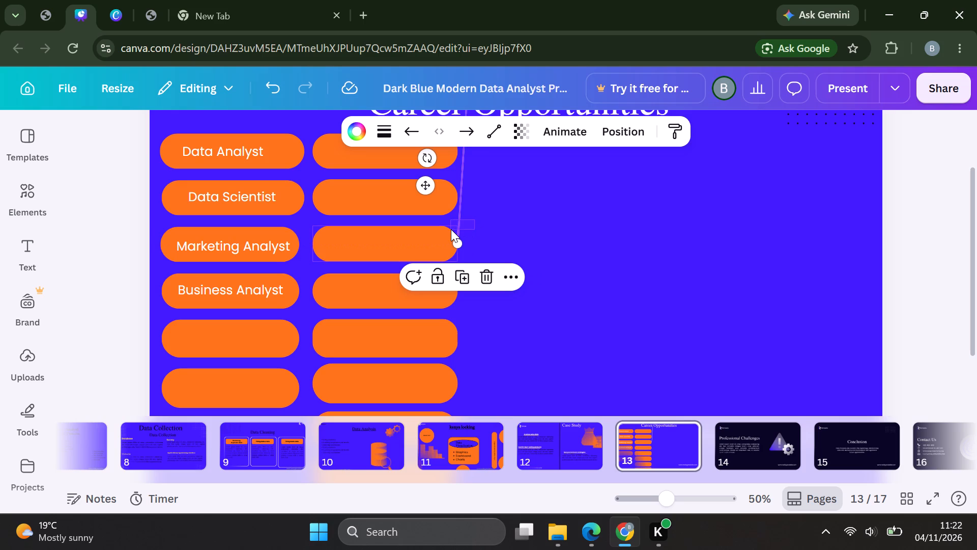
left_click_drag(451, 229, 461, 243)
left_click(461, 243)
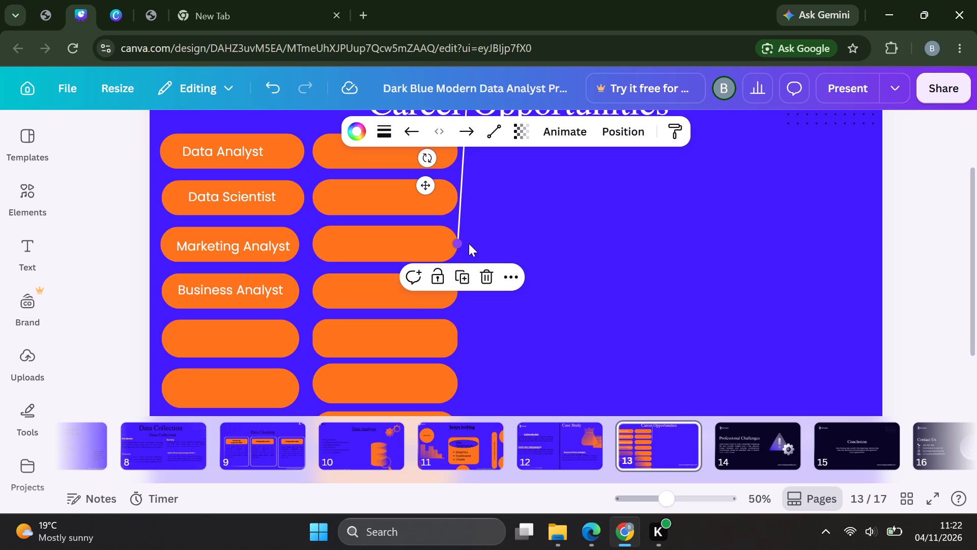
left_click(484, 242)
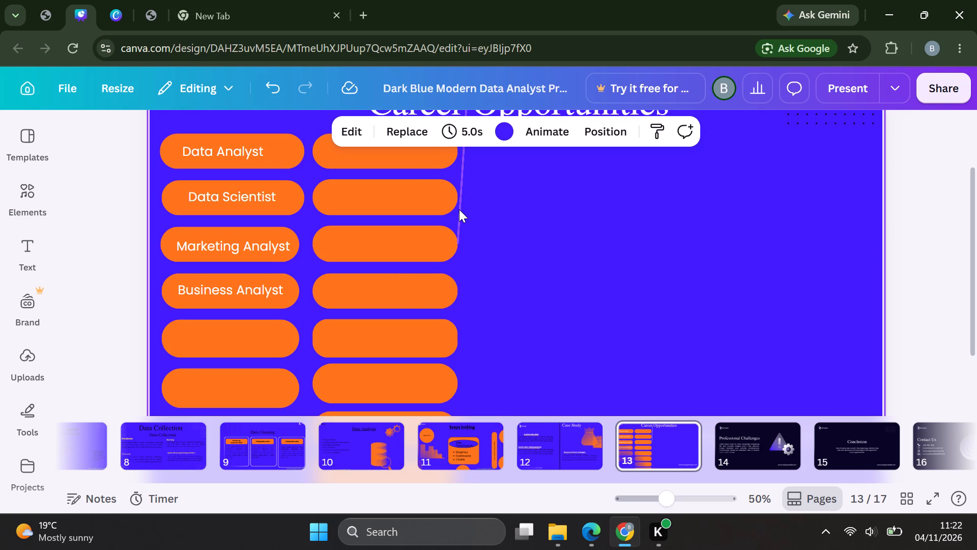
left_click(459, 209)
left_click_drag(459, 248, 473, 250)
left_click(515, 237)
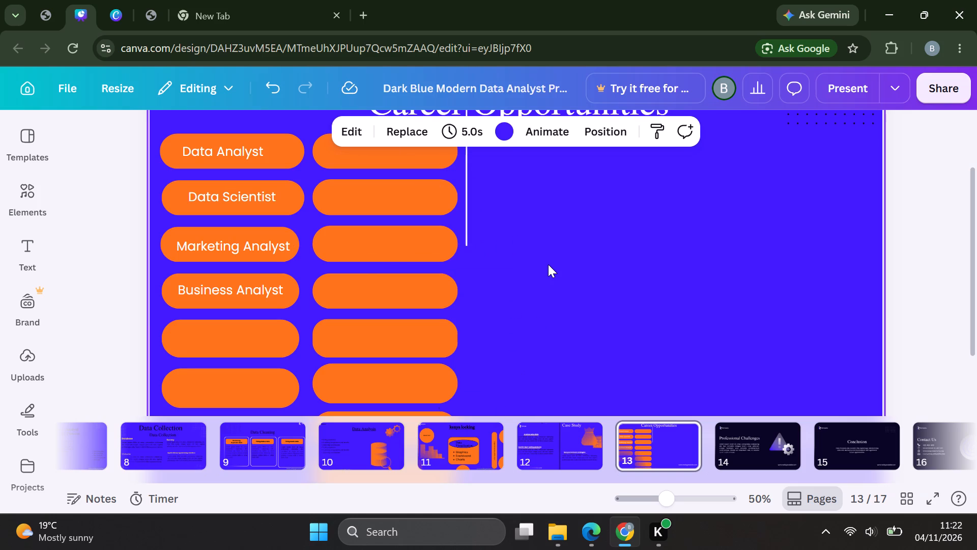
Add another straight line in the slide's empty area and reshape it into a vertical line about 284 long.
key("l")
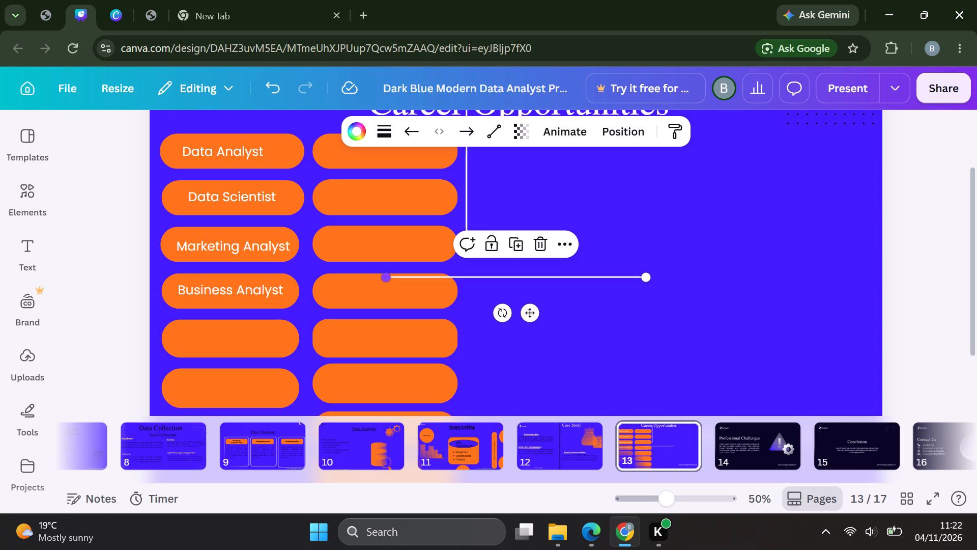
left_click_drag(387, 274, 582, 352)
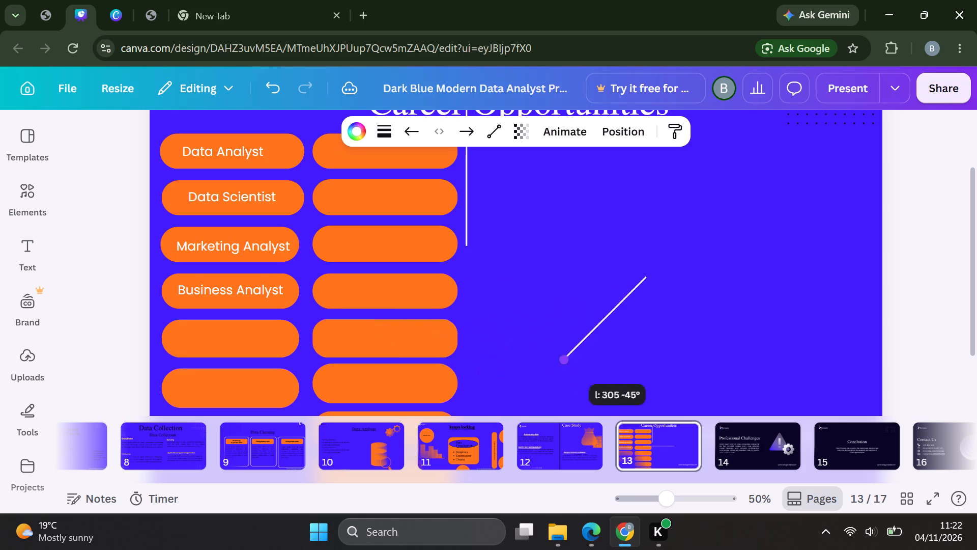
left_click_drag(582, 352, 448, 134)
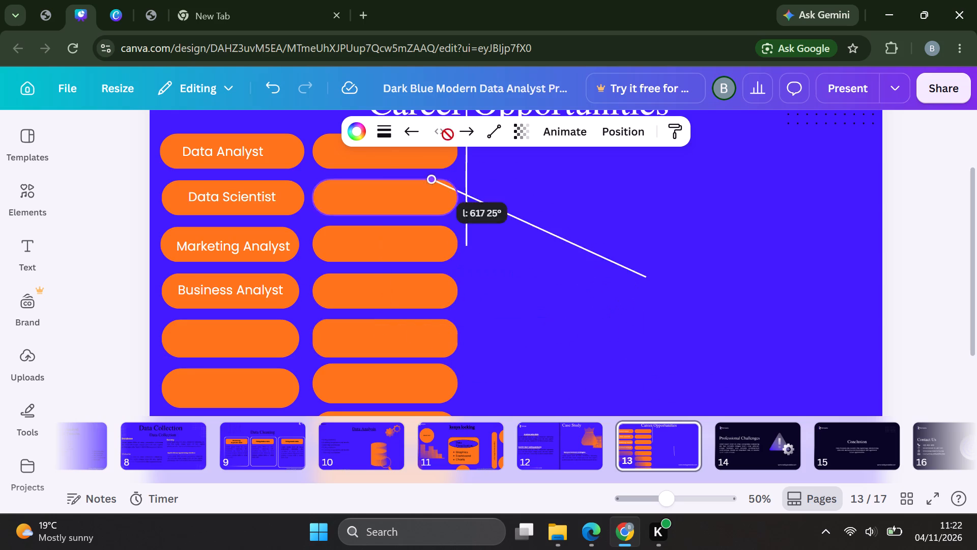
left_click_drag(448, 134, 650, 168)
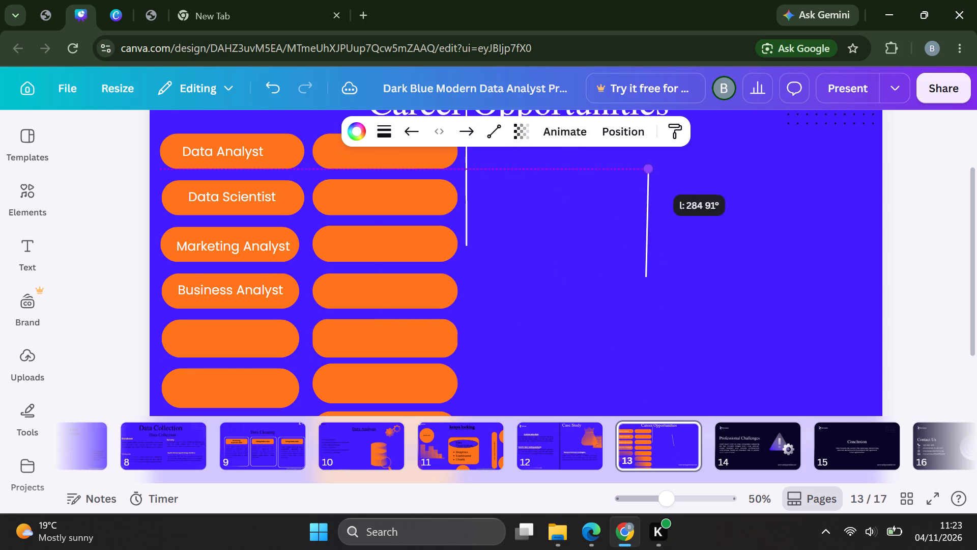
left_click_drag(650, 168, 649, 169)
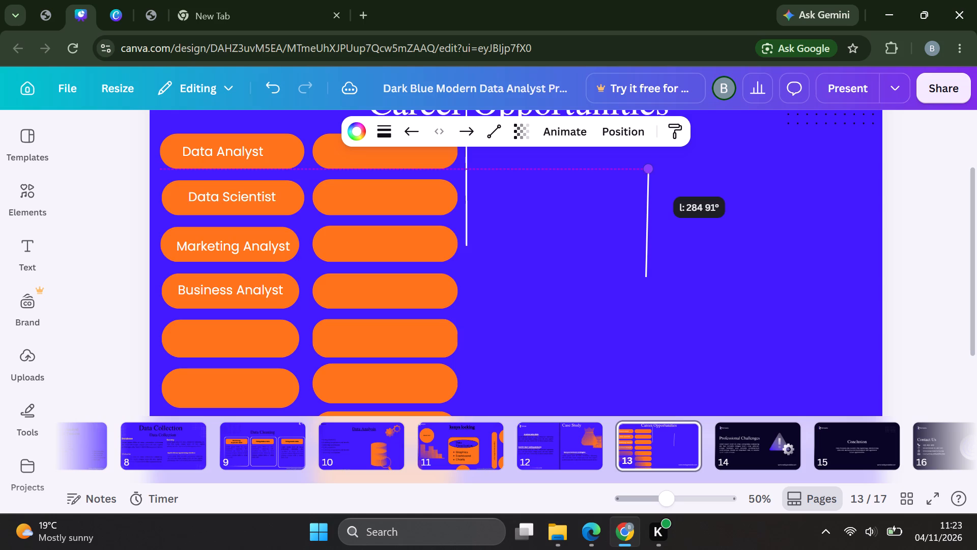
left_click_drag(649, 169, 641, 168)
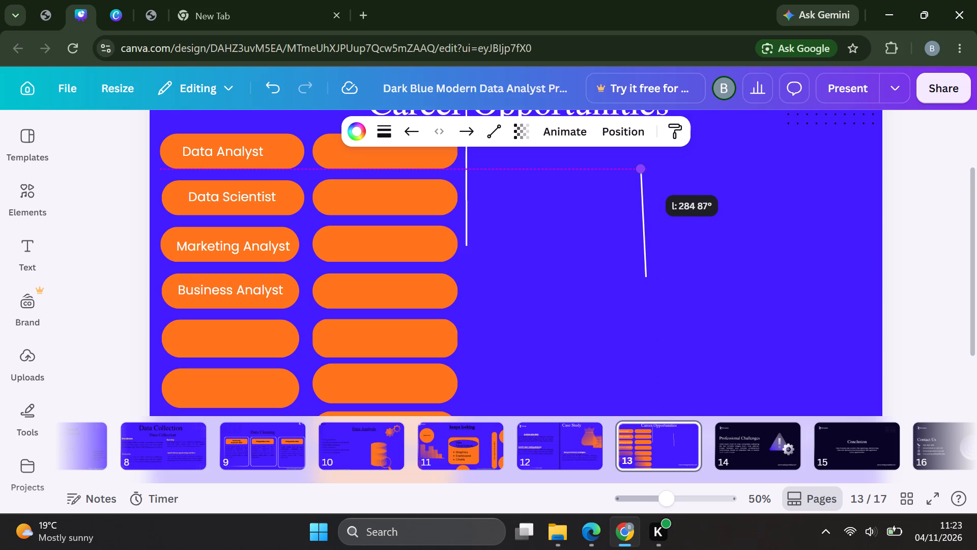
left_click_drag(641, 168, 644, 166)
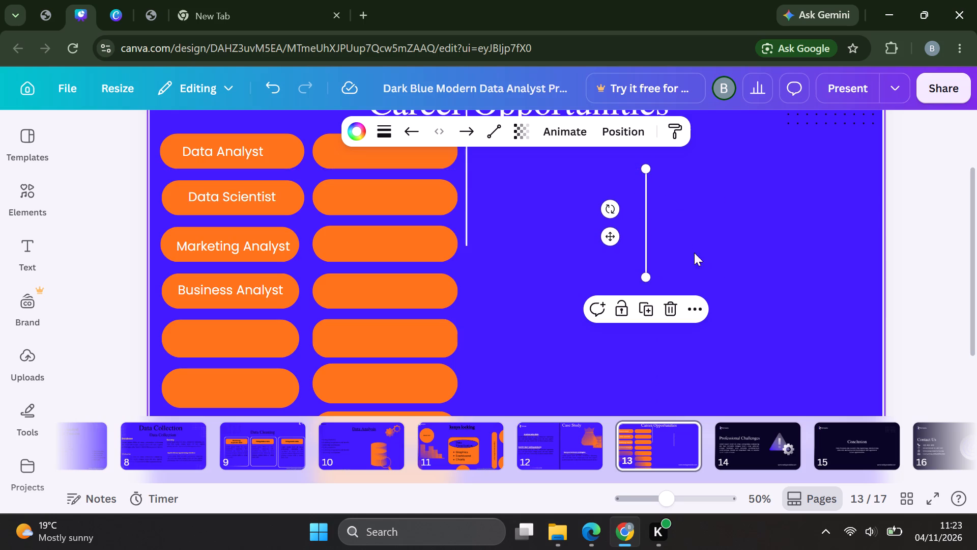
left_click(717, 261)
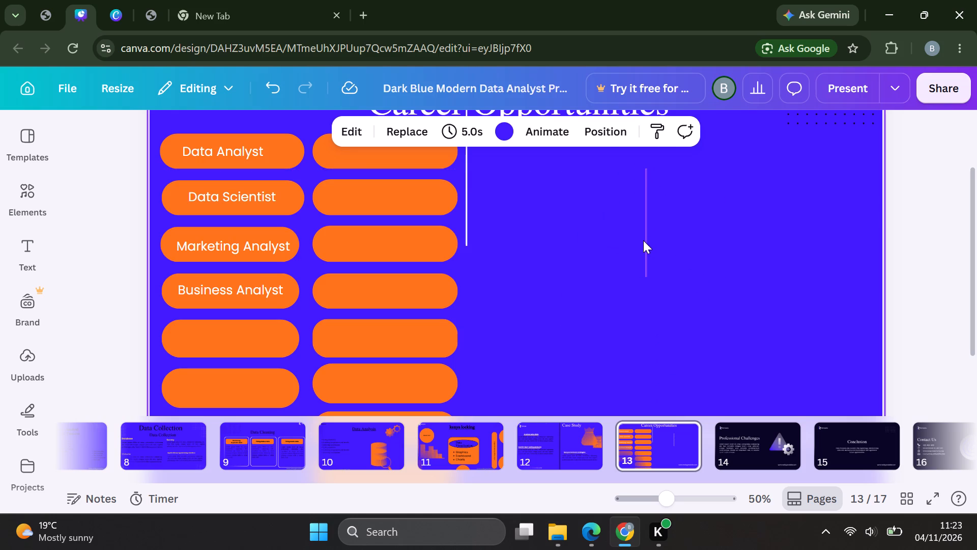
Move the new vertical line beside the second pill column so it continues the divider from the third pill to the fifth.
left_click_drag(643, 240, 467, 292)
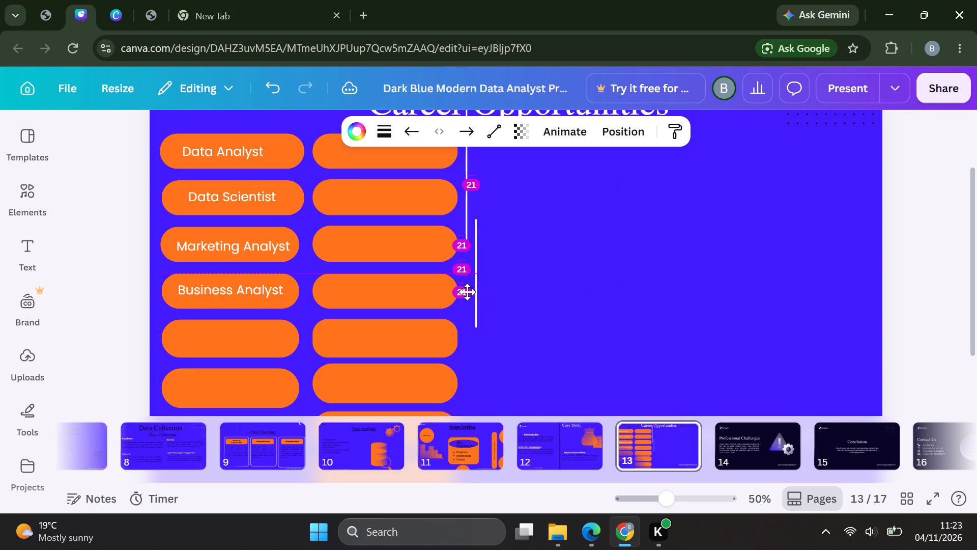
left_click_drag(467, 292, 464, 288)
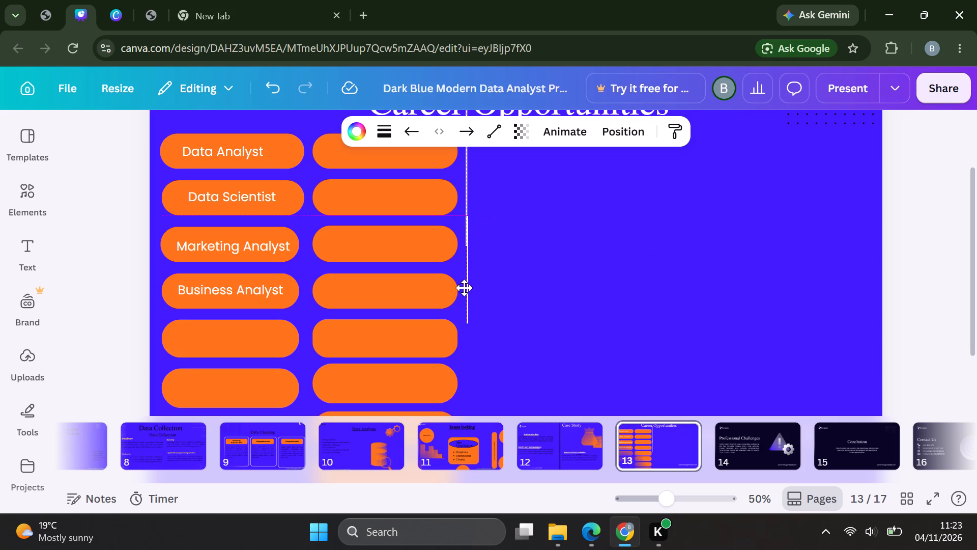
left_click_drag(464, 288, 463, 278)
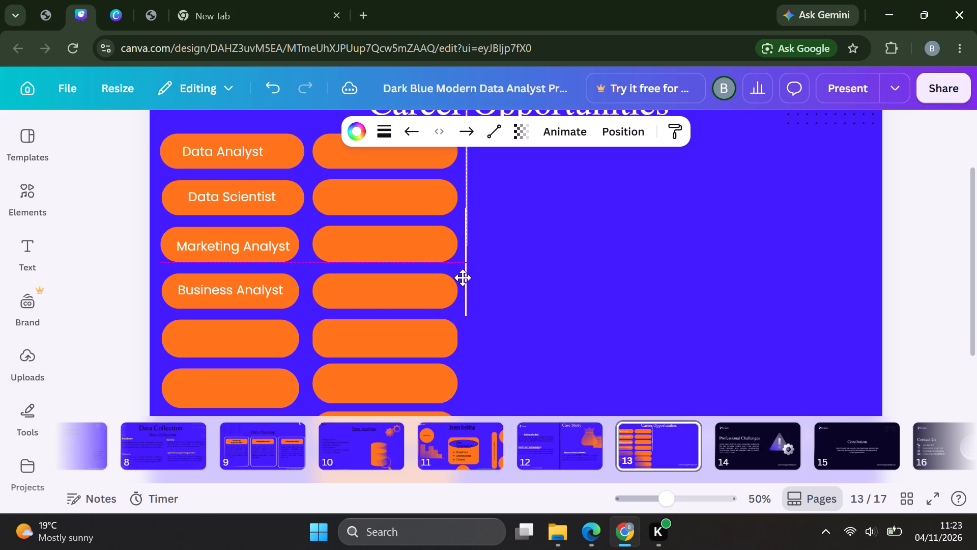
left_click_drag(463, 278, 464, 278)
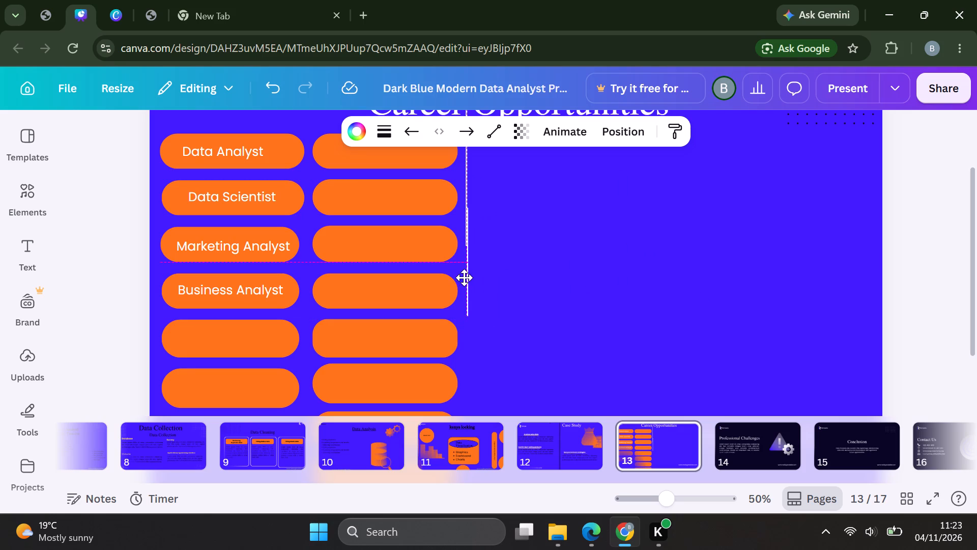
left_click_drag(464, 278, 474, 308)
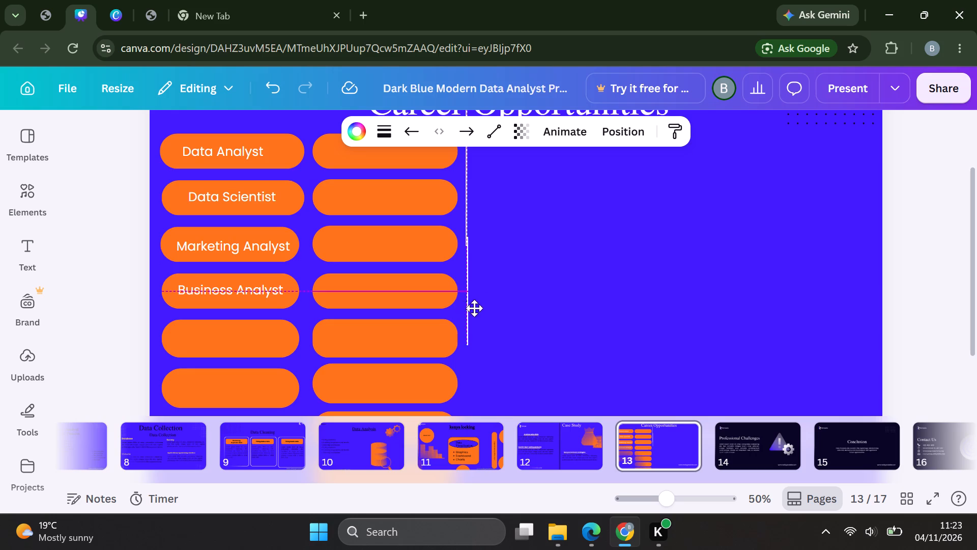
left_click_drag(474, 308, 462, 310)
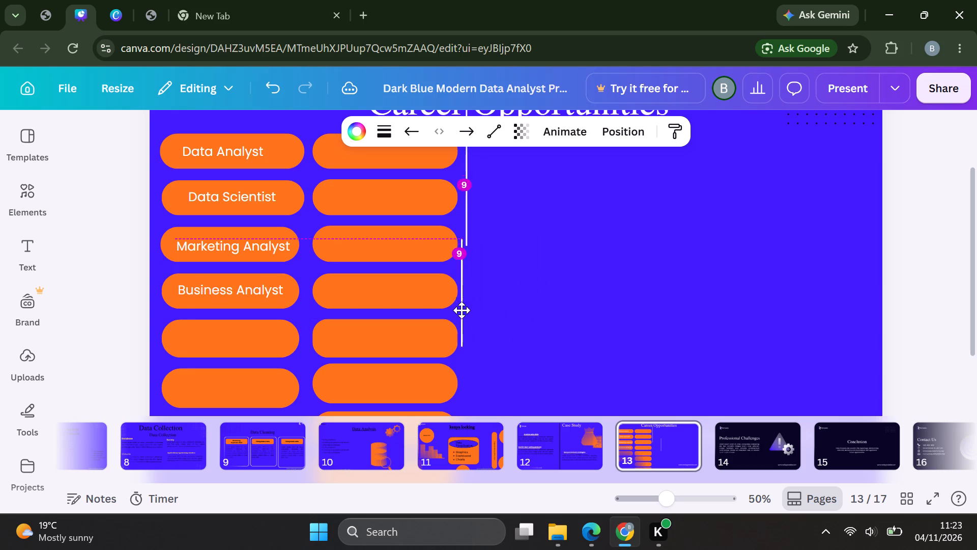
left_click_drag(462, 310, 465, 310)
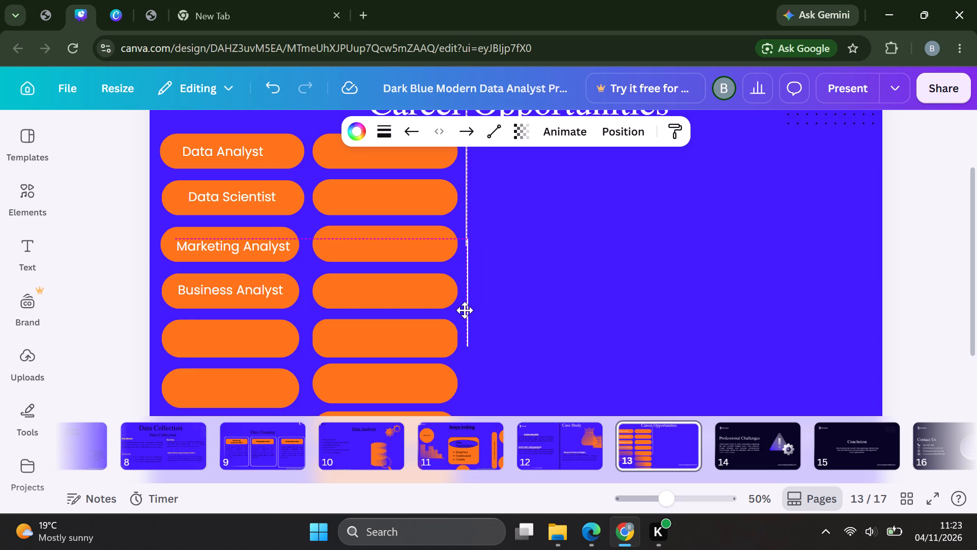
left_click(465, 310)
left_click(561, 295)
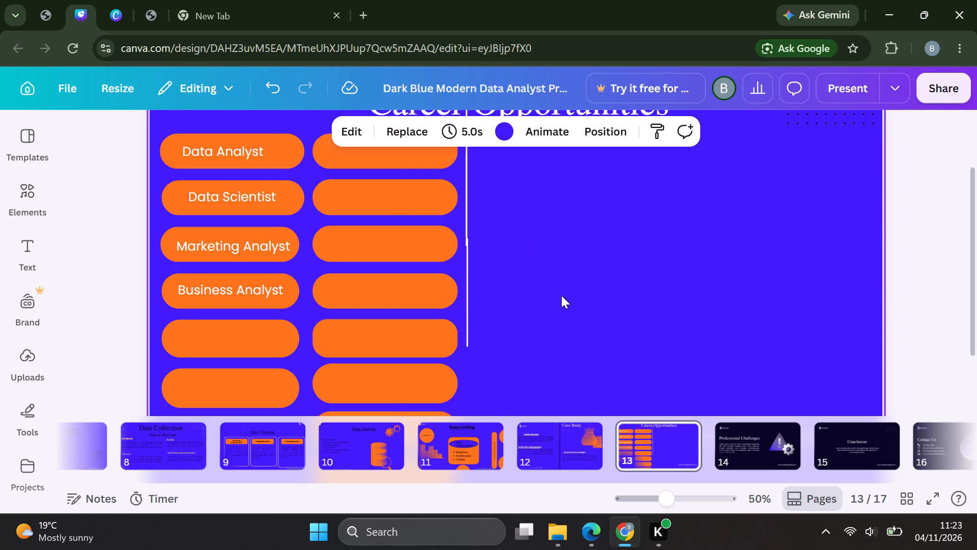
Add another straight line, reshape it into a short near-vertical segment, and place it as the divider's continuation beside the fifth and sixth pills.
scroll(561, 295, "down", 1)
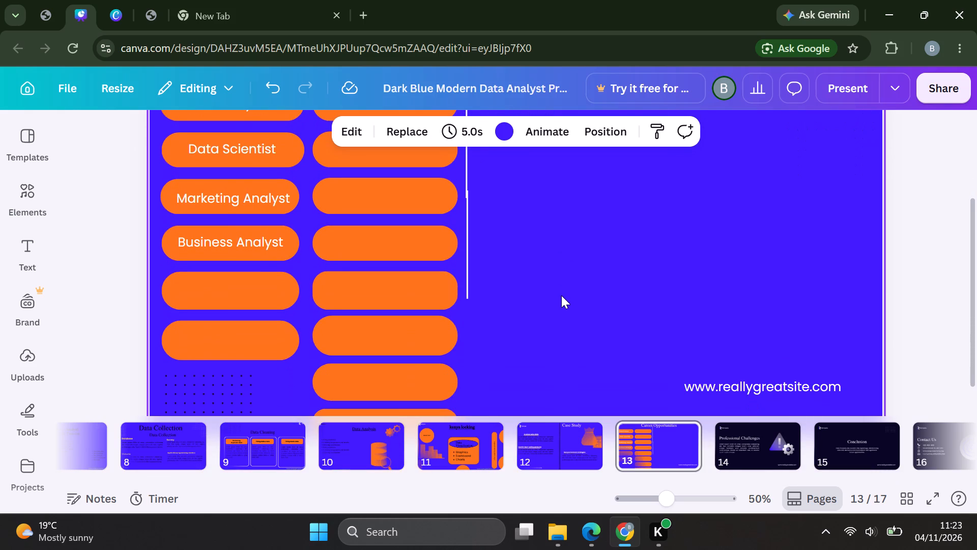
key("l")
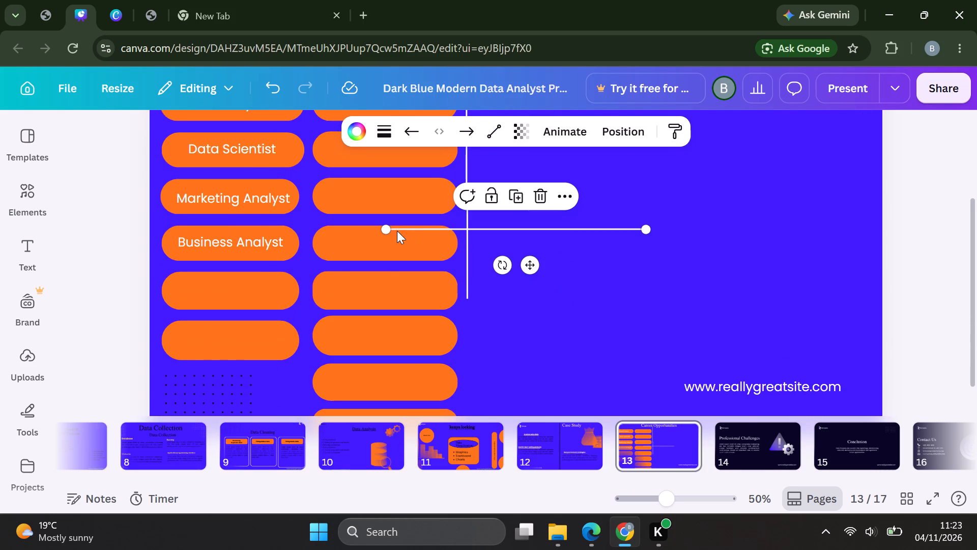
left_click_drag(386, 226, 539, 365)
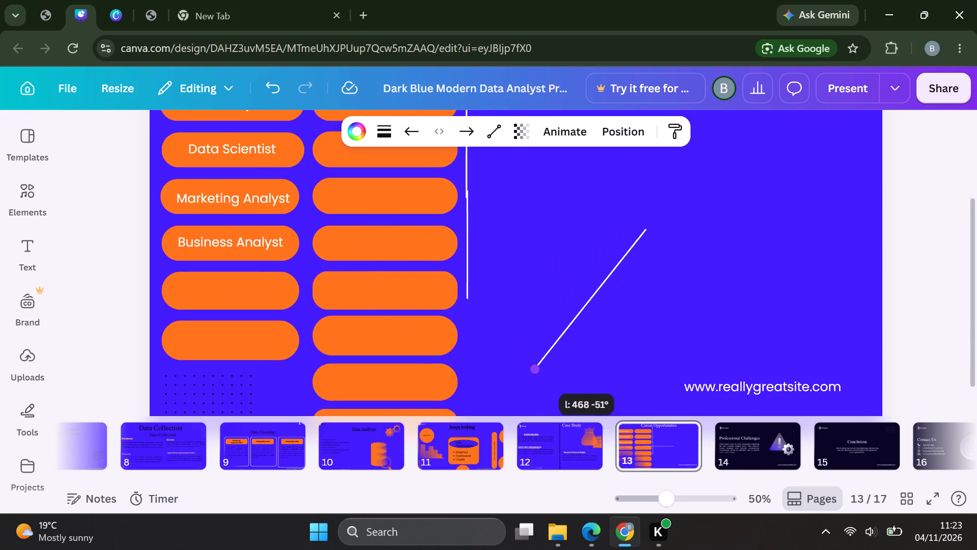
left_click_drag(539, 365, 647, 305)
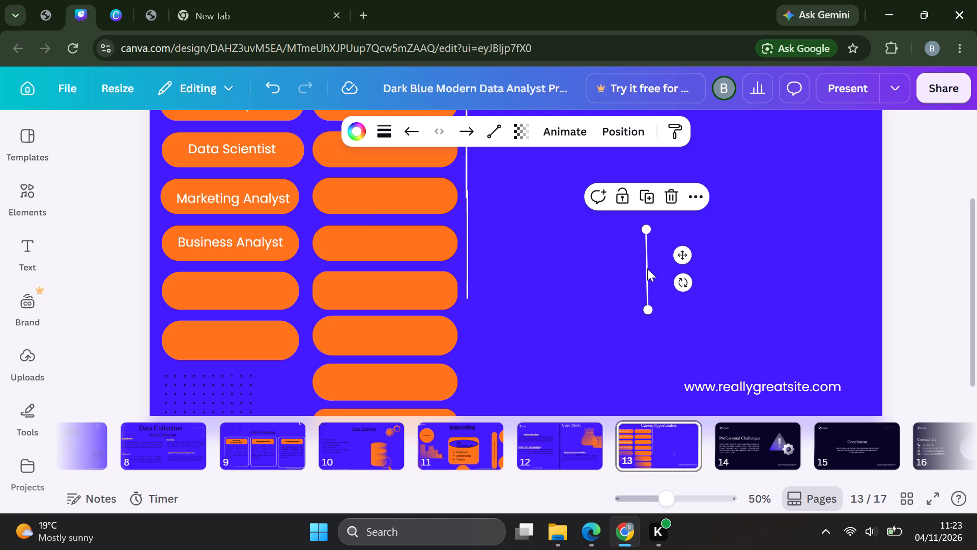
left_click_drag(647, 268, 474, 319)
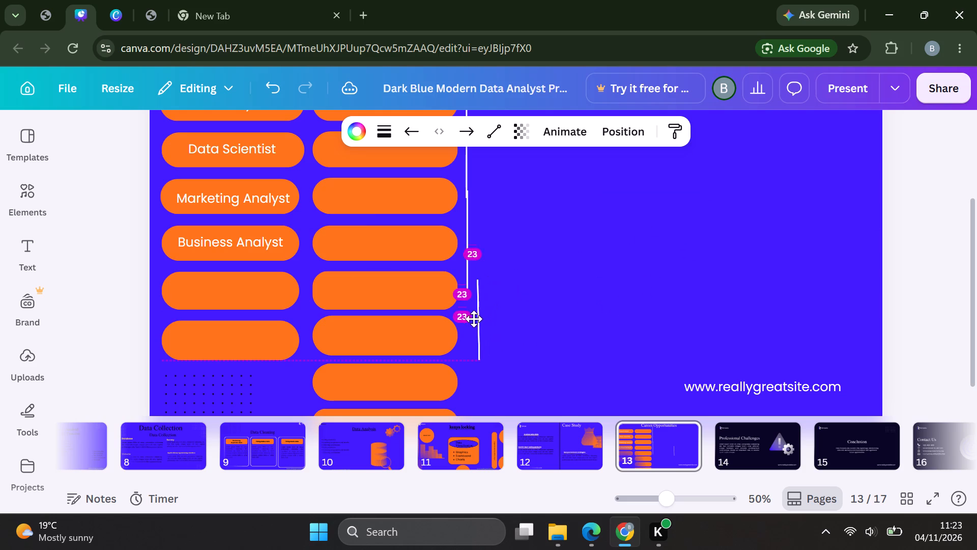
left_click_drag(474, 319, 472, 319)
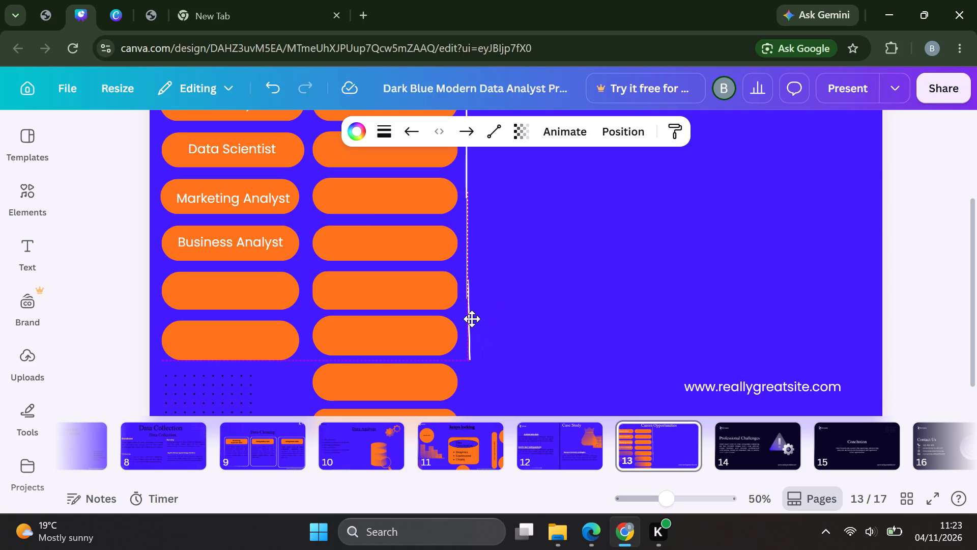
left_click_drag(472, 319, 469, 317)
left_click(588, 297)
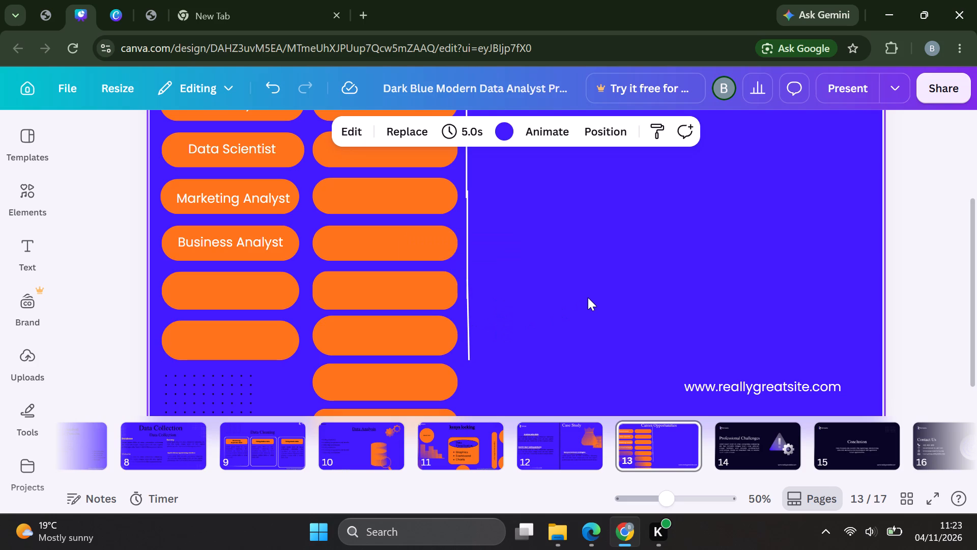
Add another straight line, rotate it vertical, and align it with the divider so that it reaches the slide's bottom edge.
key("l")
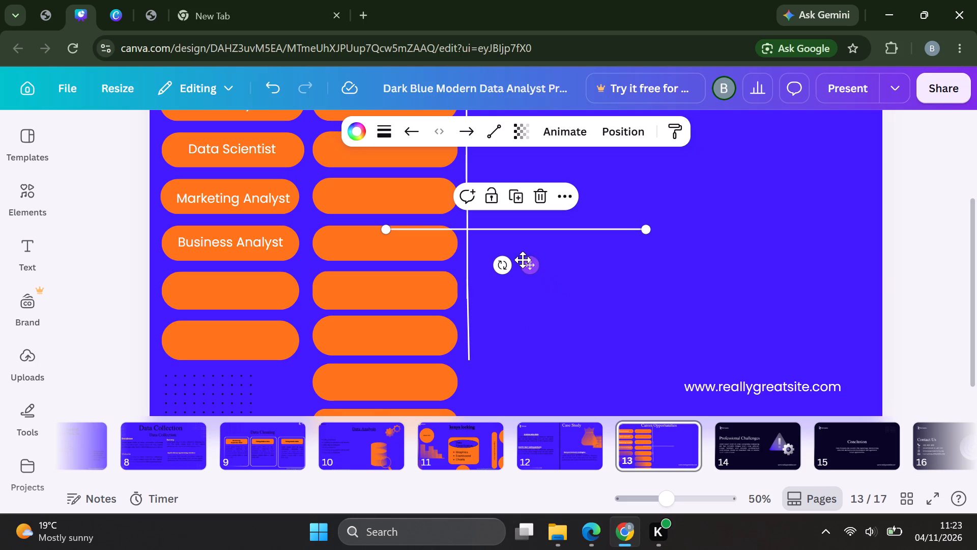
left_click_drag(497, 265, 601, 284)
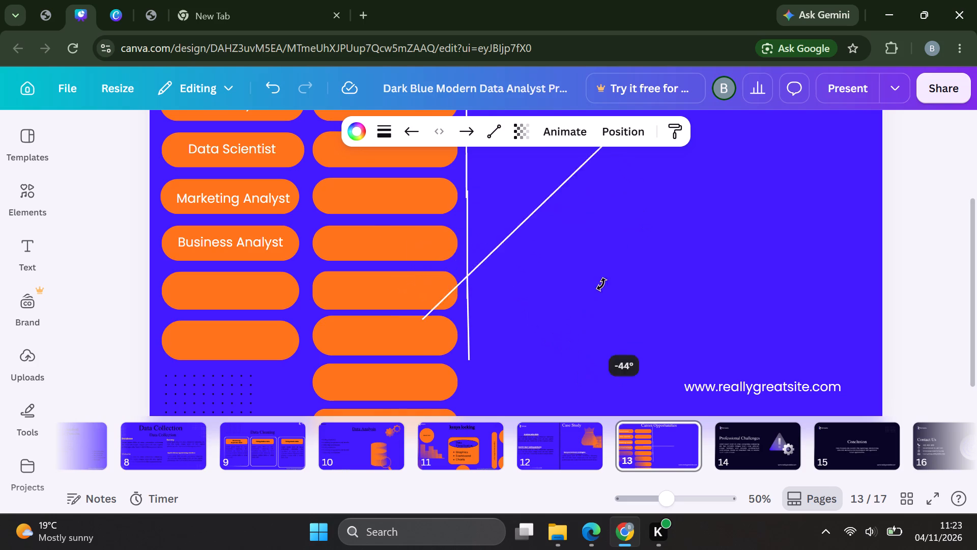
left_click_drag(601, 284, 588, 246)
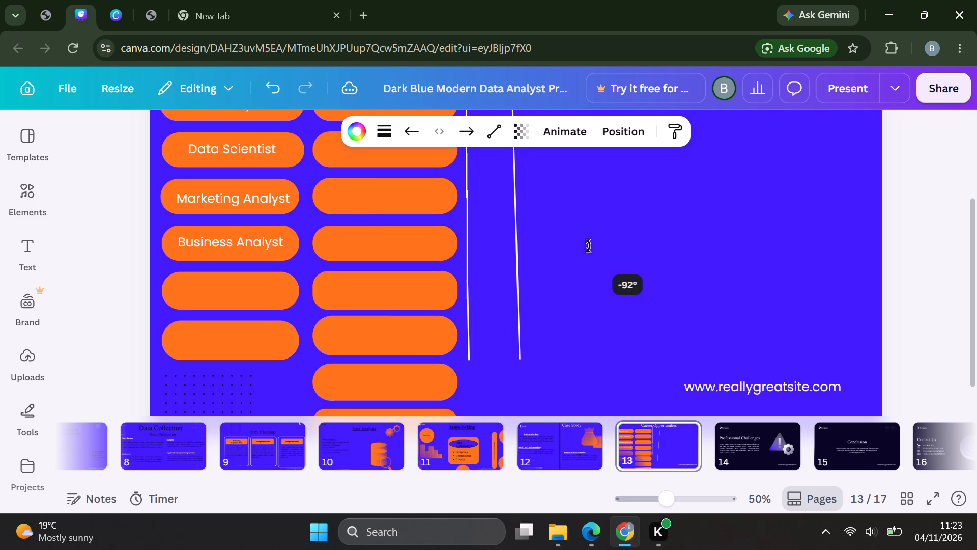
left_click_drag(588, 246, 588, 249)
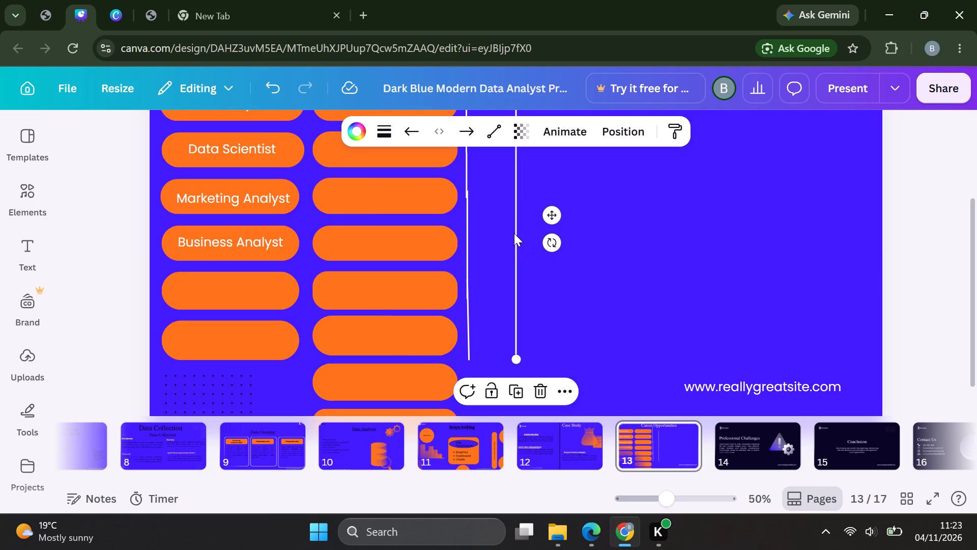
left_click_drag(512, 230, 490, 300)
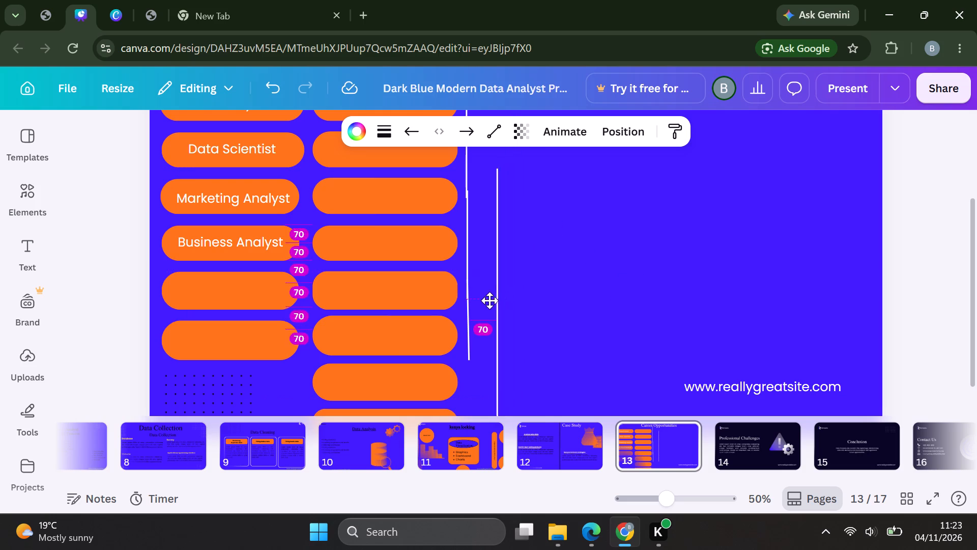
left_click_drag(490, 300, 487, 300)
scroll(552, 336, "down", 2)
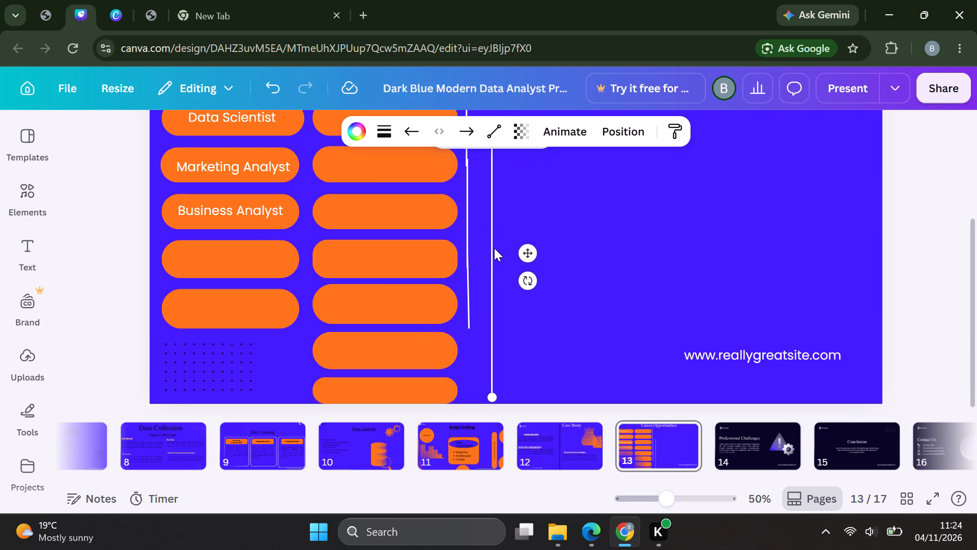
left_click_drag(491, 248, 478, 255)
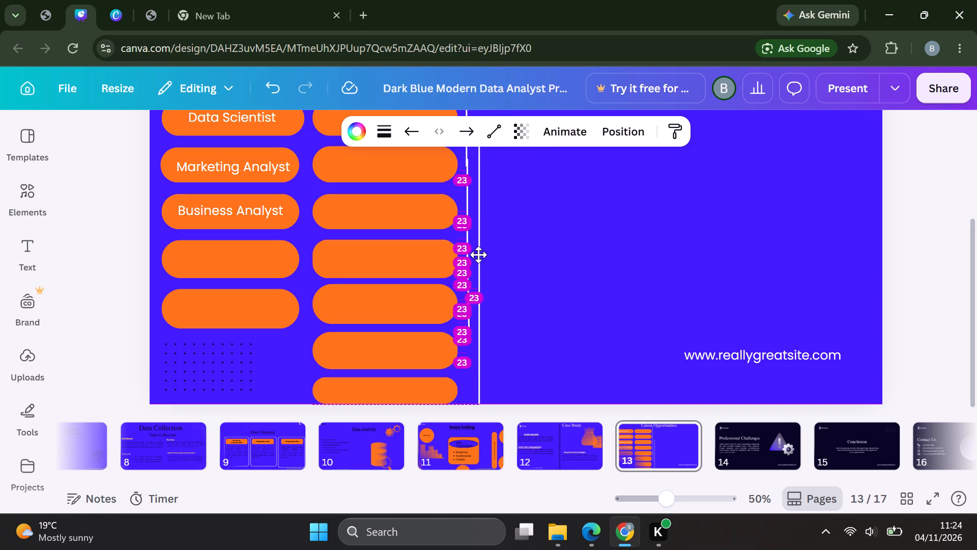
left_click_drag(478, 255, 470, 266)
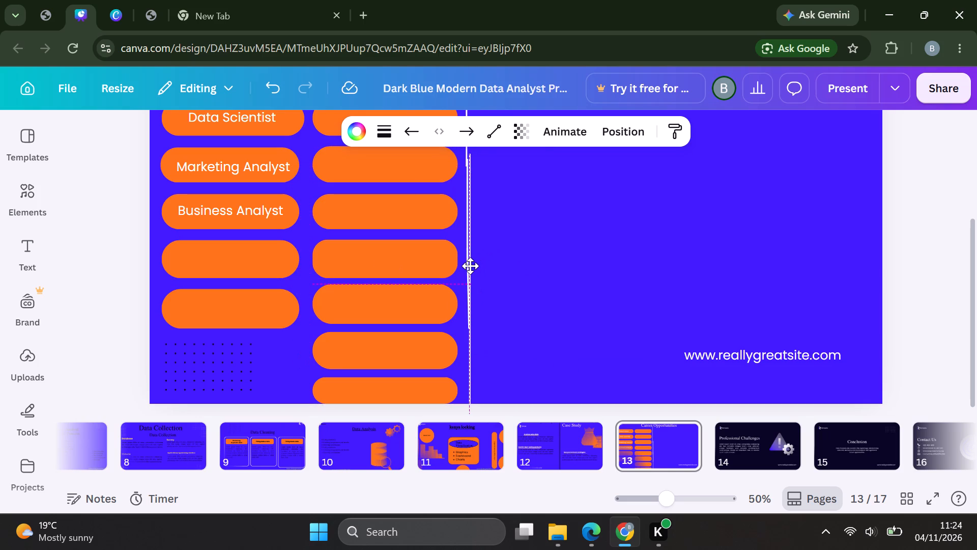
left_click_drag(470, 266, 468, 266)
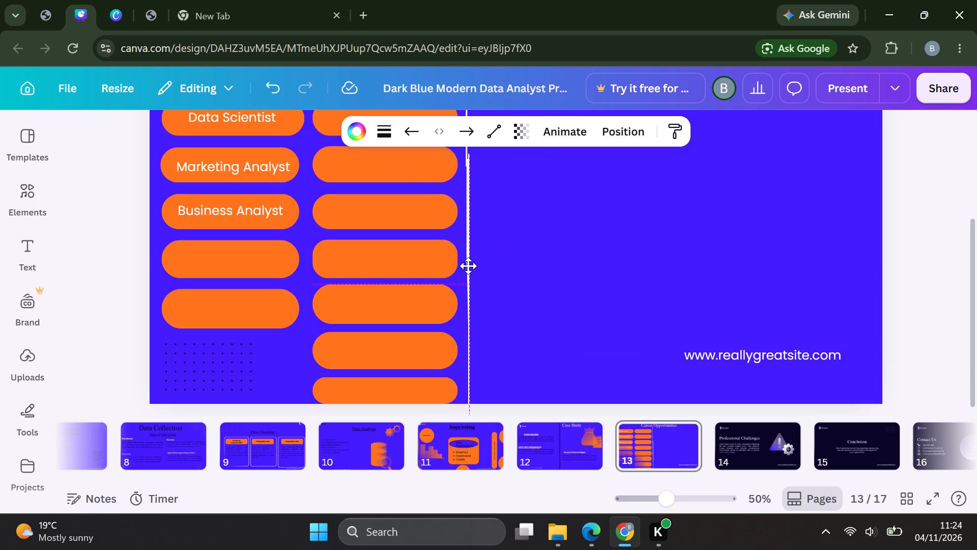
left_click_drag(468, 266, 467, 266)
left_click(544, 348)
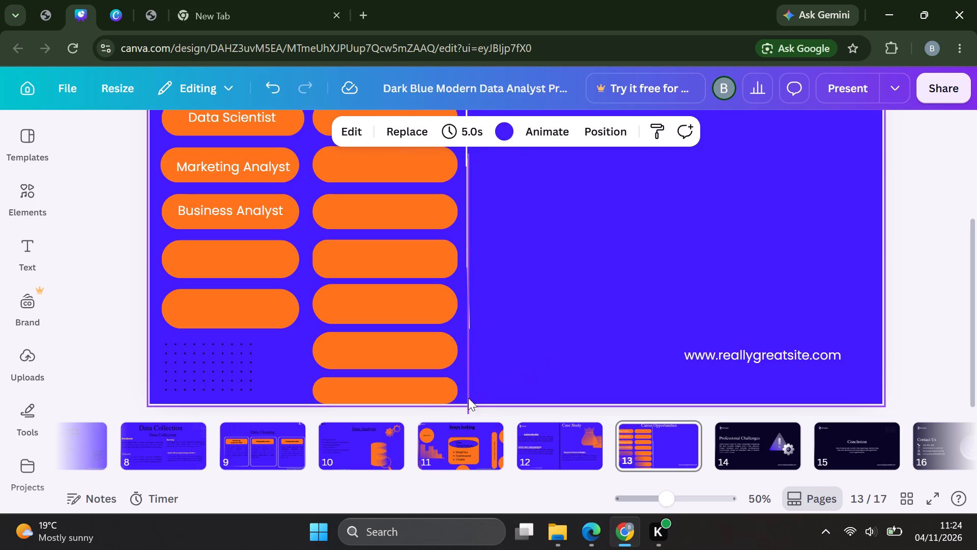
Add another straight line, rotate it vertical, and place it as a second divider starting just past the end of the title.
scroll(557, 303, "up", 3)
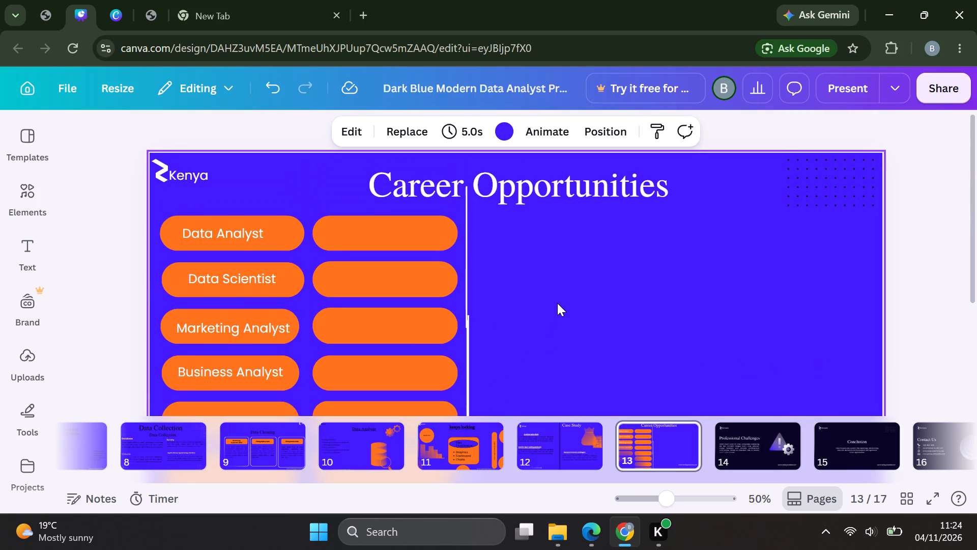
scroll(557, 303, "up", 1)
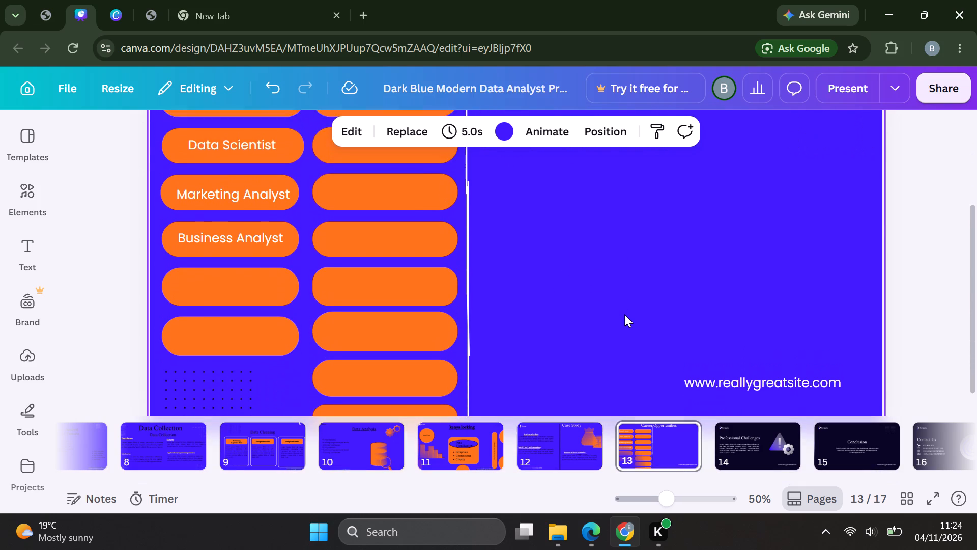
key("l")
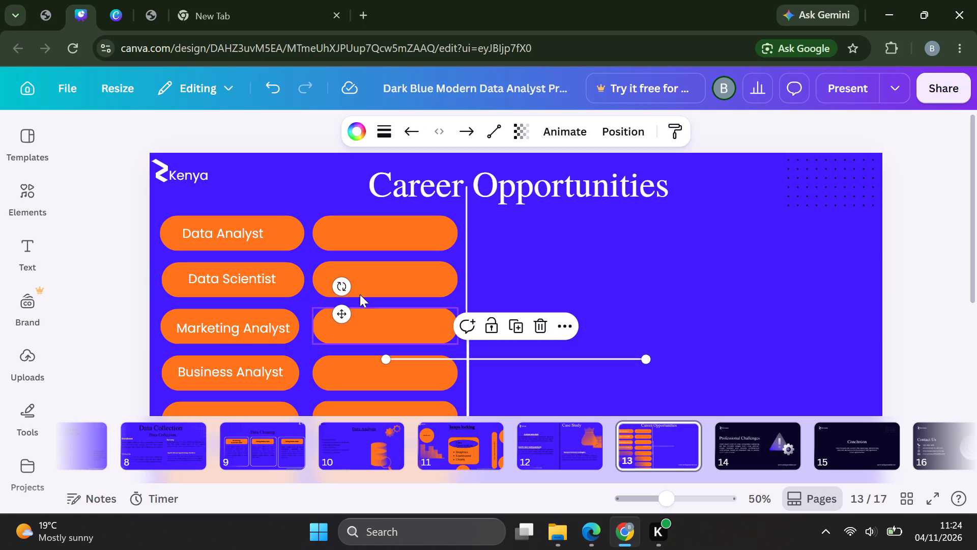
left_click_drag(339, 283, 424, 229)
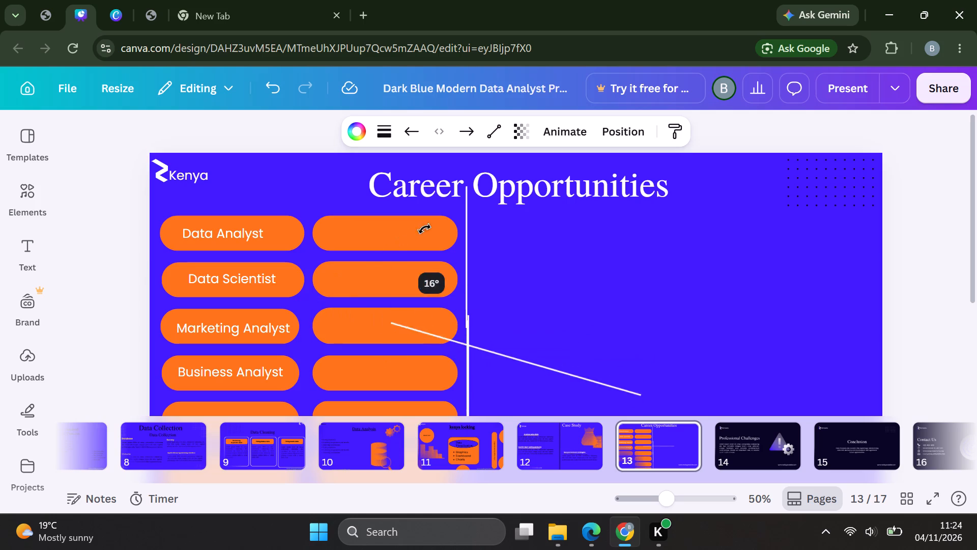
left_click_drag(424, 229, 584, 212)
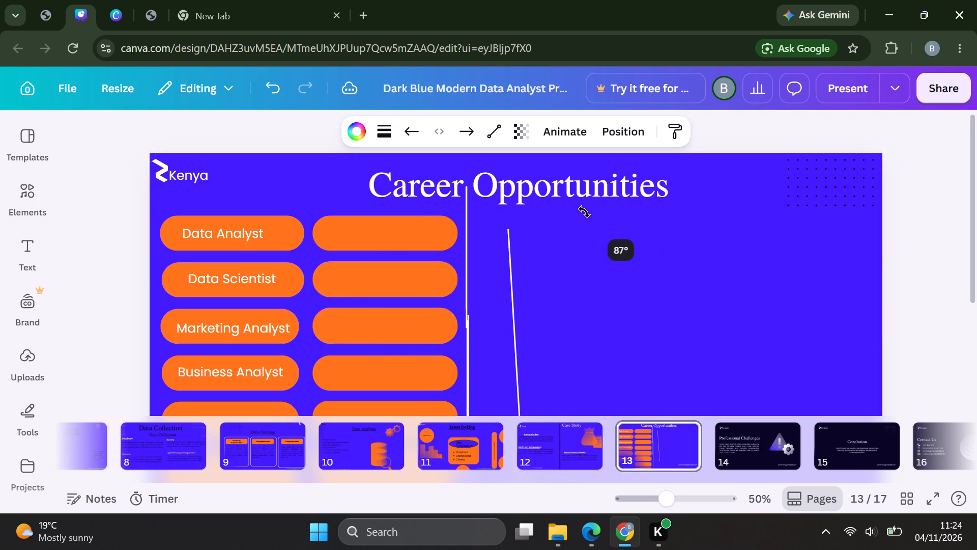
left_click_drag(584, 212, 591, 212)
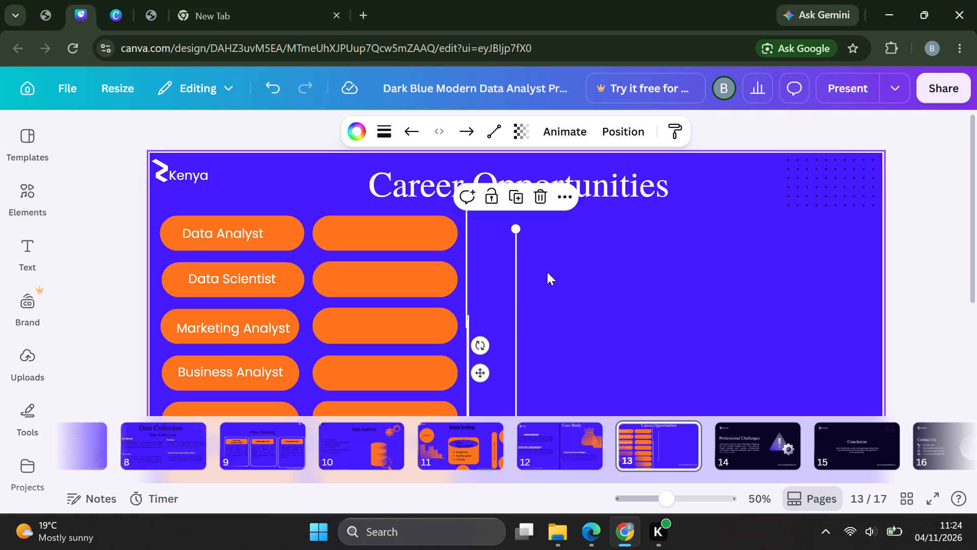
left_click_drag(516, 308, 578, 289)
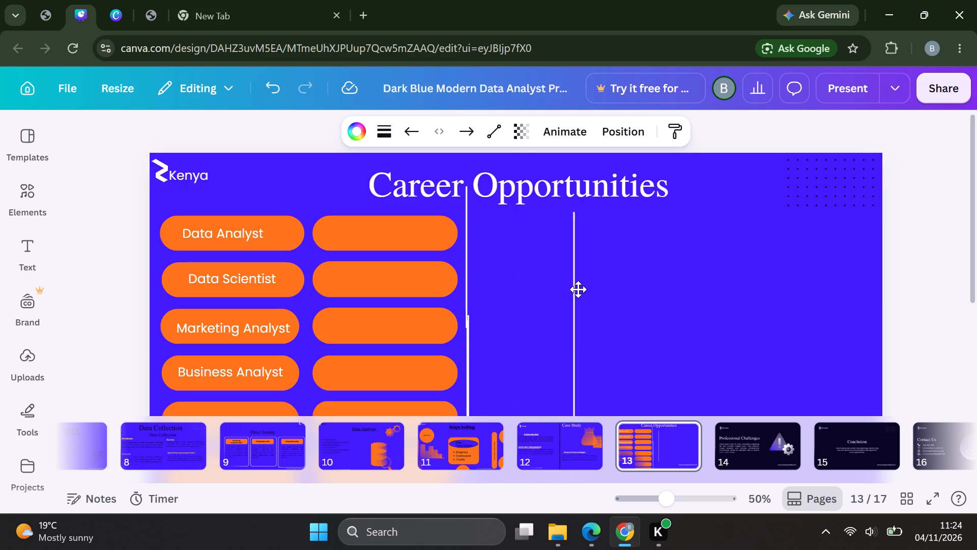
left_click_drag(578, 289, 665, 265)
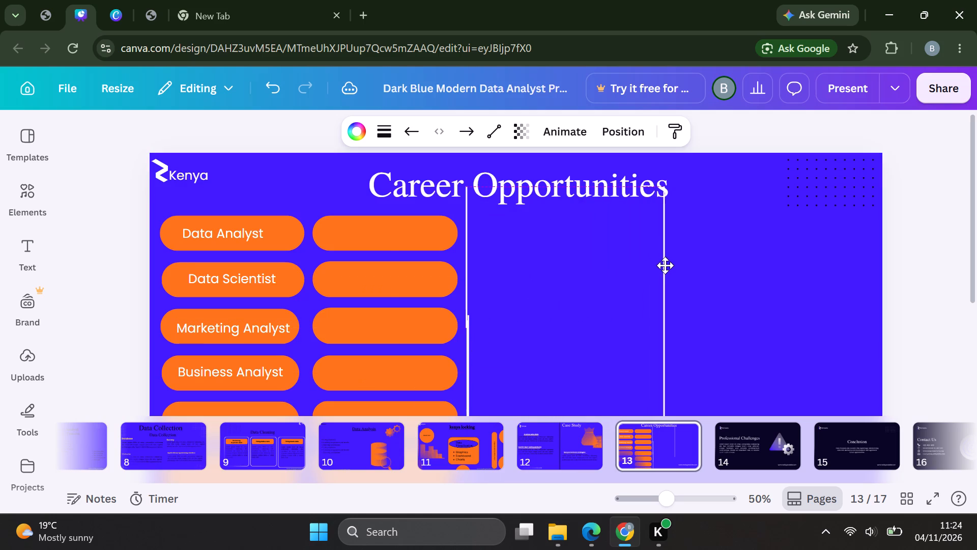
left_click_drag(665, 265, 672, 261)
left_click_drag(672, 261, 679, 267)
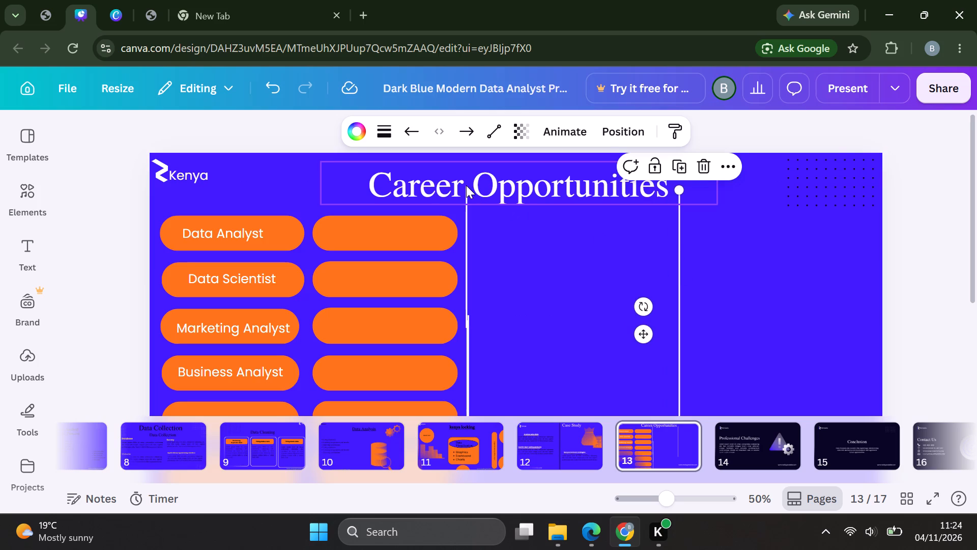
Move the Career Opportunities title slightly up, close to the slide's top edge and clear of the first divider.
left_click_drag(466, 185, 465, 175)
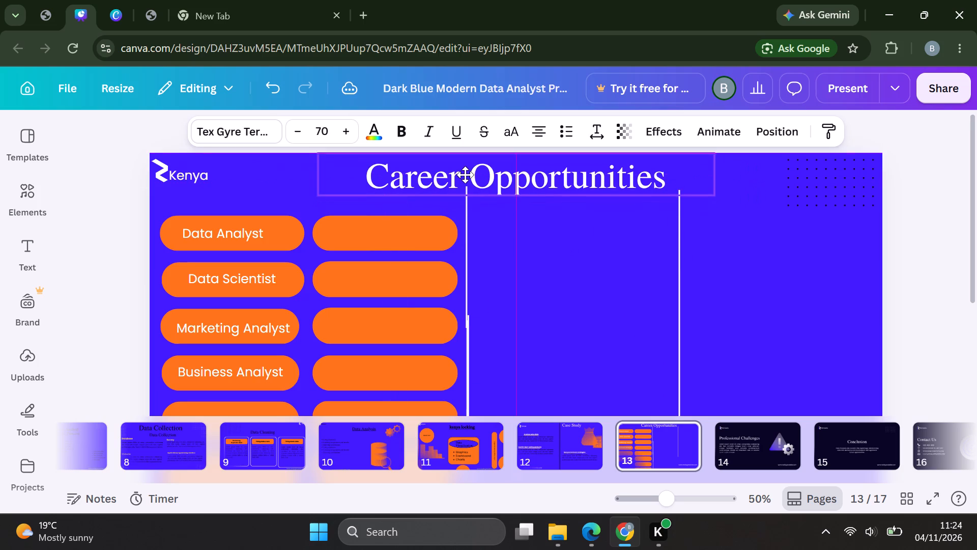
left_click_drag(465, 175, 465, 172)
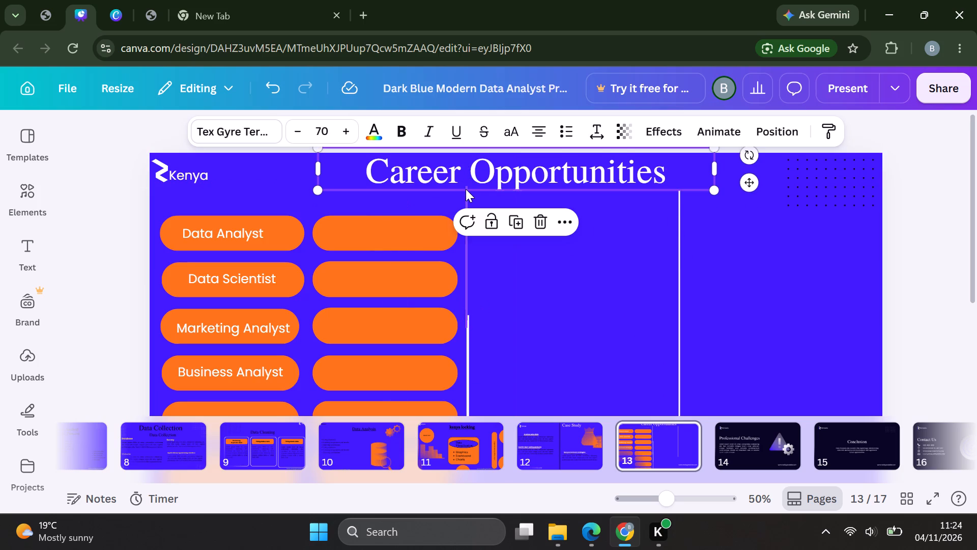
Shorten the first vertical divider from above so that it starts level with the top of the first pill row.
left_click(466, 189)
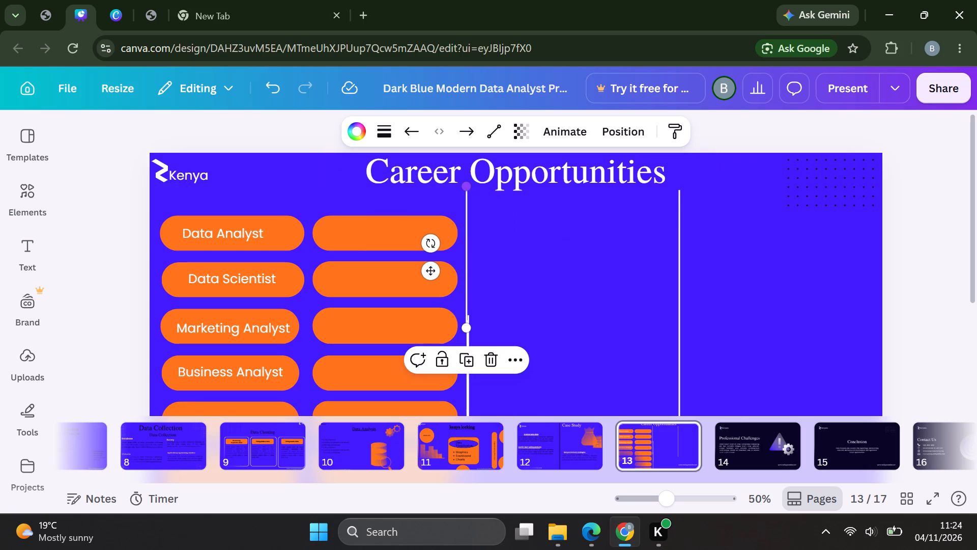
left_click_drag(468, 183, 466, 206)
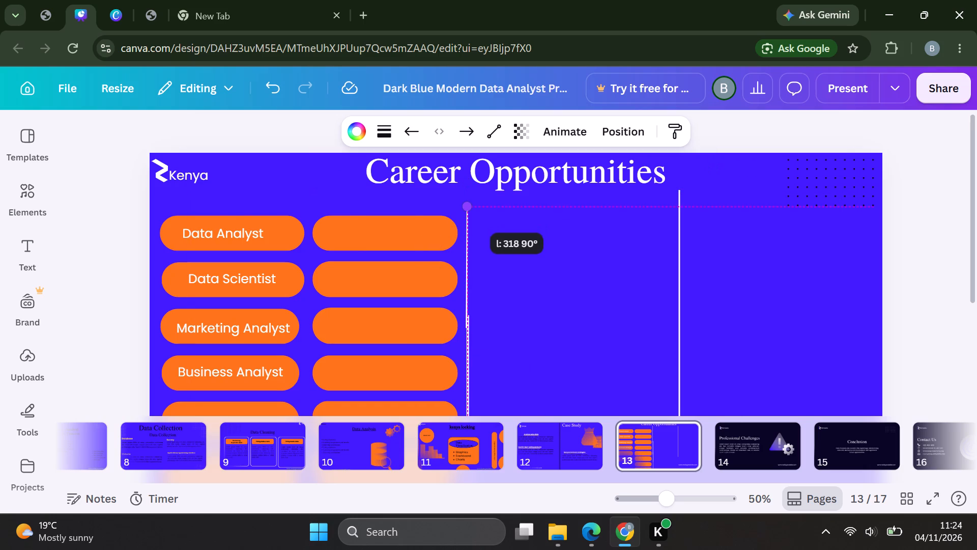
left_click_drag(466, 206, 466, 208)
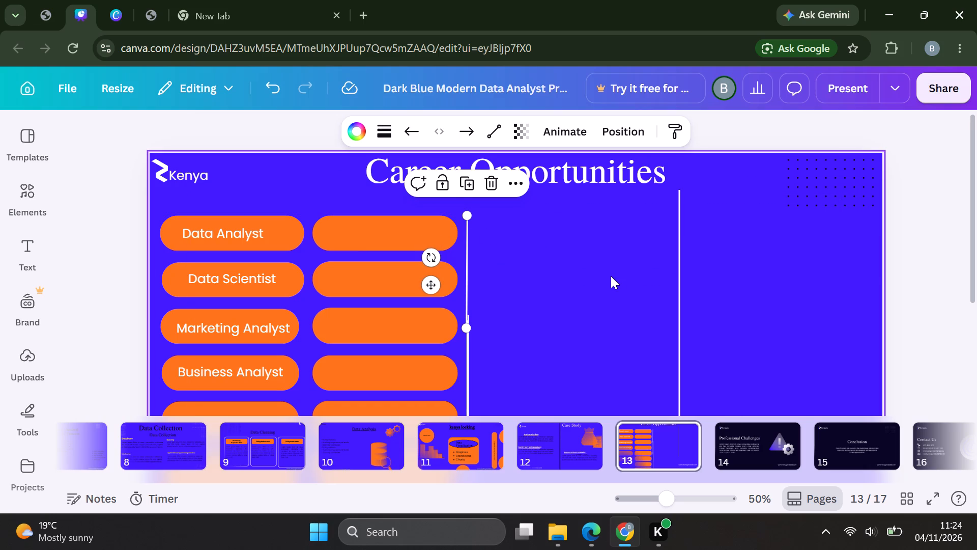
left_click(611, 276)
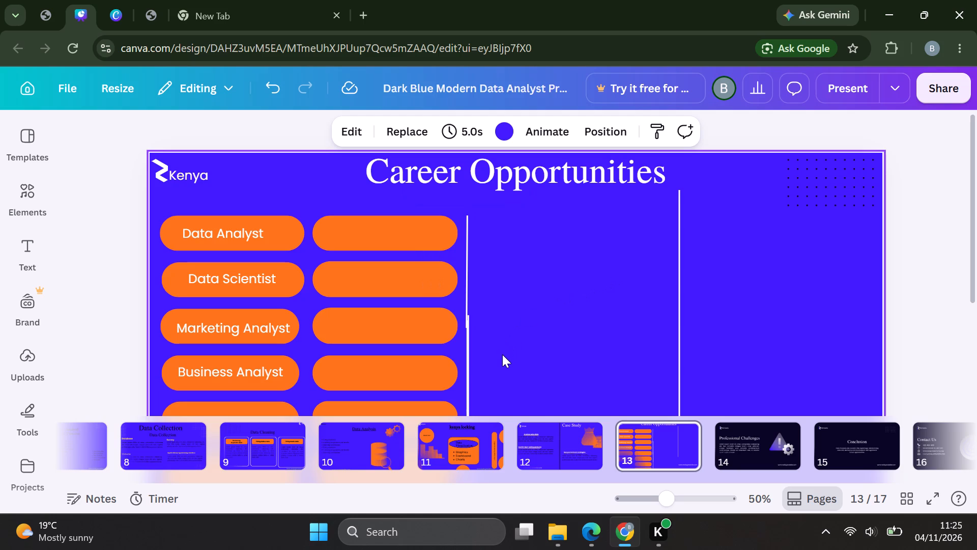
Shorten the second vertical divider from its lower end so that it stops beside the Marketing Analyst row.
scroll(559, 348, "down", 1)
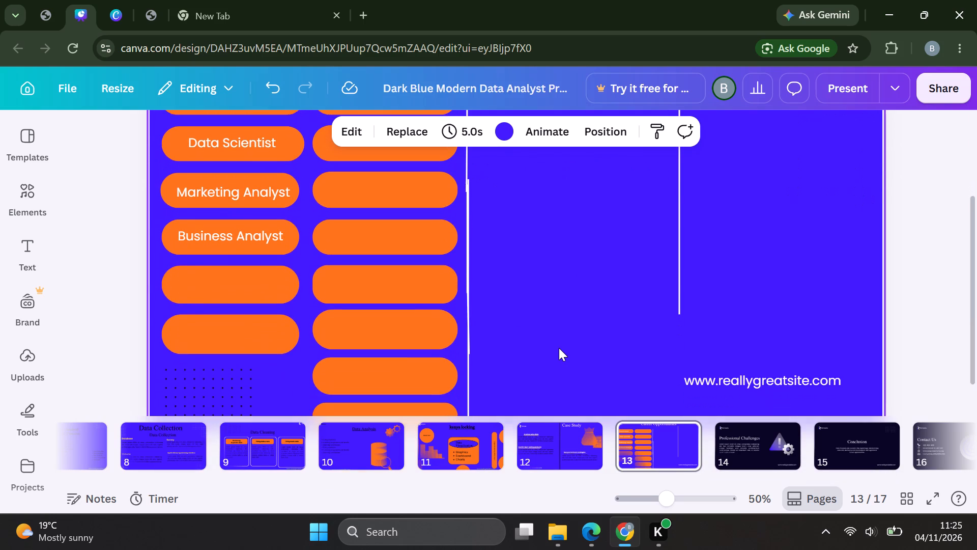
scroll(559, 348, "down", 1)
double_click(678, 309)
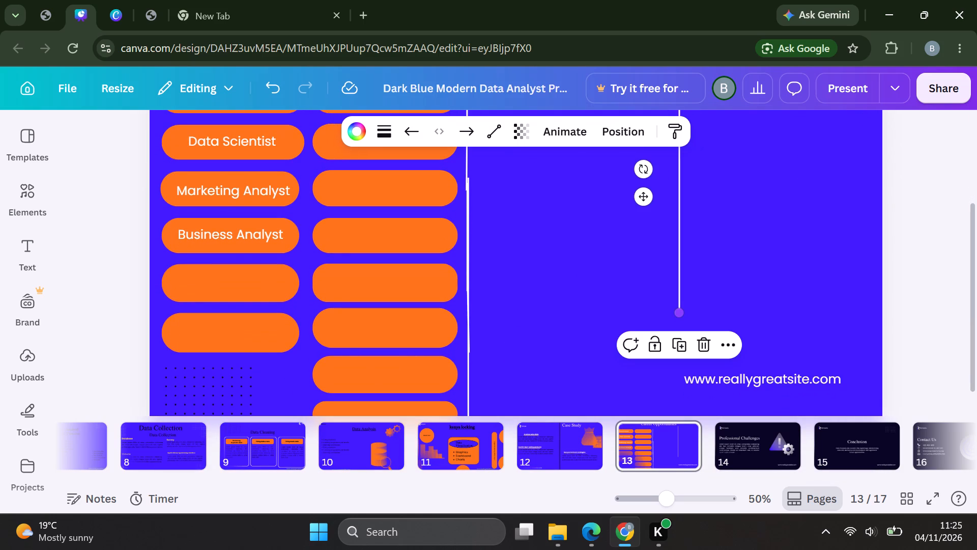
left_click_drag(678, 309, 676, 225)
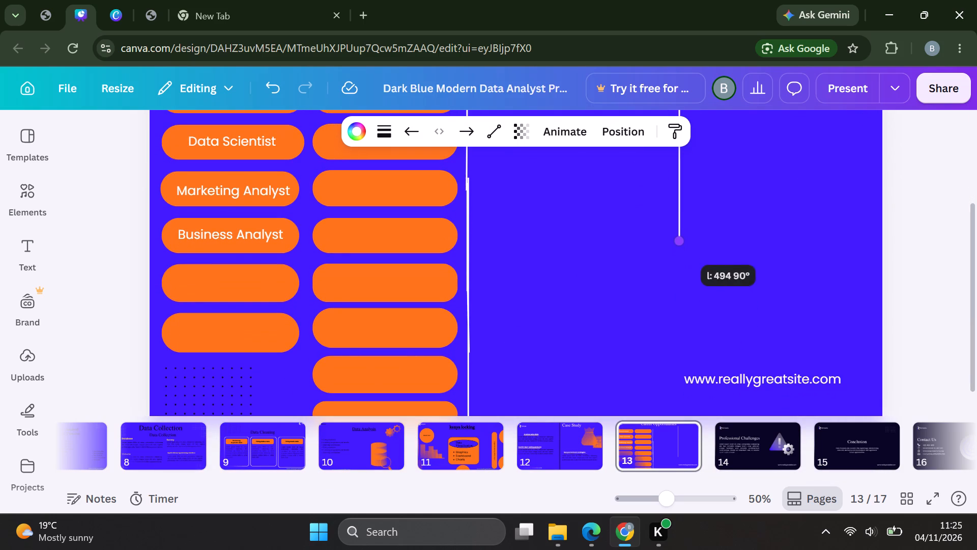
left_click_drag(676, 225, 684, 182)
left_click(684, 182, "shift")
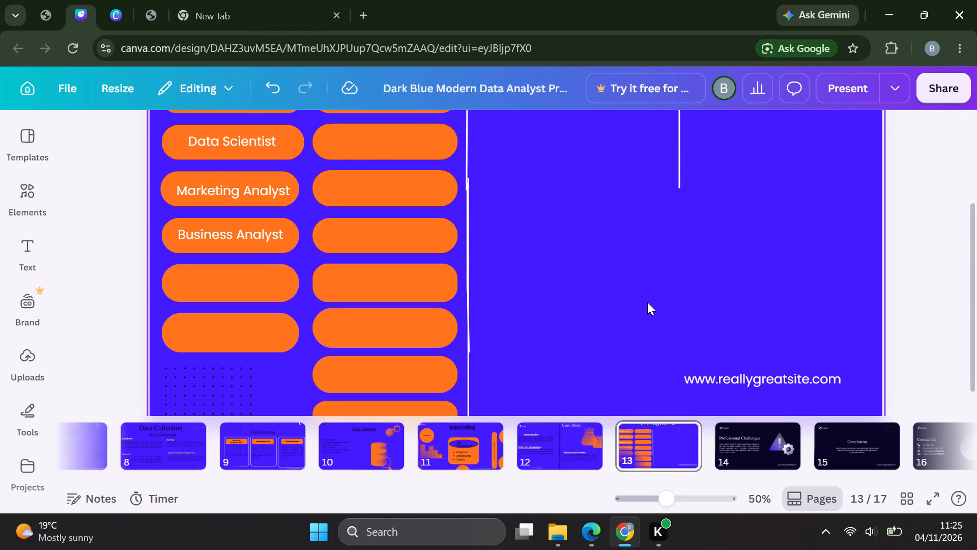
Add a straight horizontal line and place it under the Kenya logo, above the pills, starting at the first column's outer edge.
scroll(647, 302, "up", 2)
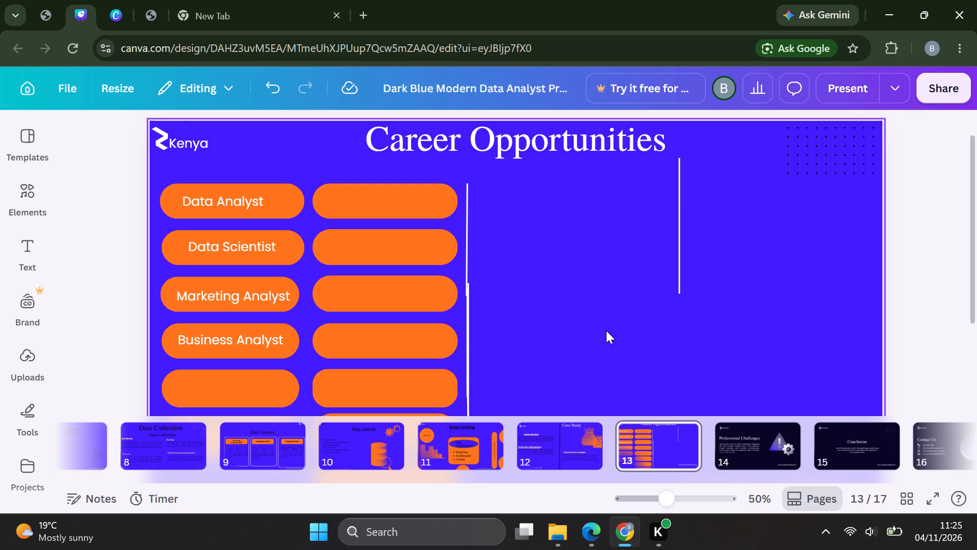
key("l")
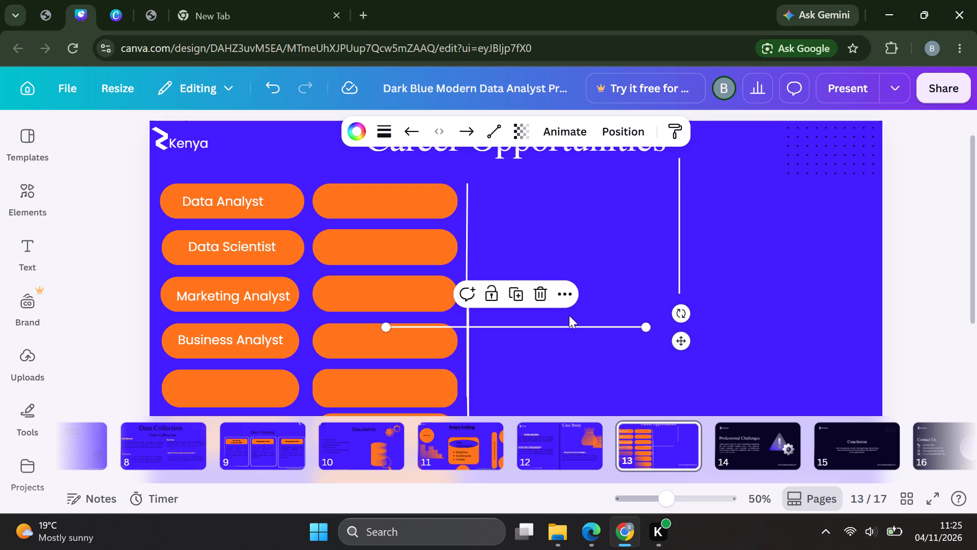
left_click_drag(552, 326, 553, 308)
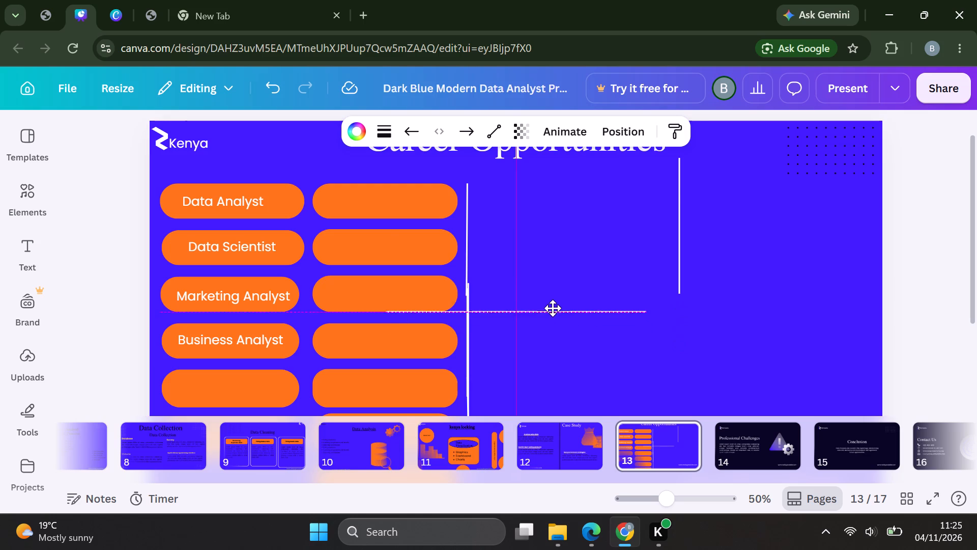
left_click_drag(553, 308, 398, 202)
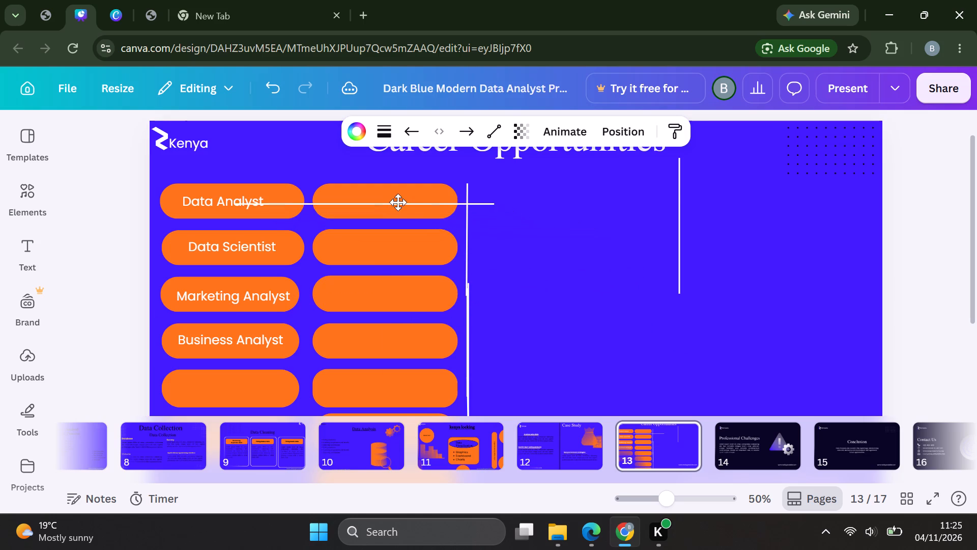
left_click_drag(398, 202, 344, 174)
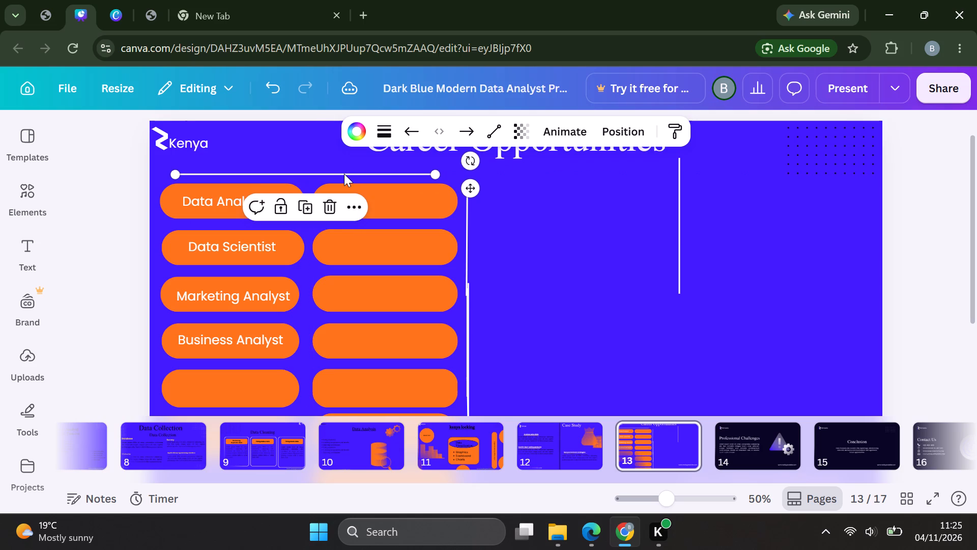
left_click_drag(344, 174, 332, 166)
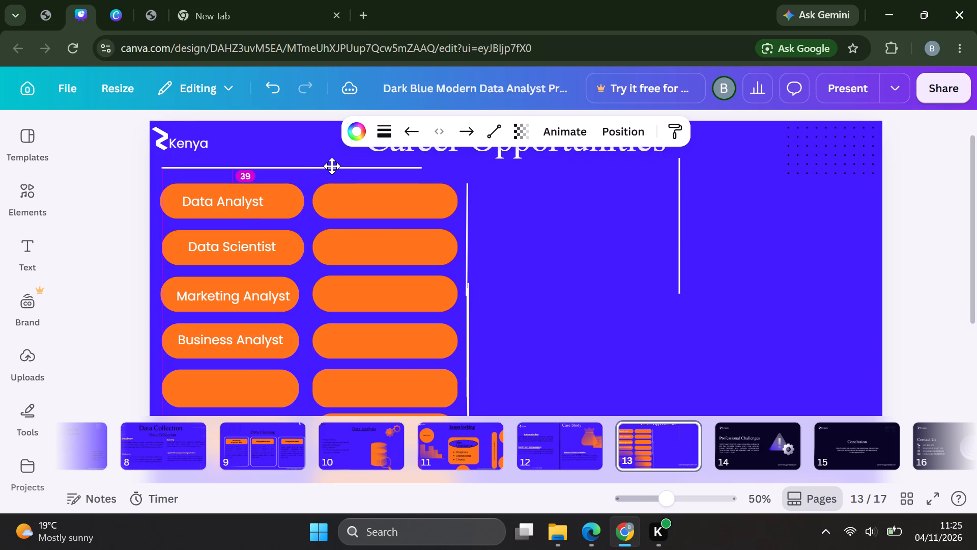
left_click_drag(332, 166, 332, 164)
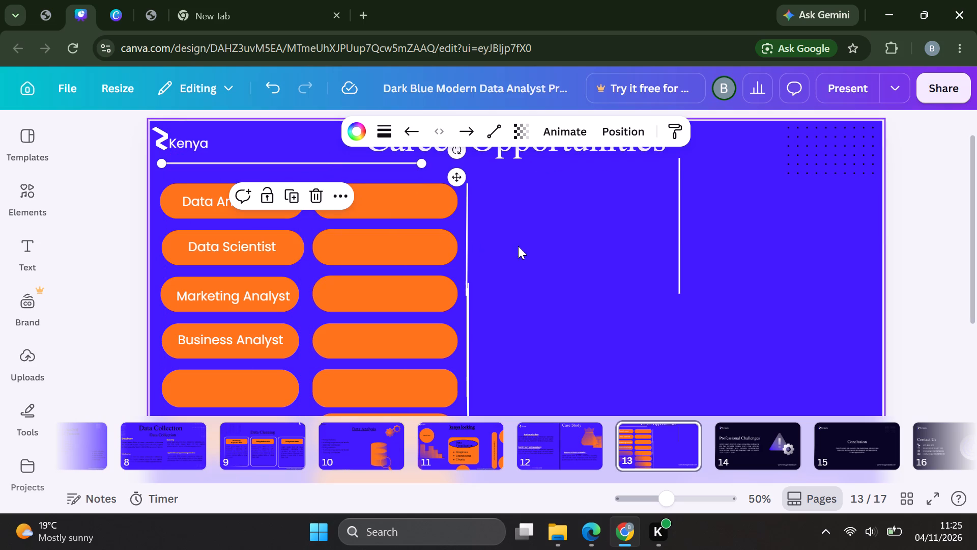
left_click(544, 251)
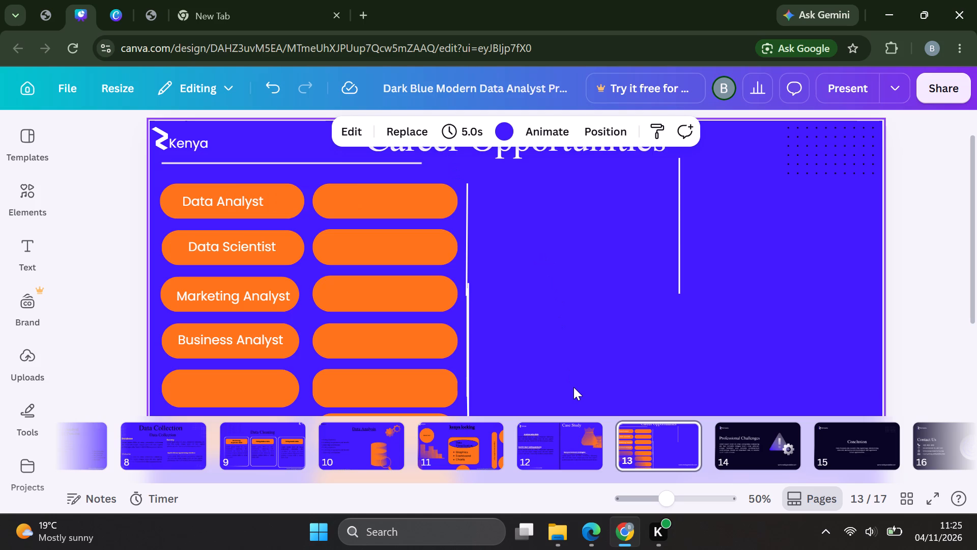
Add another straight line and align it under the title as a continuation of the horizontal line above the pills.
key("shift+l")
key("l")
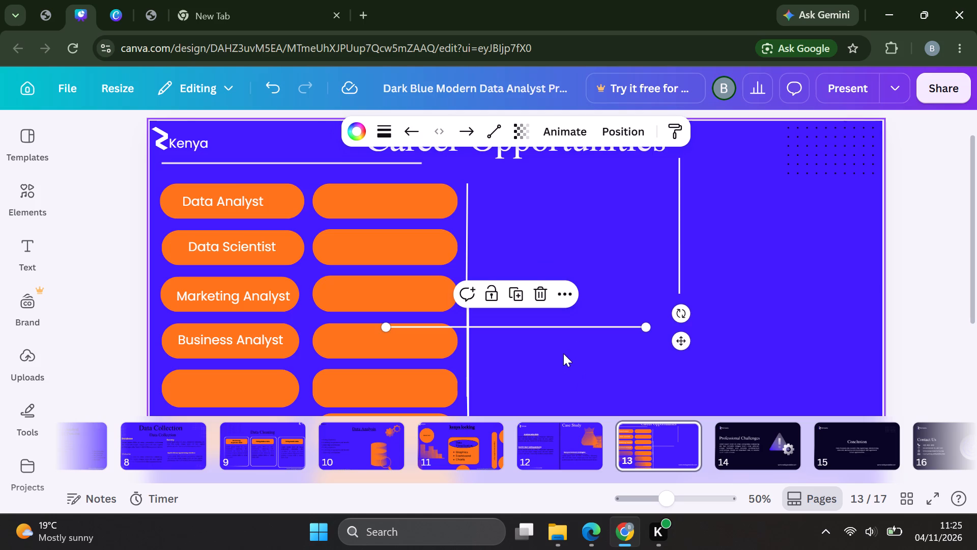
left_click_drag(545, 325, 557, 301)
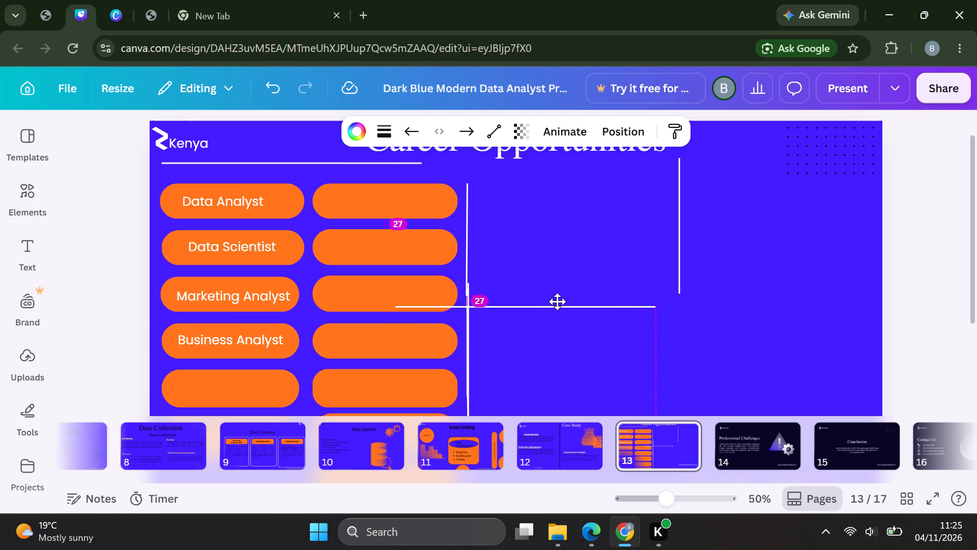
left_click_drag(557, 301, 593, 239)
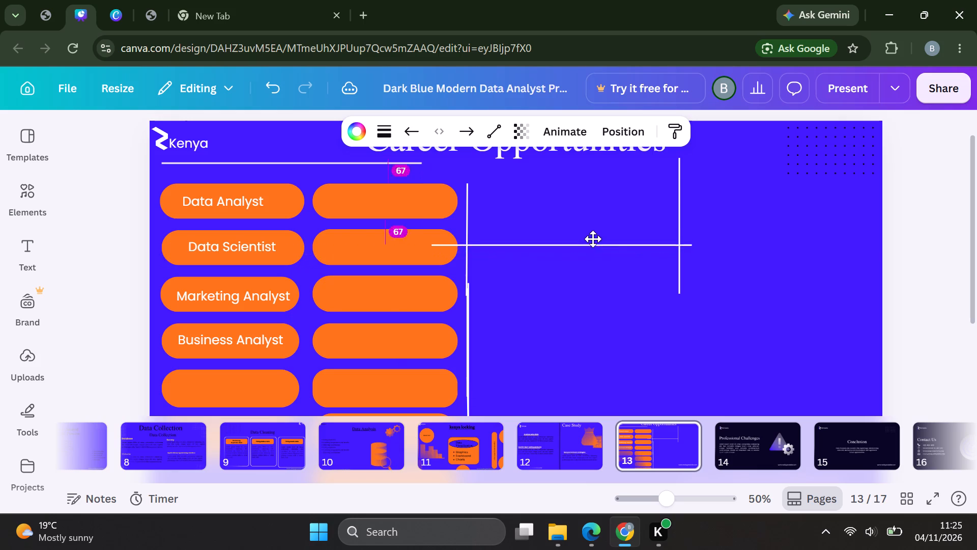
left_click_drag(593, 239, 567, 159)
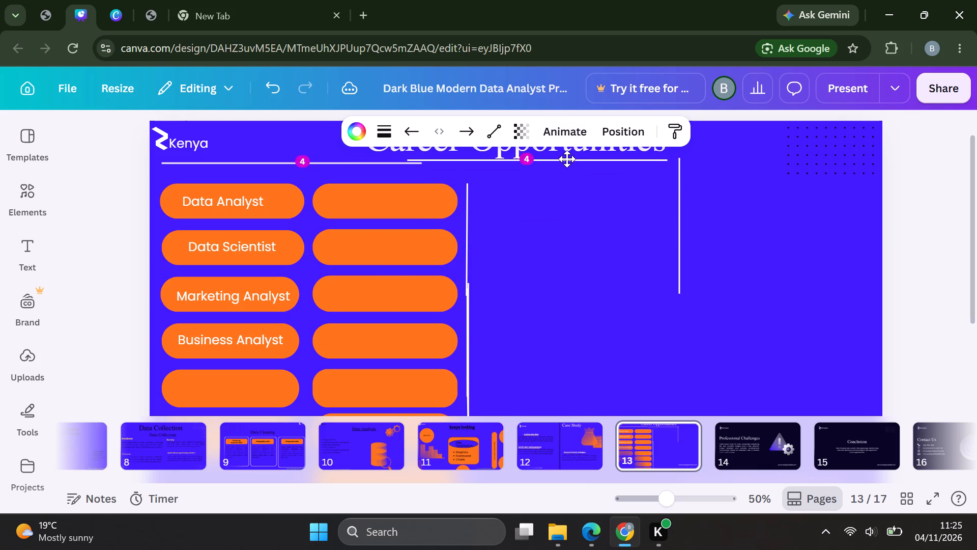
left_click_drag(567, 159, 565, 161)
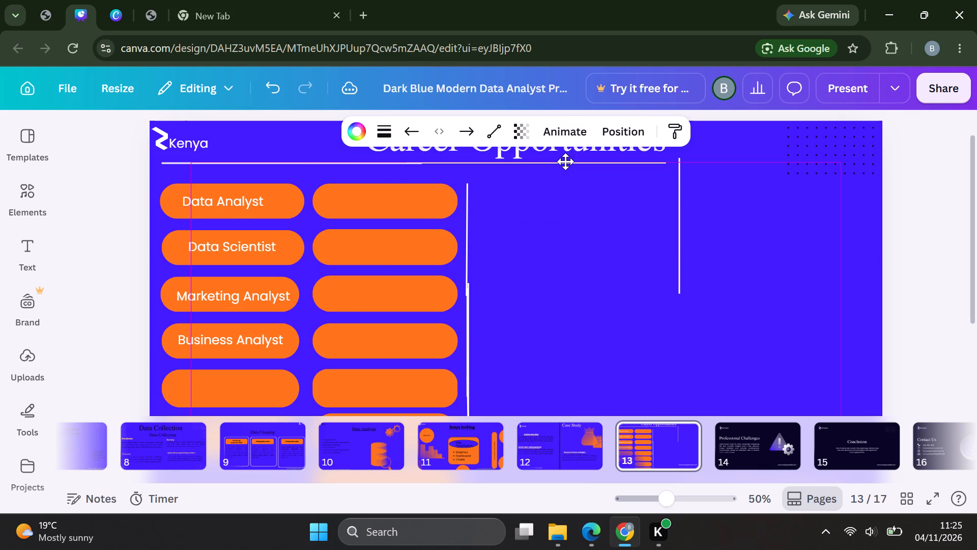
left_click_drag(565, 161, 565, 161)
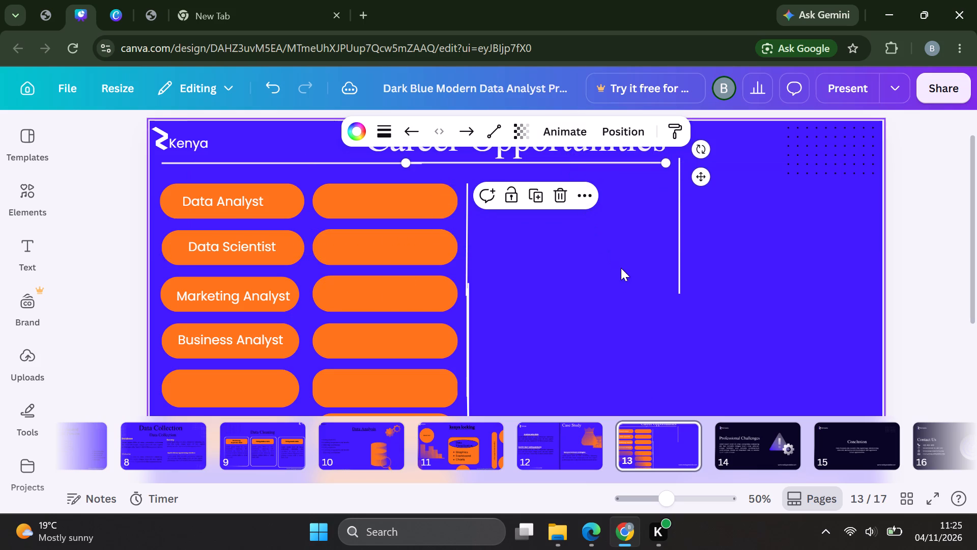
left_click(629, 282)
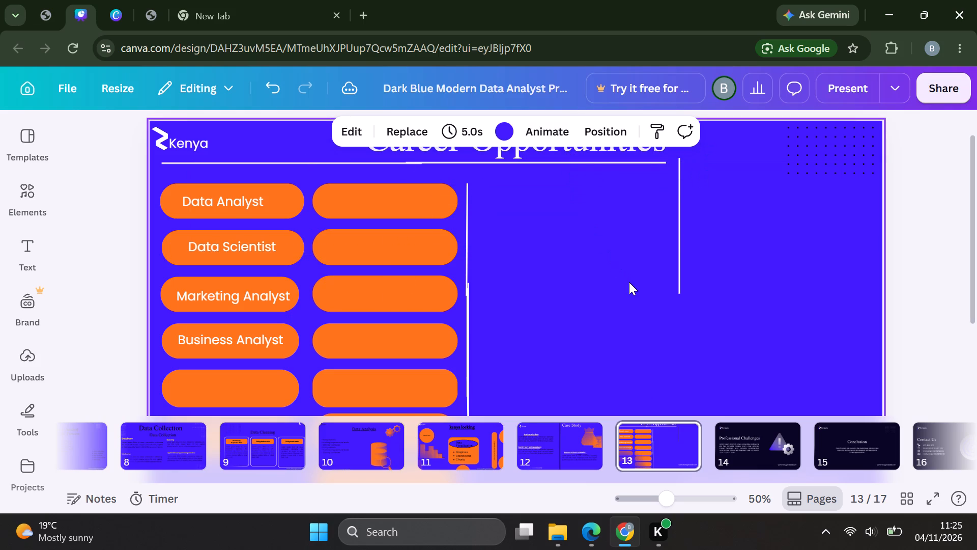
Add a third straight line and align it with the horizontal rule so that it extends almost to the slide's right edge.
key("l")
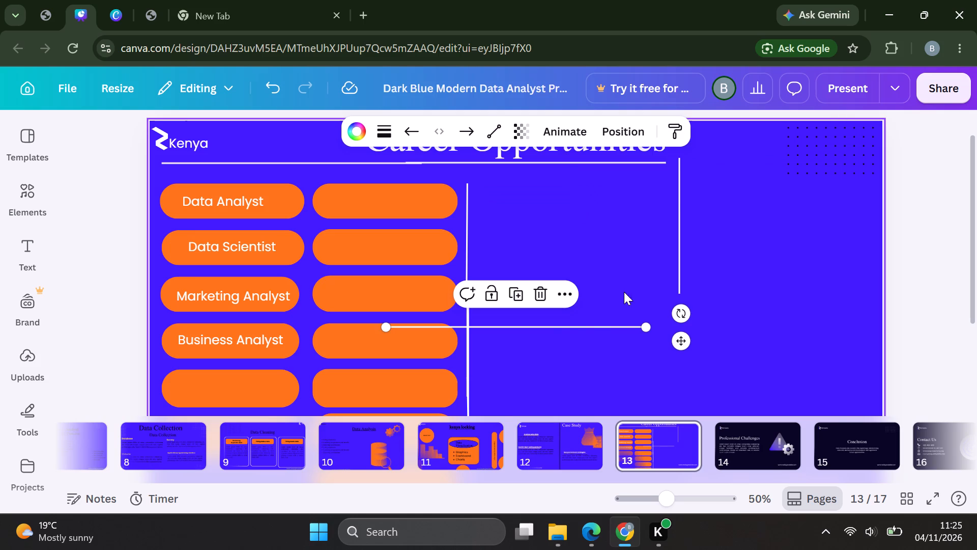
left_click_drag(566, 324, 693, 276)
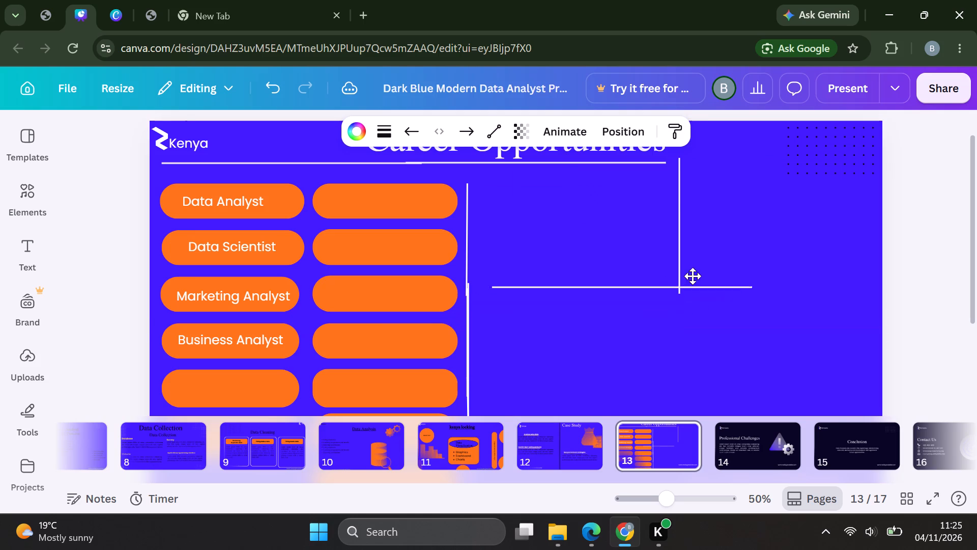
left_click_drag(693, 276, 806, 160)
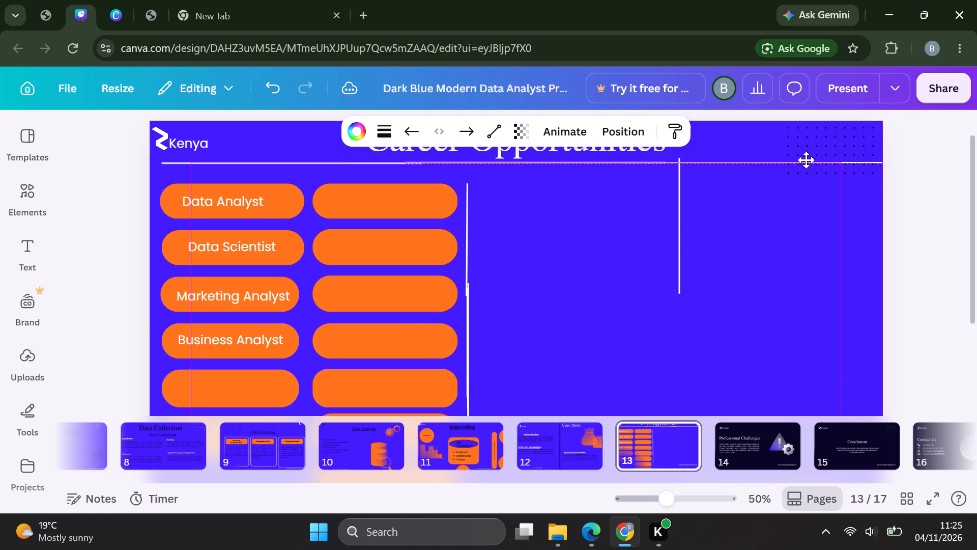
left_click_drag(806, 160, 797, 160)
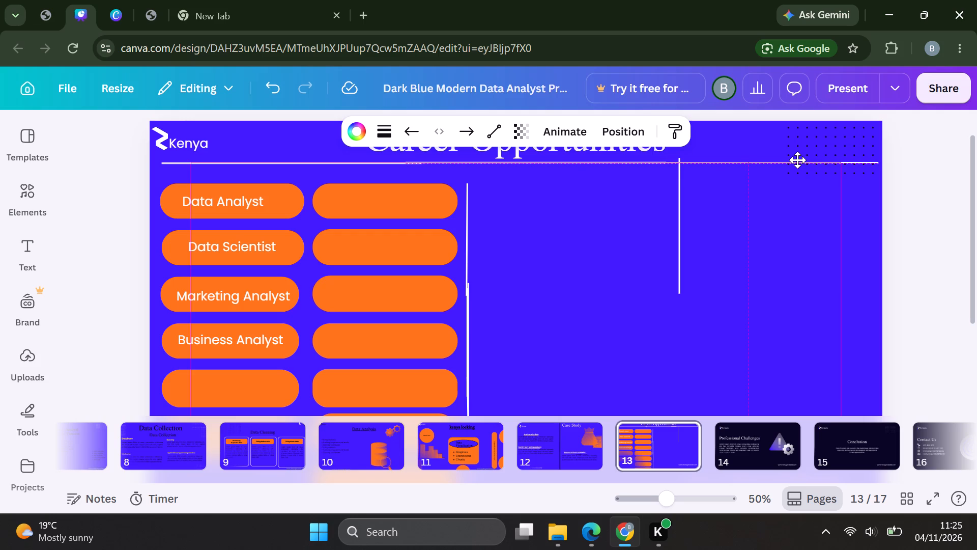
left_click_drag(797, 160, 797, 160)
left_click(742, 281)
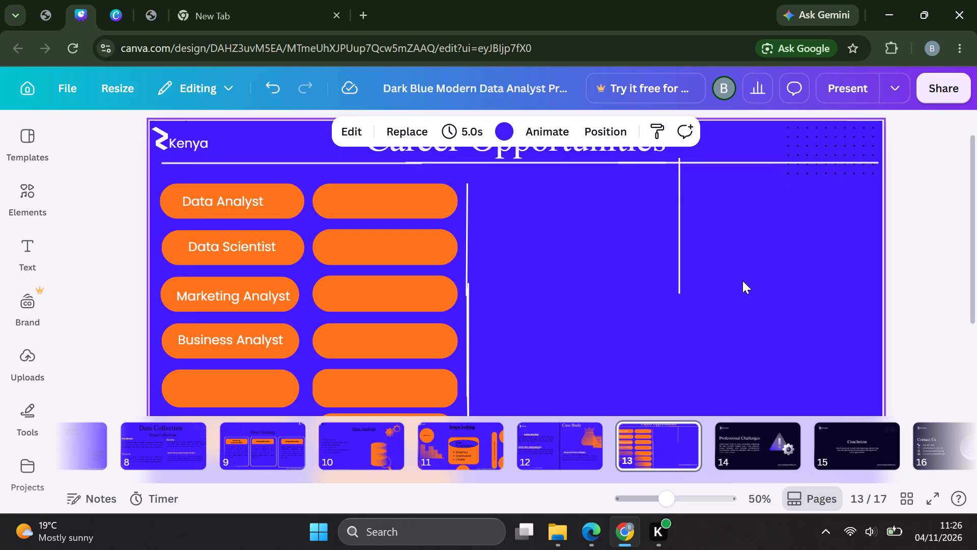
Move the second vertical divider slightly down so that its upper end meets the horizontal rule under the title.
scroll(742, 281, "up", 1)
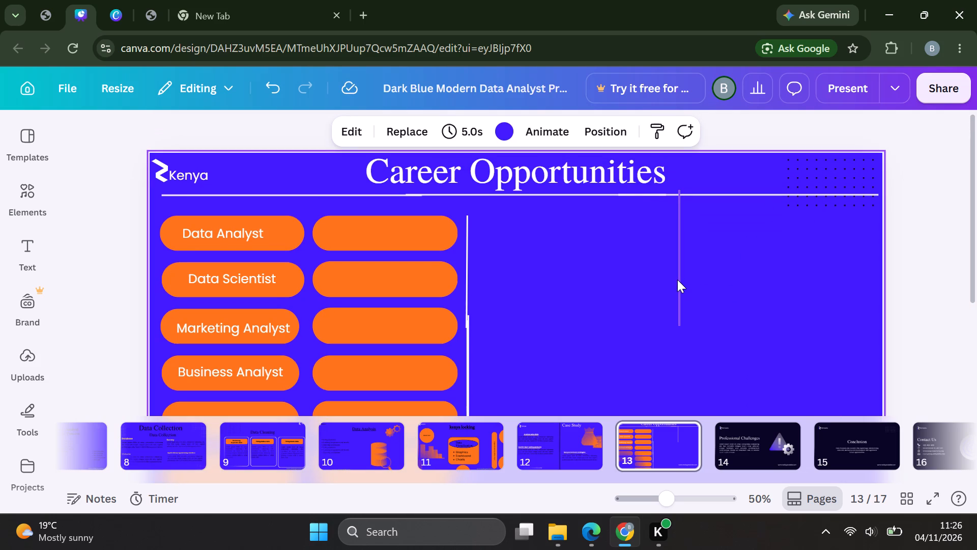
left_click_drag(677, 280, 681, 283)
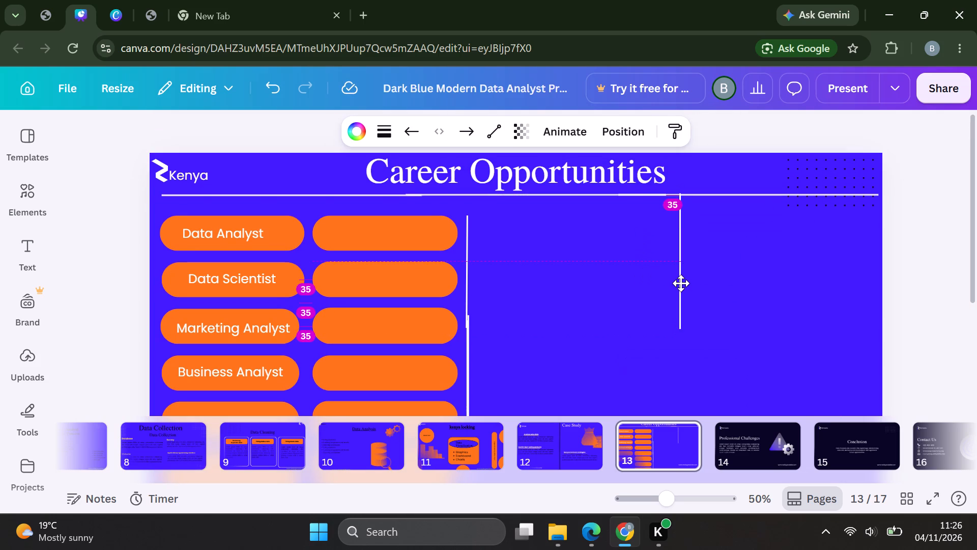
left_click_drag(681, 283, 681, 286)
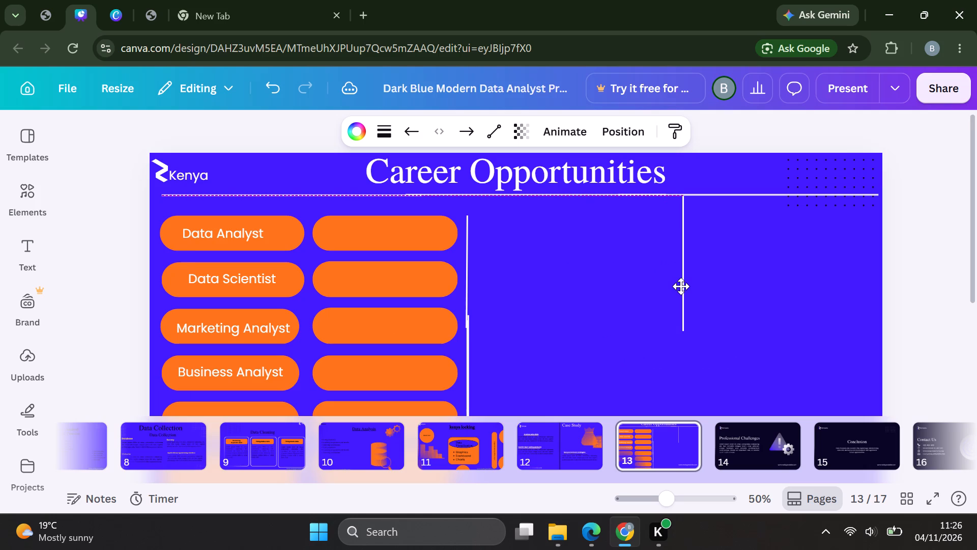
left_click_drag(681, 286, 681, 284)
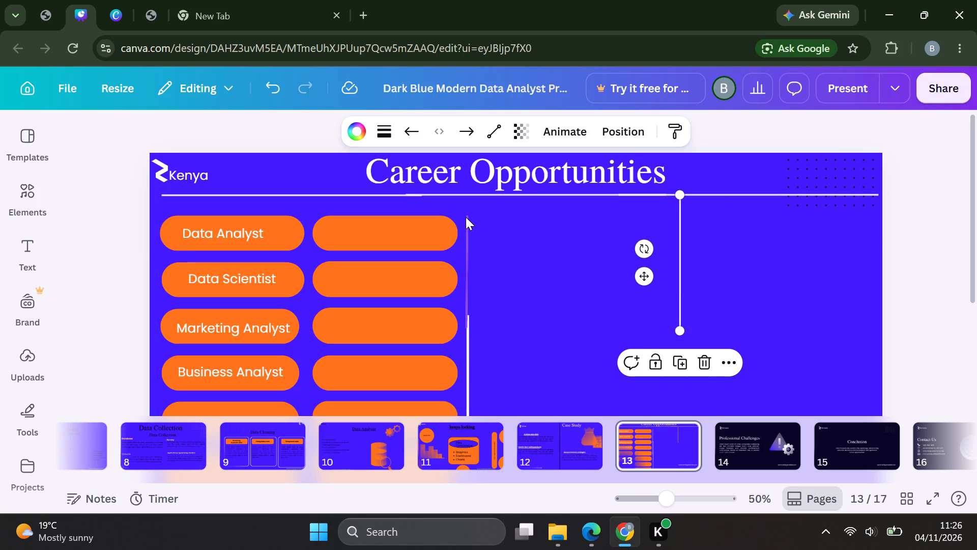
Move the vertical divider beside the second pill column up so that it reaches the horizontal rule under the title.
left_click(465, 216)
left_click_drag(465, 213, 464, 195)
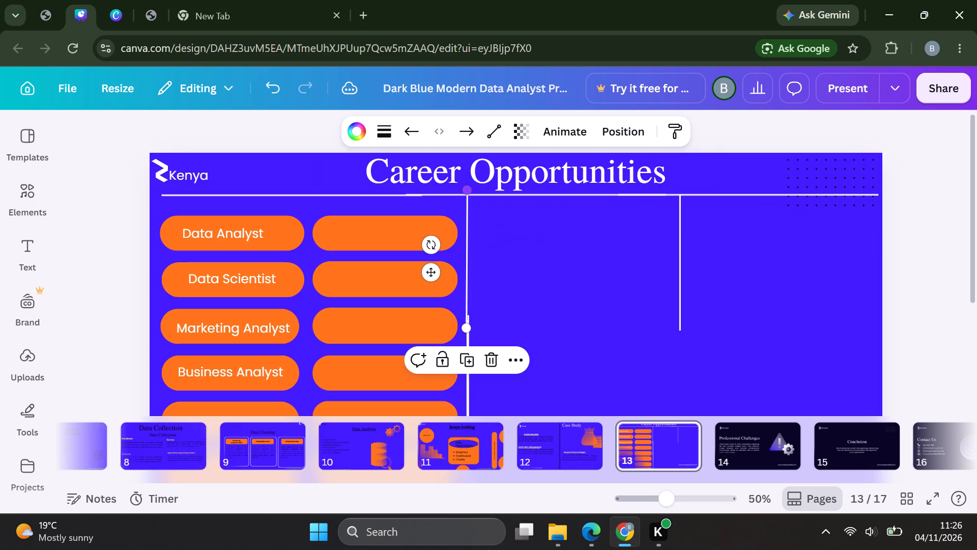
left_click(506, 287)
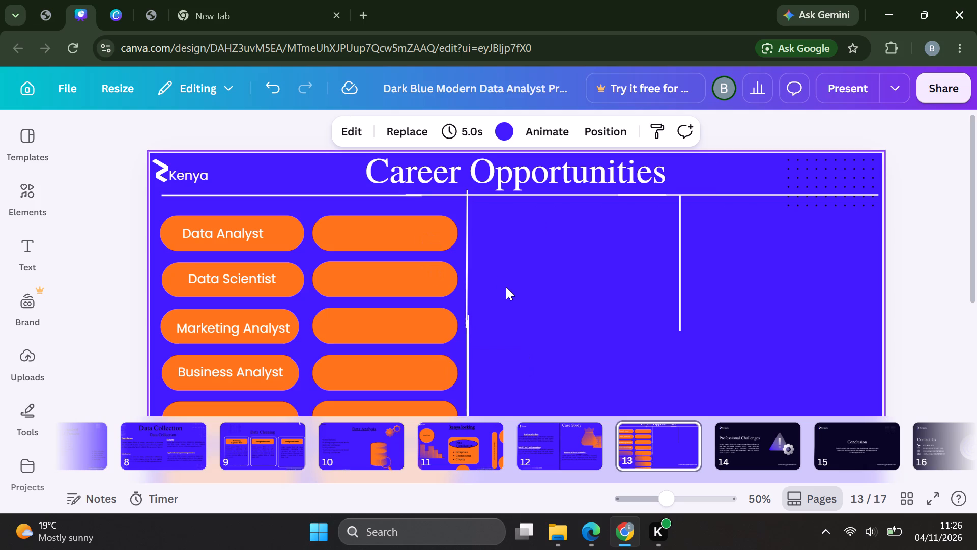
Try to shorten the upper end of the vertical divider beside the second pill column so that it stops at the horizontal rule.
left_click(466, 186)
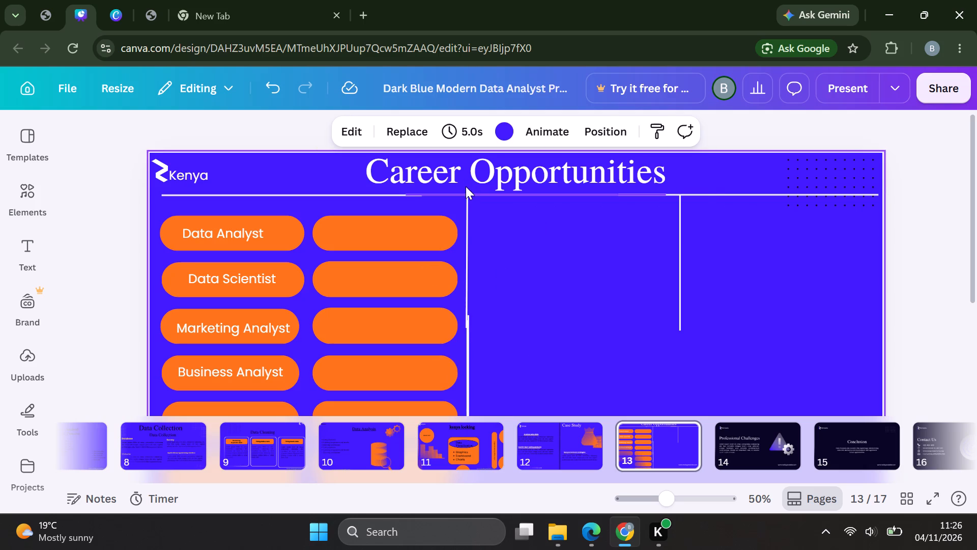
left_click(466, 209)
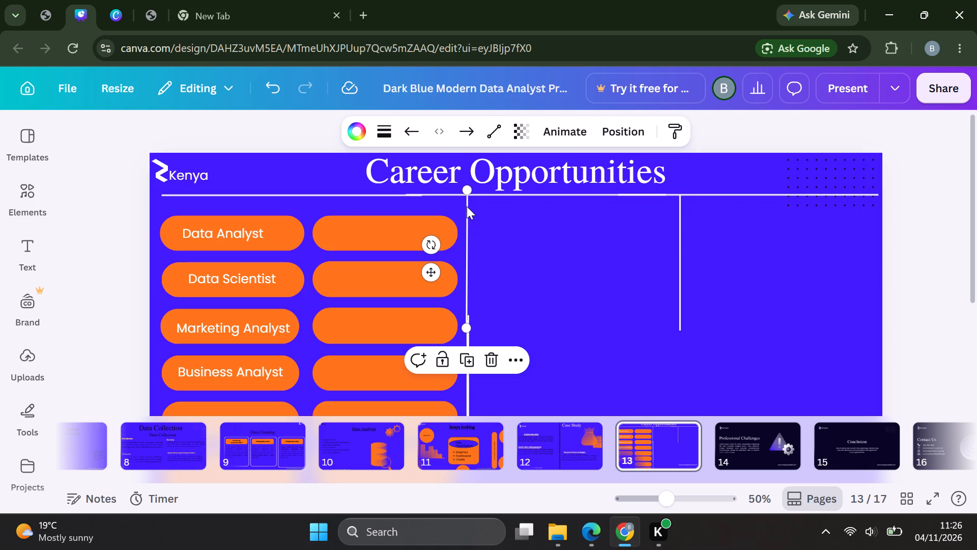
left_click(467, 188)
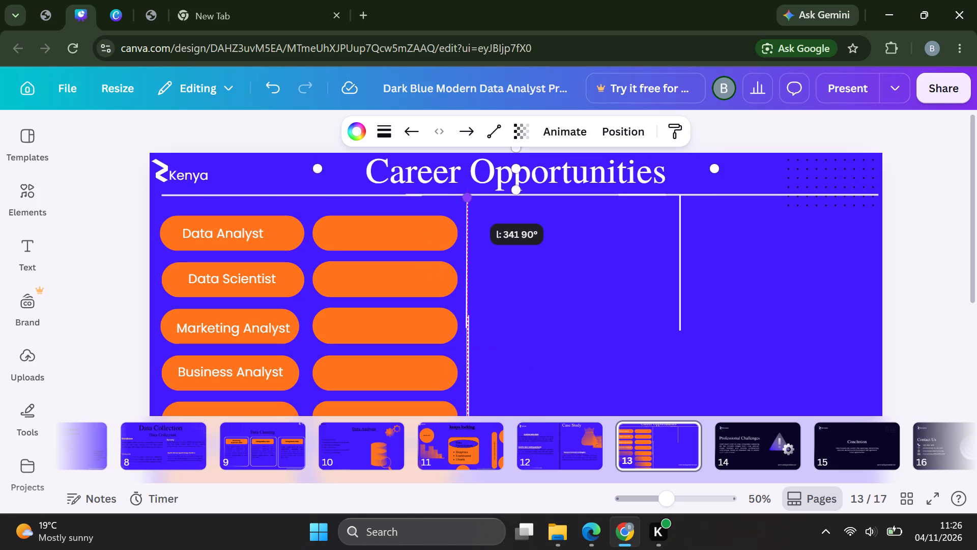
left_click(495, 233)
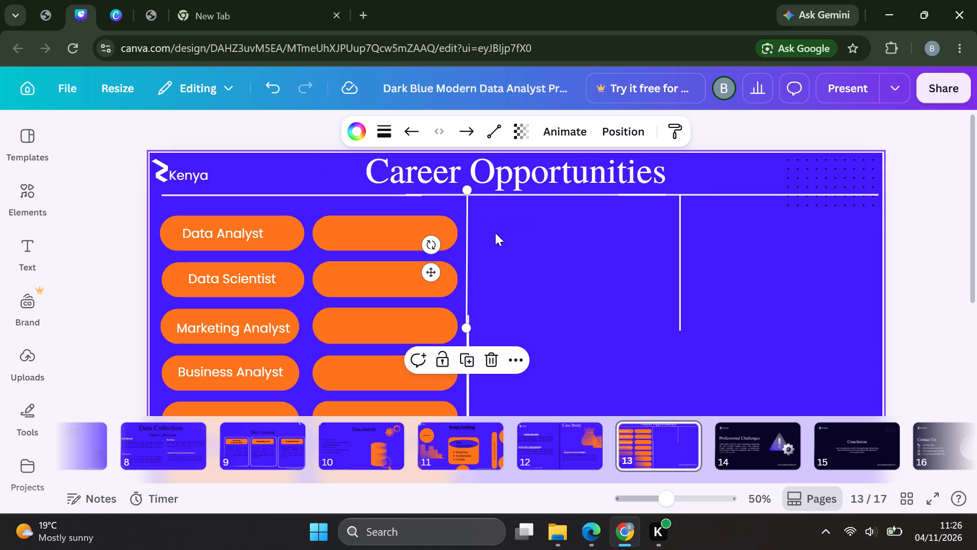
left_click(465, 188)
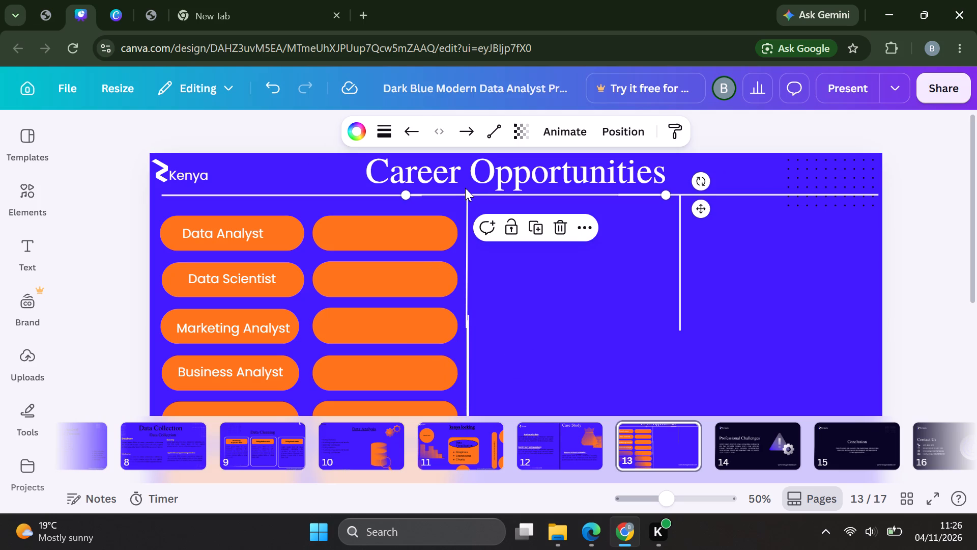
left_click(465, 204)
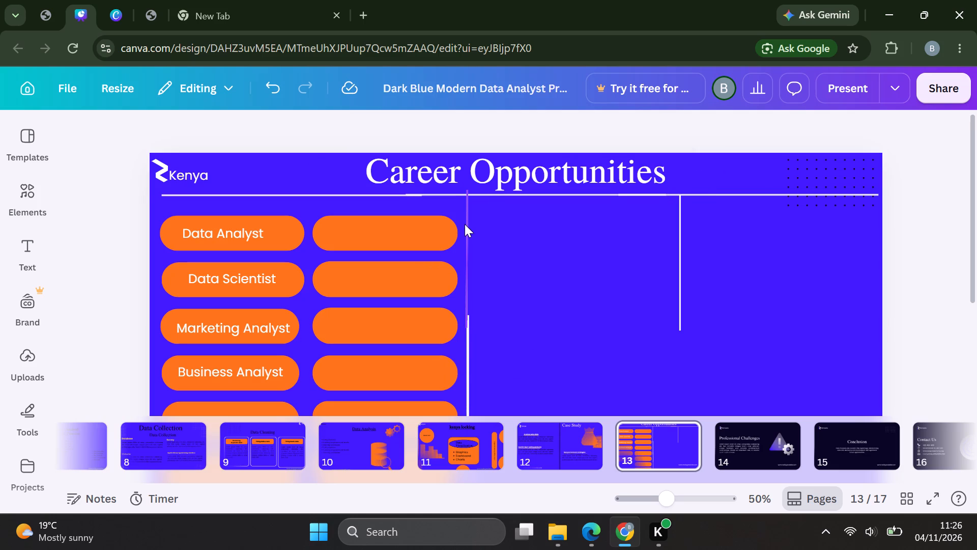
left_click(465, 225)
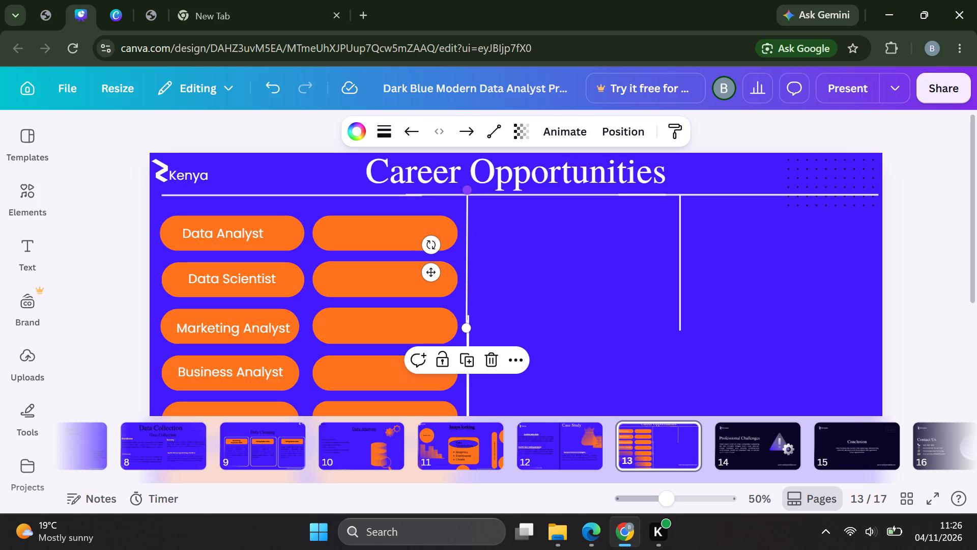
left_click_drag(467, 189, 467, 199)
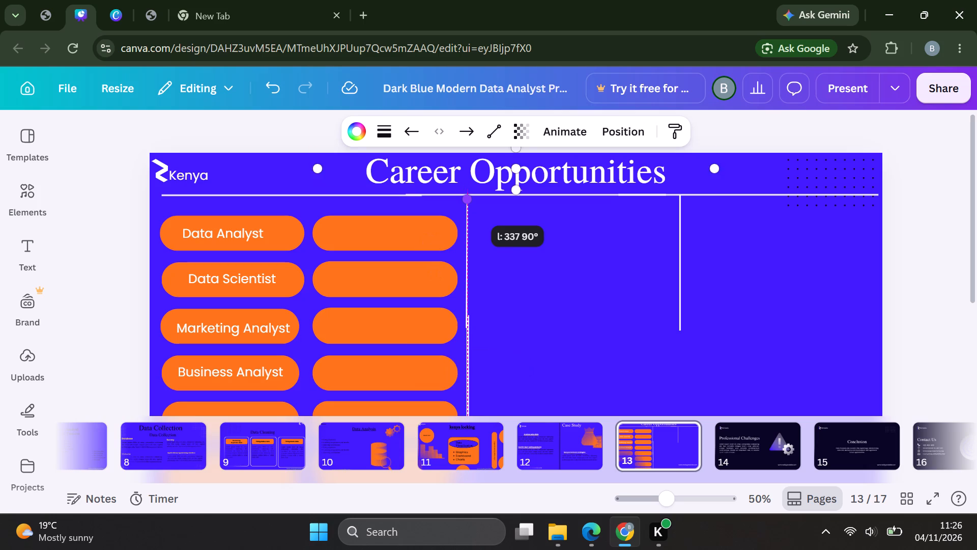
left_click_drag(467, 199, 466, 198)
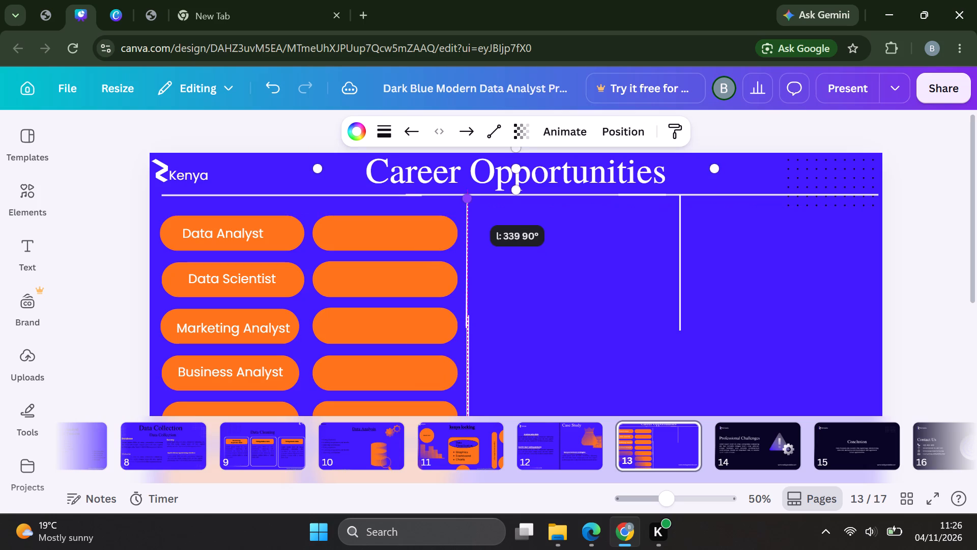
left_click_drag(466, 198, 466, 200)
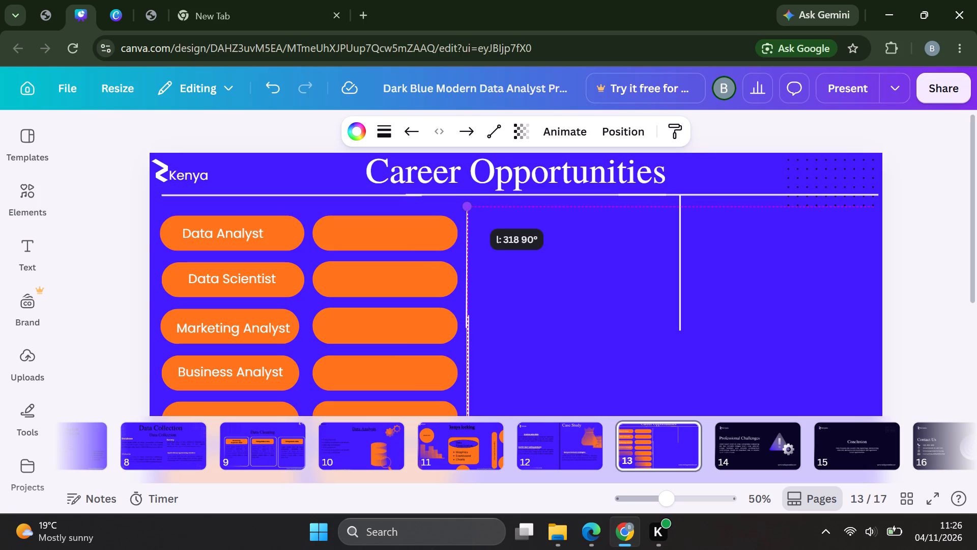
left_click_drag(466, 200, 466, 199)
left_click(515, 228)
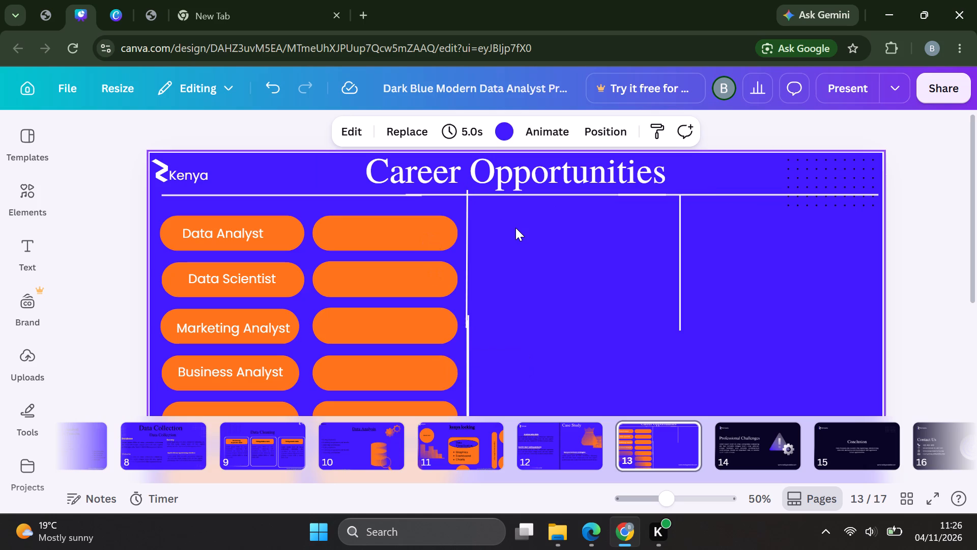
Move that vertical divider and the title slightly down so that the divider's upper end meets the horizontal rule.
left_click_drag(467, 230, 468, 233)
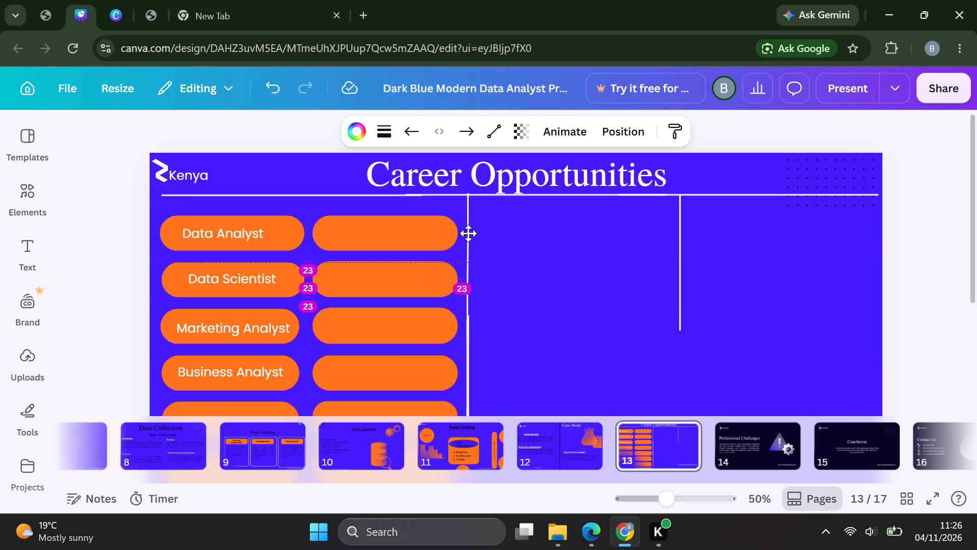
left_click_drag(468, 233, 468, 235)
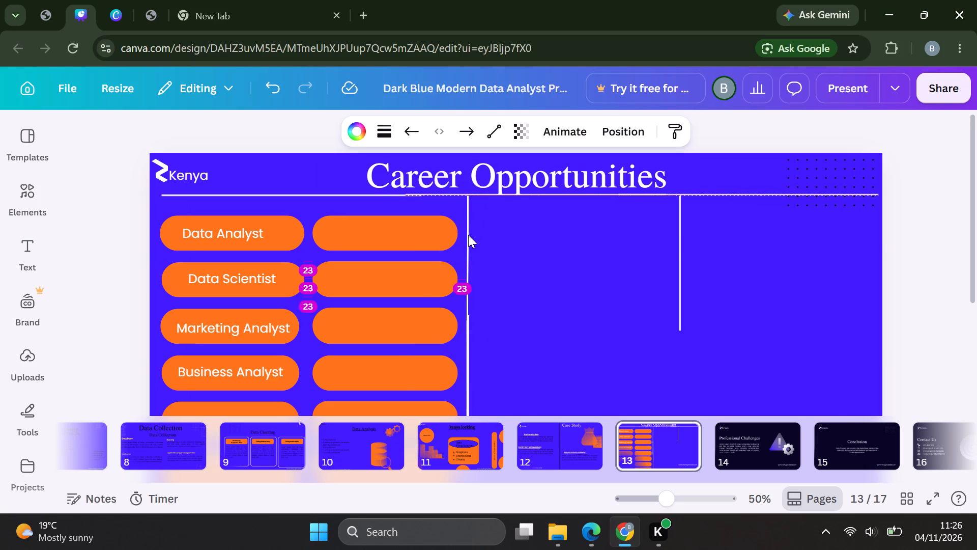
left_click(533, 276)
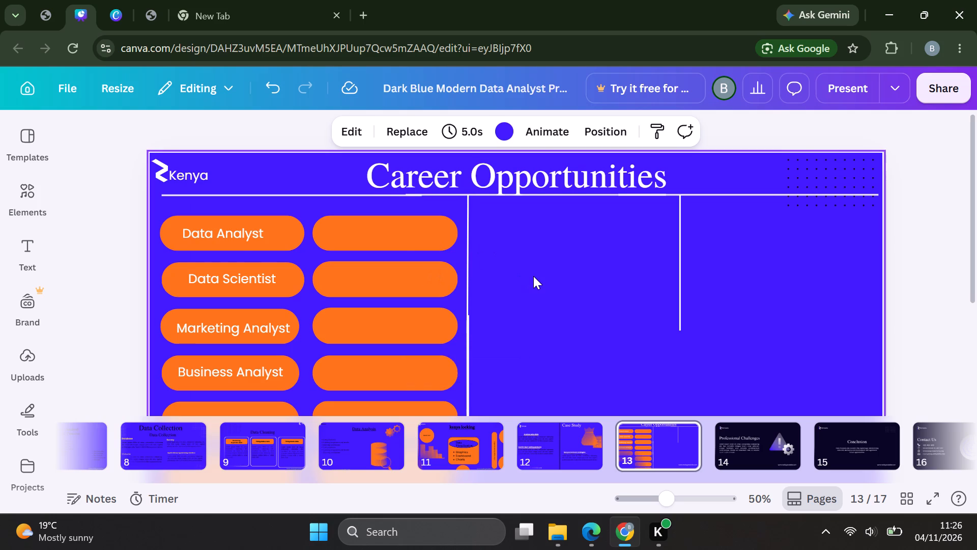
Shrink the dotted pattern in the slide's upper right corner to about 174 by 95 so that it ends at the horizontal rule.
scroll(533, 276, "down", 1)
scroll(533, 276, "up", 1)
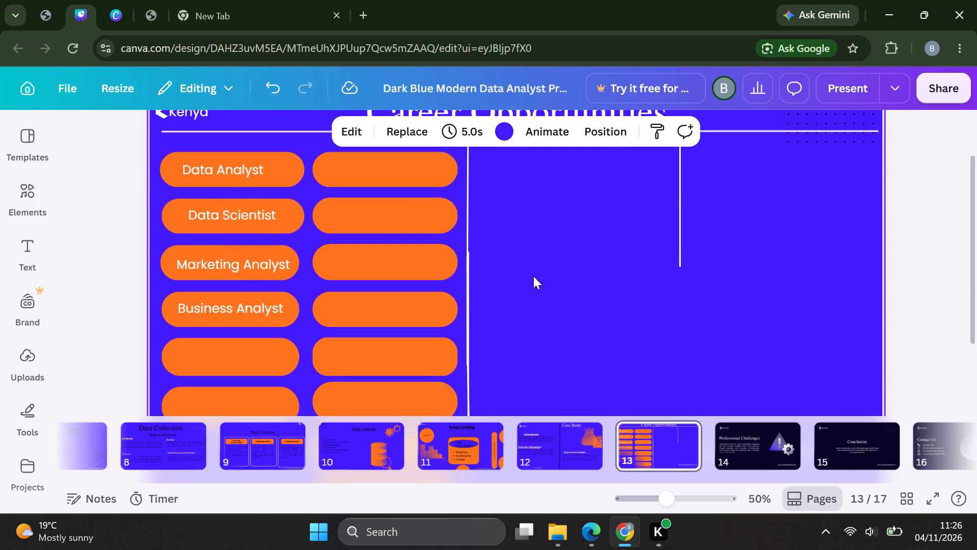
scroll(533, 276, "up", 1)
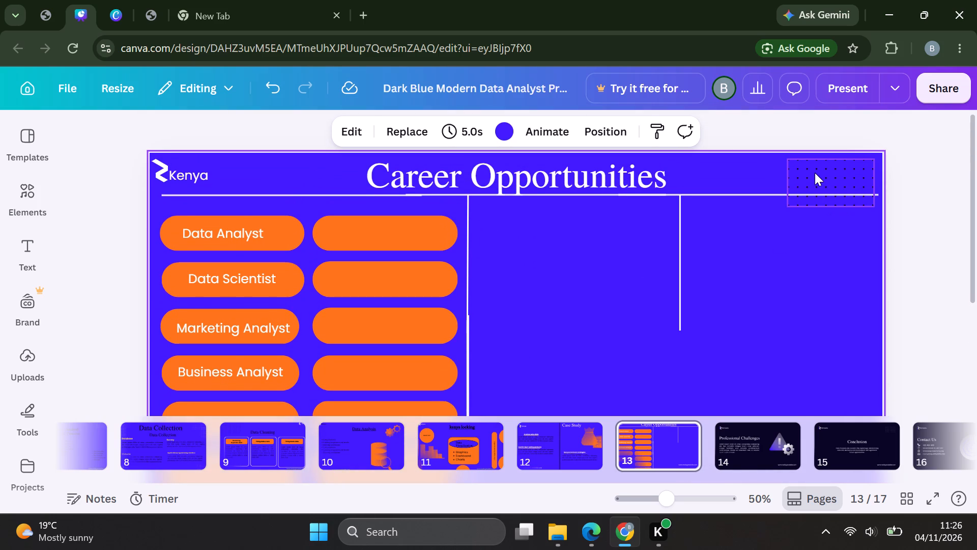
left_click(815, 173)
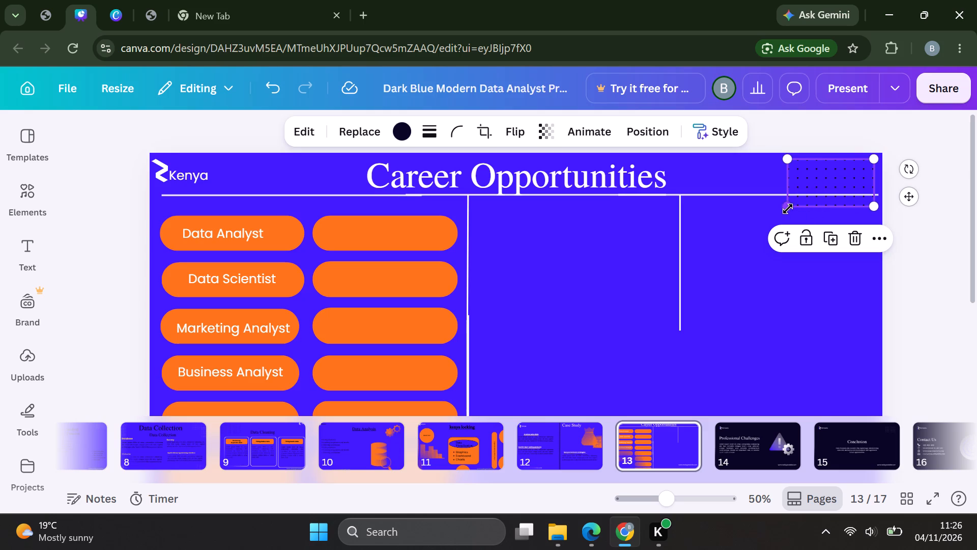
left_click_drag(788, 208, 794, 179)
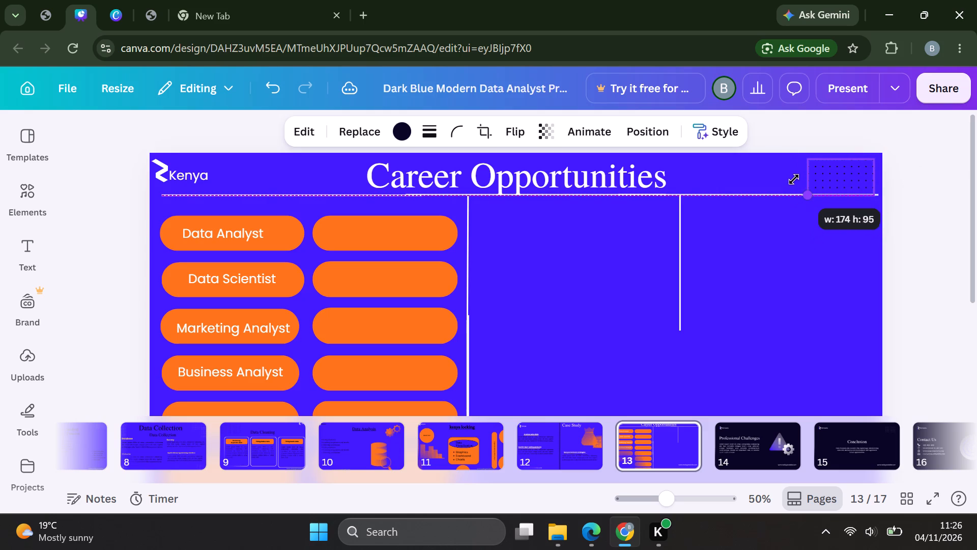
left_click_drag(794, 179, 797, 174)
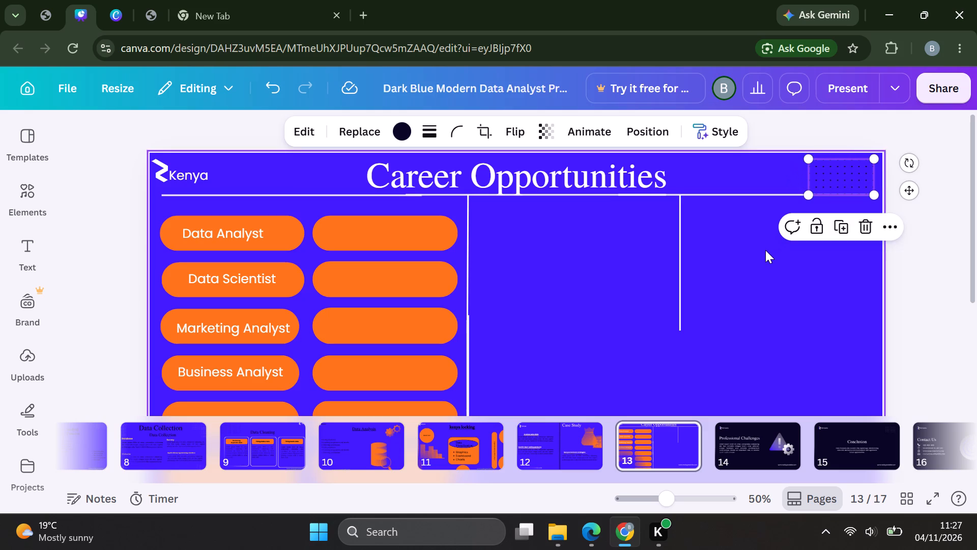
left_click(763, 264)
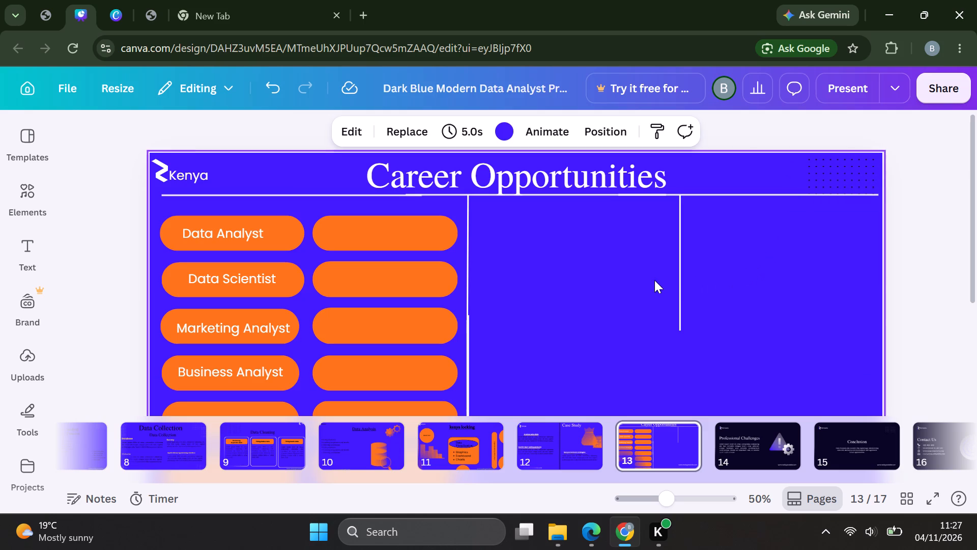
Add a straight line, rotate it to 90°, and align it with the second vertical divider so that it extends the divider downward.
left_click(622, 280)
scroll(622, 280, "down", 1)
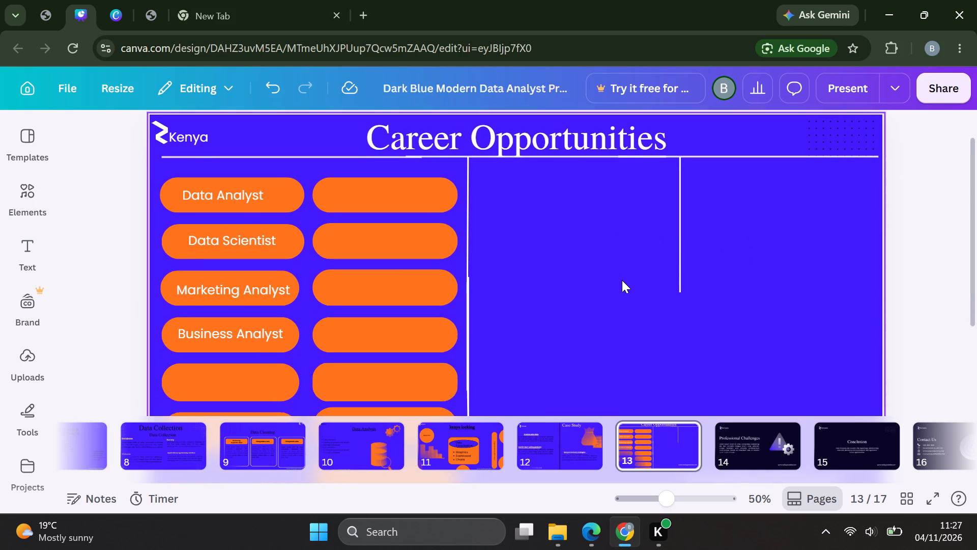
scroll(622, 280, "down", 1)
key("l")
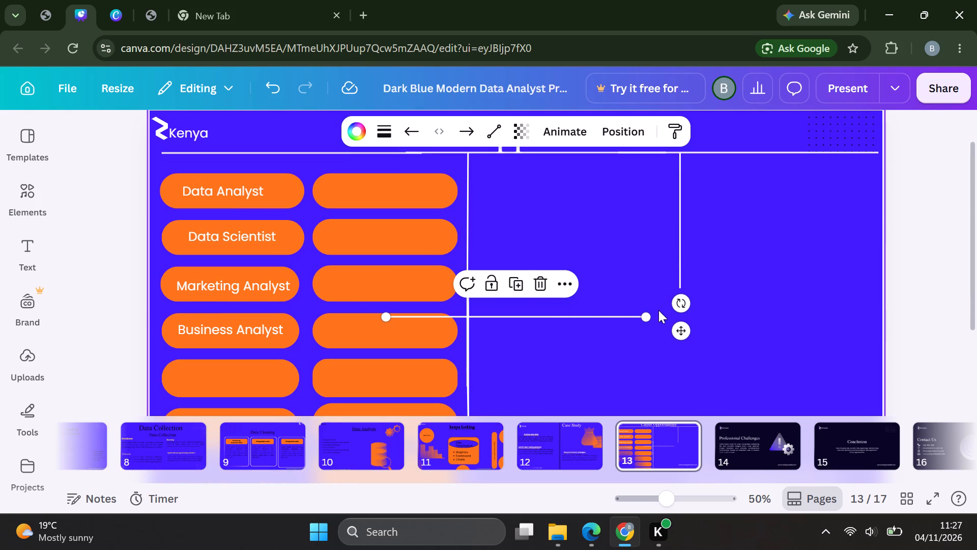
left_click_drag(648, 315, 638, 343)
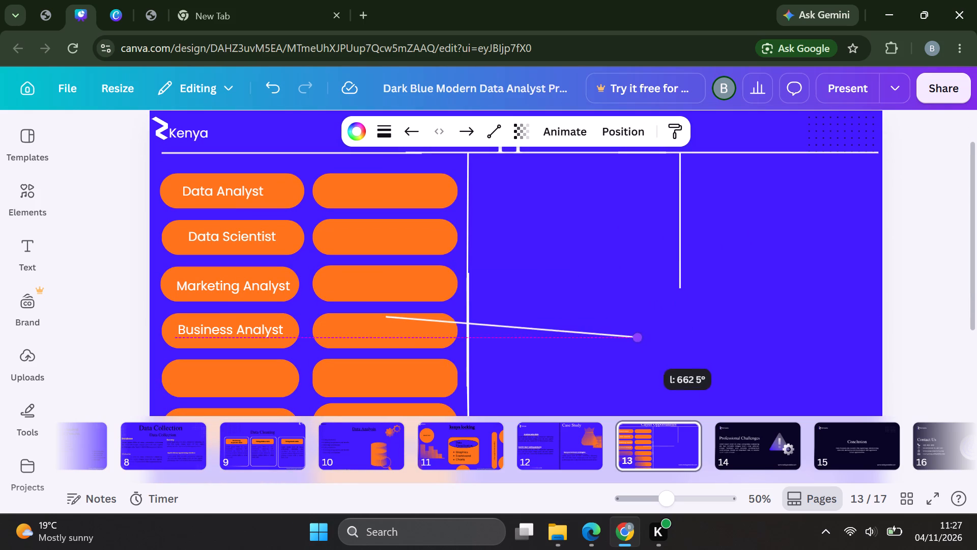
left_click_drag(638, 343, 640, 308)
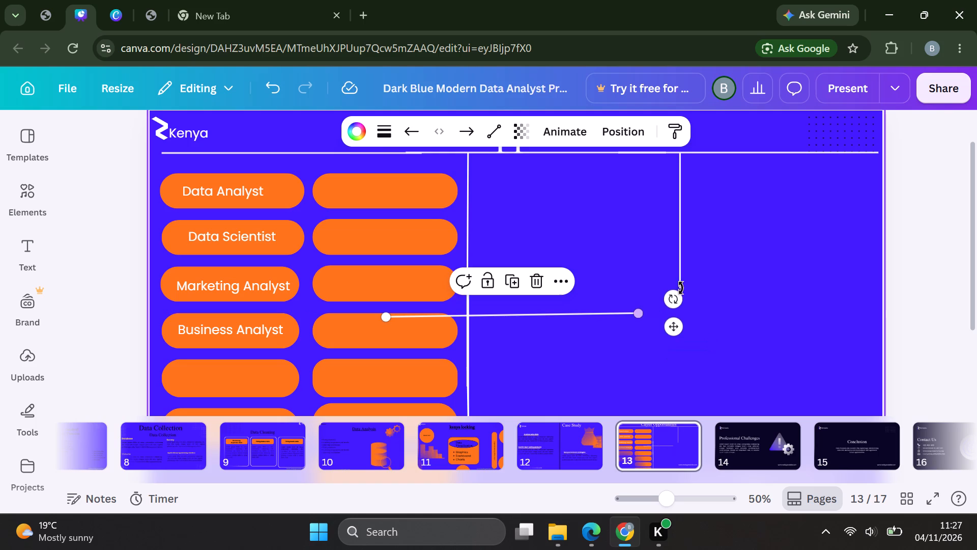
left_click_drag(674, 297, 536, 332)
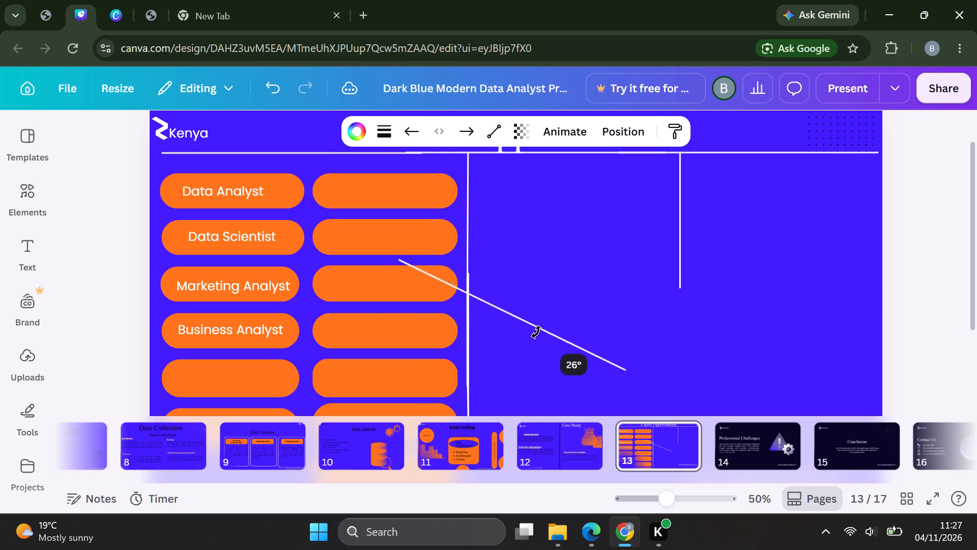
left_click_drag(536, 332, 519, 333)
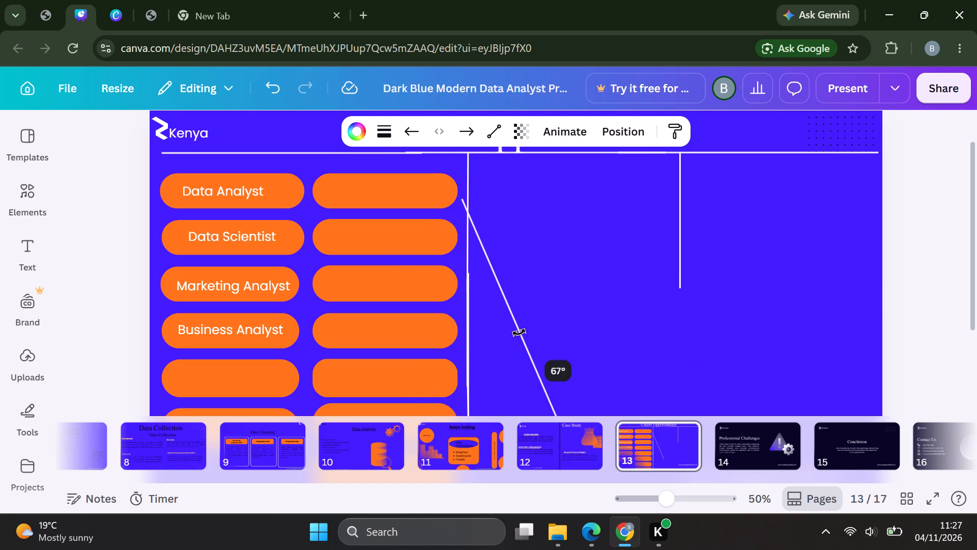
left_click_drag(519, 333, 513, 339)
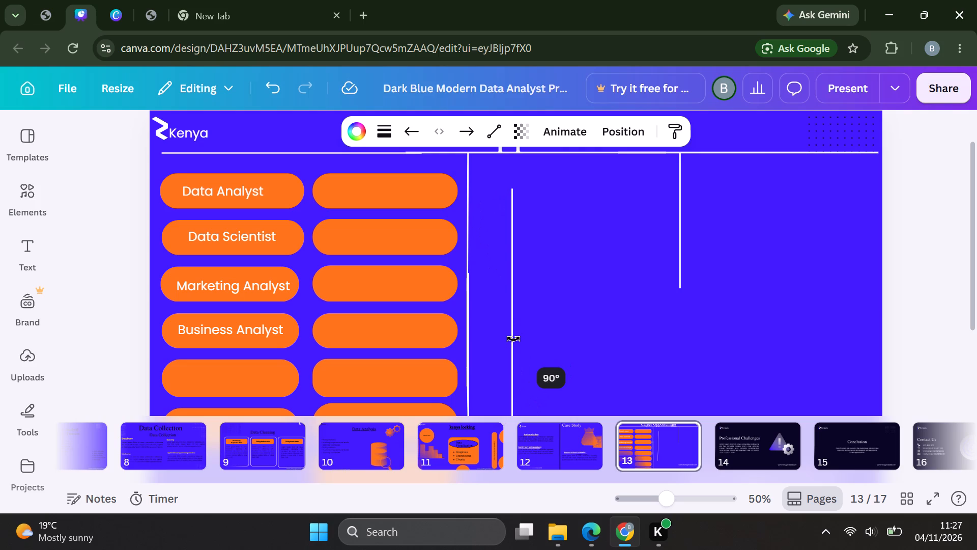
left_click_drag(513, 339, 512, 338)
left_click_drag(511, 334, 606, 354)
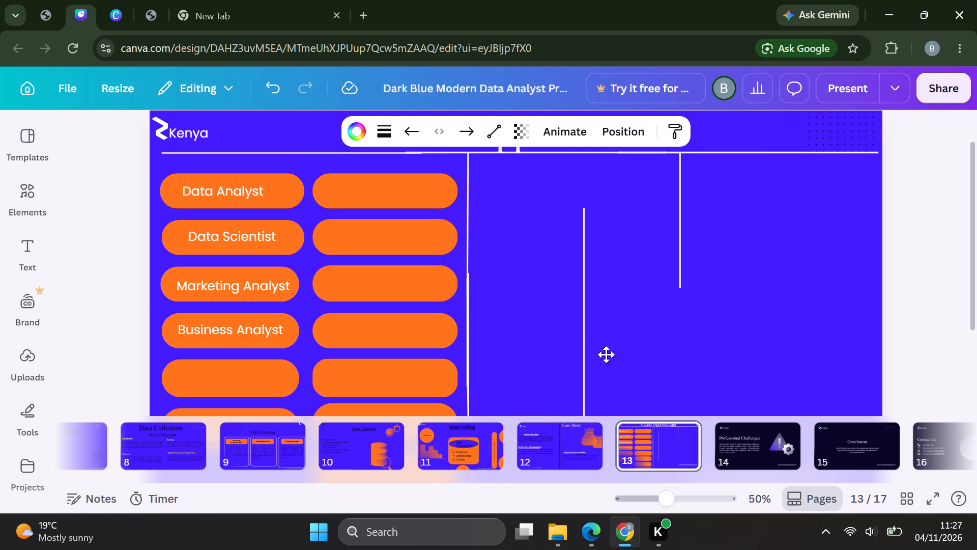
left_click_drag(606, 354, 676, 363)
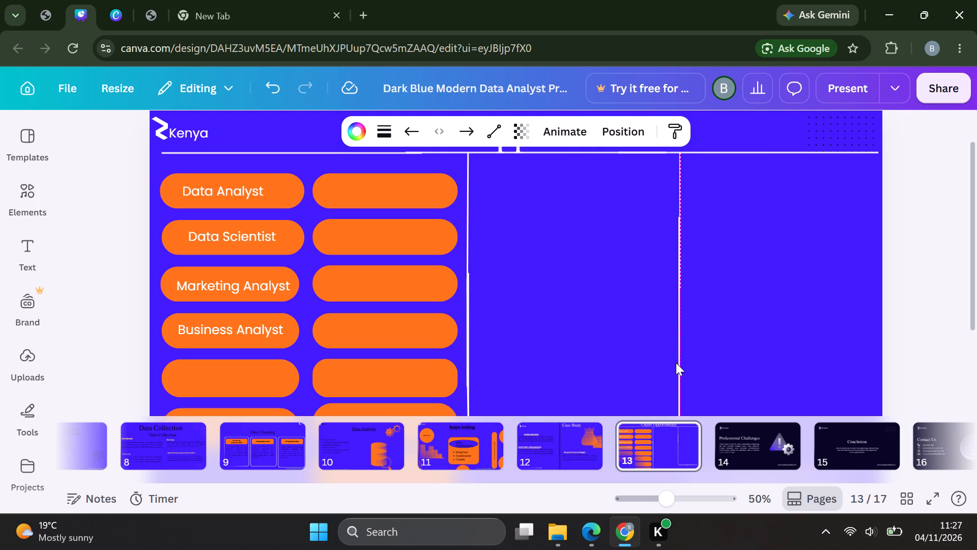
left_click(581, 298)
scroll(581, 298, "down", 3)
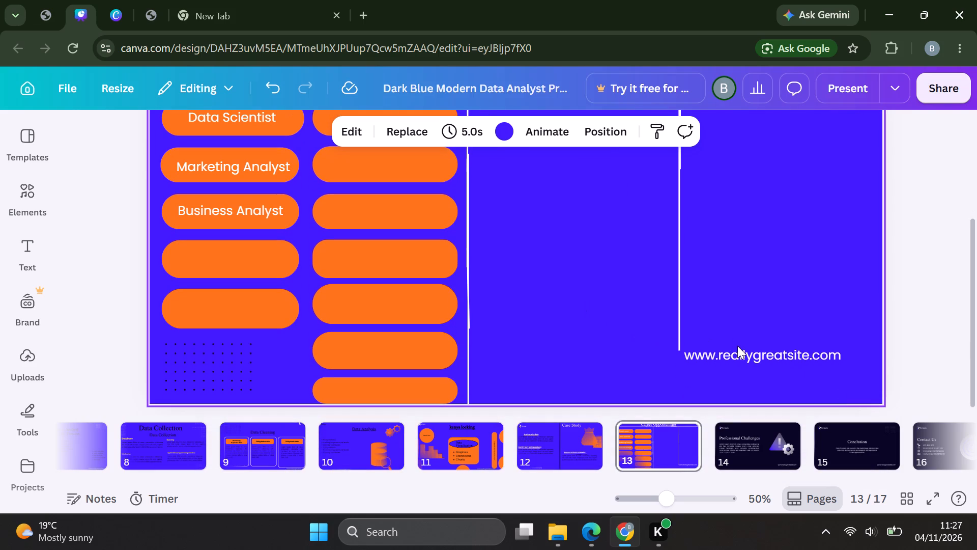
left_click_drag(739, 349, 776, 387)
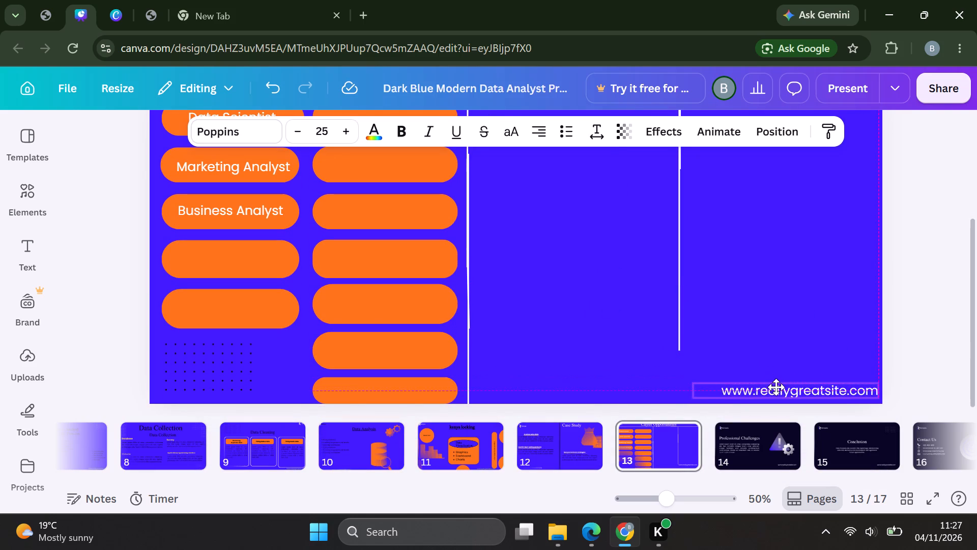
left_click_drag(776, 387, 778, 391)
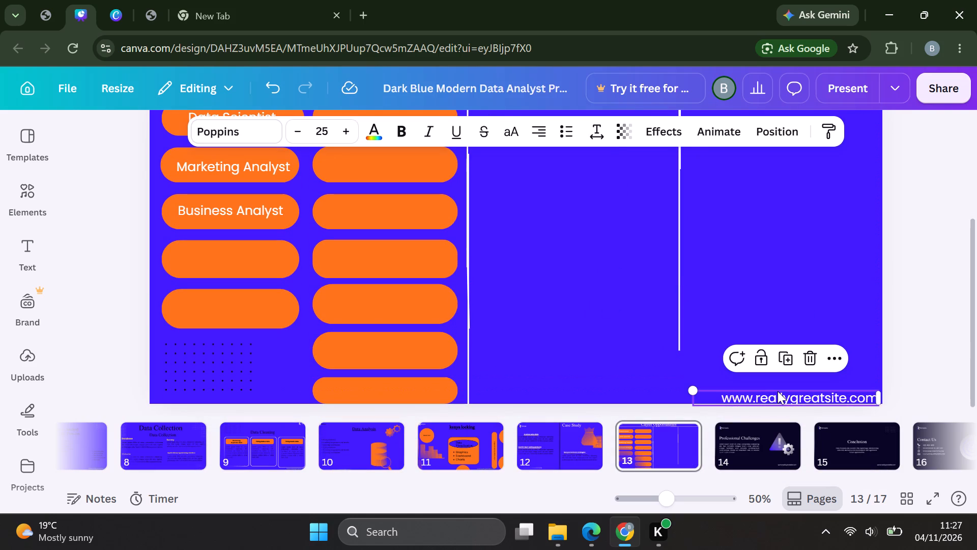
Add another straight line, rotate it to 90°, and align it with the second vertical divider so that the divider reaches the slide's bottom edge.
key("l")
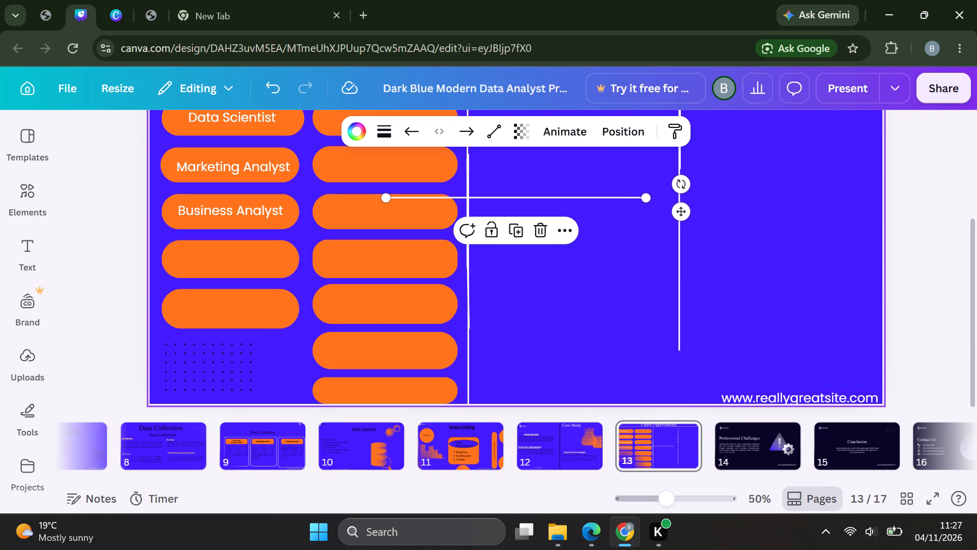
left_click_drag(683, 183, 542, 282)
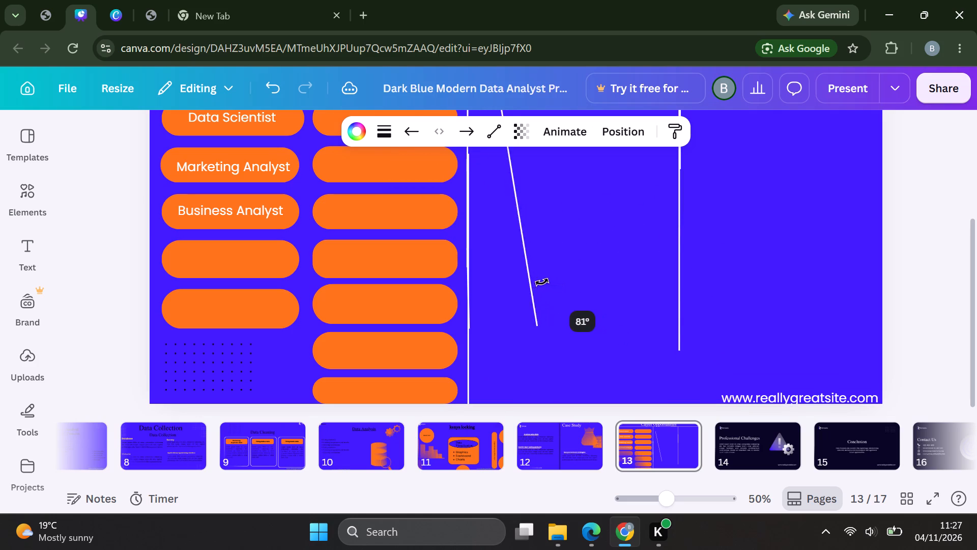
left_click_drag(542, 282, 533, 283)
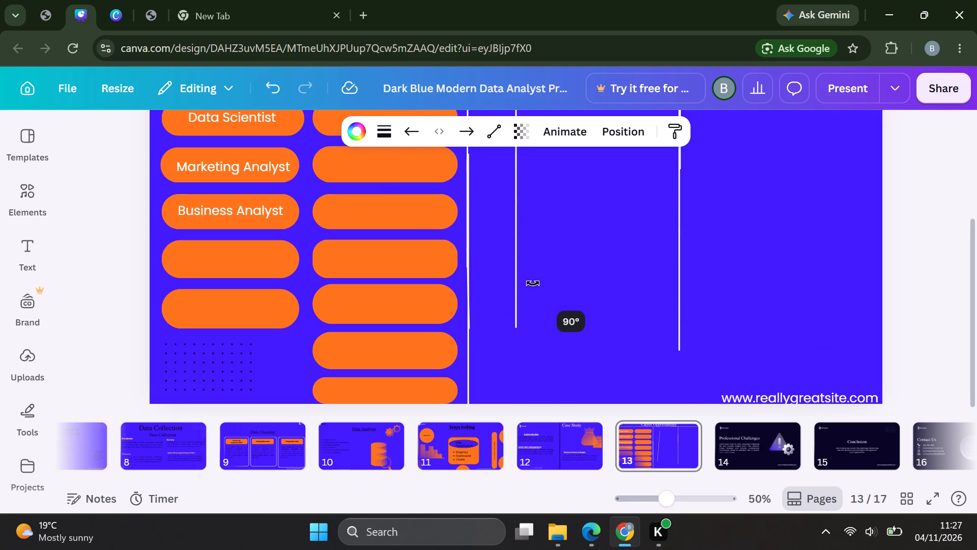
left_click_drag(533, 283, 532, 284)
left_click_drag(516, 215, 681, 339)
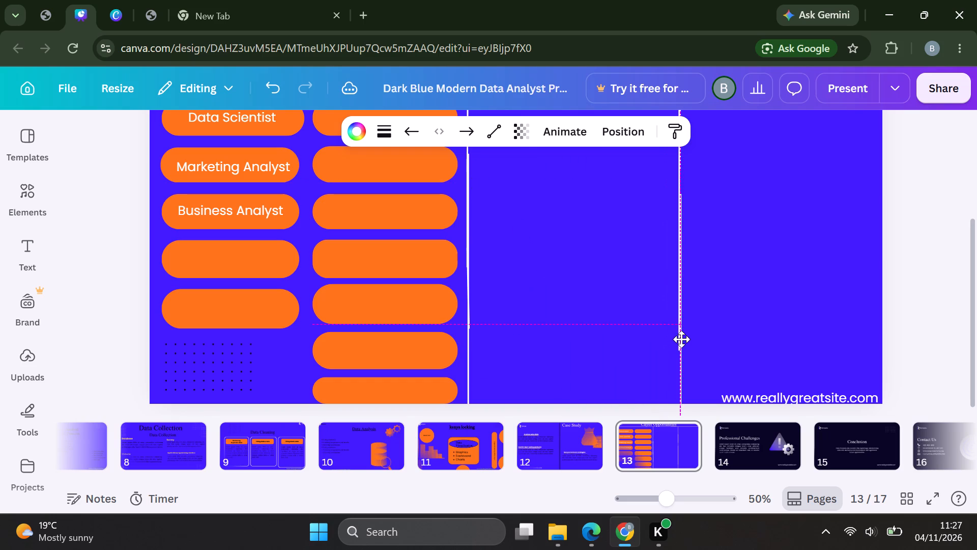
left_click_drag(681, 339, 679, 335)
left_click(490, 319)
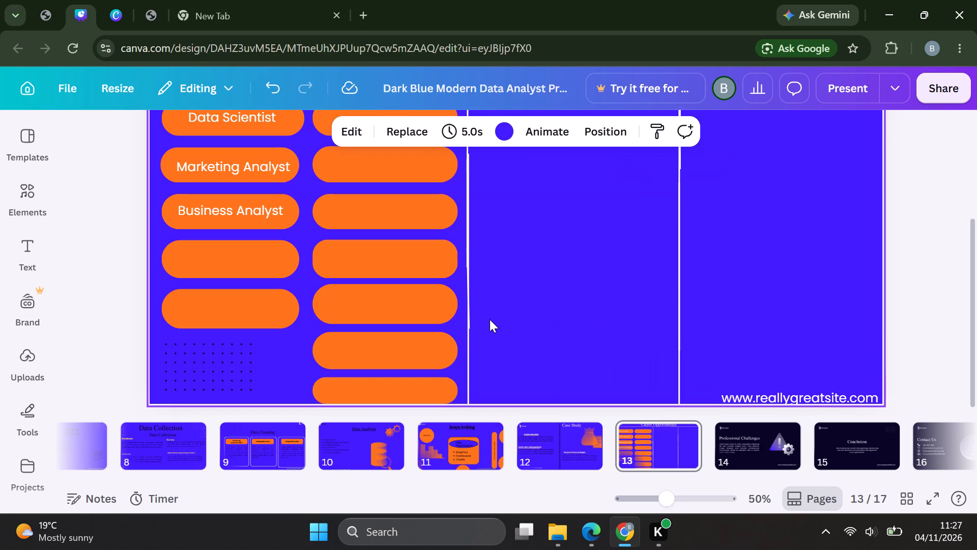
scroll(523, 260, "up", 2)
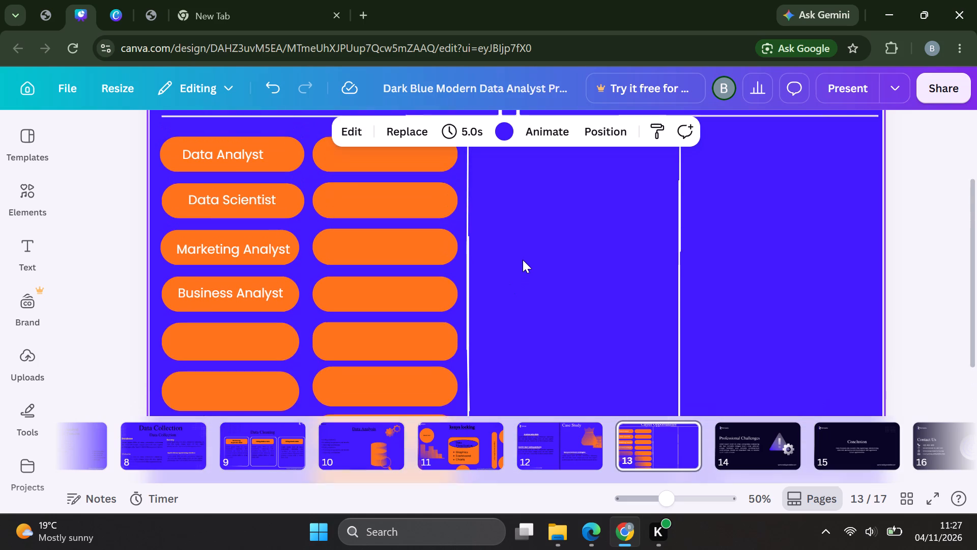
scroll(523, 260, "up", 1)
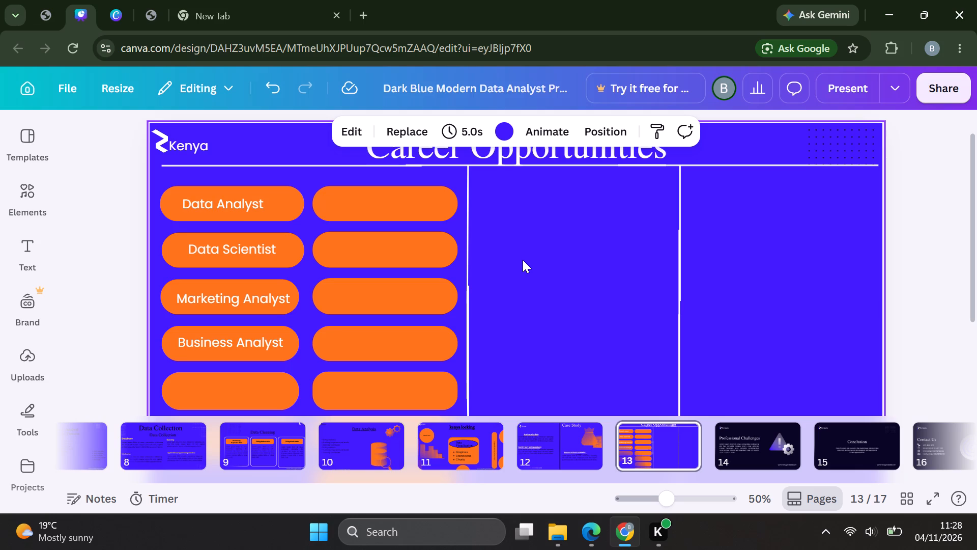
Add a straight line, rotate it to 90°, and place it along the slide's right edge, starting at the end of the horizontal rule.
scroll(570, 275, "down", 1)
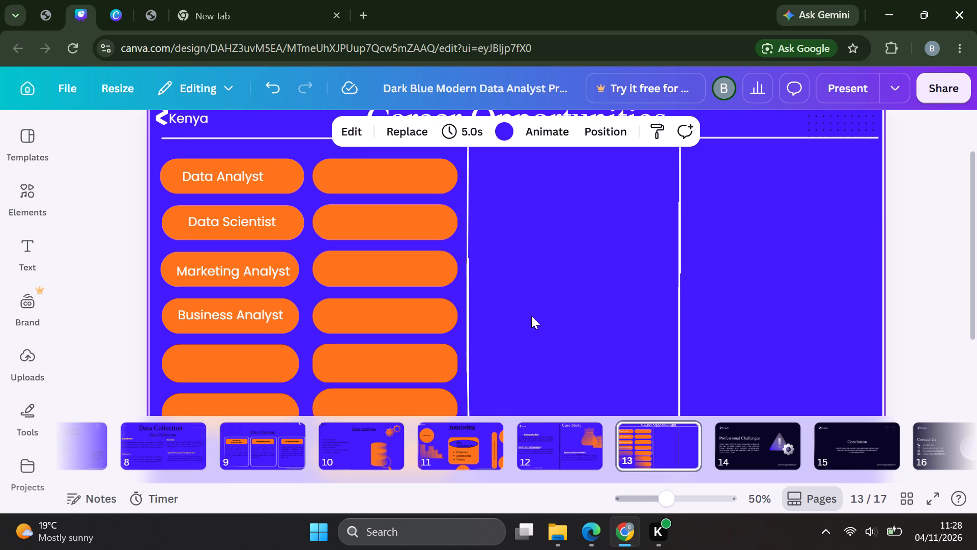
key("l")
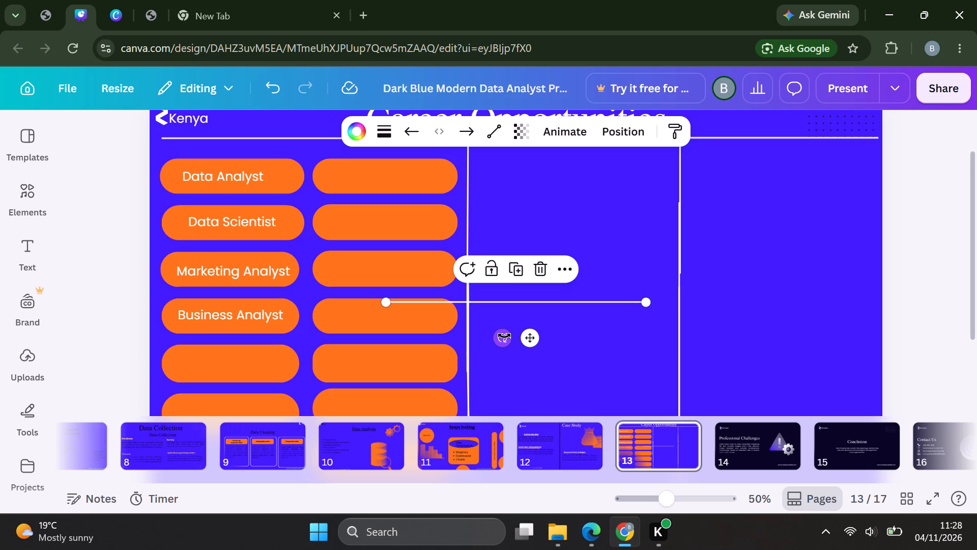
left_click_drag(504, 336, 498, 307)
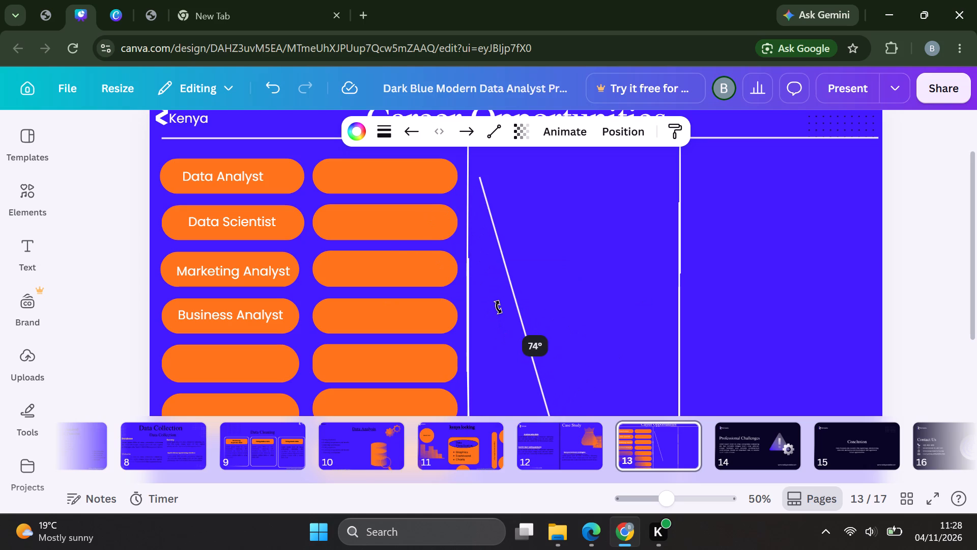
left_click_drag(498, 307, 503, 299)
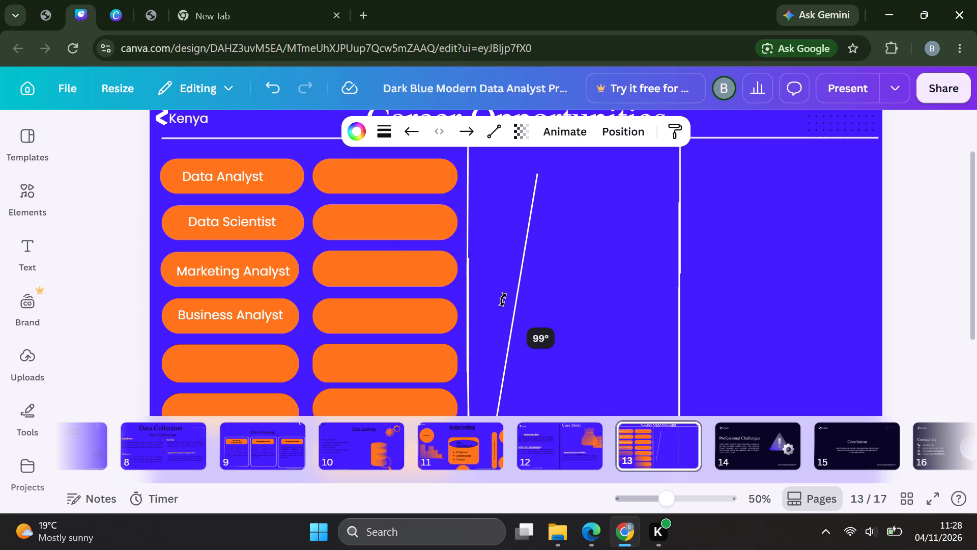
left_click_drag(503, 299, 496, 299)
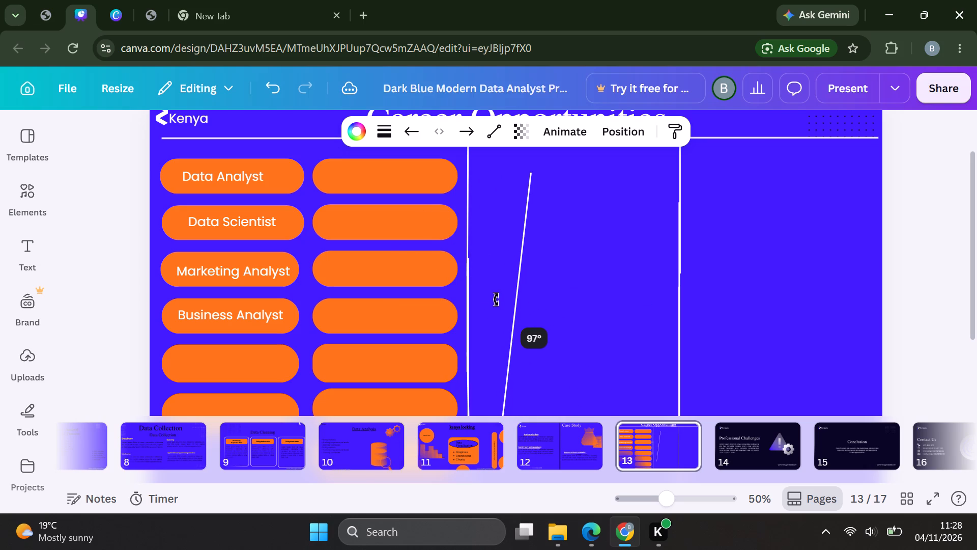
left_click_drag(496, 299, 495, 301)
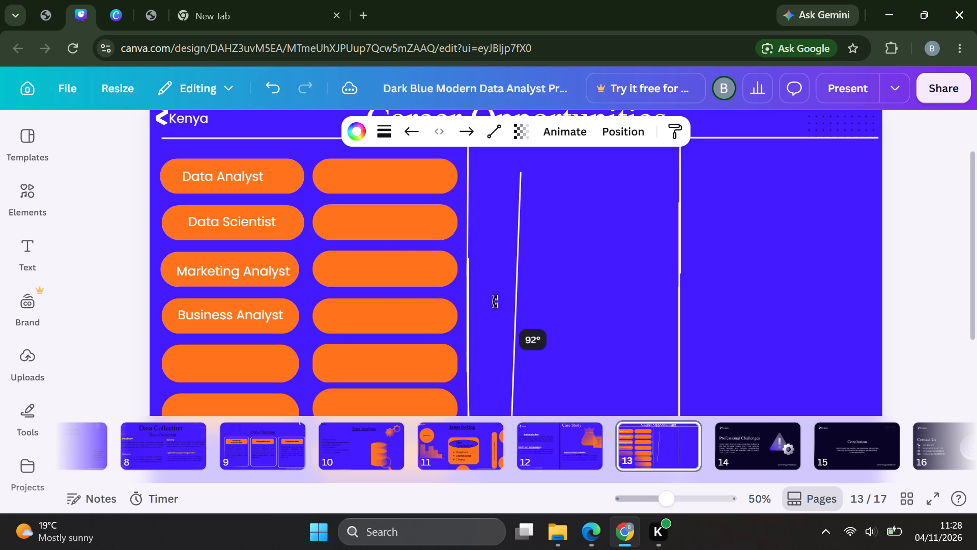
left_click_drag(495, 301, 496, 302)
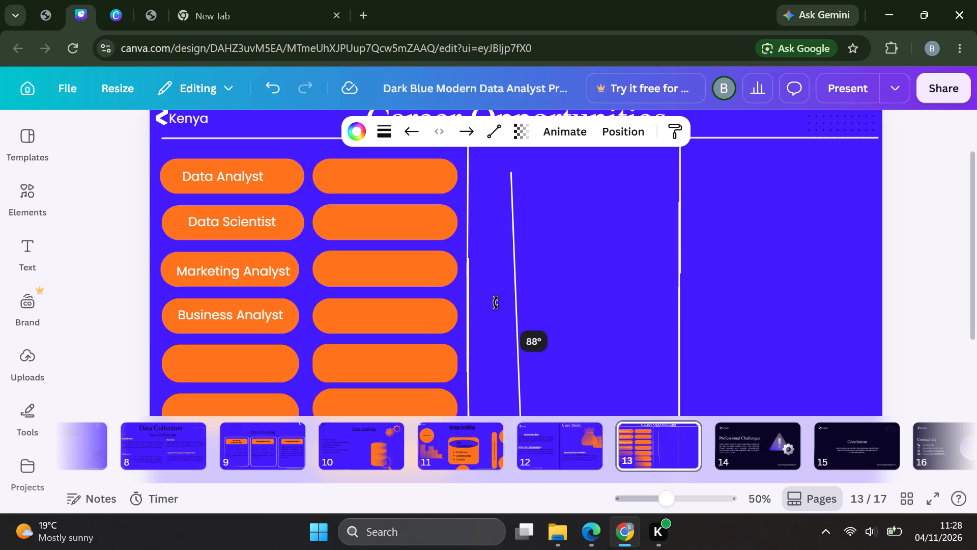
left_click_drag(496, 302, 495, 300)
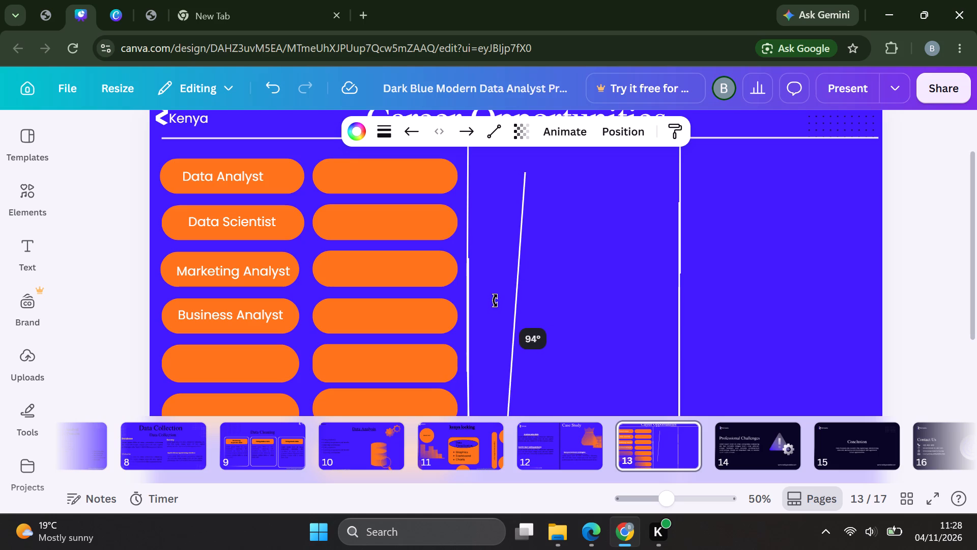
left_click_drag(495, 300, 494, 302)
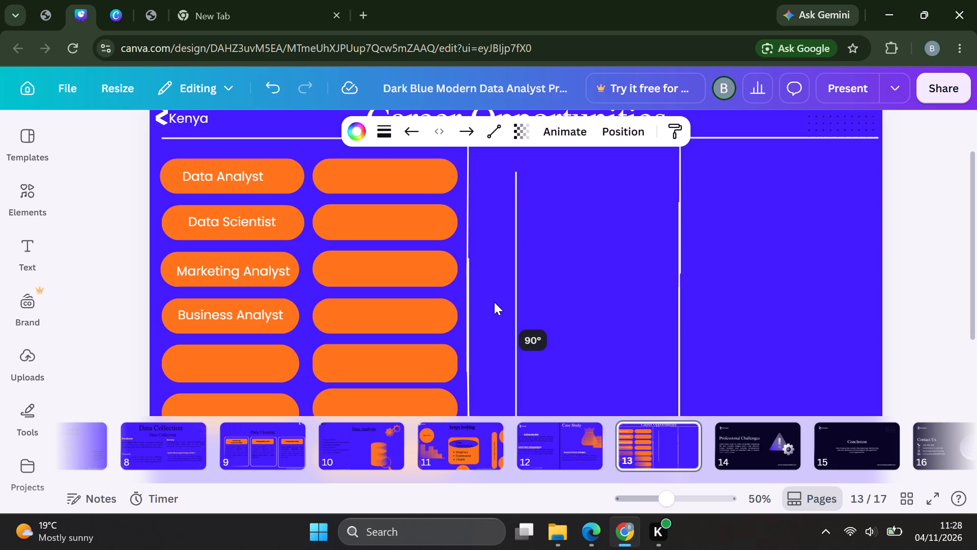
left_click_drag(516, 307, 733, 352)
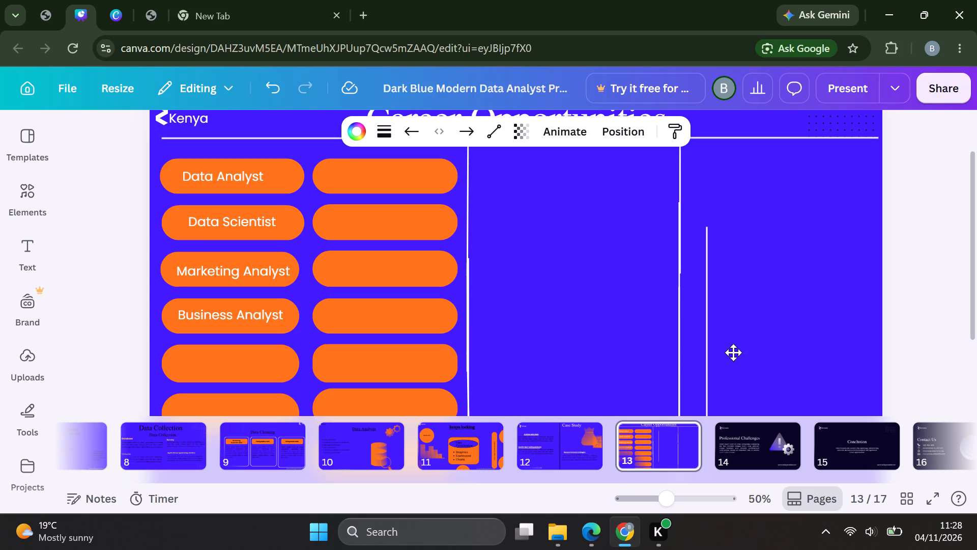
left_click_drag(733, 352, 891, 269)
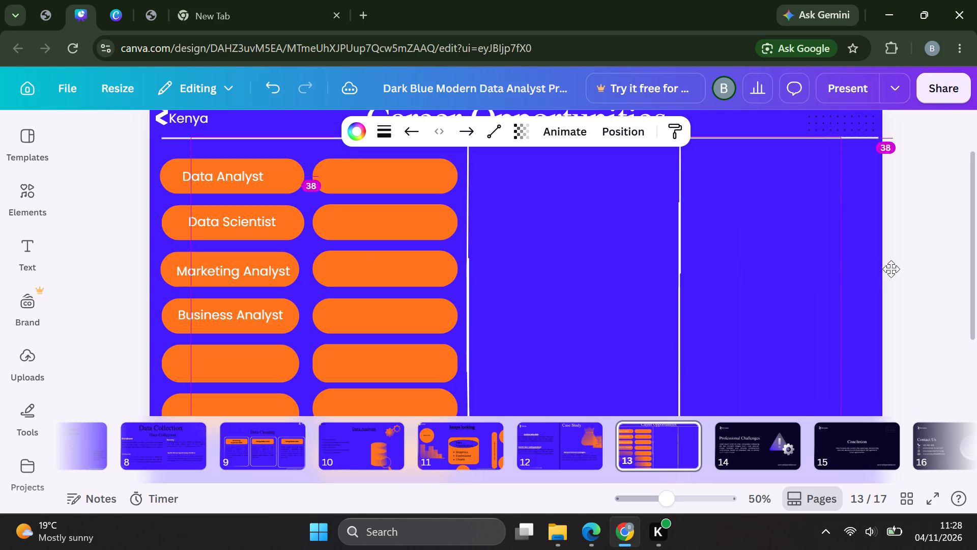
left_click_drag(891, 269, 868, 256)
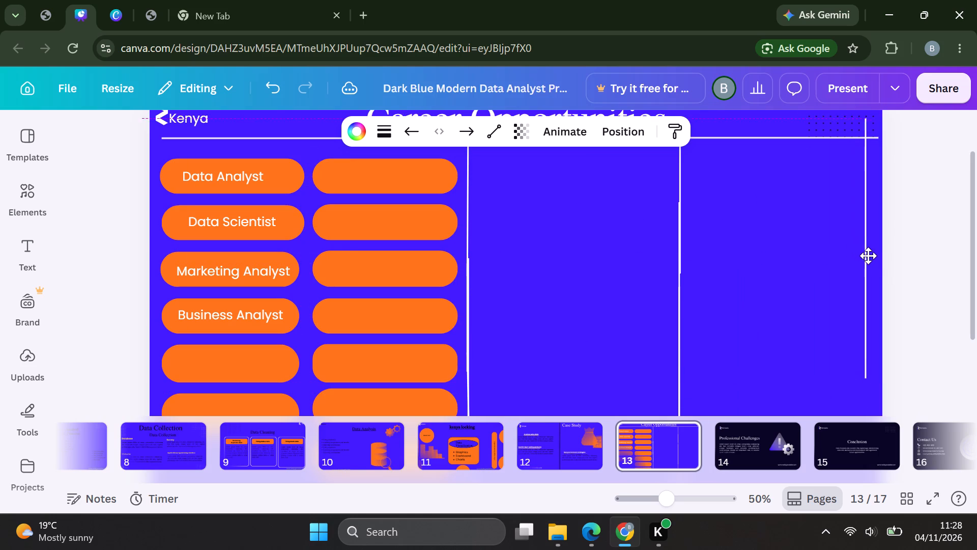
left_click_drag(868, 256, 878, 270)
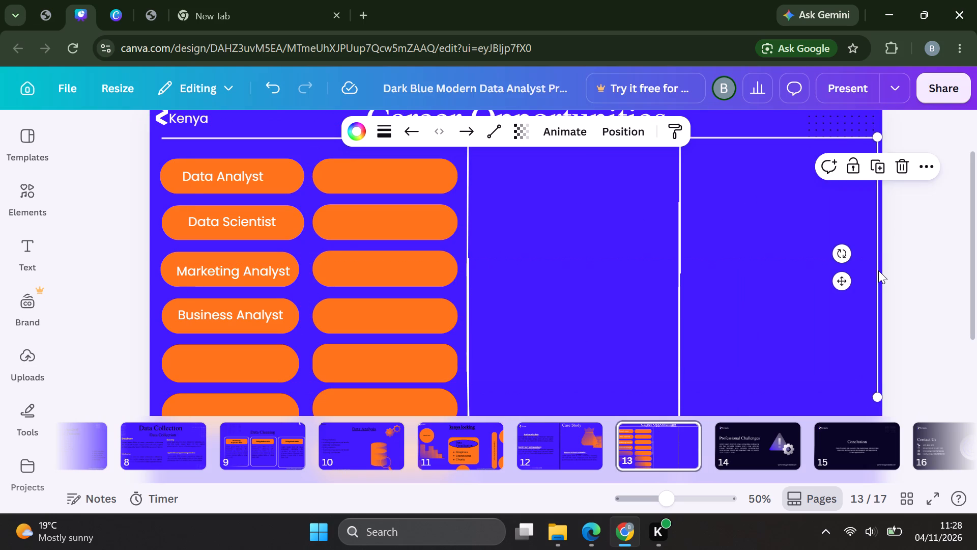
left_click(753, 332)
Add a straight line, rotate it to -90°, and align it with the right-edge line so that it extends down to the website text.
scroll(753, 332, "down", 2)
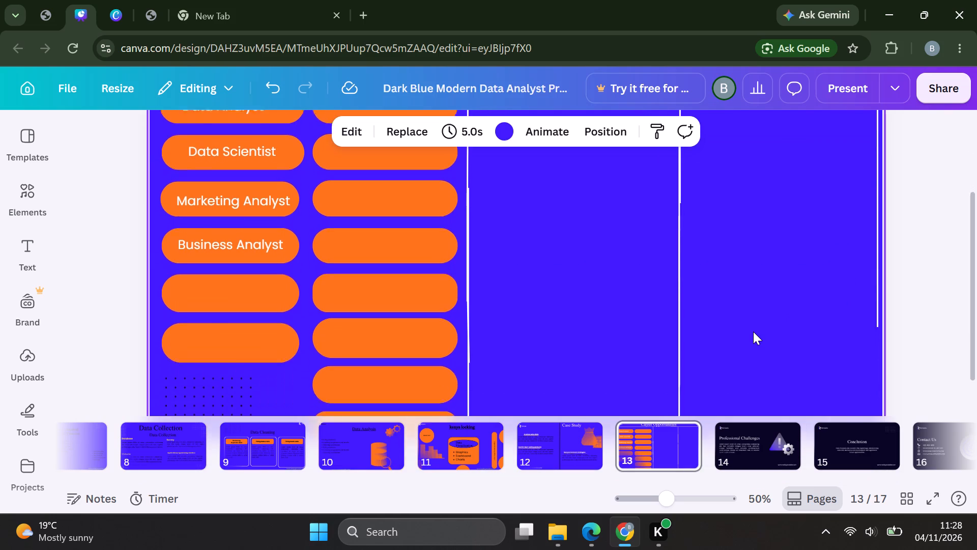
scroll(753, 332, "down", 2)
key("l")
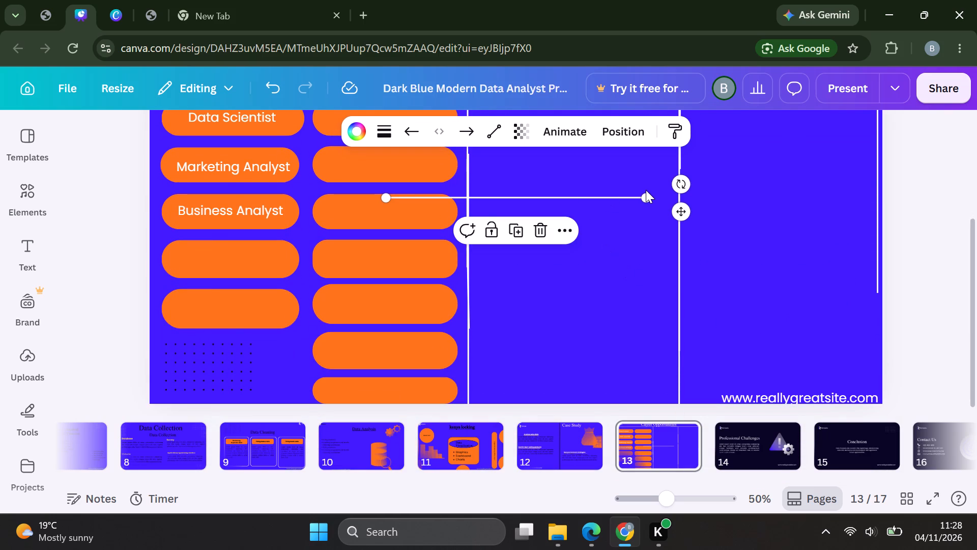
left_click_drag(646, 190, 651, 225)
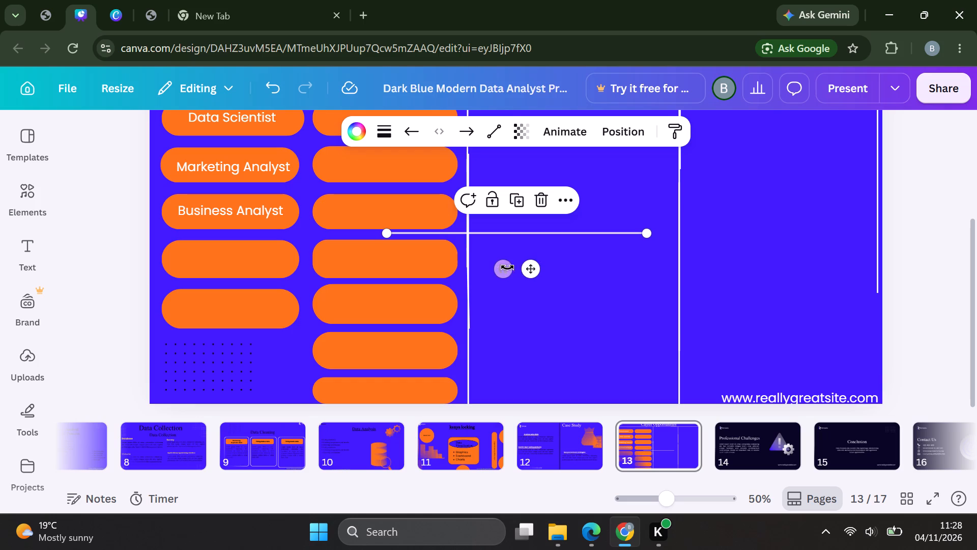
left_click_drag(504, 267, 550, 232)
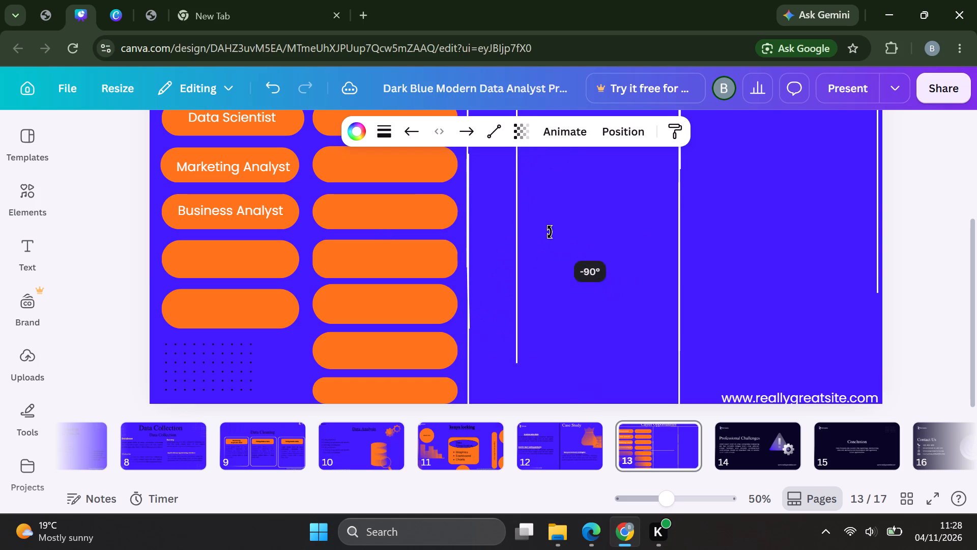
left_click_drag(550, 232, 550, 234)
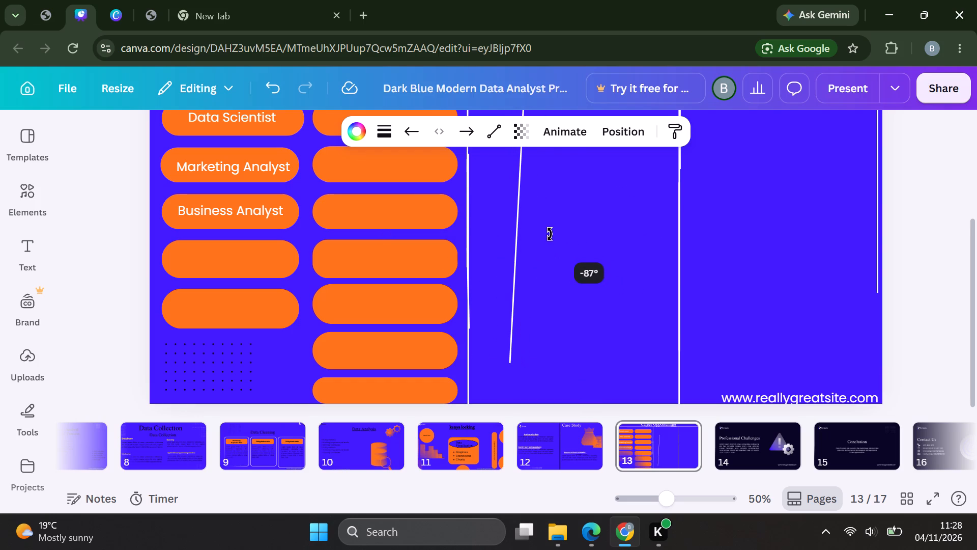
left_click_drag(550, 234, 550, 232)
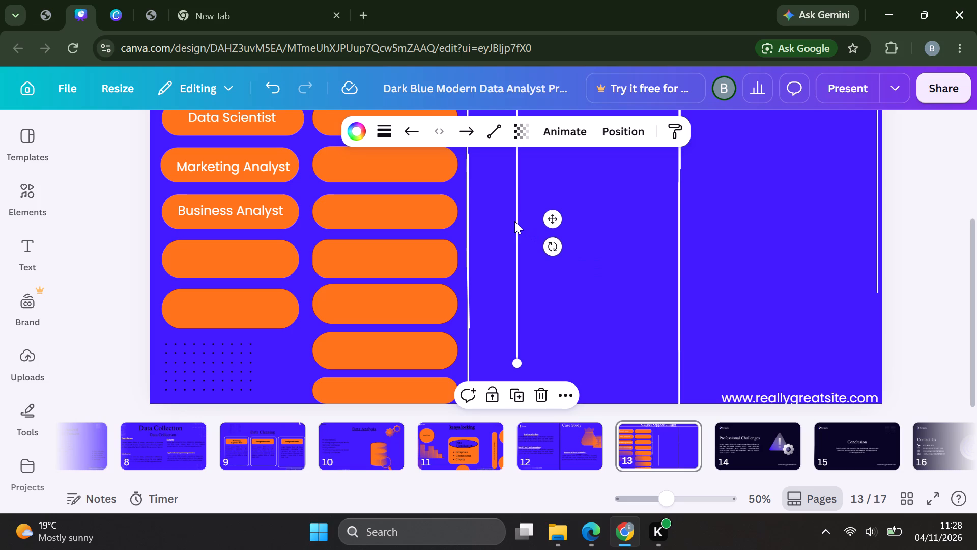
left_click_drag(514, 221, 918, 246)
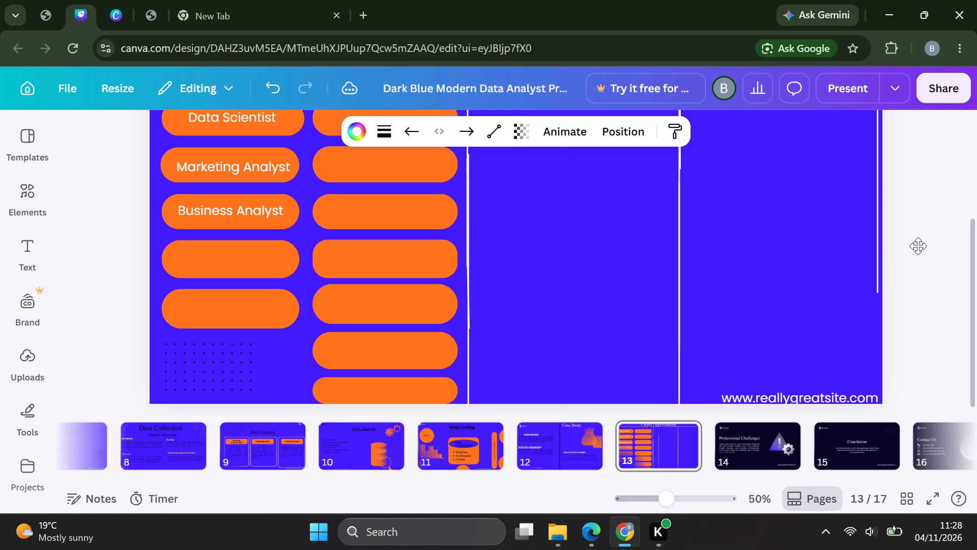
left_click_drag(918, 246, 869, 248)
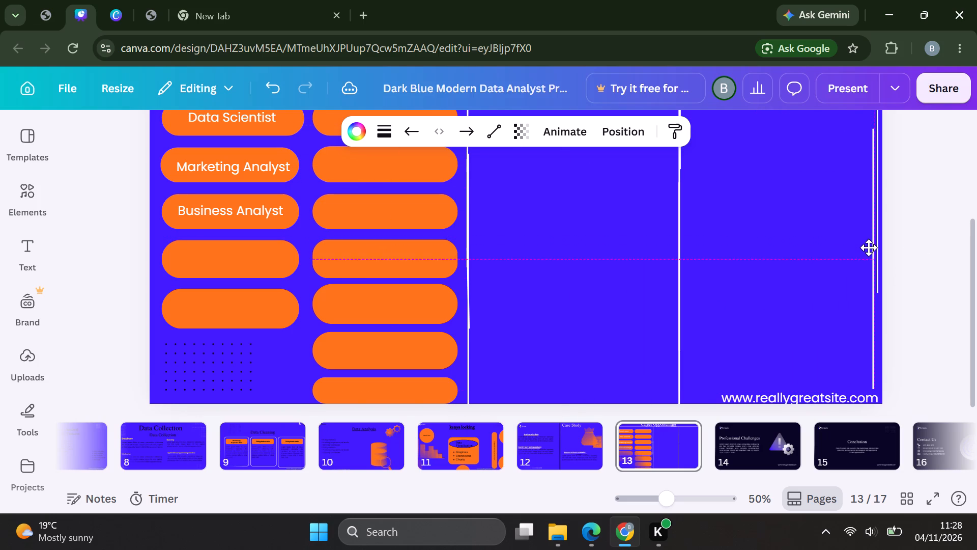
left_click_drag(869, 248, 870, 249)
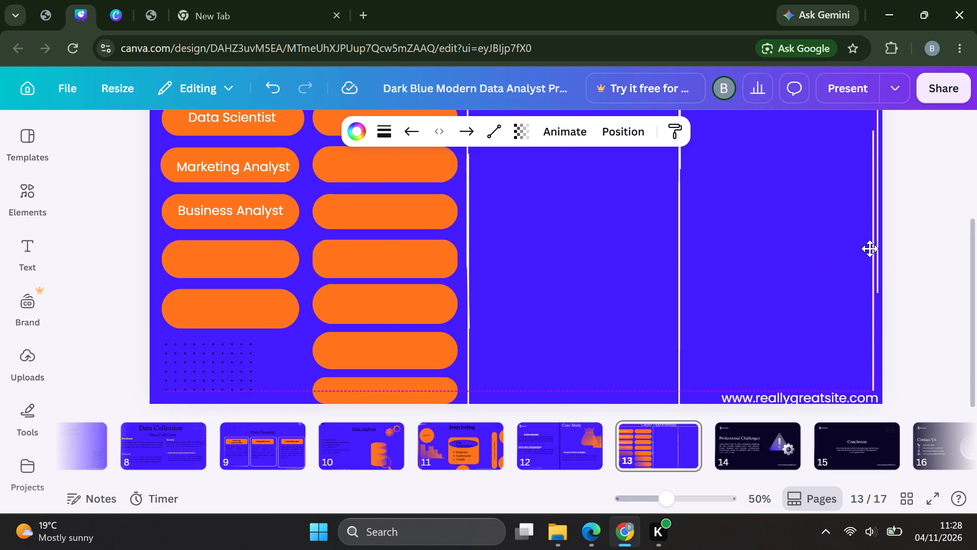
left_click_drag(870, 249, 873, 251)
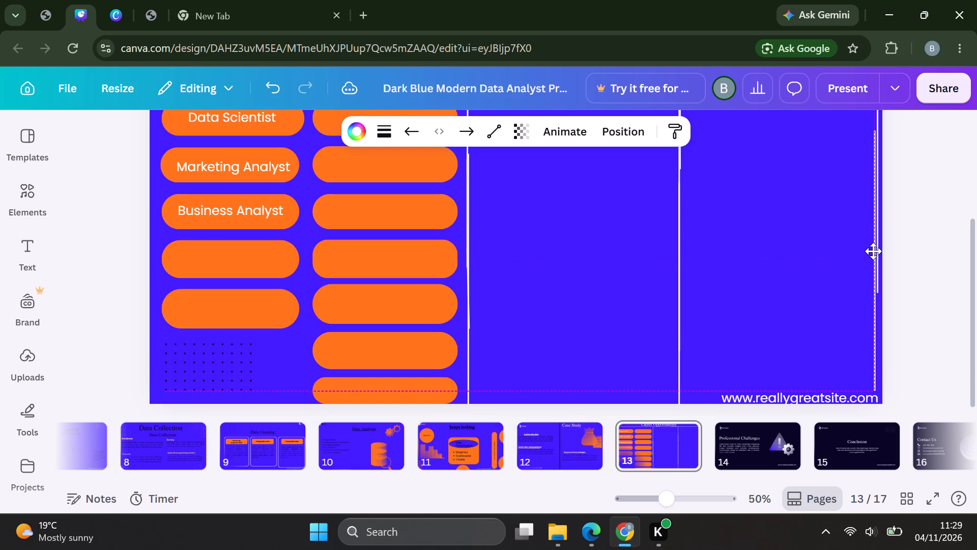
left_click_drag(873, 251, 875, 254)
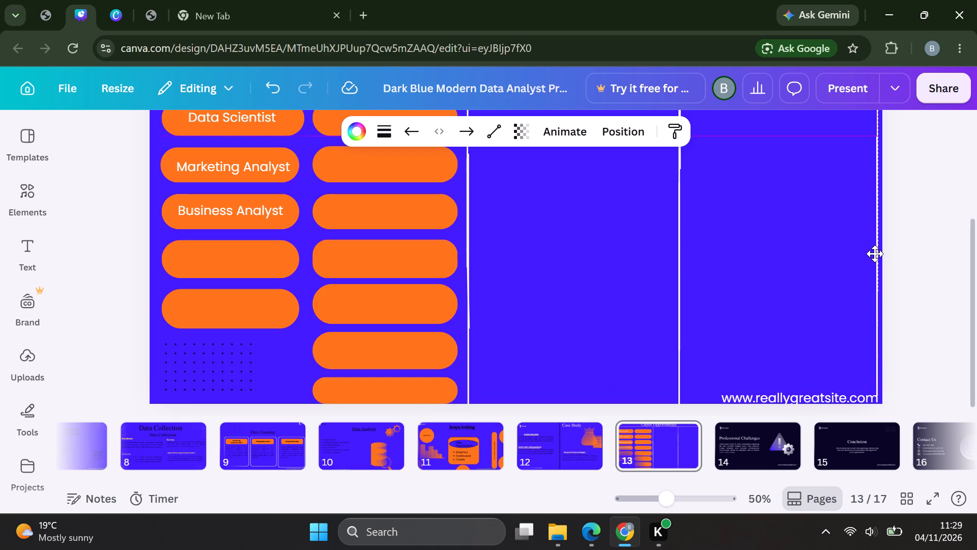
left_click_drag(875, 254, 876, 257)
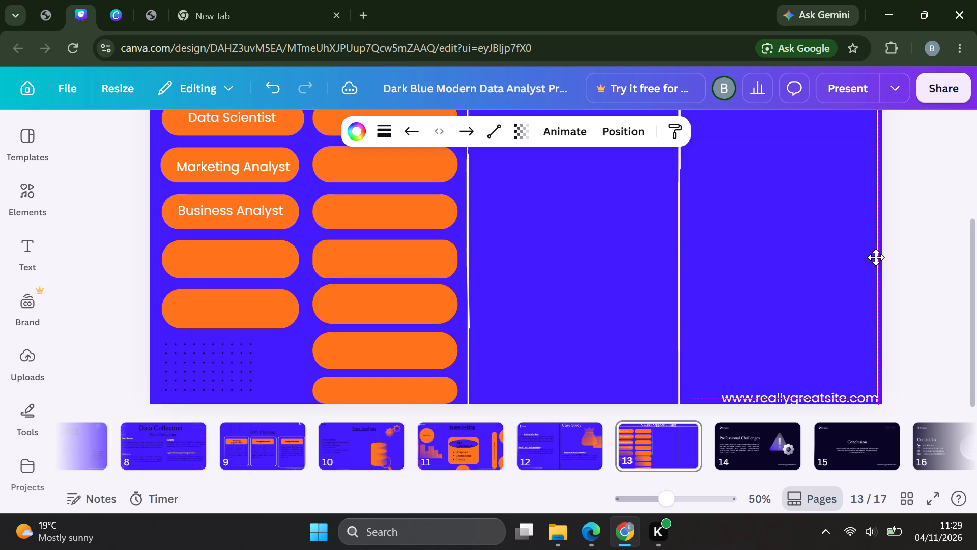
left_click_drag(876, 257, 876, 257)
left_click(825, 280)
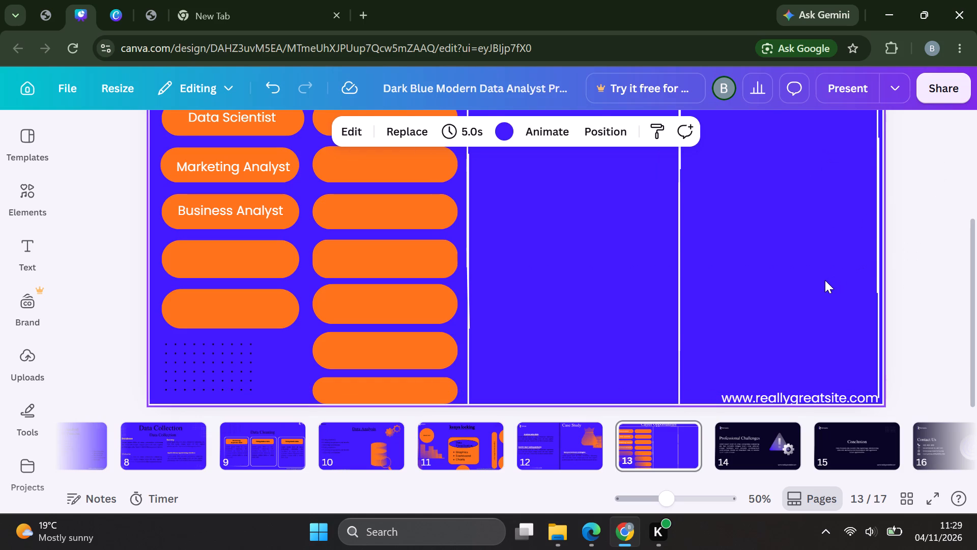
scroll(825, 280, "down", 1)
left_click_drag(800, 393, 789, 344)
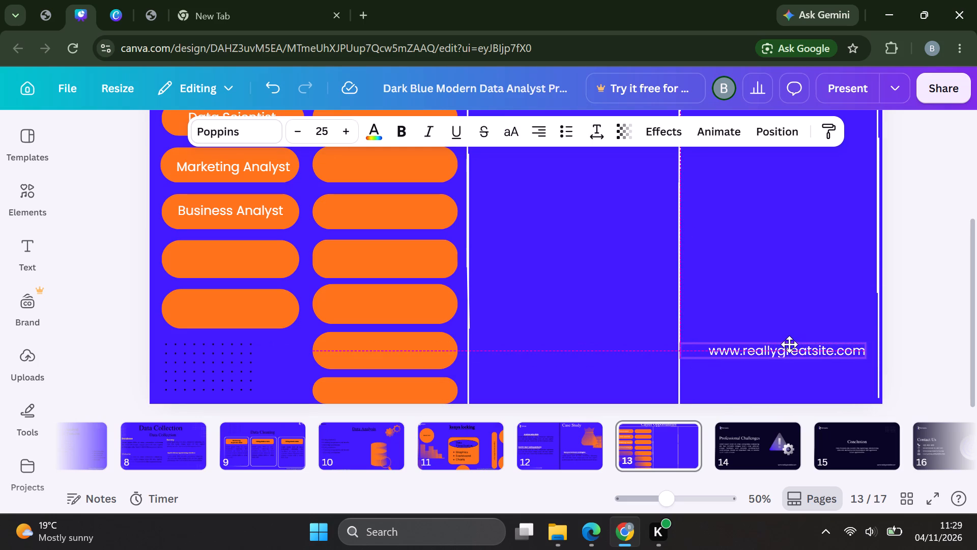
left_click_drag(789, 344, 789, 344)
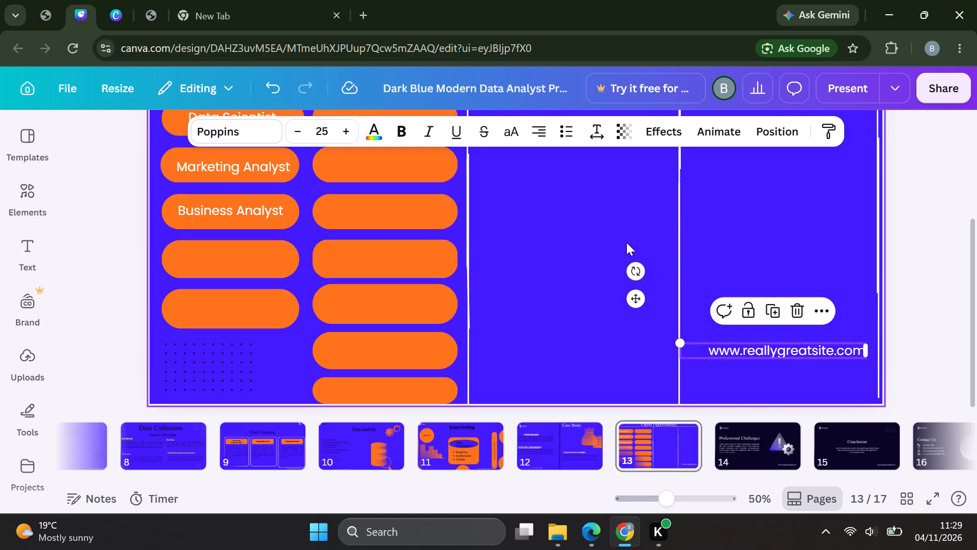
Add a horizontal straight line along the slide's bottom edge, ending at the right-edge line, and shorten it to about 522 to start at the second divider.
key("l")
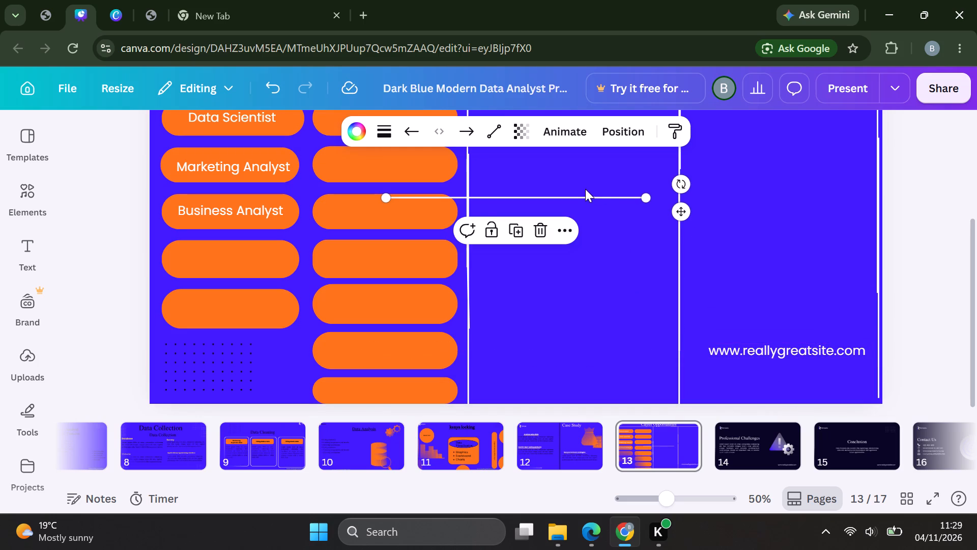
left_click(578, 196)
left_click_drag(578, 196, 808, 389)
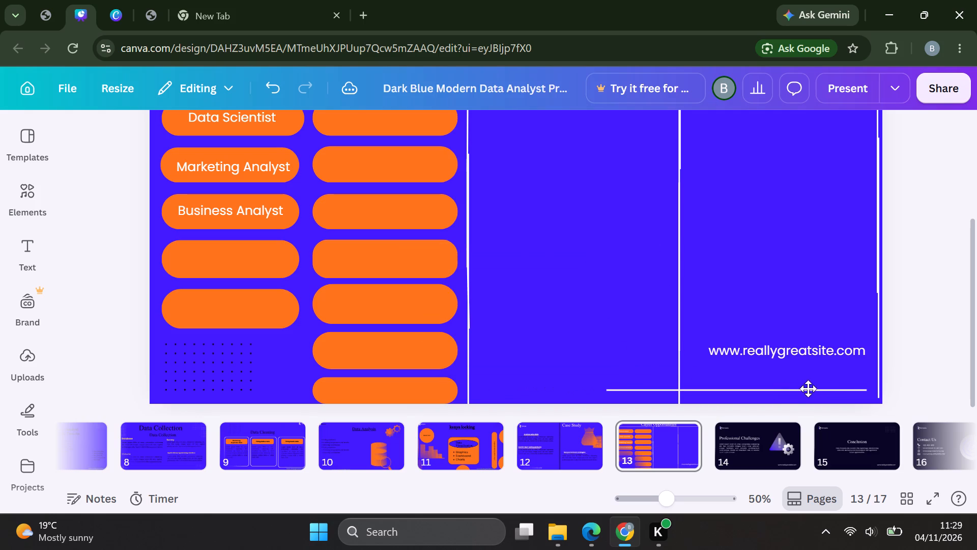
left_click_drag(808, 389, 811, 396)
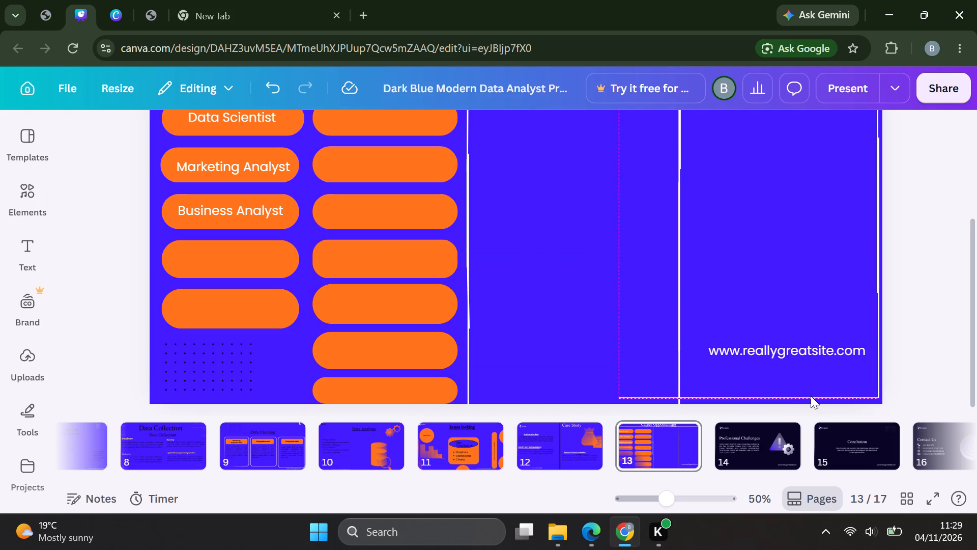
left_click(619, 398)
left_click(589, 374)
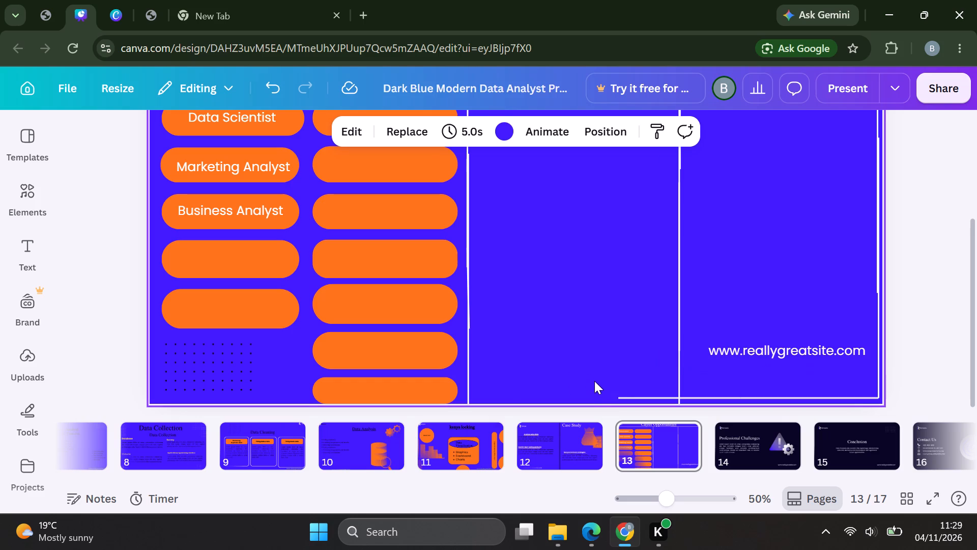
left_click(617, 395)
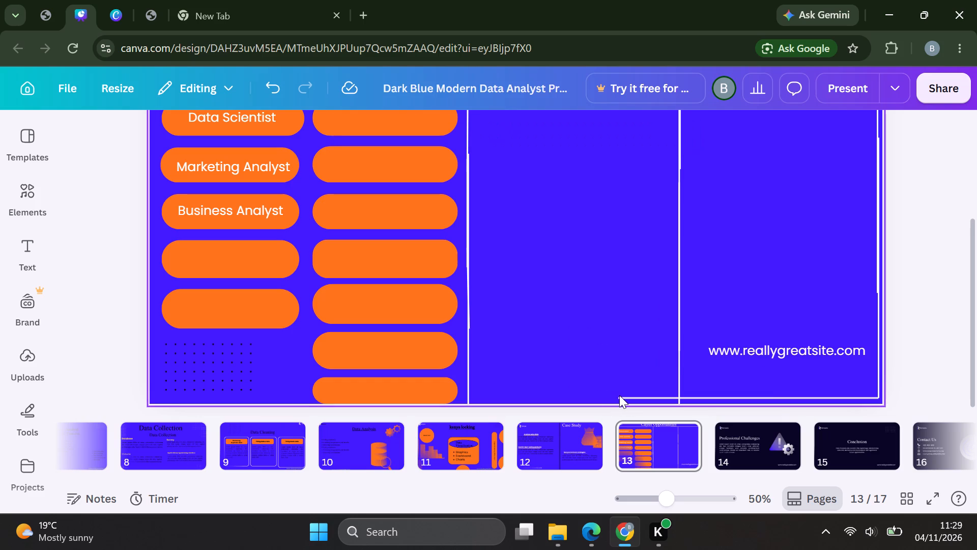
left_click(622, 396)
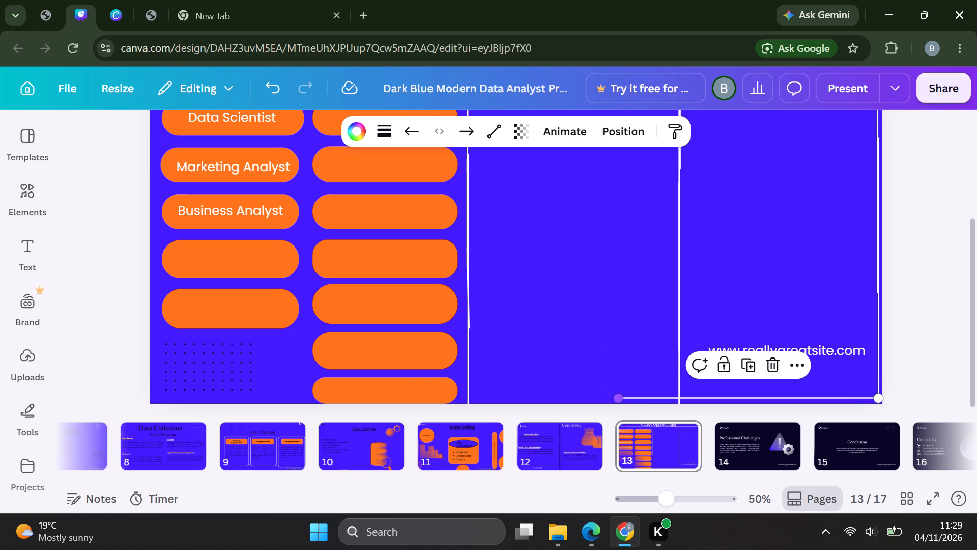
left_click_drag(618, 397, 637, 398)
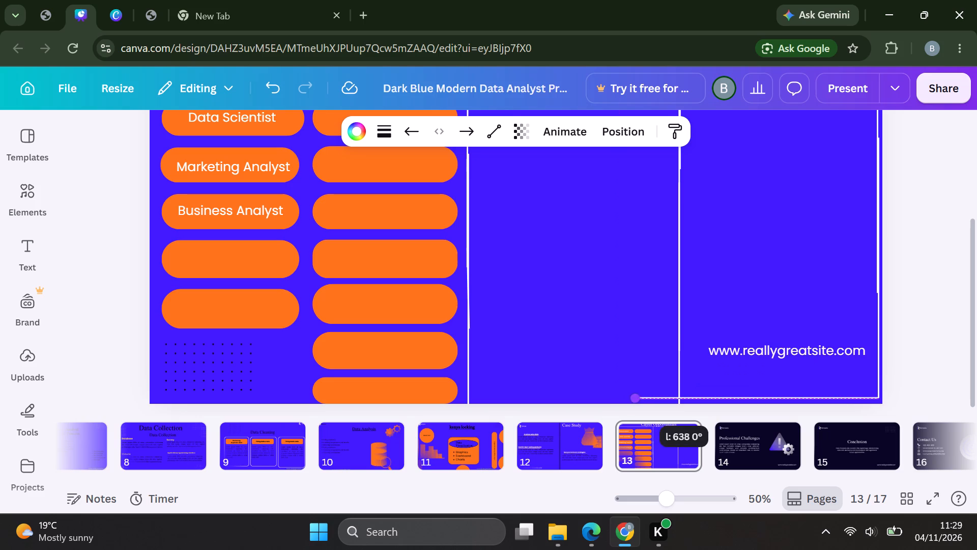
left_click_drag(637, 398, 679, 398)
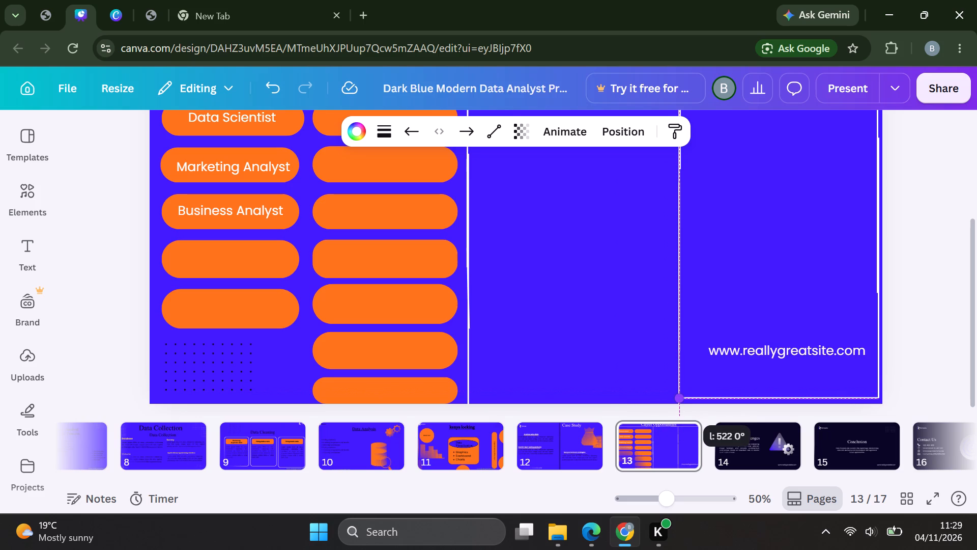
left_click_drag(679, 398, 679, 399)
left_click(679, 399, "shift")
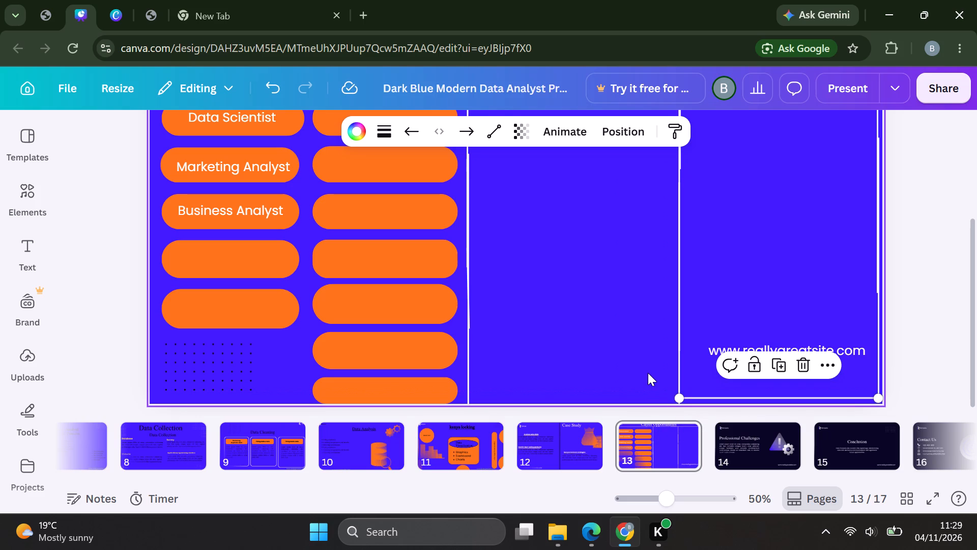
left_click(648, 373)
Add a straight line, rotate it to 90°, and place it along the slide's left edge, starting at the beginning of the horizontal rule.
scroll(648, 373, "up", 1)
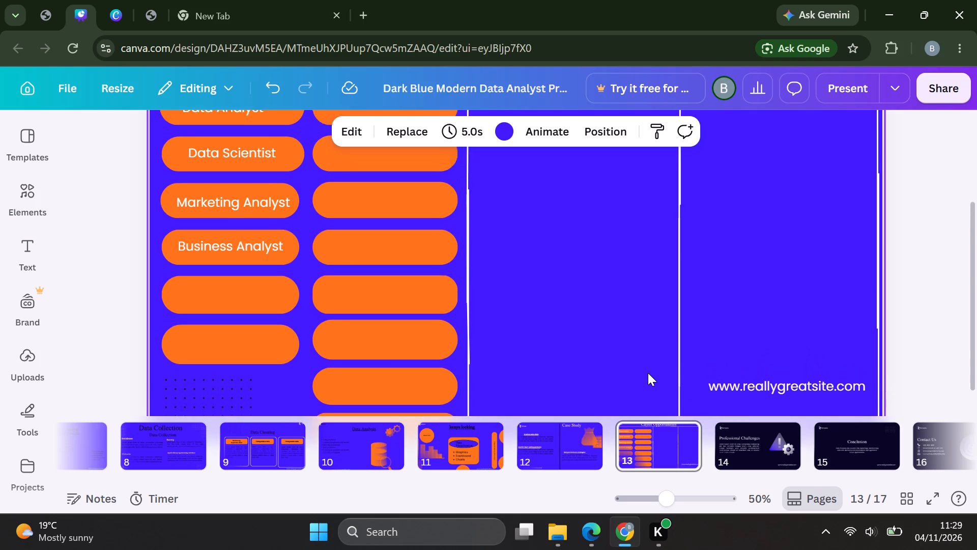
scroll(648, 373, "up", 2)
scroll(648, 373, "down", 1)
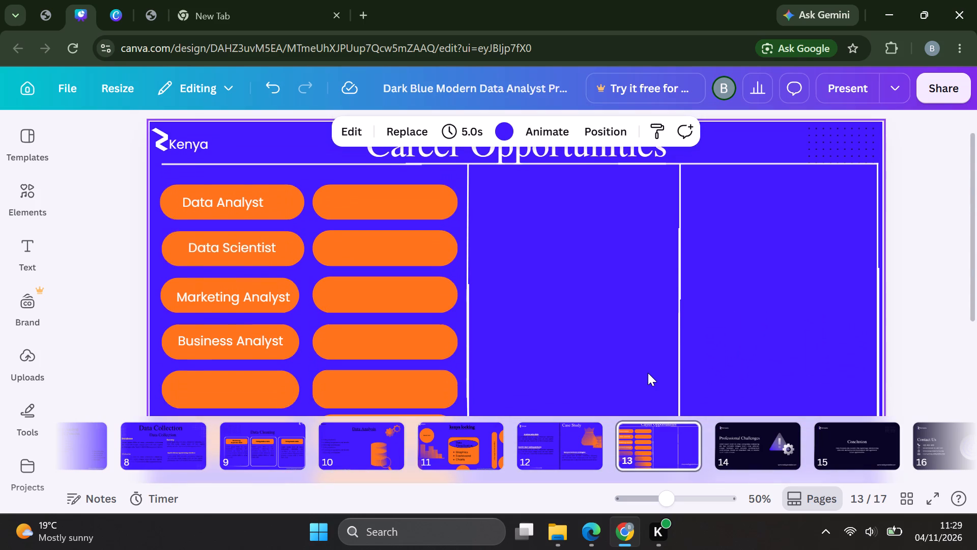
scroll(648, 373, "down", 1)
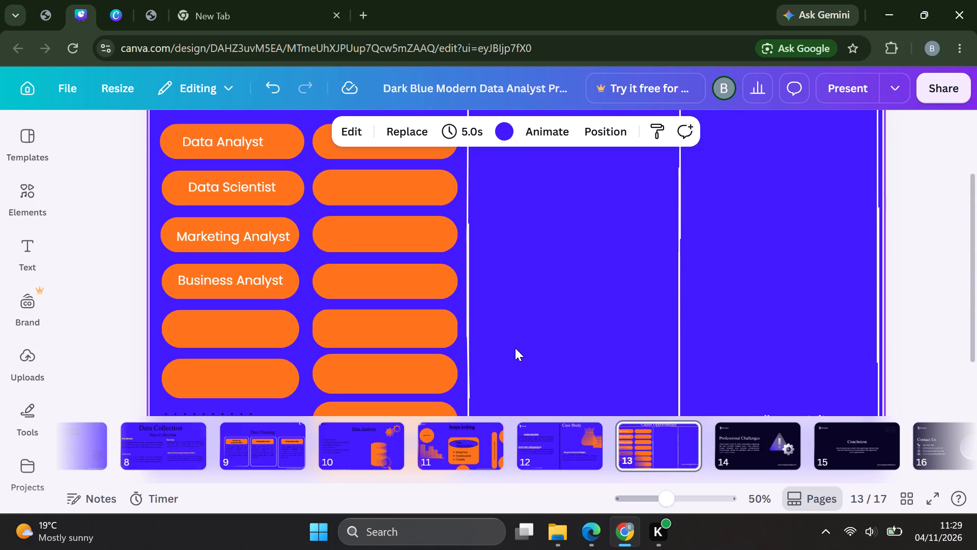
scroll(515, 348, "up", 1)
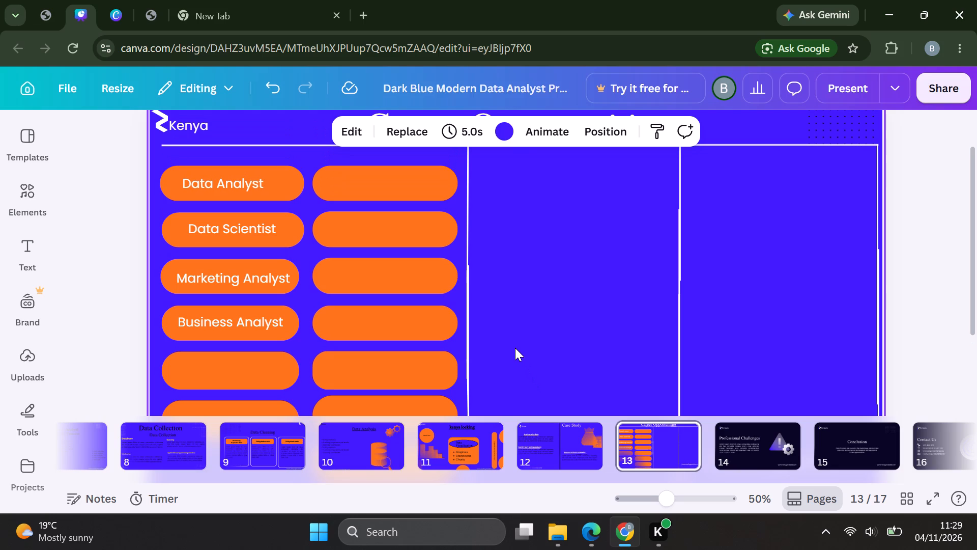
key("l")
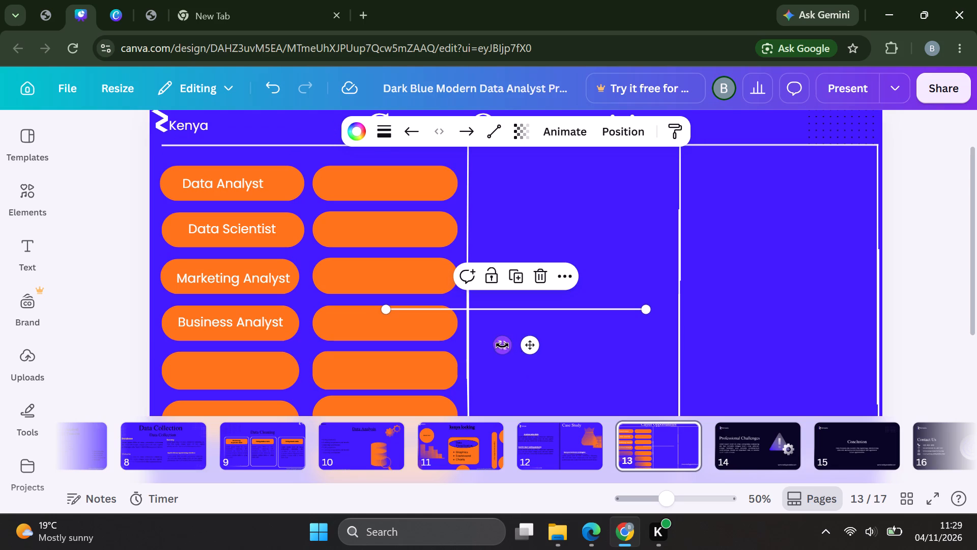
left_click_drag(502, 347, 485, 307)
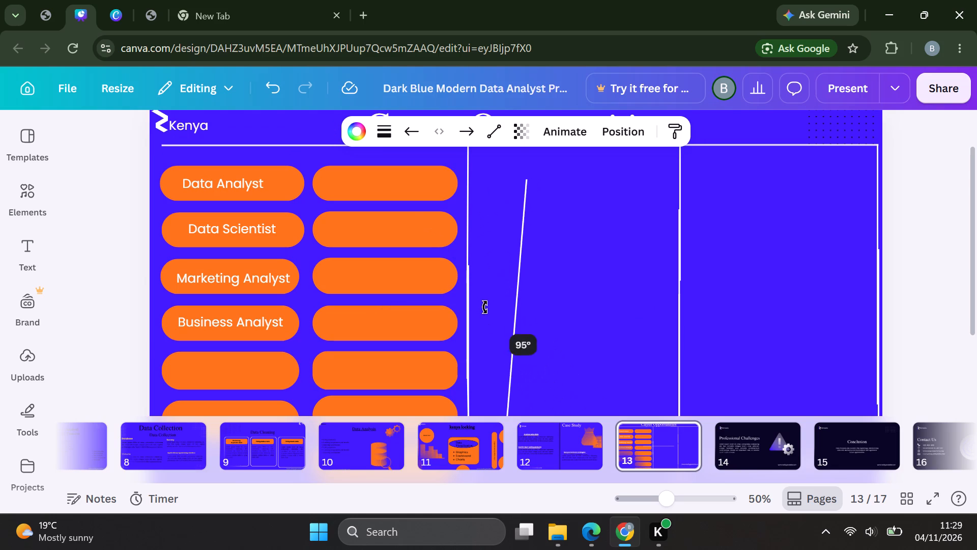
left_click_drag(485, 307, 485, 309)
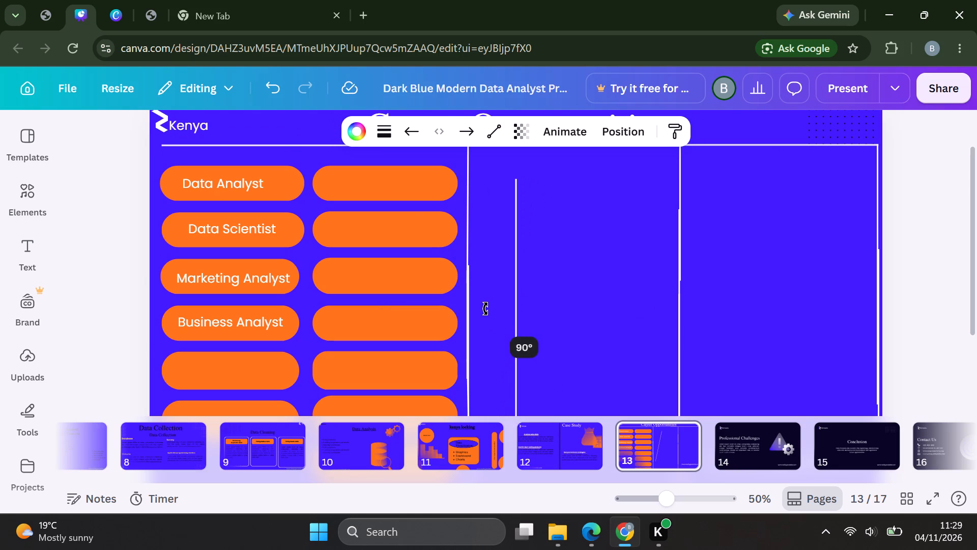
left_click_drag(485, 309, 485, 310)
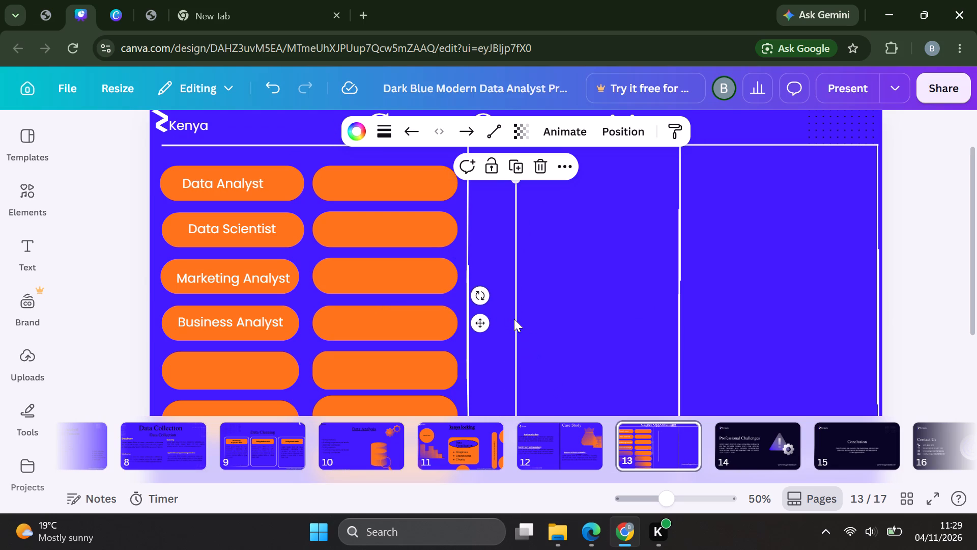
left_click_drag(514, 319, 210, 280)
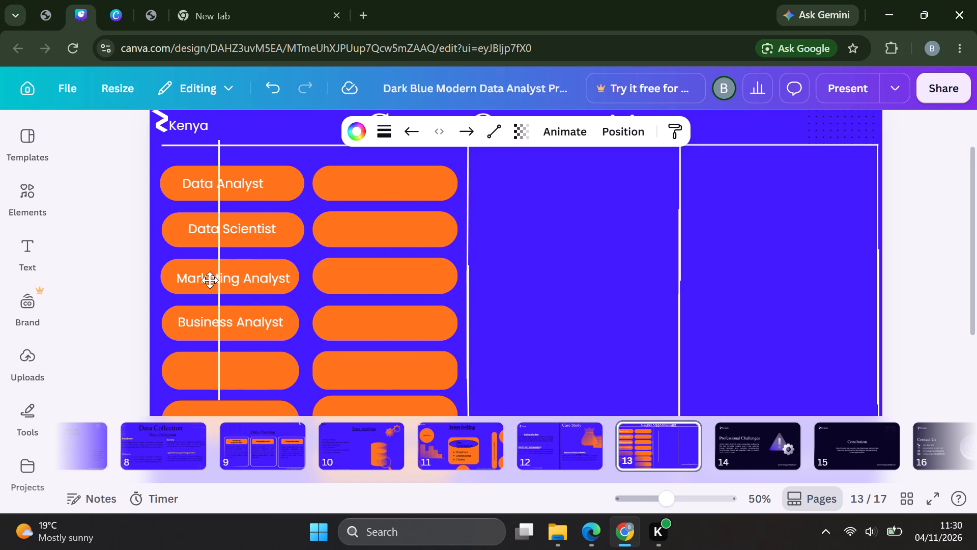
left_click_drag(210, 280, 162, 284)
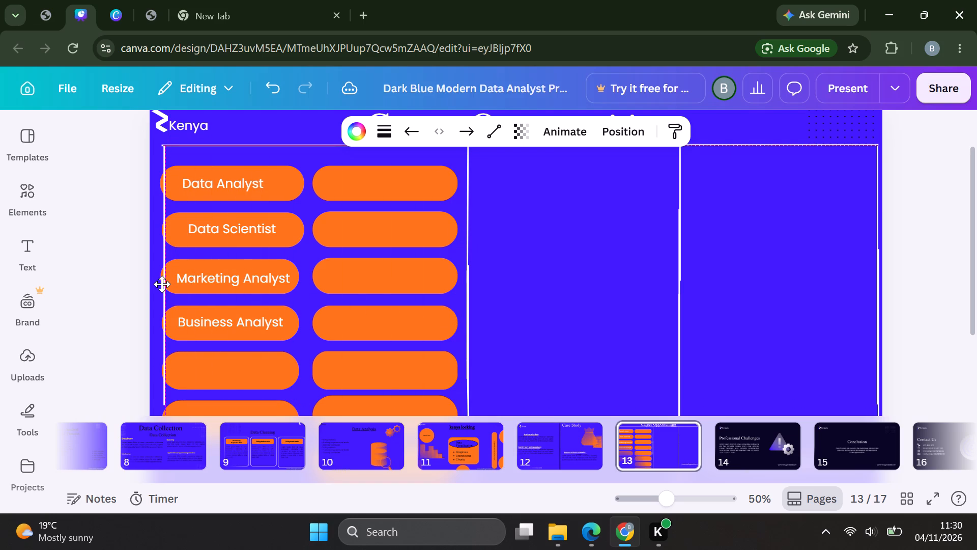
left_click_drag(162, 284, 159, 284)
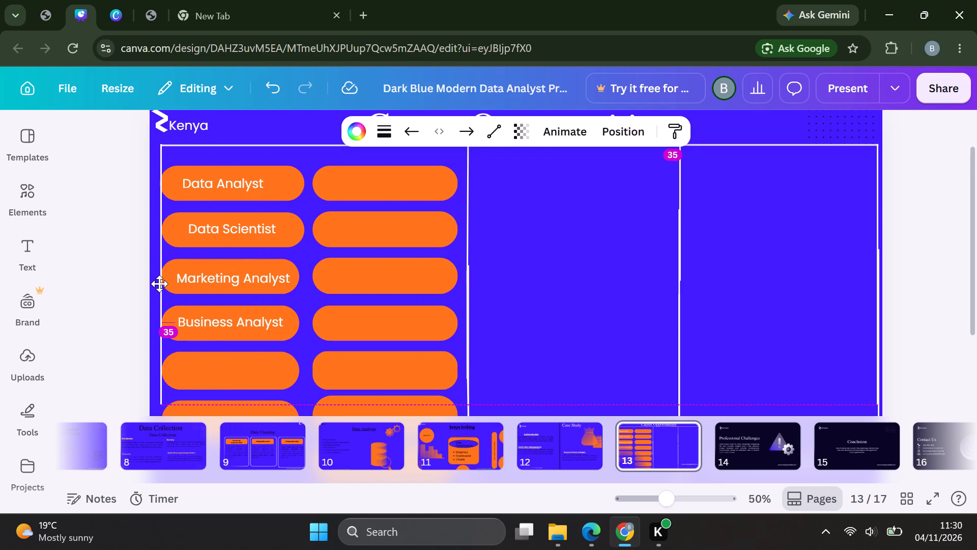
left_click_drag(159, 284, 159, 283)
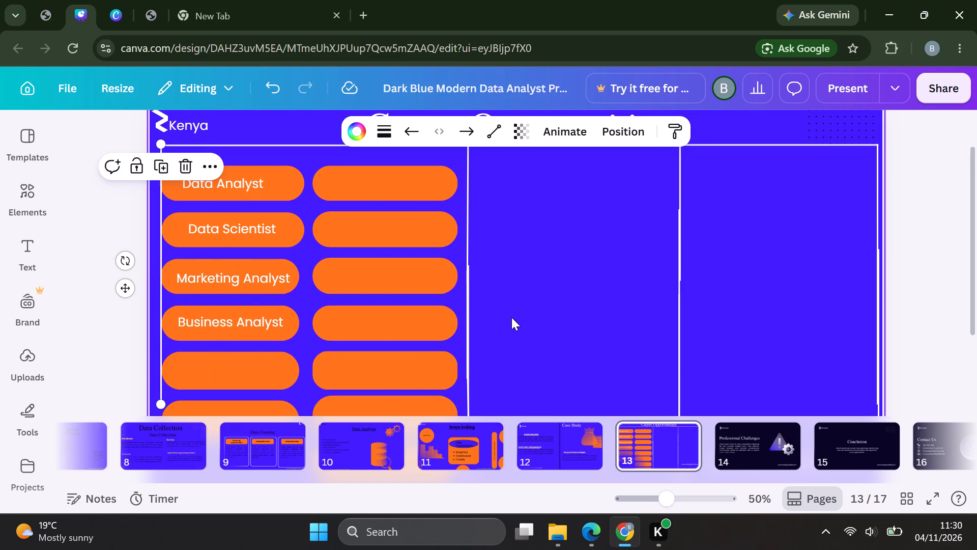
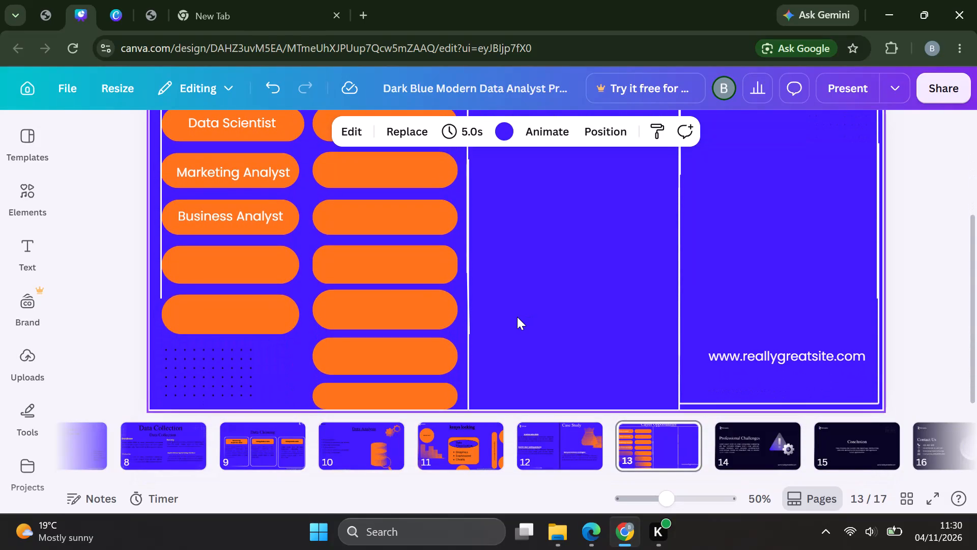
Shift the dot pattern below the first column of orange boxes slightly right, clear of the left-edge line.
left_click_drag(244, 367, 254, 367)
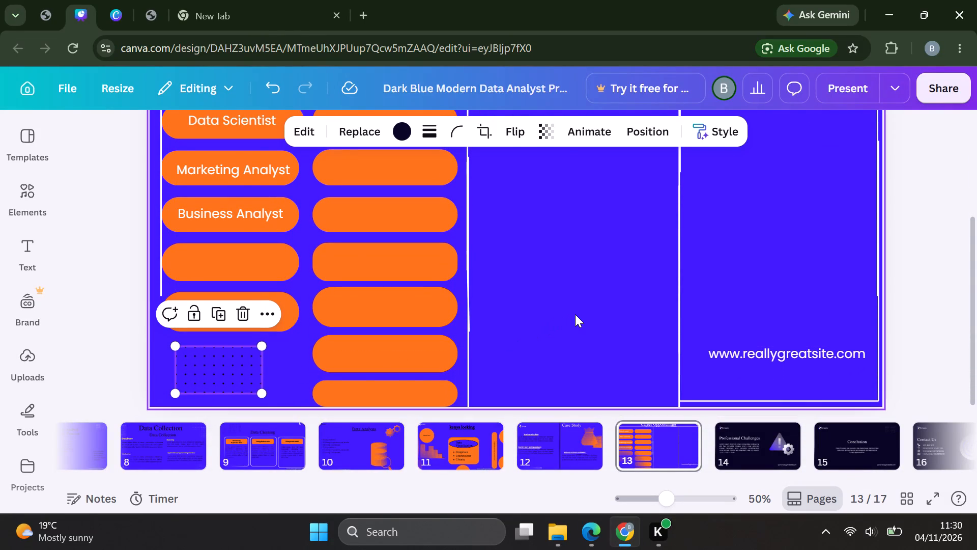
Add a straight line, shorten it, rotate it to vertical, and align it with the left-edge line so that it extends down to the slide's bottom.
key("l")
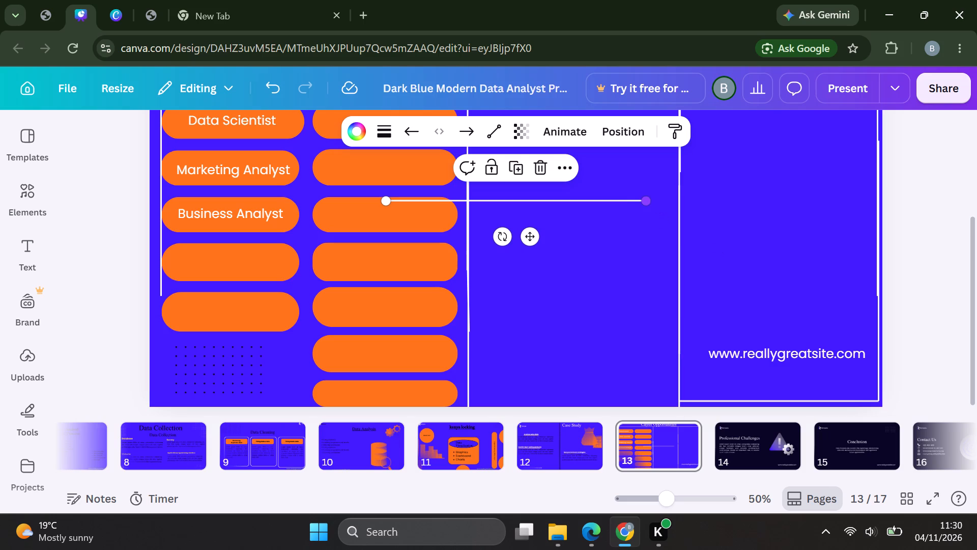
left_click_drag(645, 200, 574, 197)
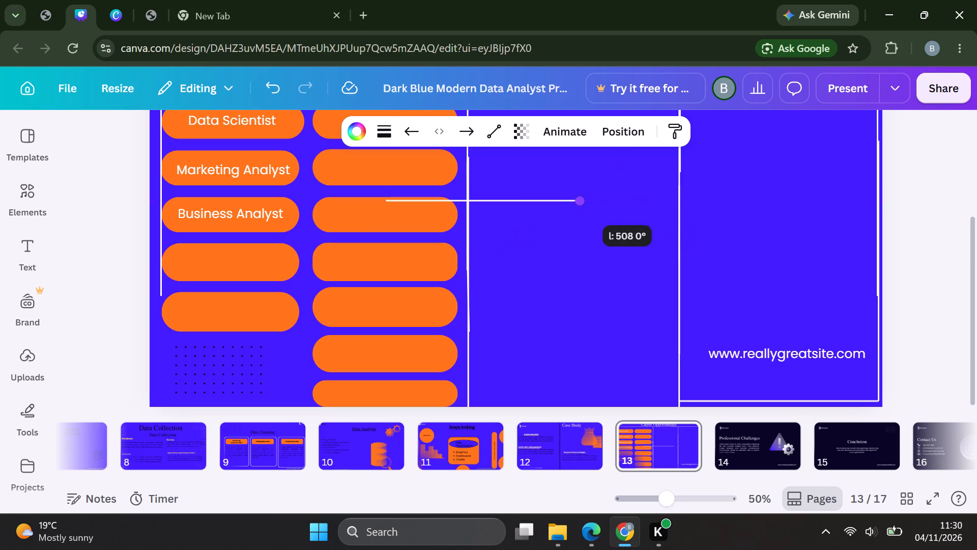
left_click_drag(574, 197, 546, 198)
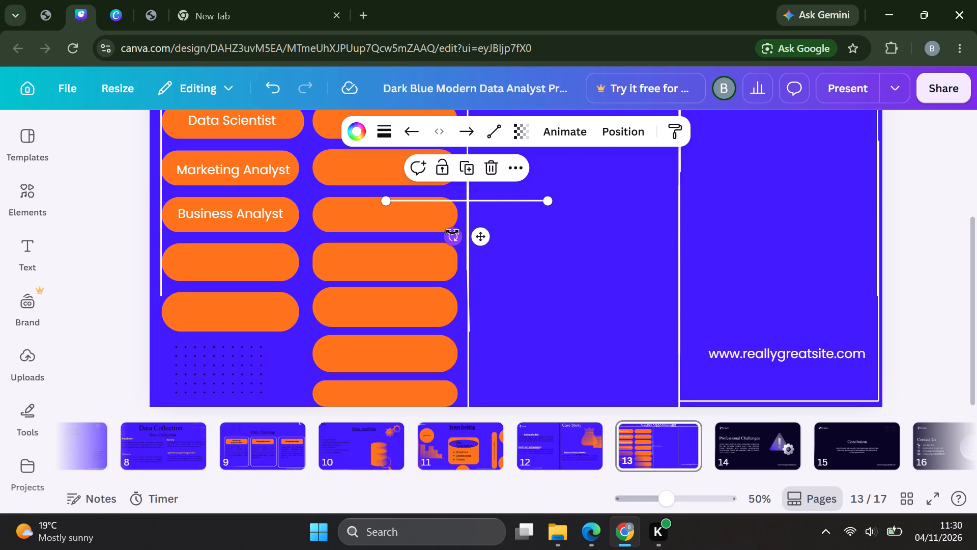
left_click_drag(452, 232, 413, 196)
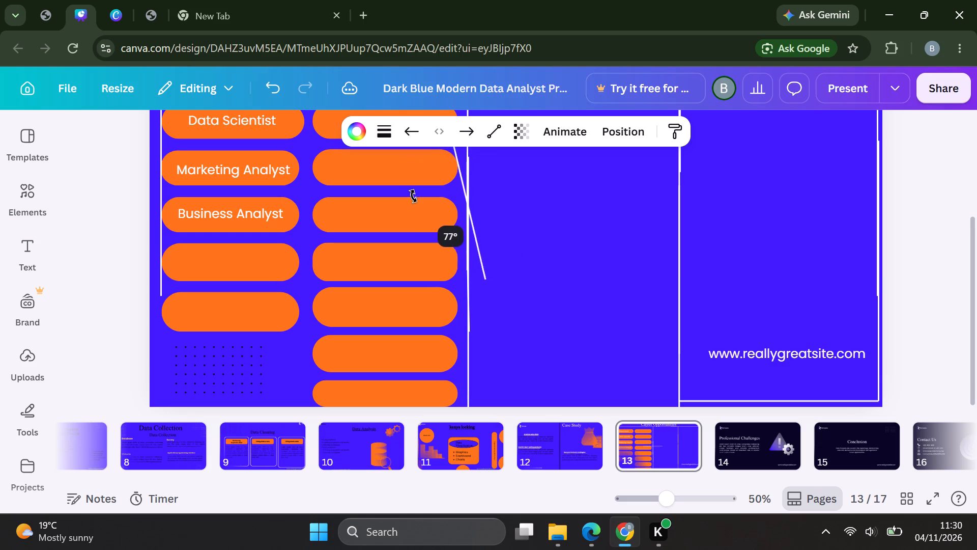
left_click_drag(413, 196, 413, 187)
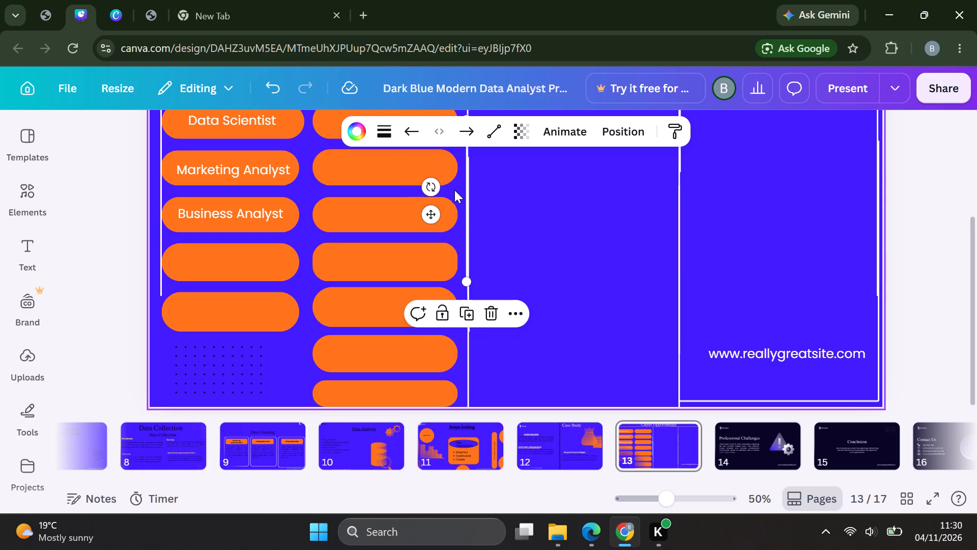
left_click_drag(428, 215, 375, 238)
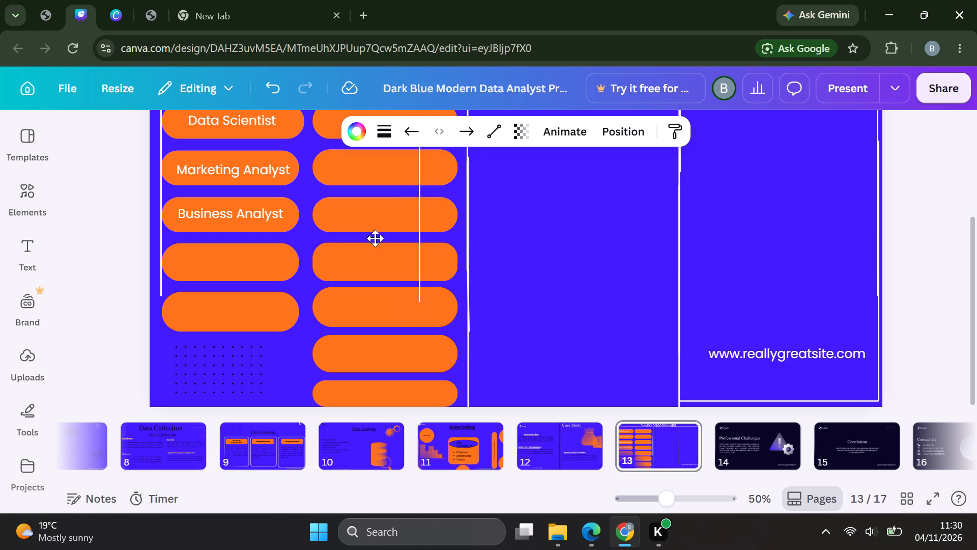
left_click_drag(375, 238, 135, 336)
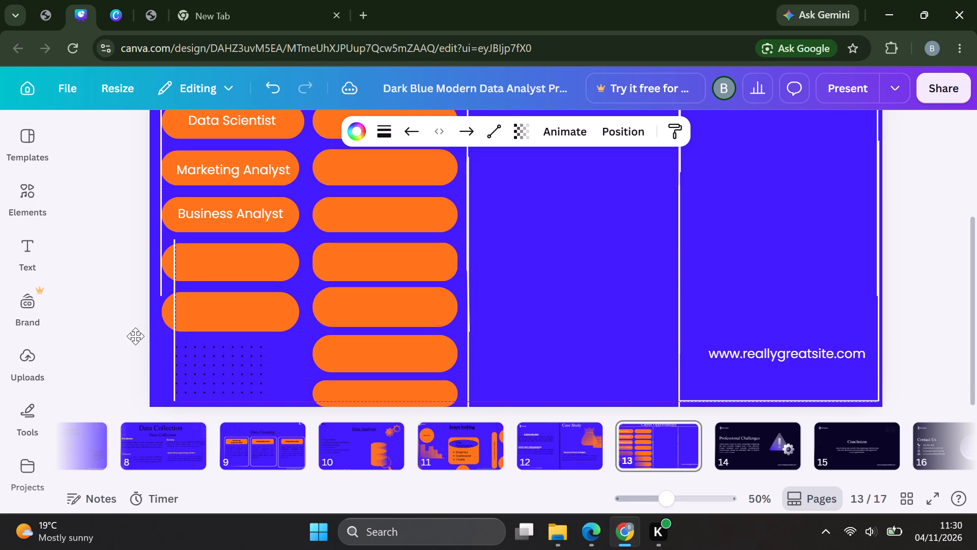
left_click_drag(135, 336, 121, 336)
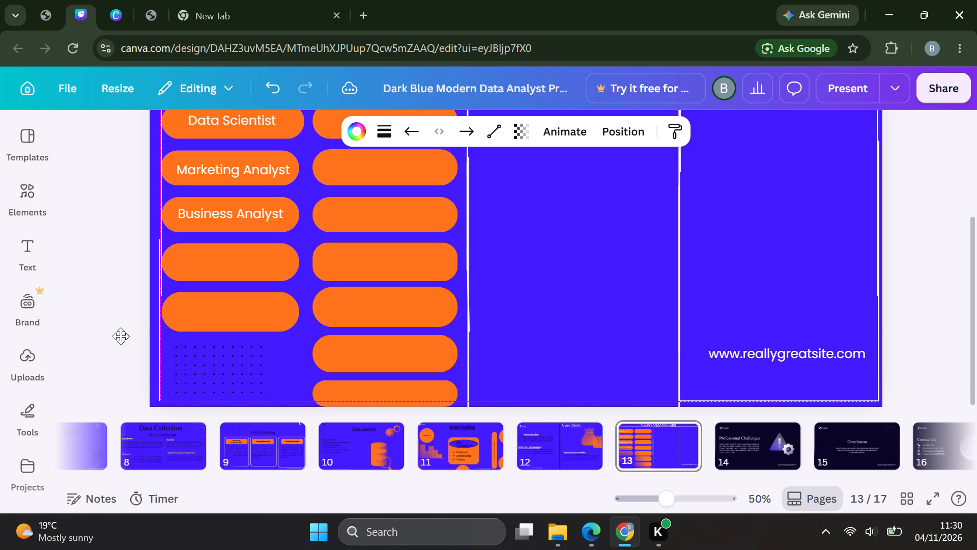
left_click_drag(121, 336, 122, 336)
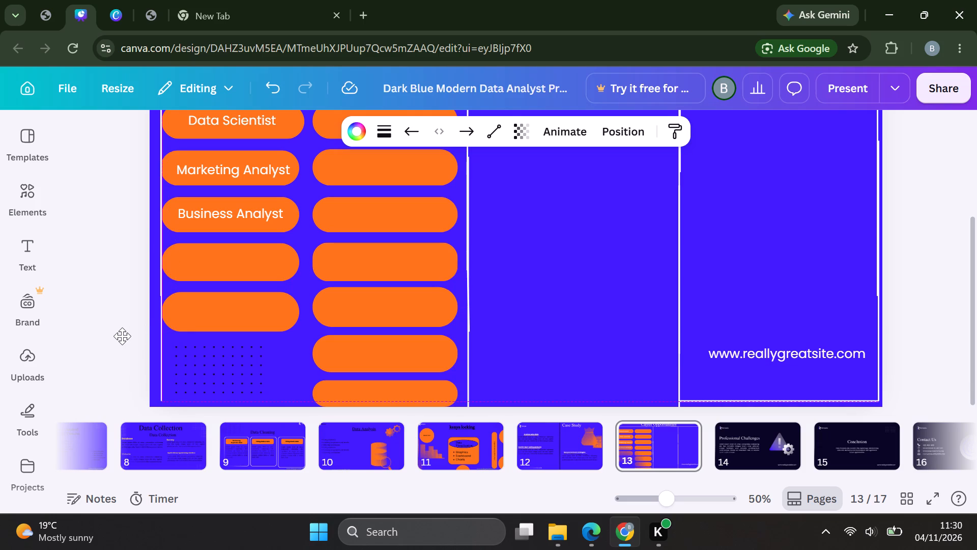
left_click_drag(122, 336, 121, 336)
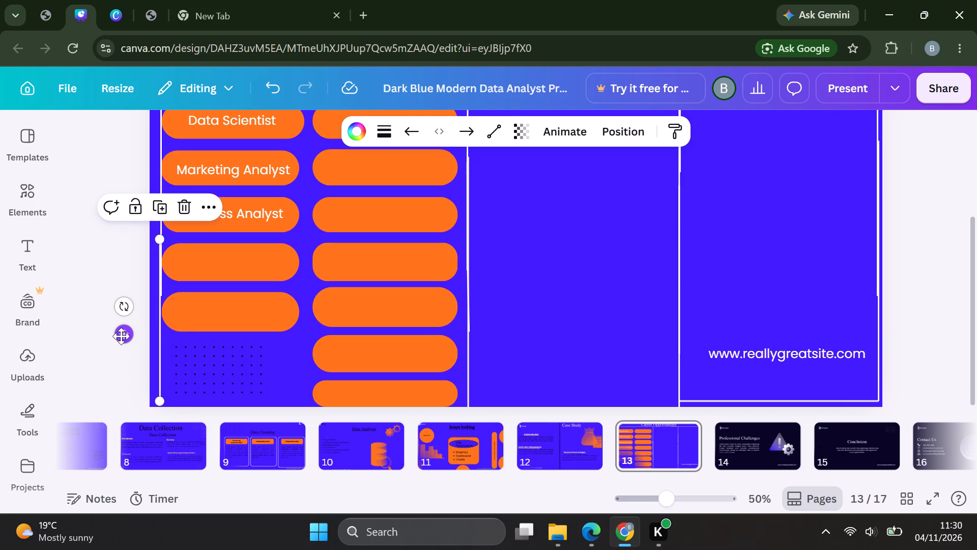
left_click_drag(158, 335, 160, 338)
left_click_drag(160, 338, 157, 338)
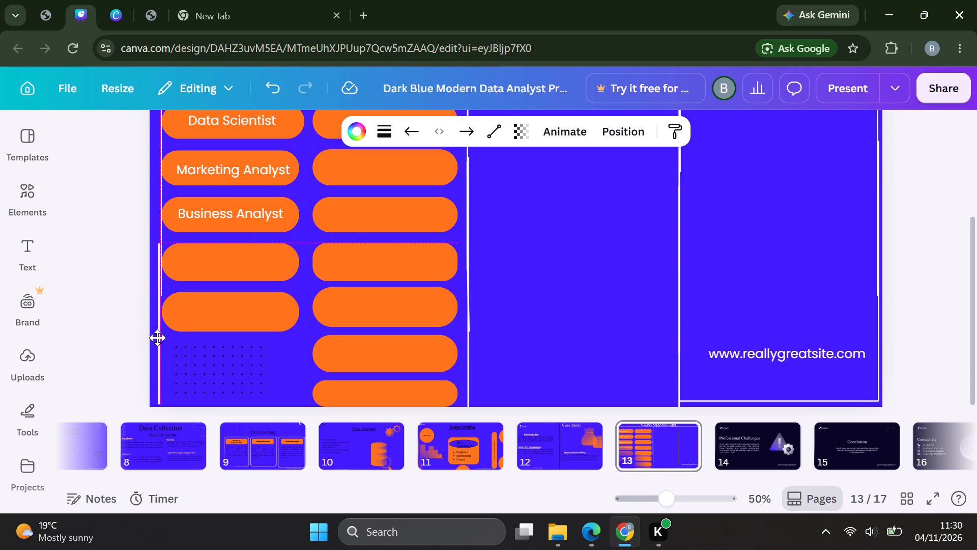
left_click_drag(157, 338, 159, 341)
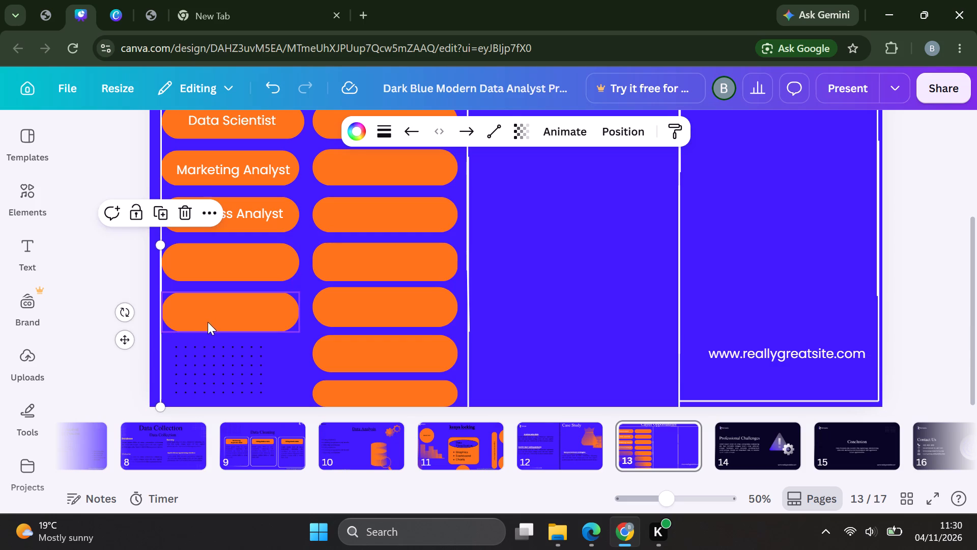
left_click(572, 290)
Add an orange rectangle at the top of the middle section, flattened to the height of the Data Analyst row and widened to nearly fill the section.
scroll(572, 290, "up", 1)
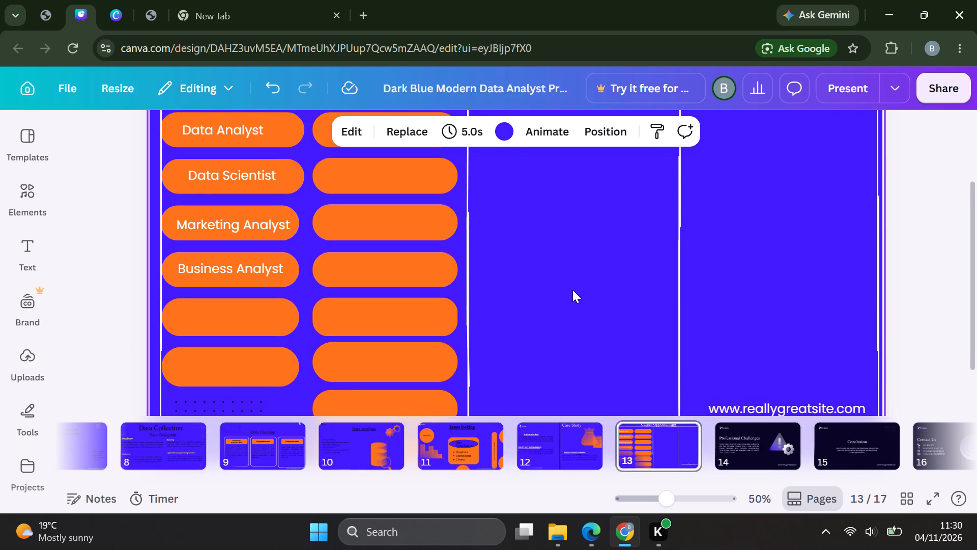
scroll(572, 290, "up", 2)
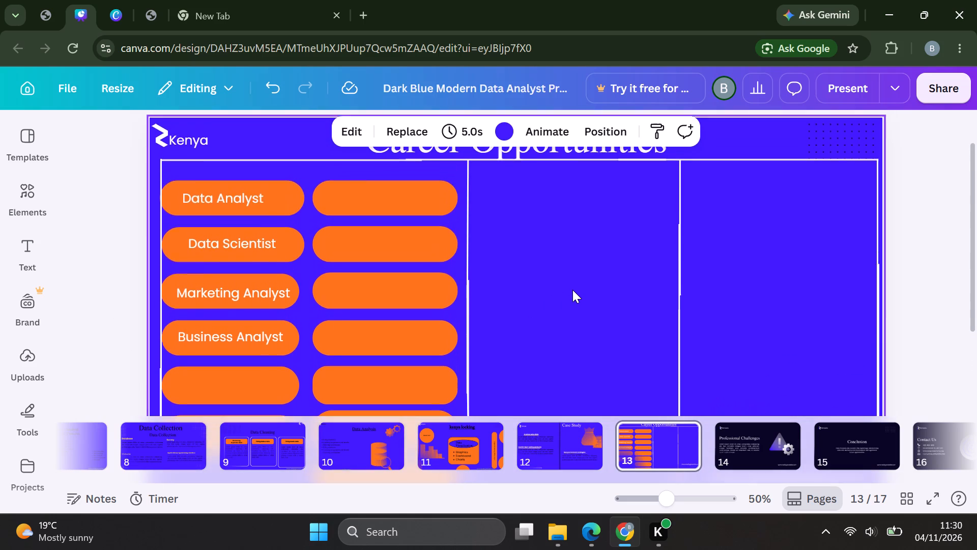
scroll(572, 290, "up", 1)
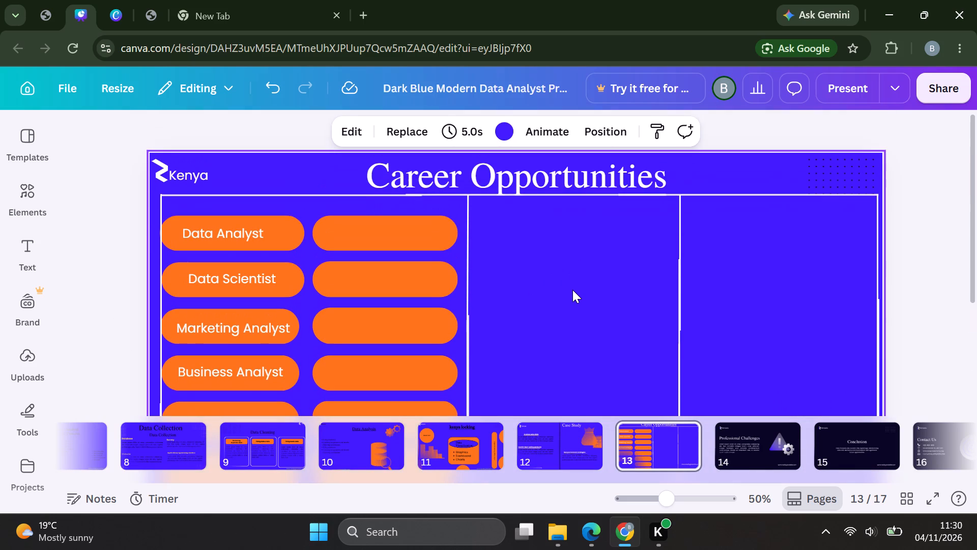
scroll(572, 290, "up", 2)
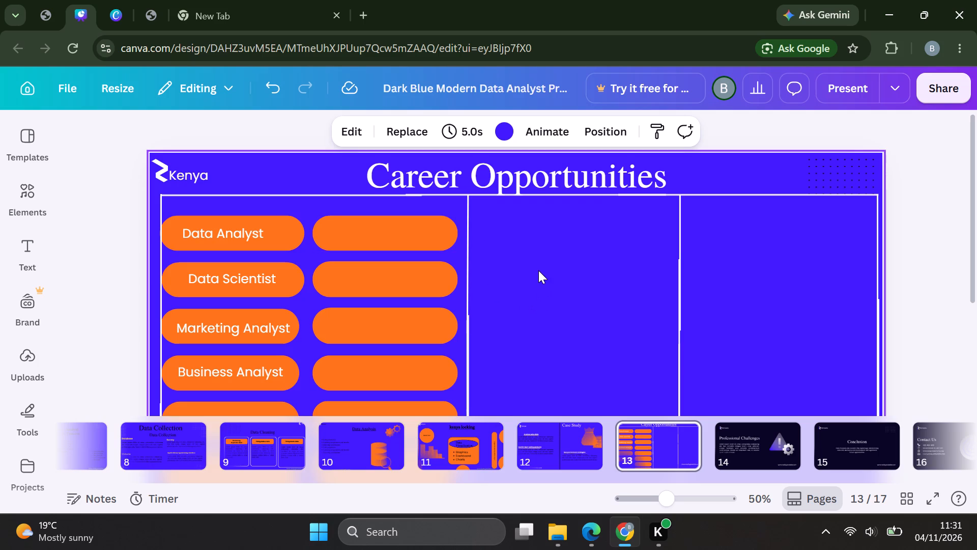
key("r")
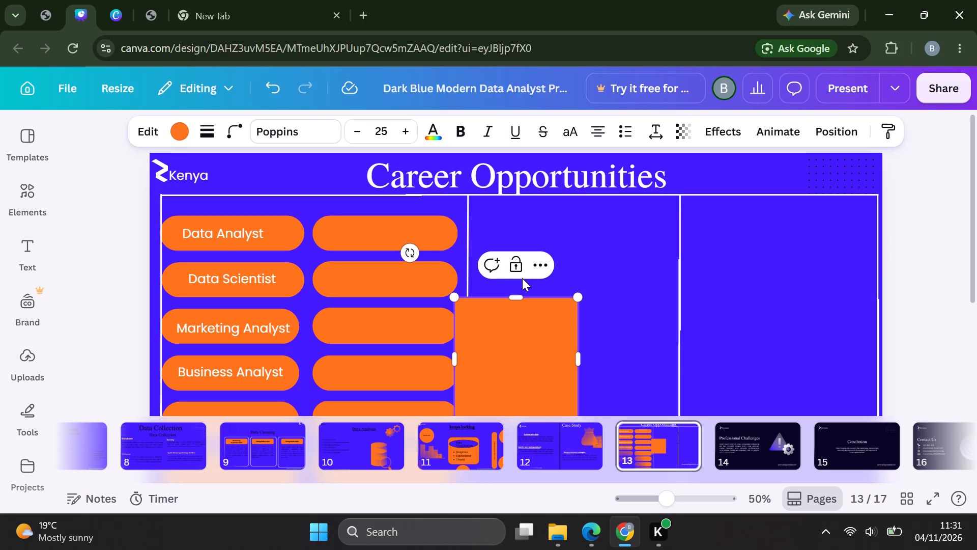
left_click_drag(515, 338, 536, 268)
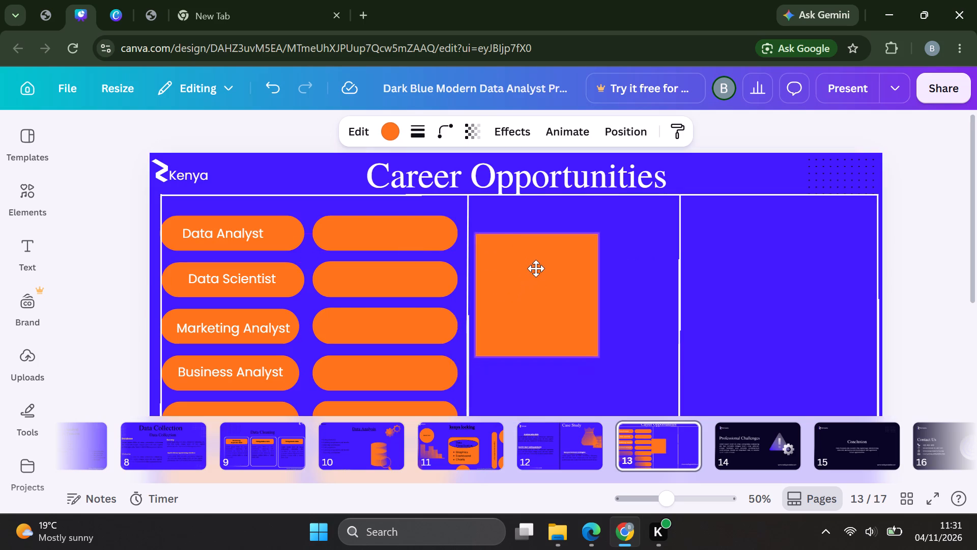
left_click_drag(536, 268, 550, 249)
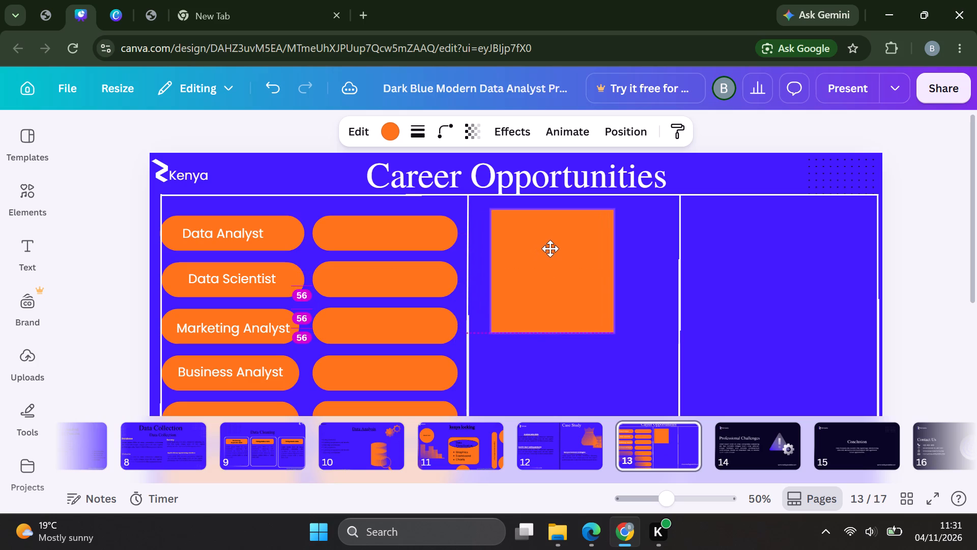
left_click_drag(550, 249, 555, 244)
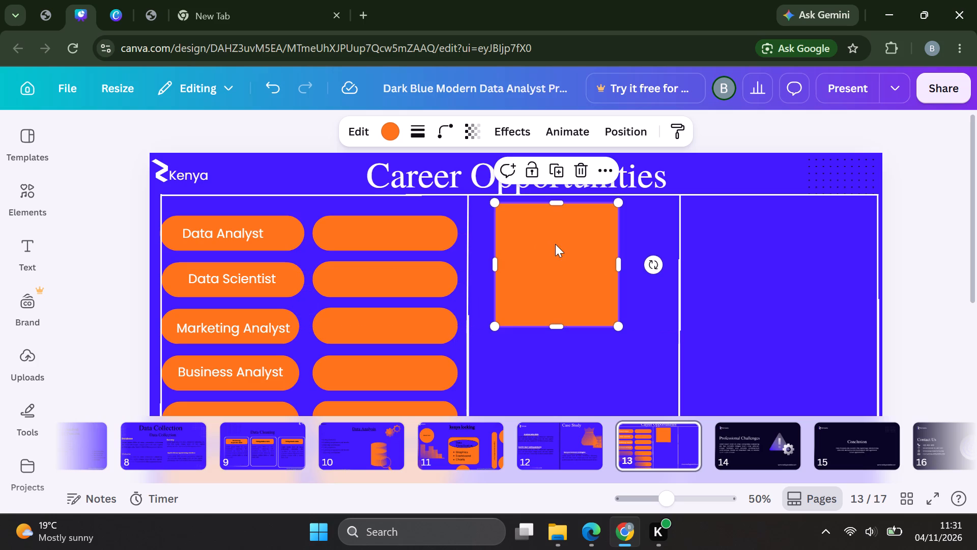
left_click_drag(550, 327, 550, 323)
left_click_drag(550, 323, 552, 254)
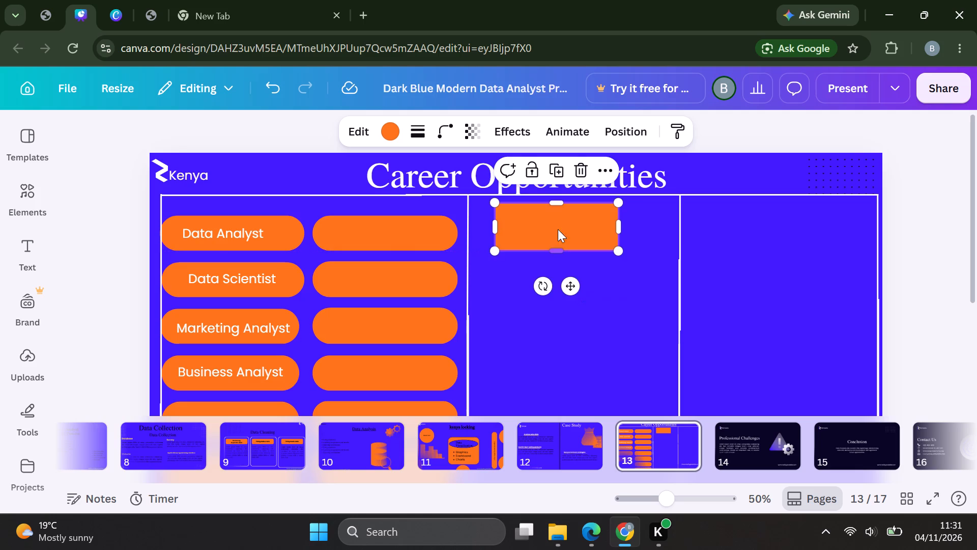
left_click_drag(557, 203, 557, 219)
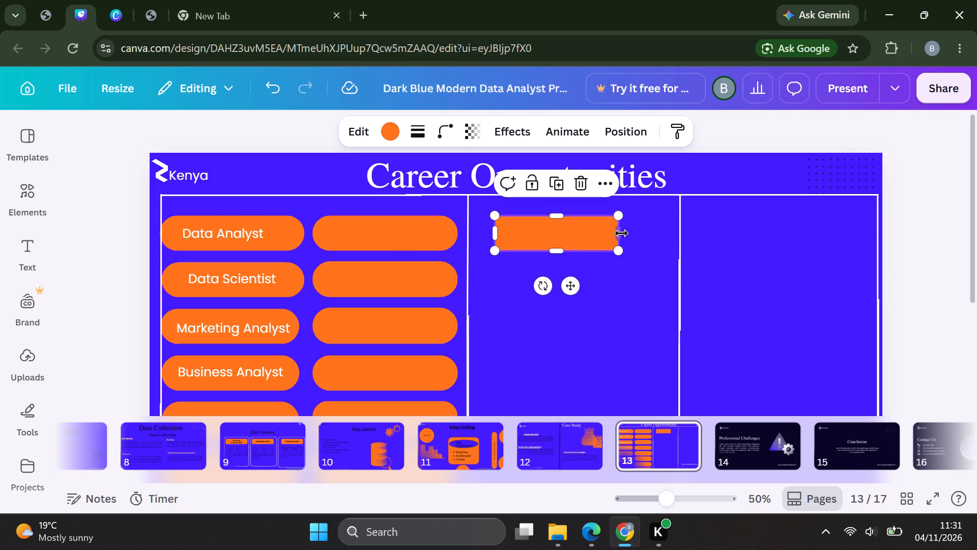
left_click_drag(621, 233, 668, 236)
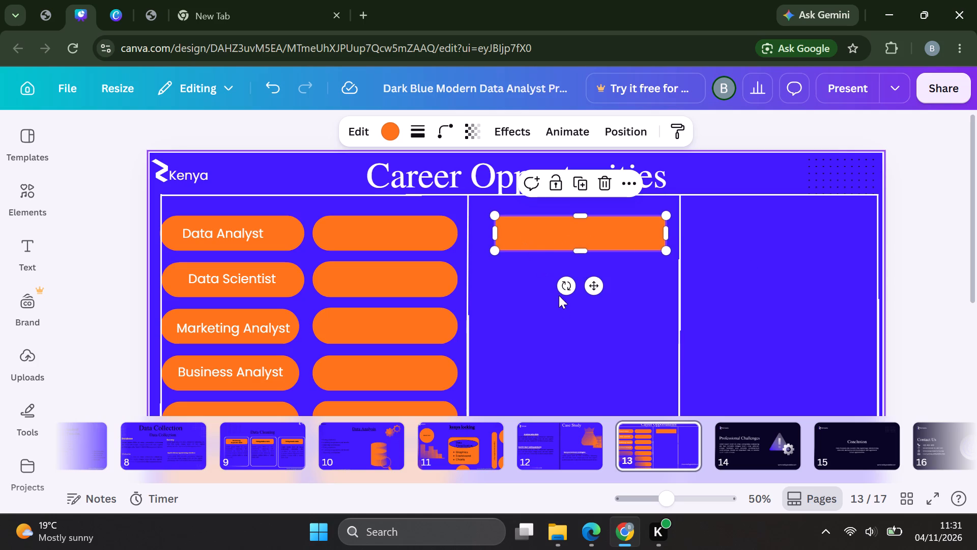
Add a second orange rectangle in the middle section and place it just below the first one with their left edges aligned.
scroll(566, 328, "down", 1)
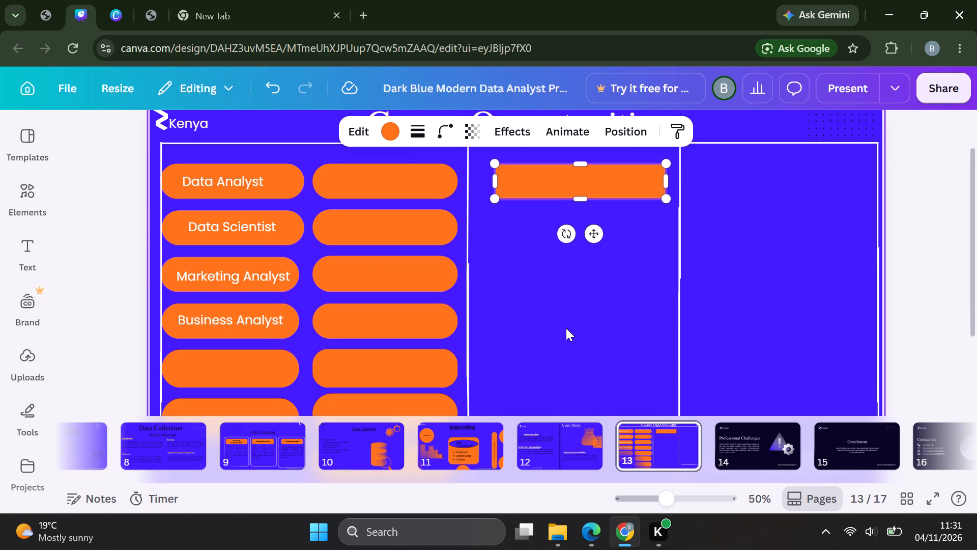
scroll(566, 328, "down", 2)
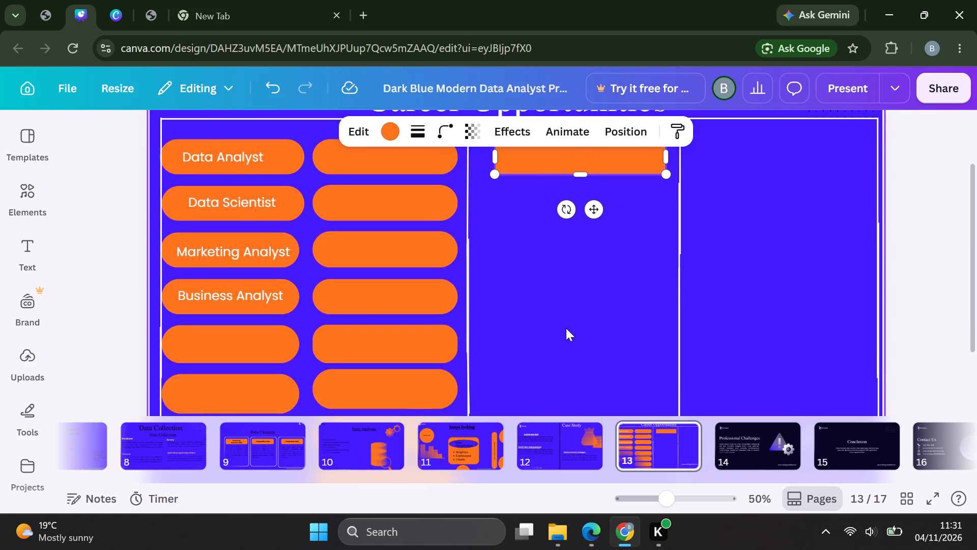
scroll(566, 328, "down", 1)
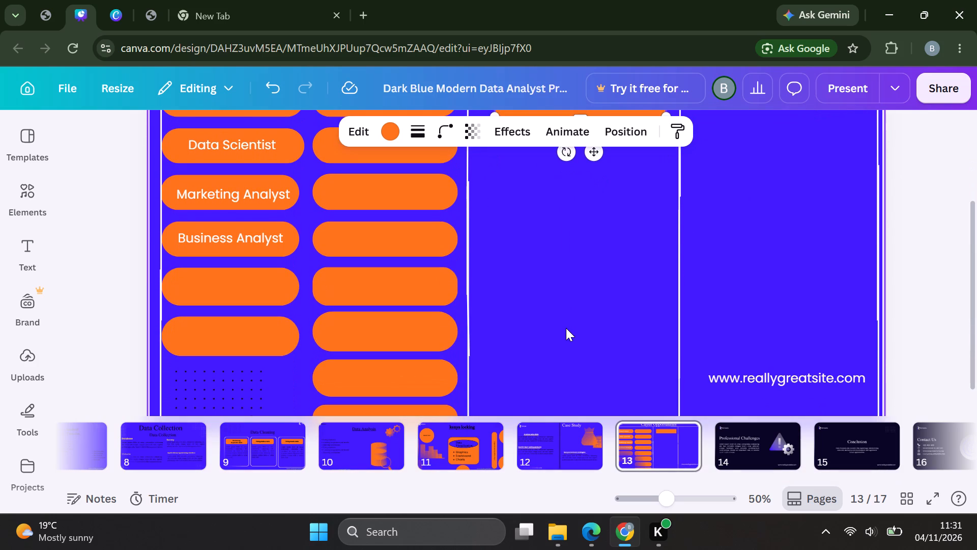
scroll(566, 328, "up", 1)
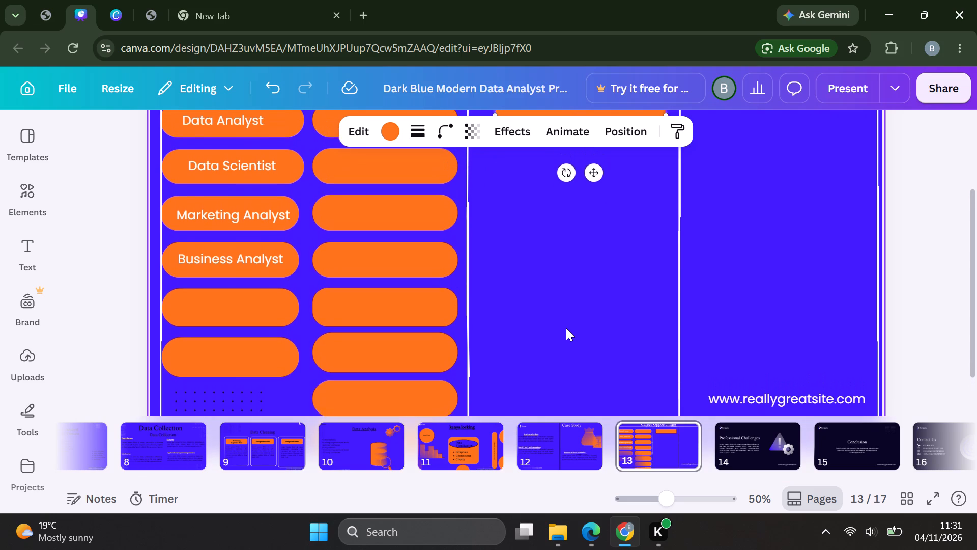
scroll(566, 328, "up", 2)
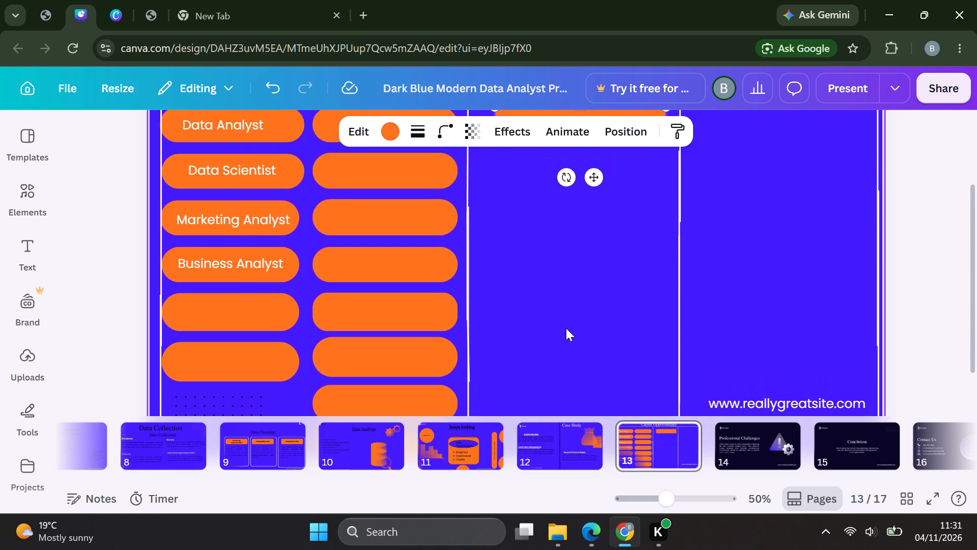
scroll(566, 328, "up", 1)
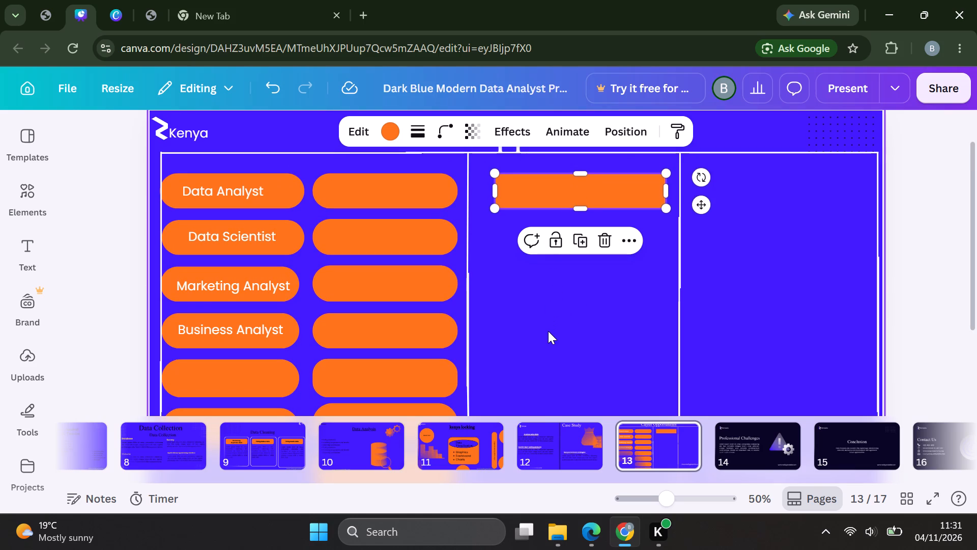
key("r")
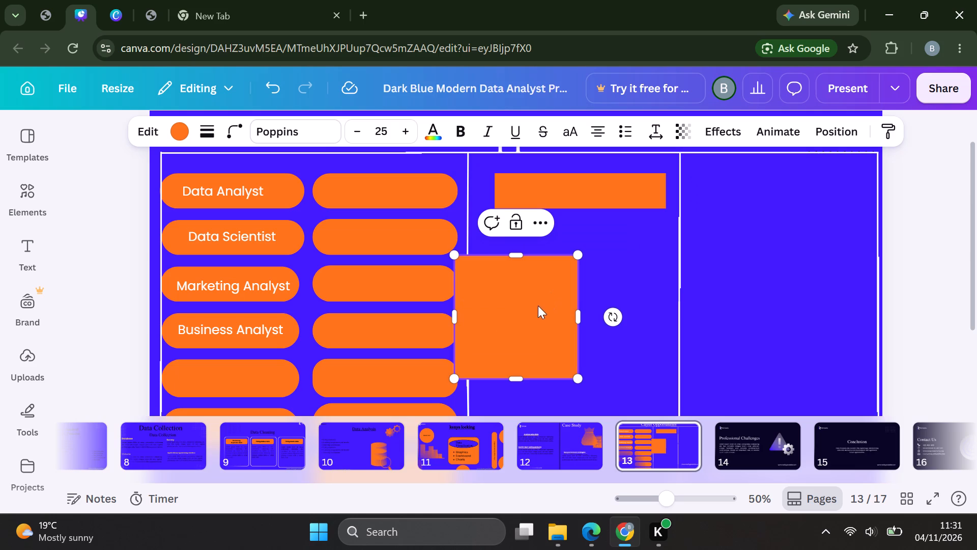
left_click_drag(528, 325, 567, 311)
left_click_drag(567, 311, 465, 298)
left_click_drag(465, 298, 524, 260)
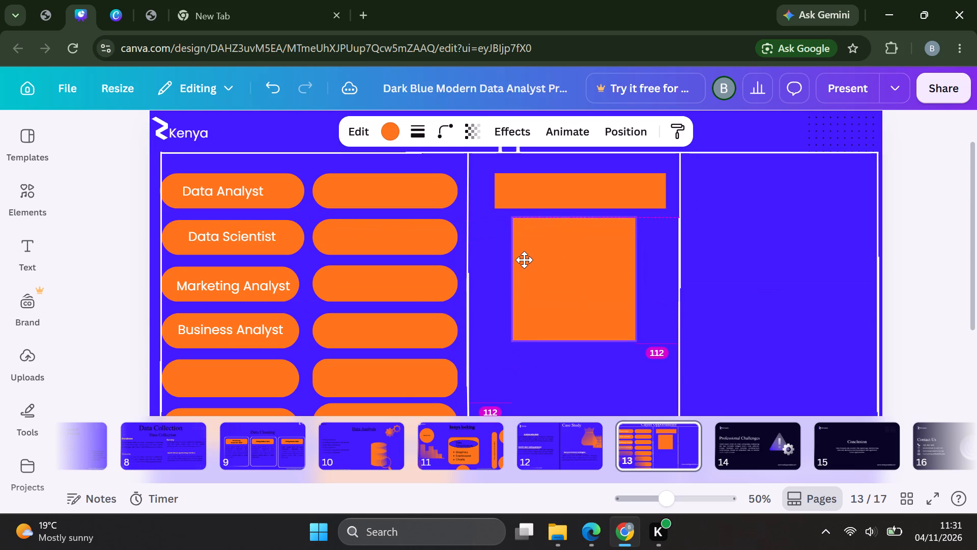
left_click_drag(524, 260, 524, 256)
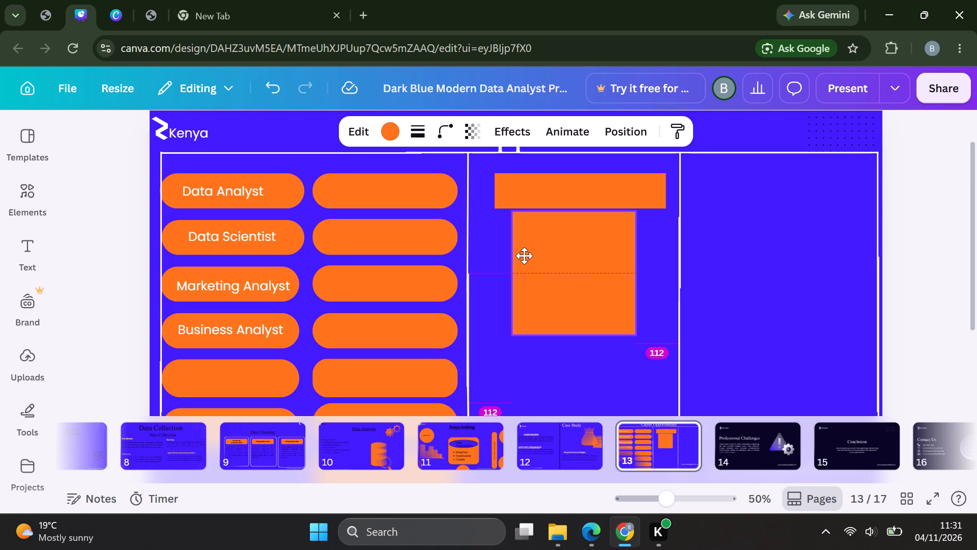
left_click_drag(524, 256, 526, 260)
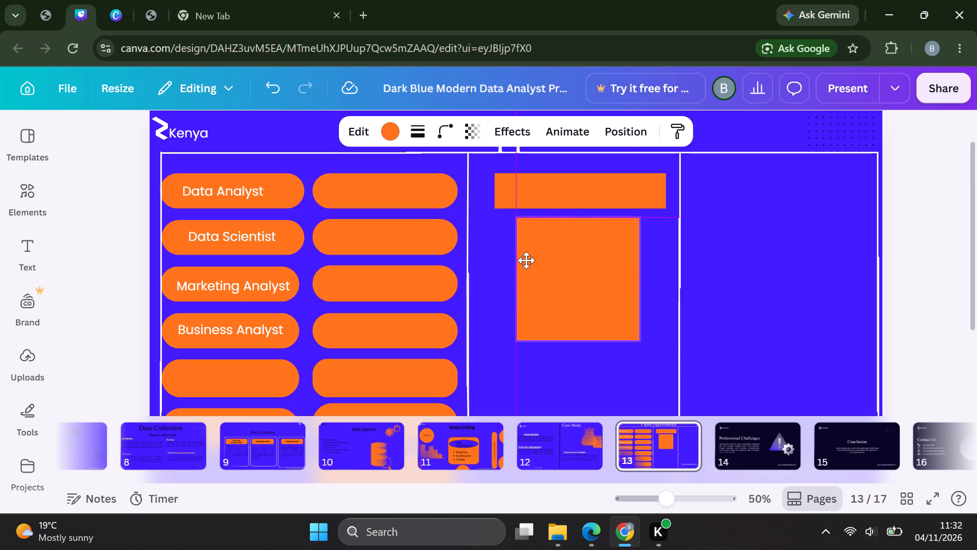
left_click_drag(526, 260, 521, 261)
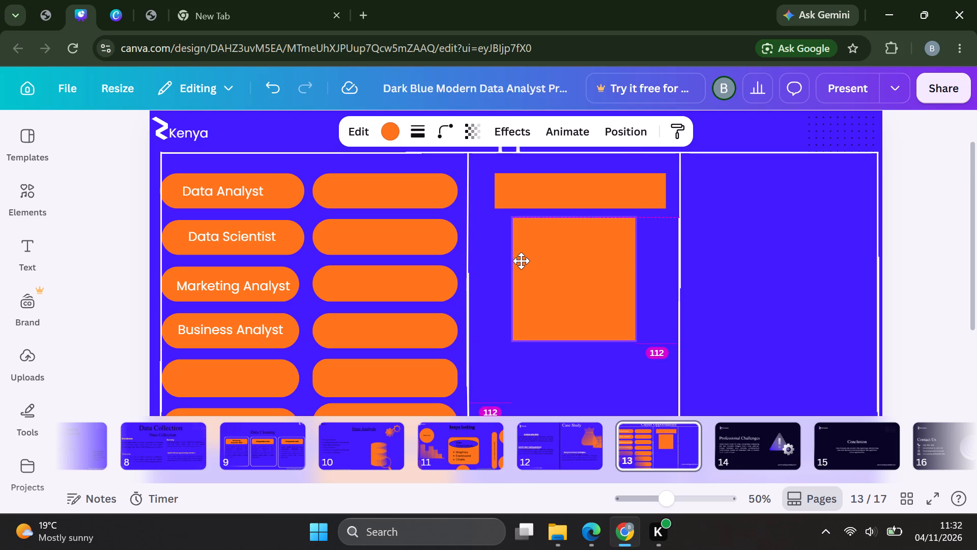
left_click_drag(521, 261, 508, 261)
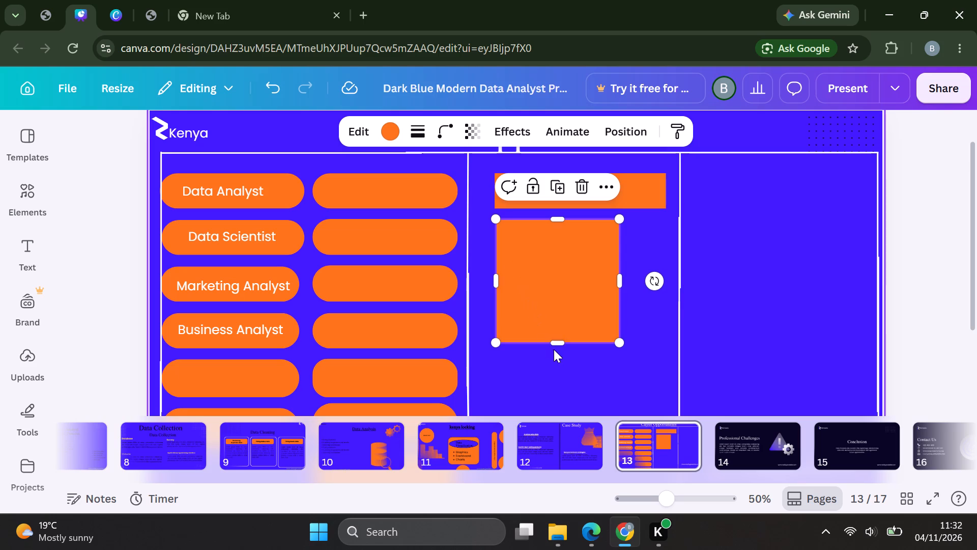
Flatten the second rectangle to the height of the Data Scientist row and widen it to match the rectangle above.
left_click_drag(556, 340, 557, 323)
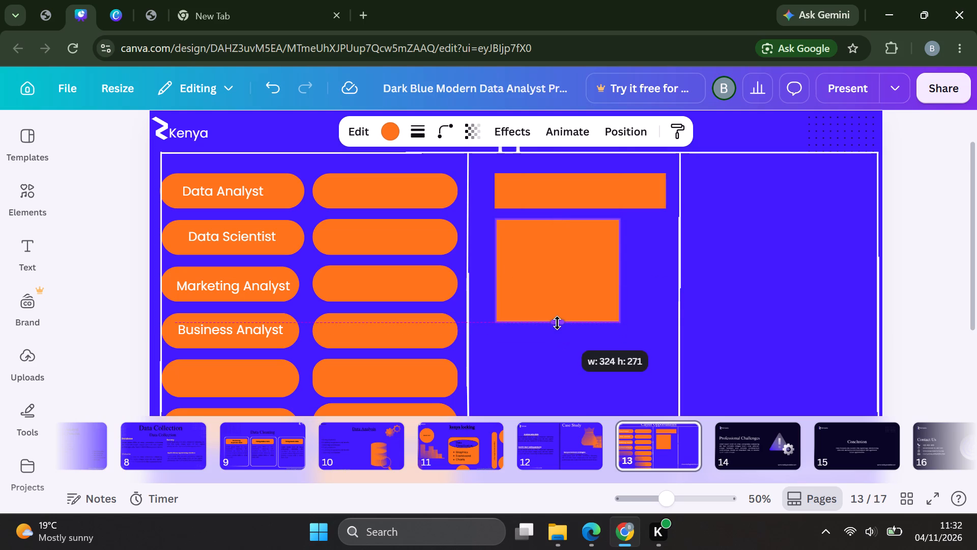
left_click_drag(557, 323, 563, 260)
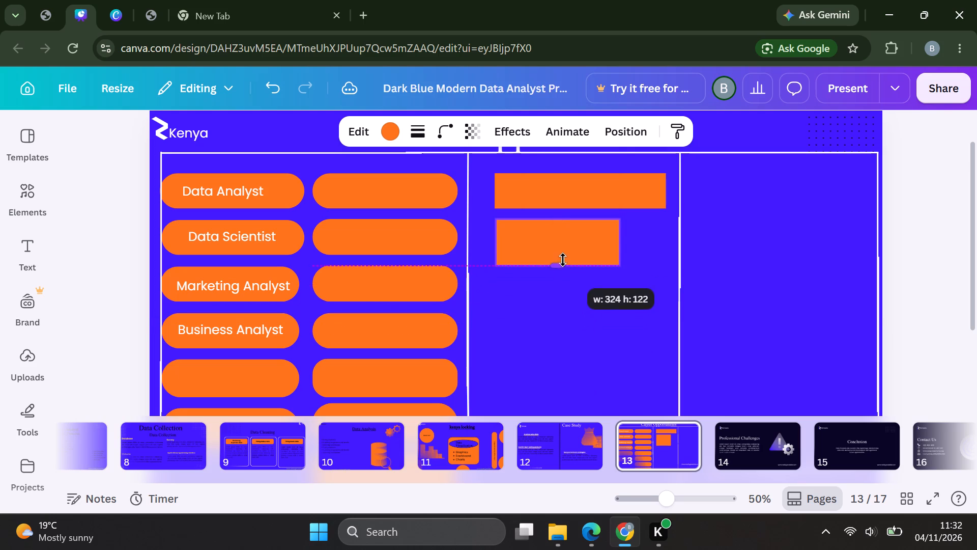
left_click_drag(563, 260, 563, 252)
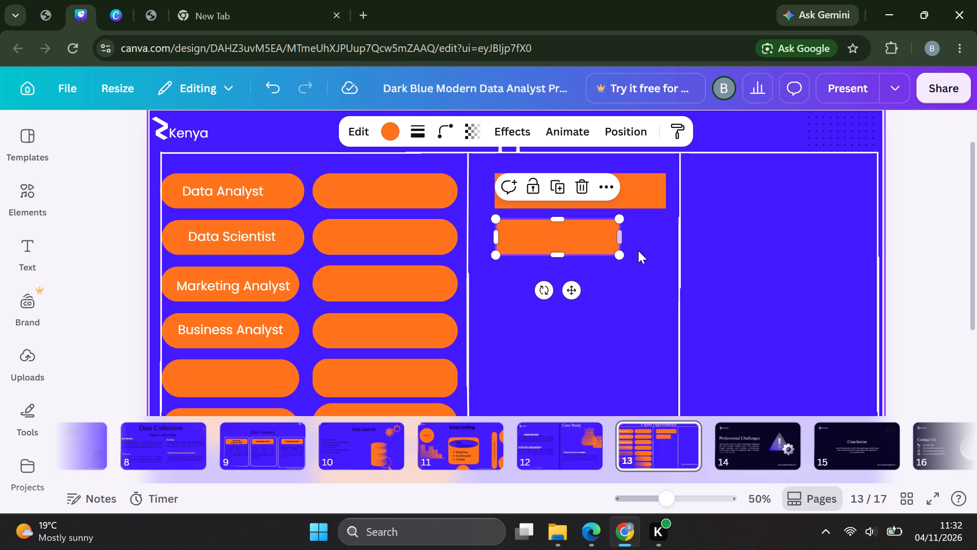
left_click_drag(621, 240, 641, 241)
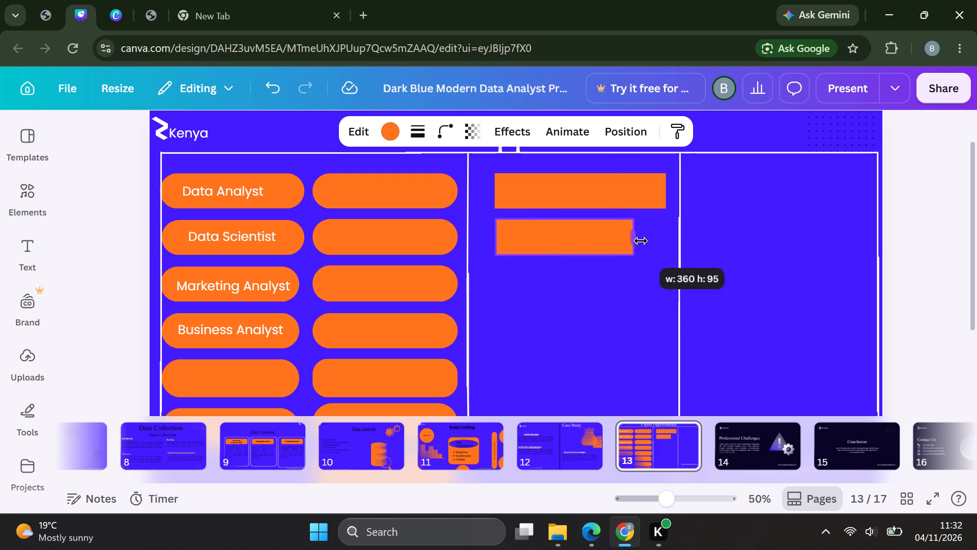
left_click_drag(641, 241, 666, 238)
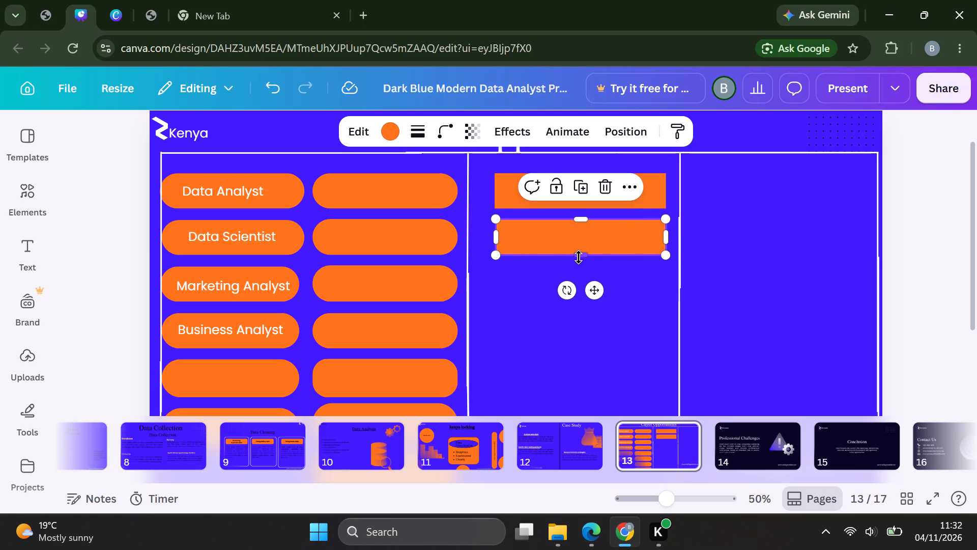
left_click(579, 257)
left_click_drag(582, 219, 577, 223)
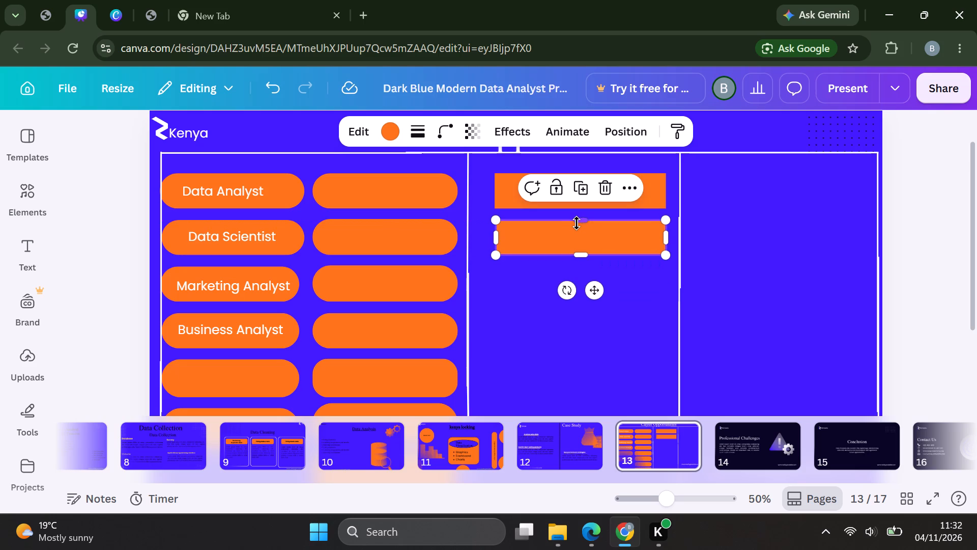
left_click(589, 316)
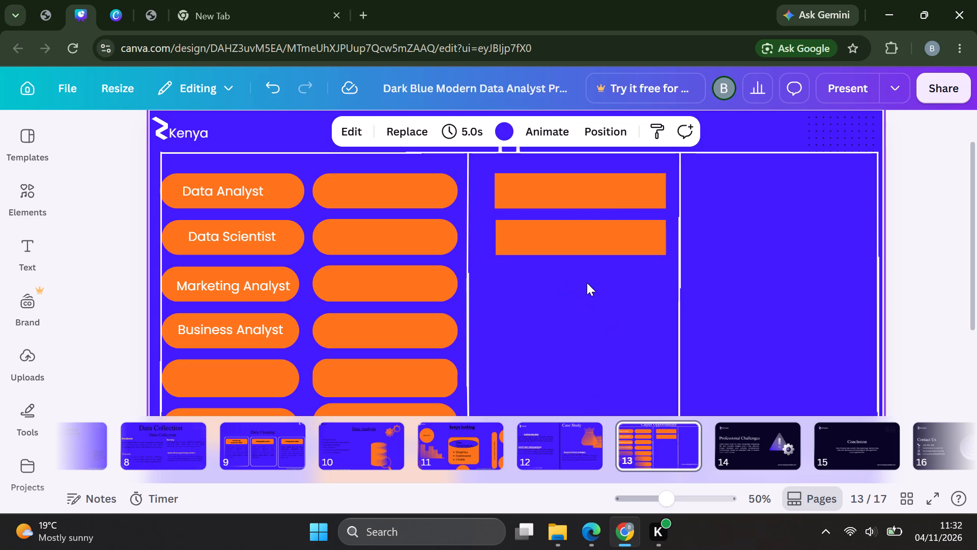
Set the corner rounding of the middle section's top orange rectangle to 55.
left_click(551, 191)
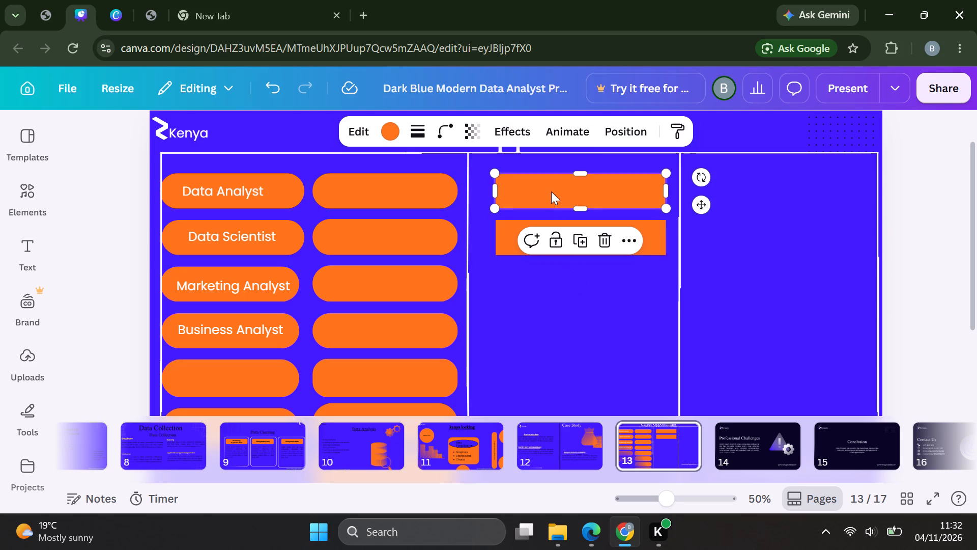
left_click(444, 122)
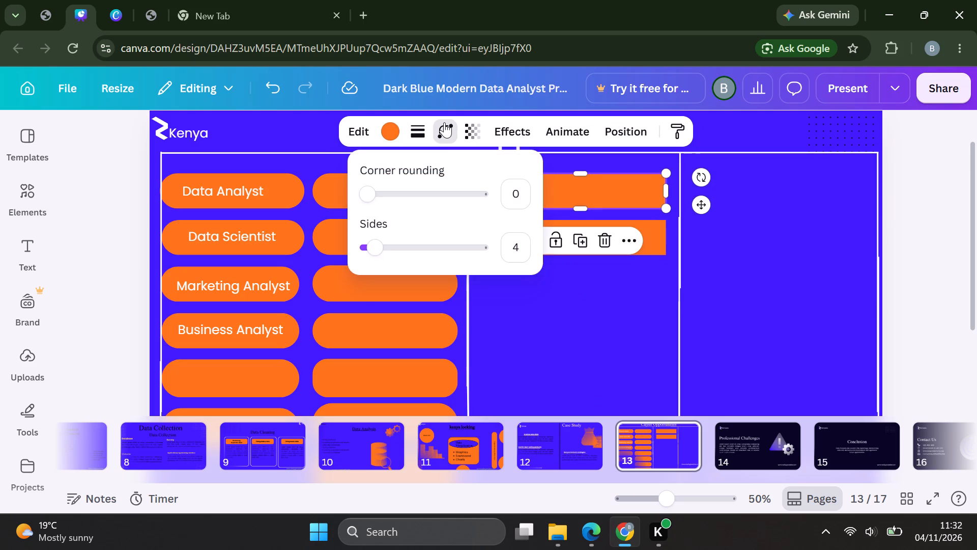
left_click(412, 191)
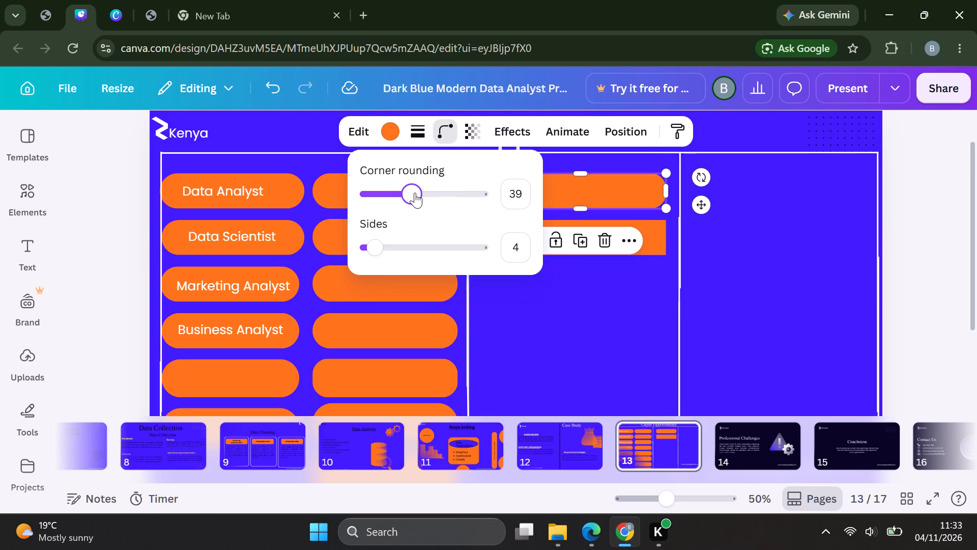
left_click(423, 197)
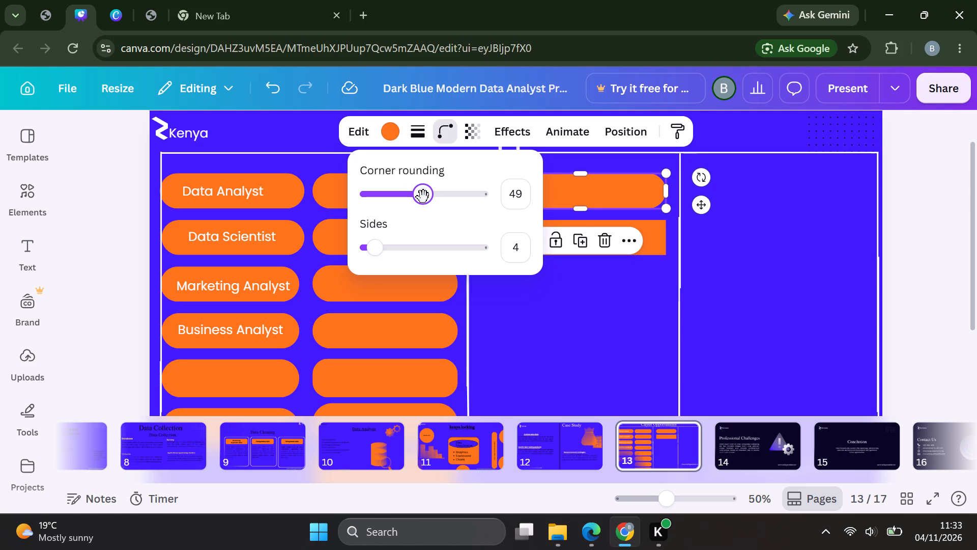
left_click(429, 197)
left_click(515, 313)
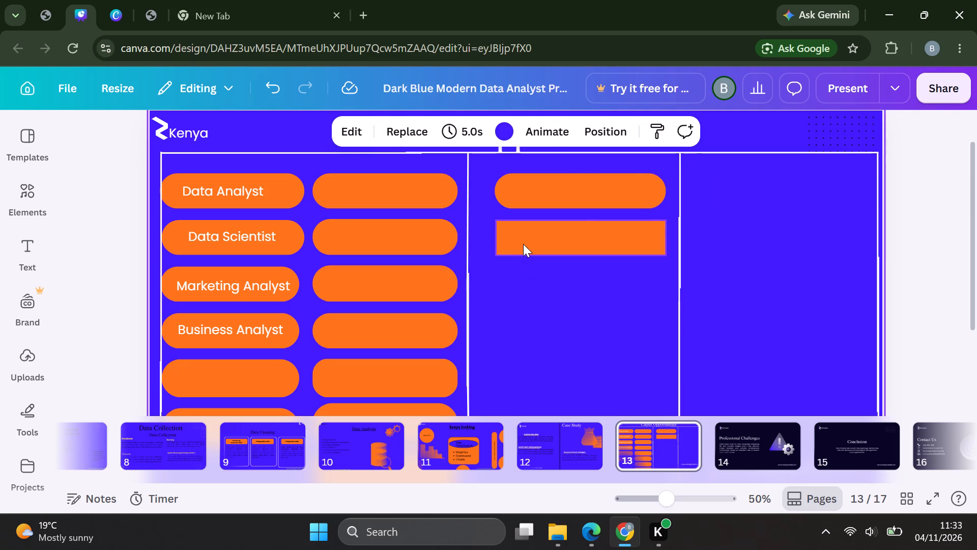
Set the corner rounding of the middle section's second orange rectangle to 50.
left_click(523, 244)
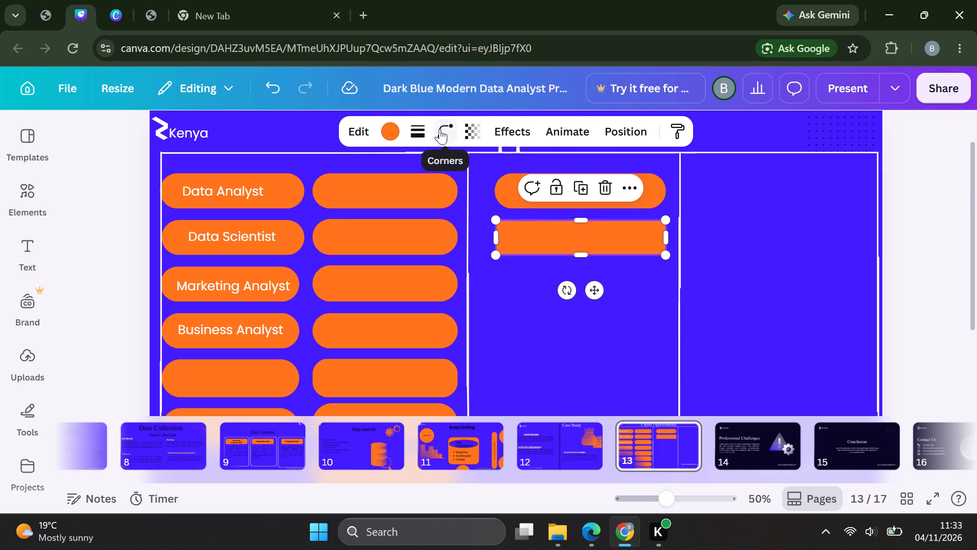
left_click(440, 129)
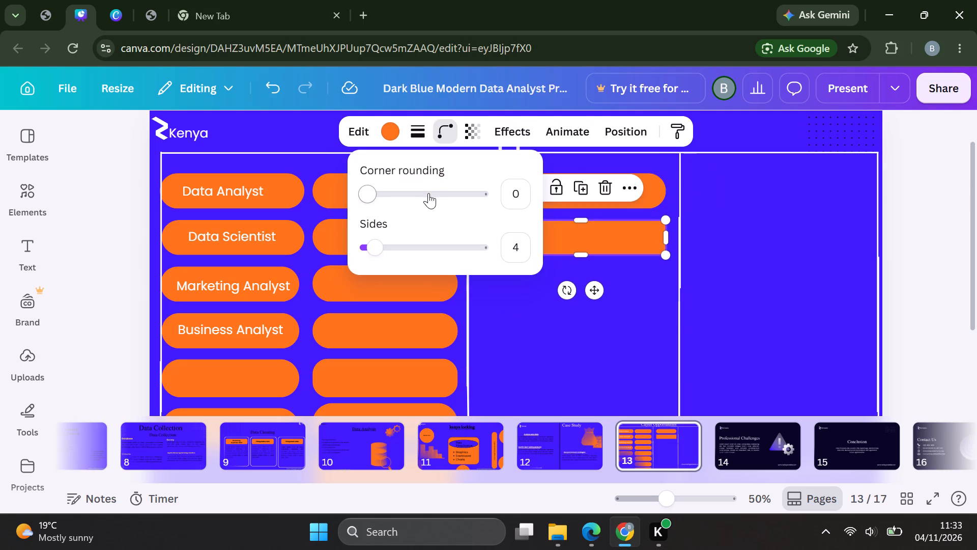
left_click(428, 193)
left_click(423, 194)
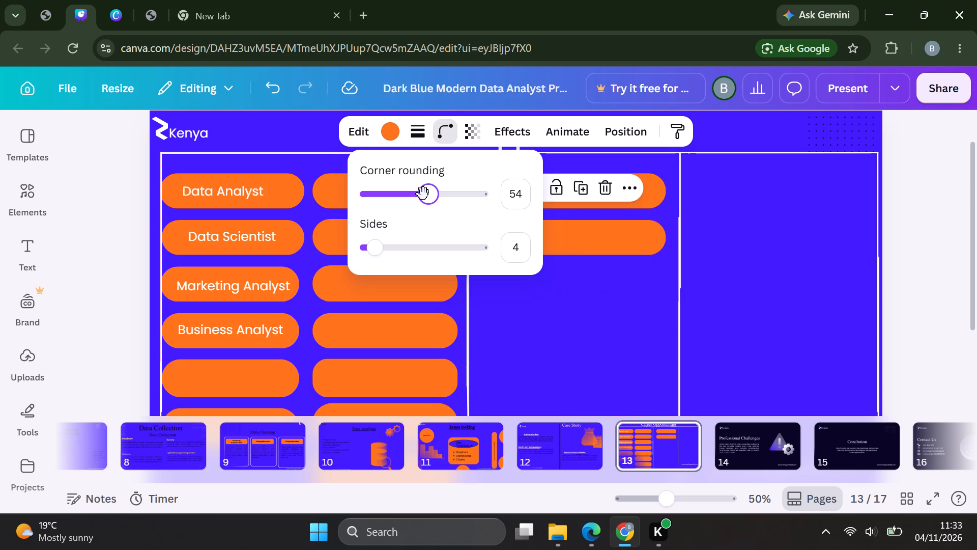
left_click(416, 195)
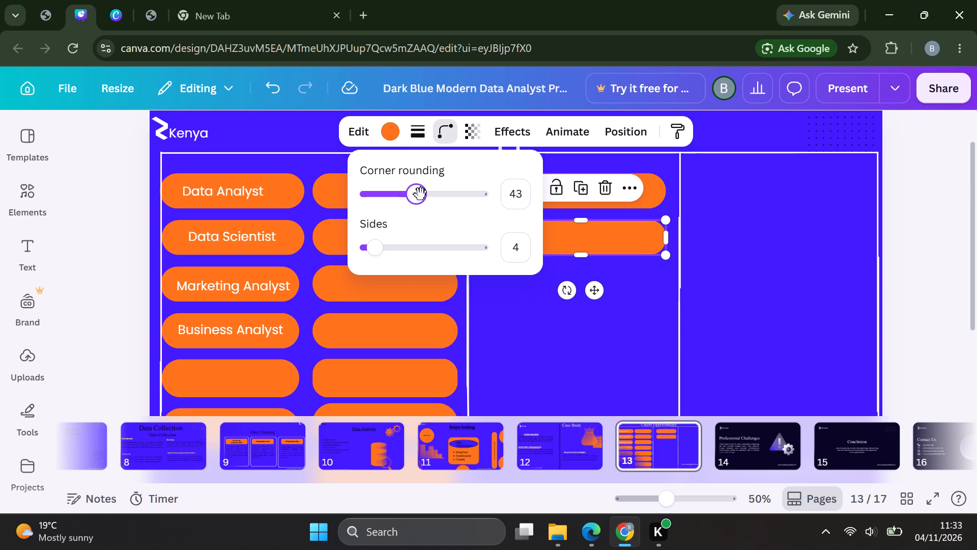
left_click(424, 195)
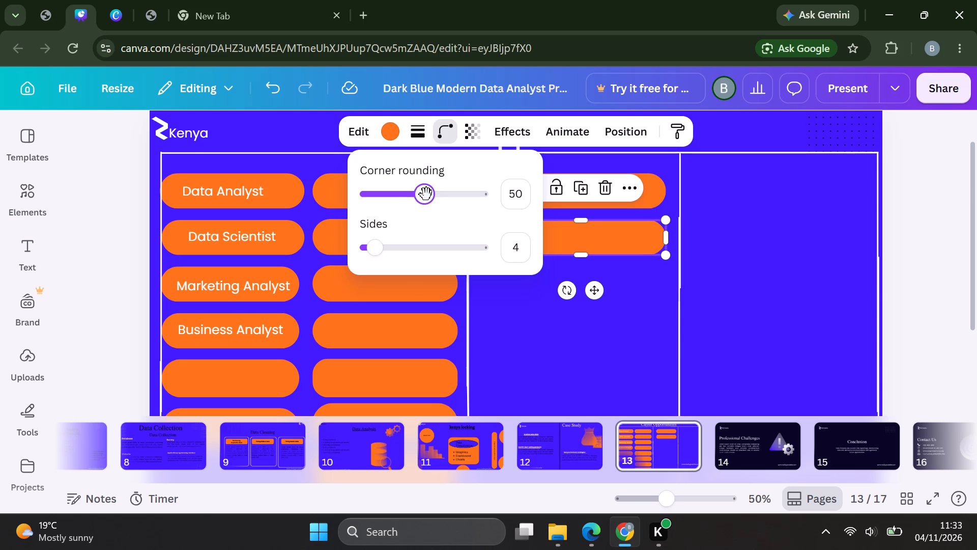
left_click(430, 195)
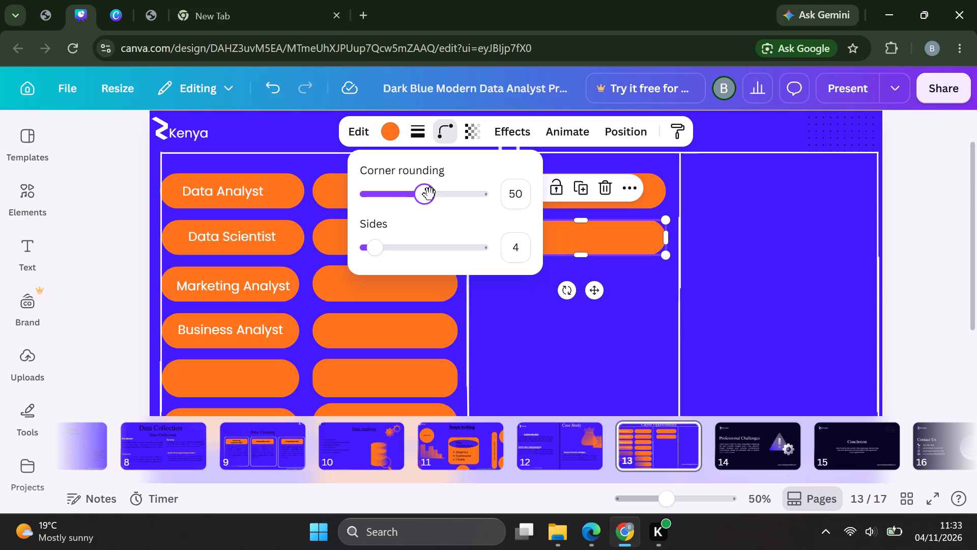
left_click(430, 195)
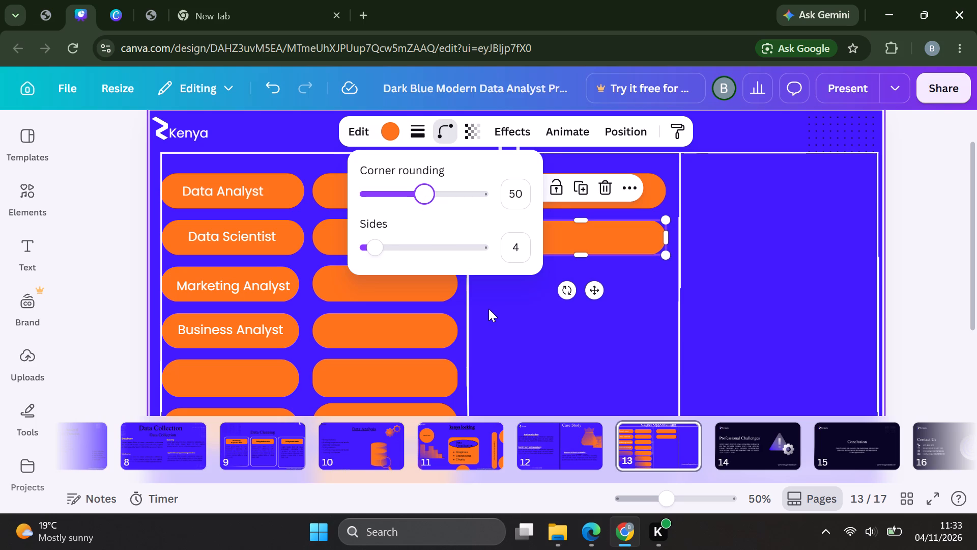
left_click(489, 309)
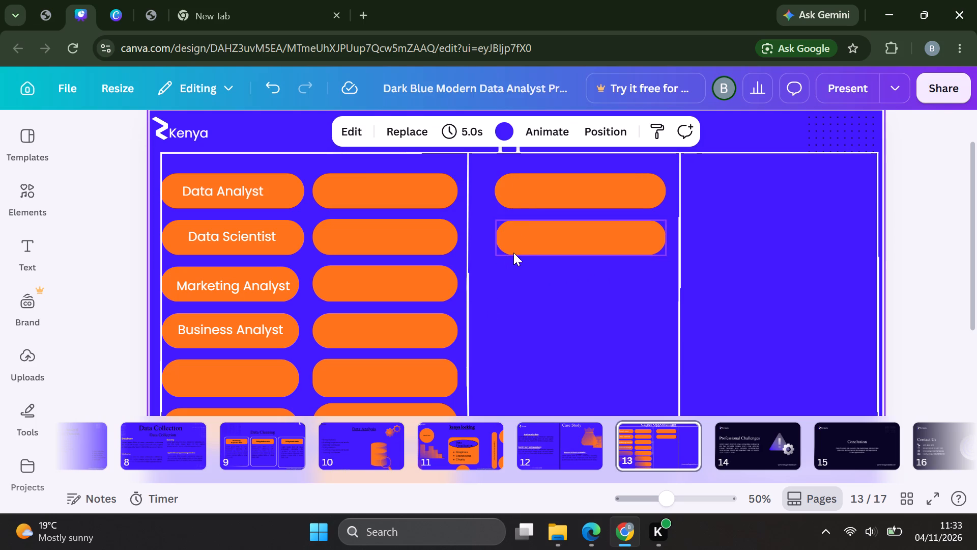
Stretch the middle section's second orange box slightly taller from its bottom edge.
left_click(580, 253)
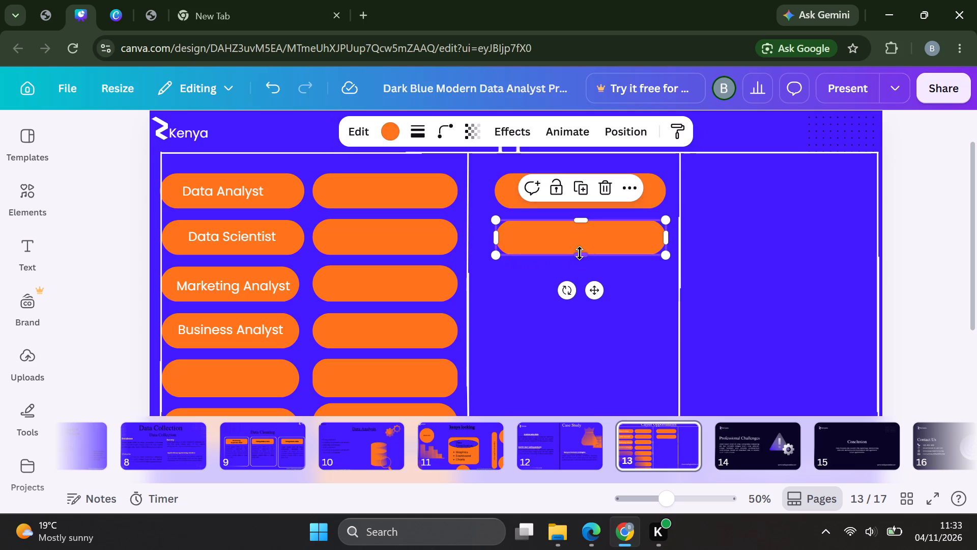
left_click(580, 253)
left_click_drag(580, 253, 570, 260)
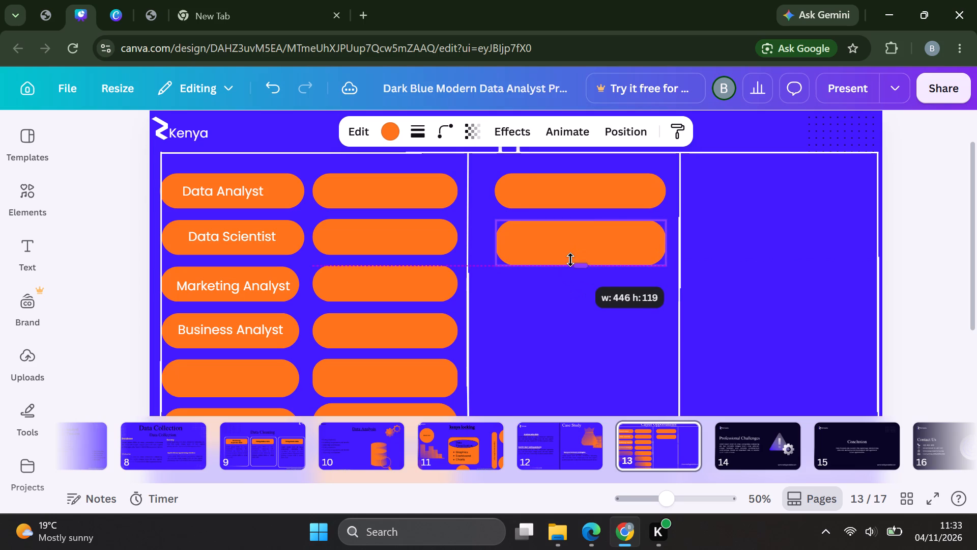
left_click_drag(570, 260, 570, 256)
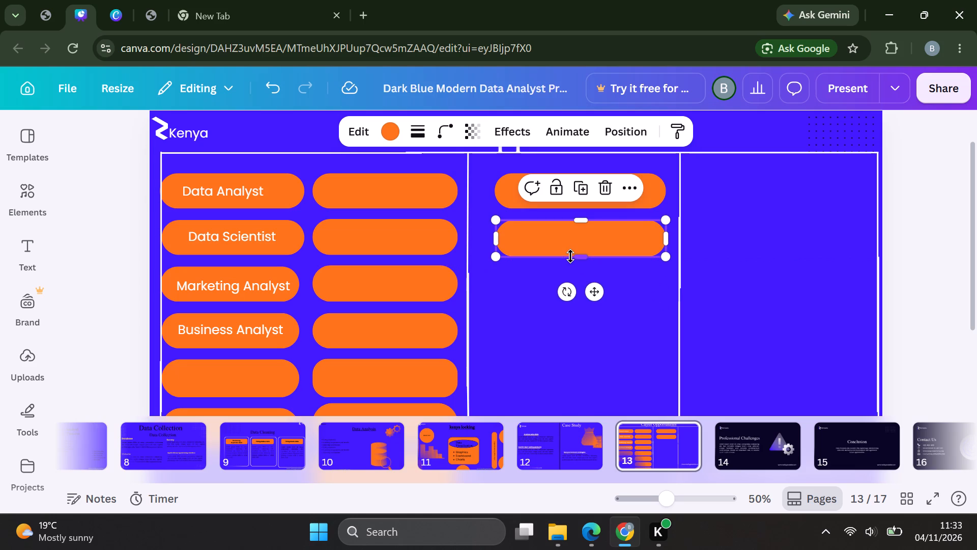
left_click(564, 283)
left_click(518, 296)
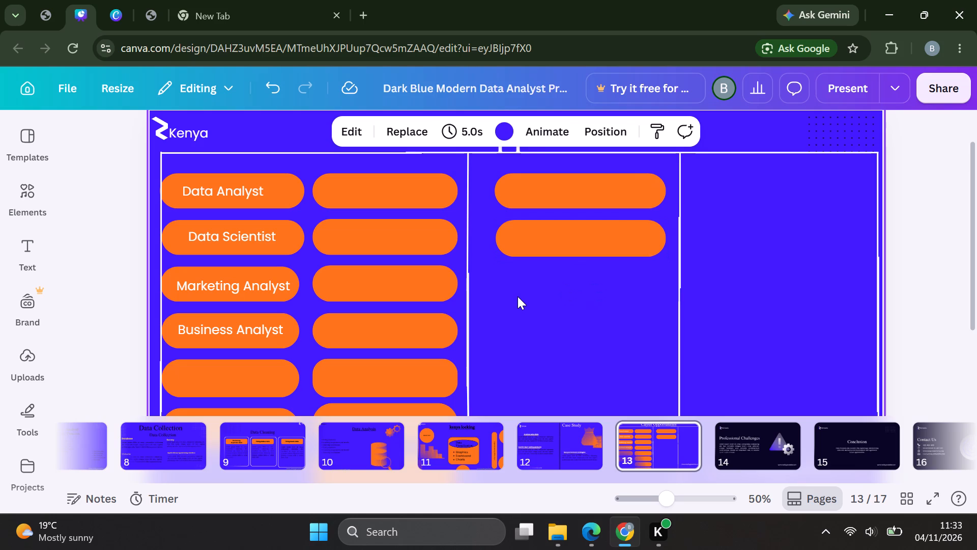
Add a third orange rectangle in the middle section and place it below the second box, its top level with the Marketing Analyst row.
key("r")
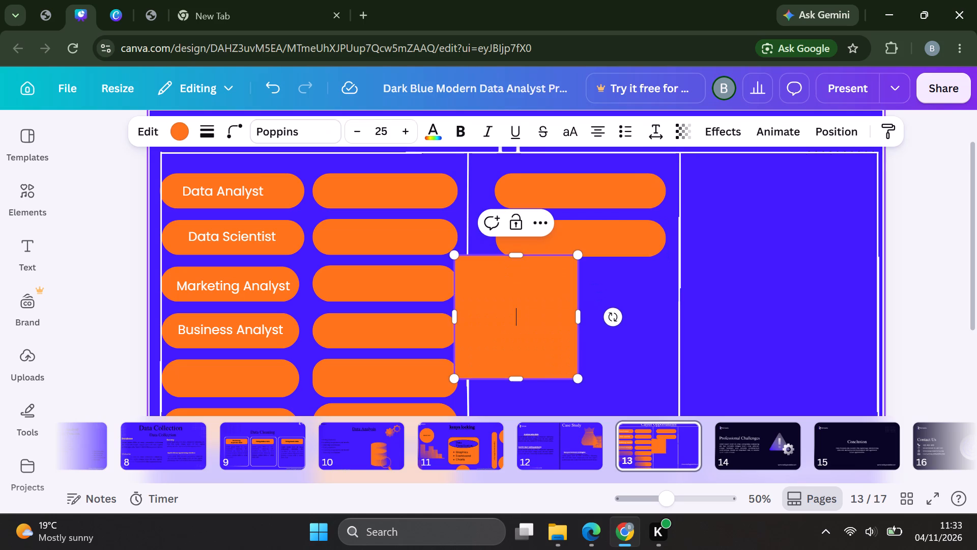
left_click_drag(518, 302, 570, 315)
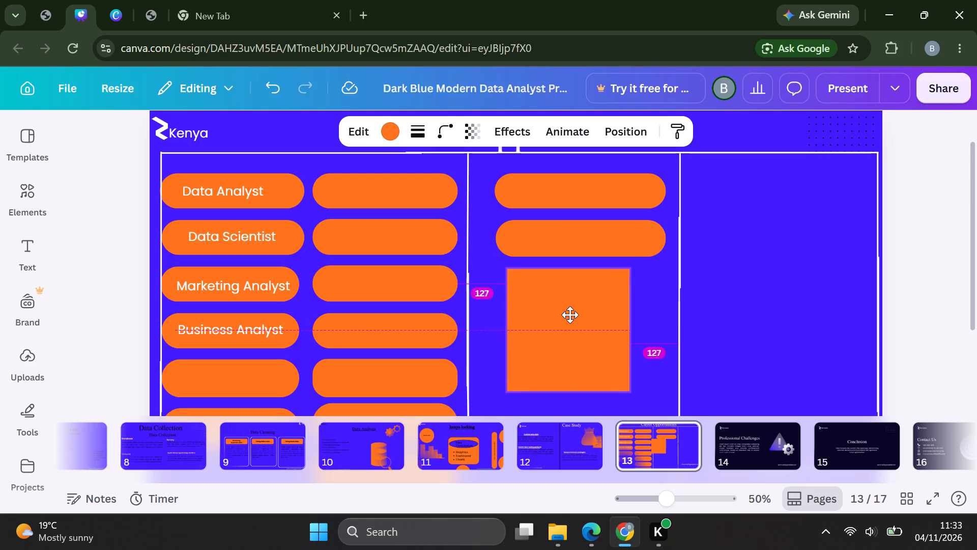
left_click_drag(570, 315, 568, 313)
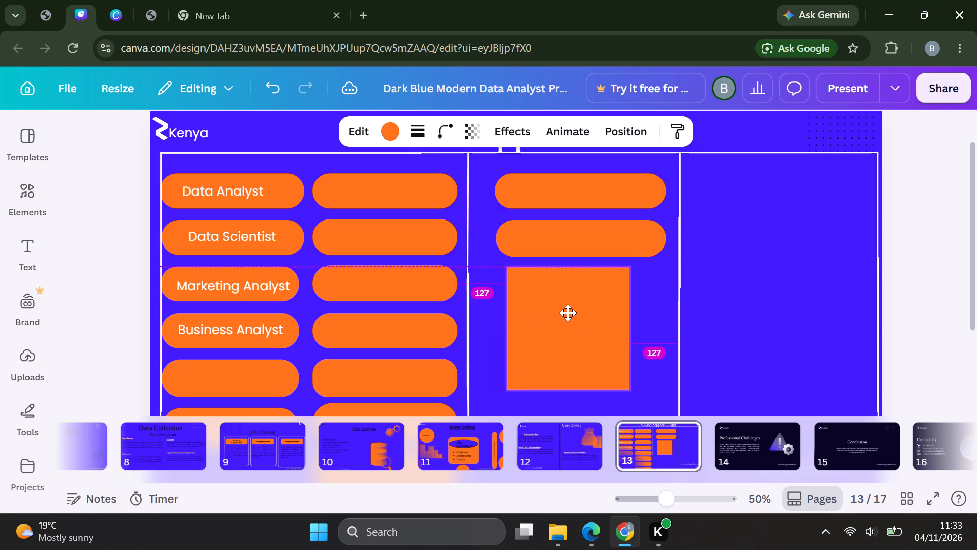
left_click_drag(568, 313, 568, 312)
Flatten the third rectangle to a height of about 95 and widen it on both sides to match the box above.
left_click_drag(567, 390, 569, 306)
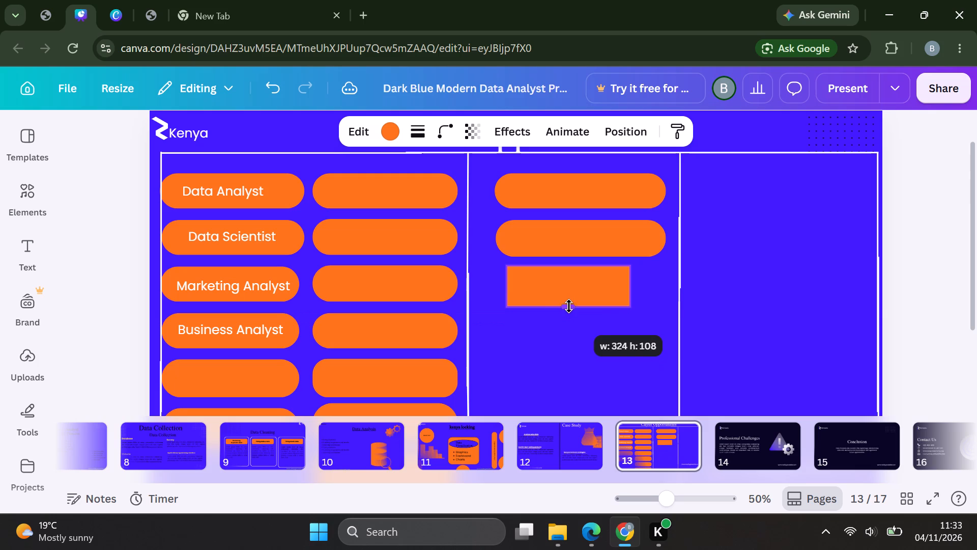
left_click_drag(569, 306, 568, 305)
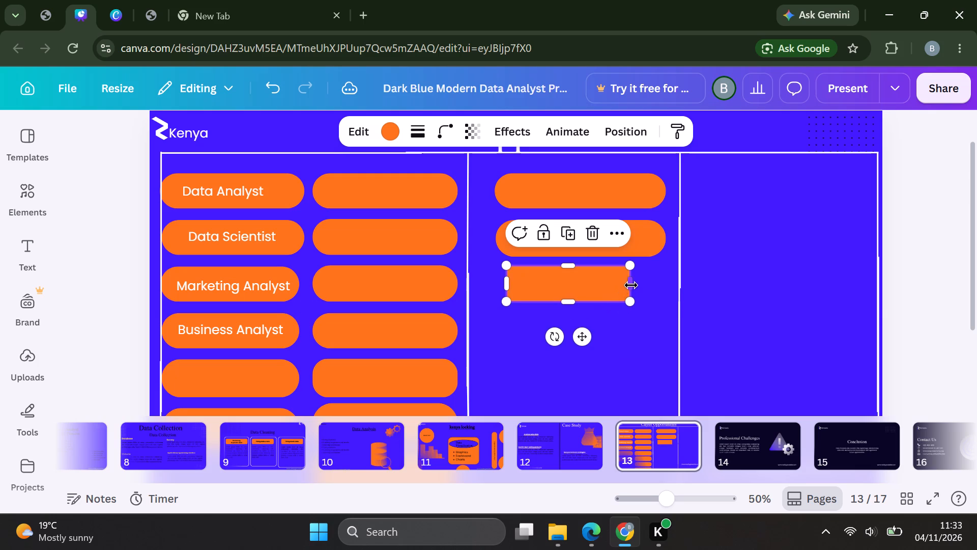
left_click_drag(631, 284, 661, 280)
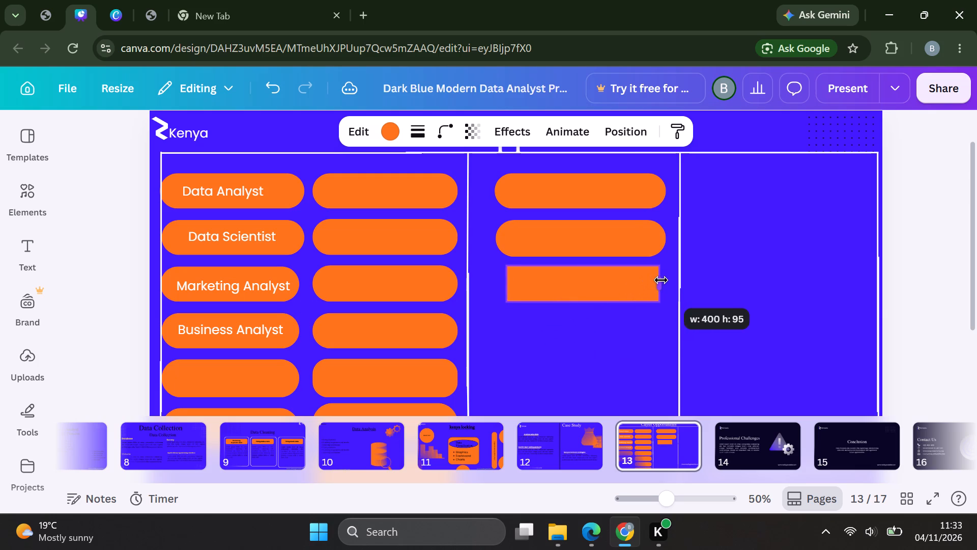
left_click_drag(661, 280, 666, 280)
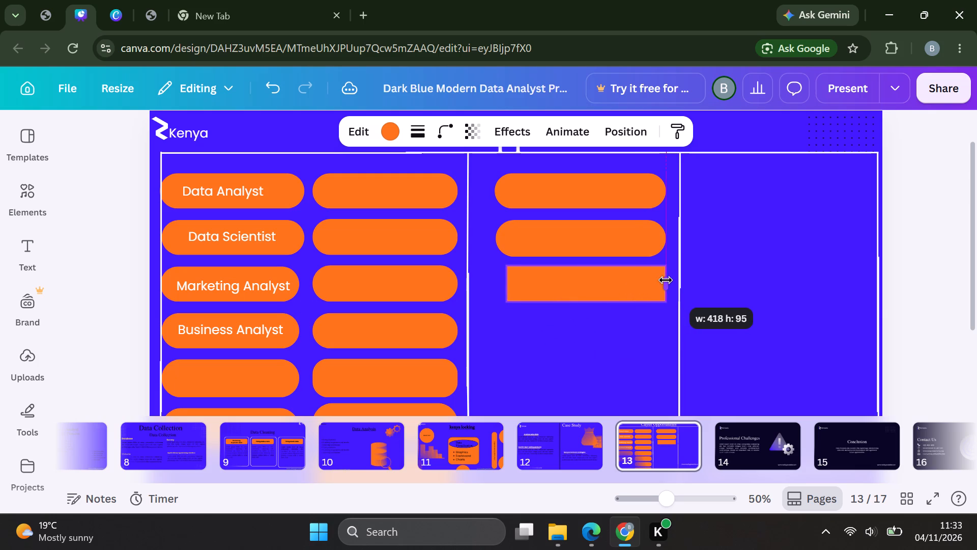
left_click_drag(666, 280, 666, 280)
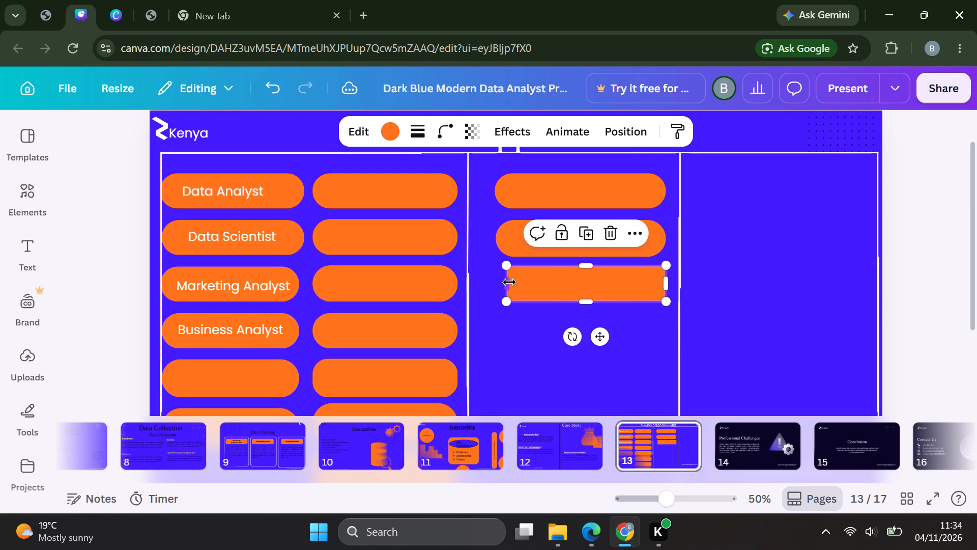
left_click_drag(509, 282, 500, 282)
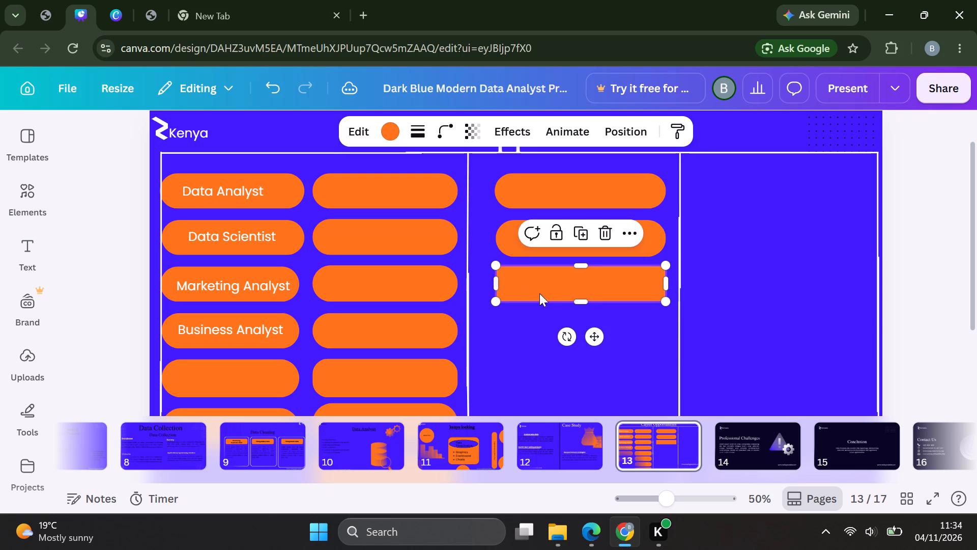
Set the corner rounding of the middle section's third orange rectangle to 57.
left_click(443, 128)
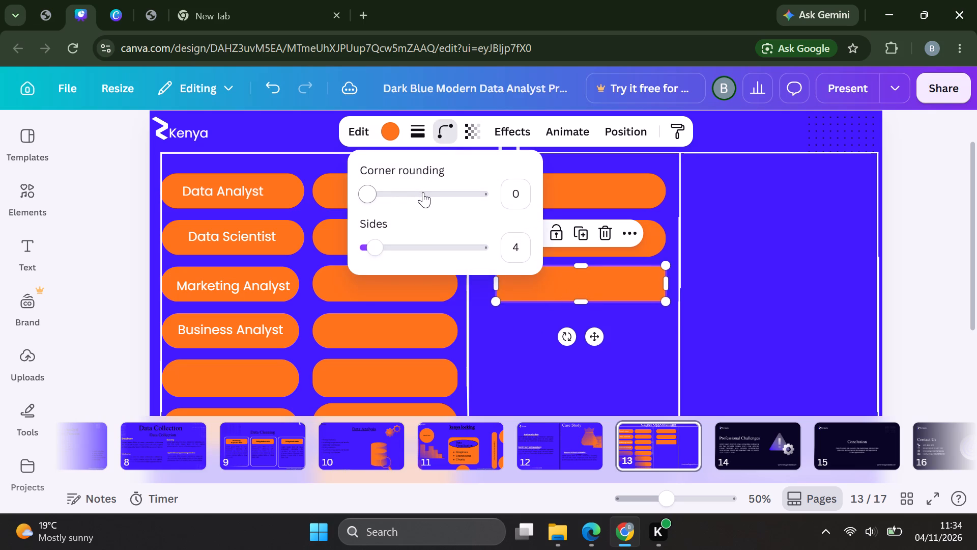
left_click(423, 192)
left_click(432, 193)
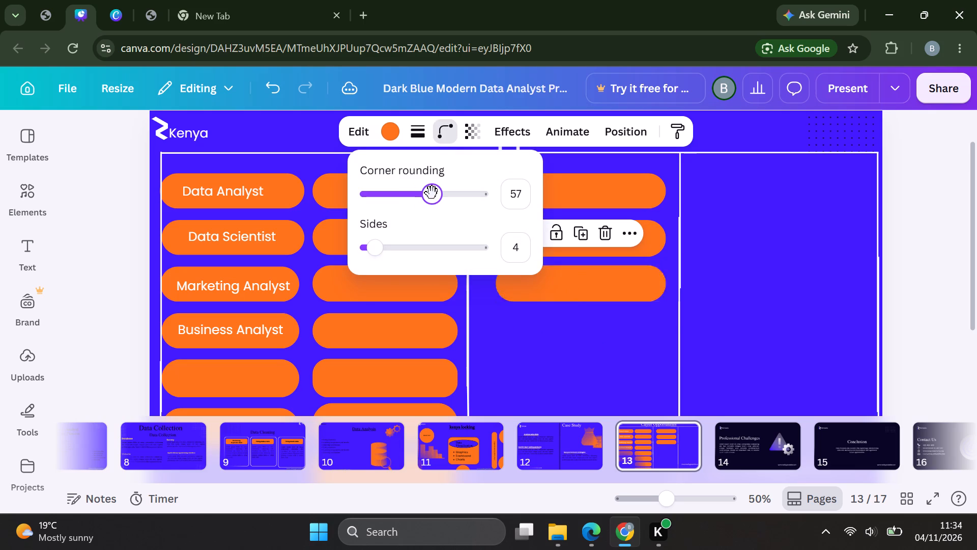
left_click(427, 193)
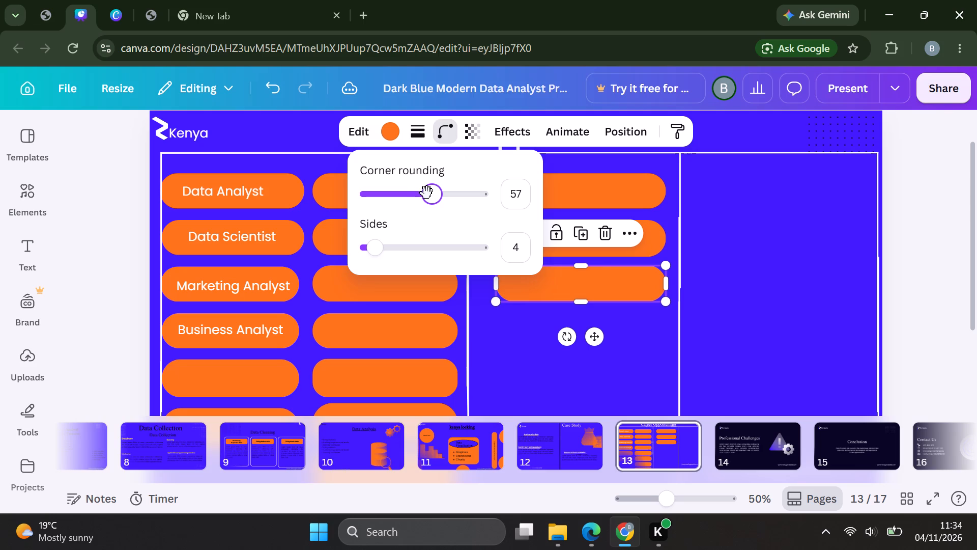
left_click(494, 336)
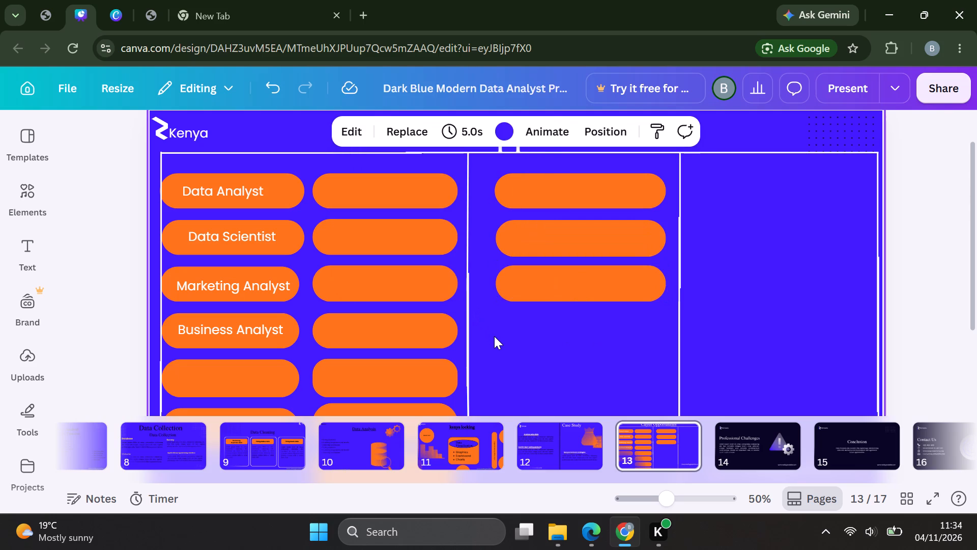
Add a fourth orange rectangle in the middle section and place it below the third, its top level with the Business Analyst row.
scroll(494, 336, "down", 1)
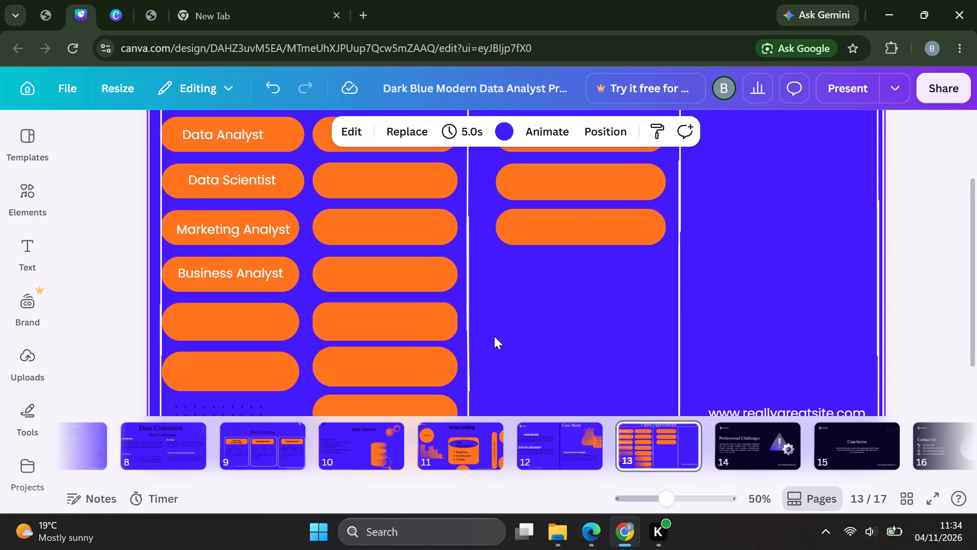
key("r")
left_click_drag(521, 289, 576, 348)
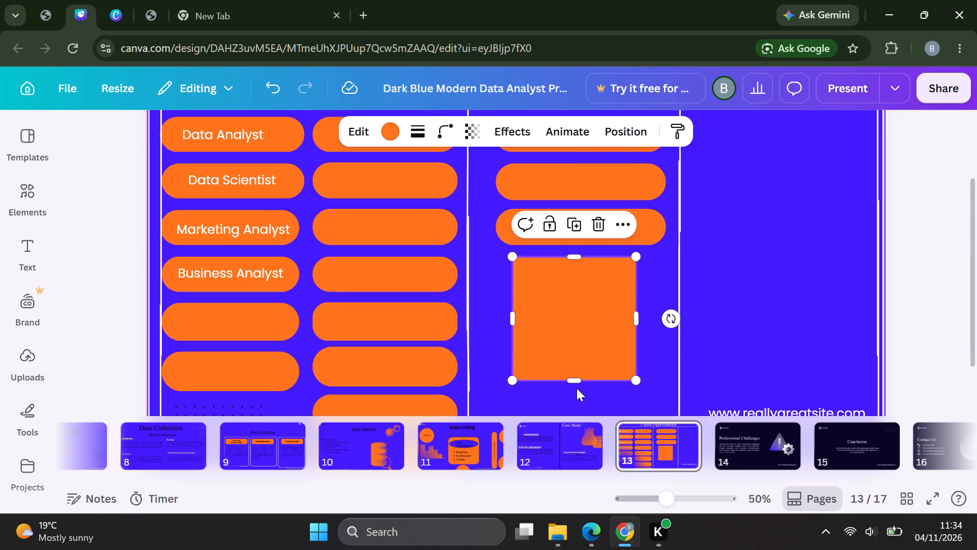
Flatten the fourth rectangle to a height of about 92 and widen it to about 449 to line up with the boxes above.
left_click_drag(576, 382, 580, 317)
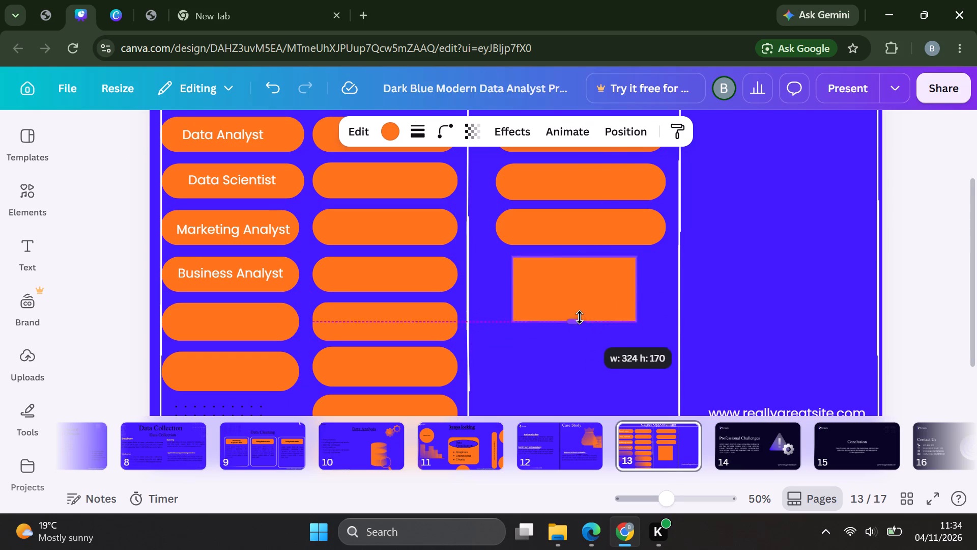
left_click_drag(580, 317, 578, 292)
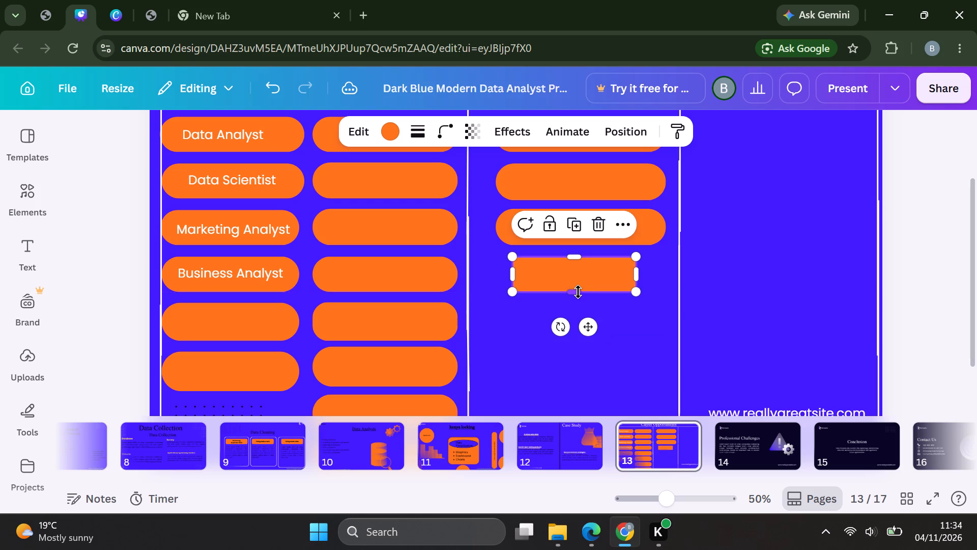
left_click_drag(514, 276, 502, 273)
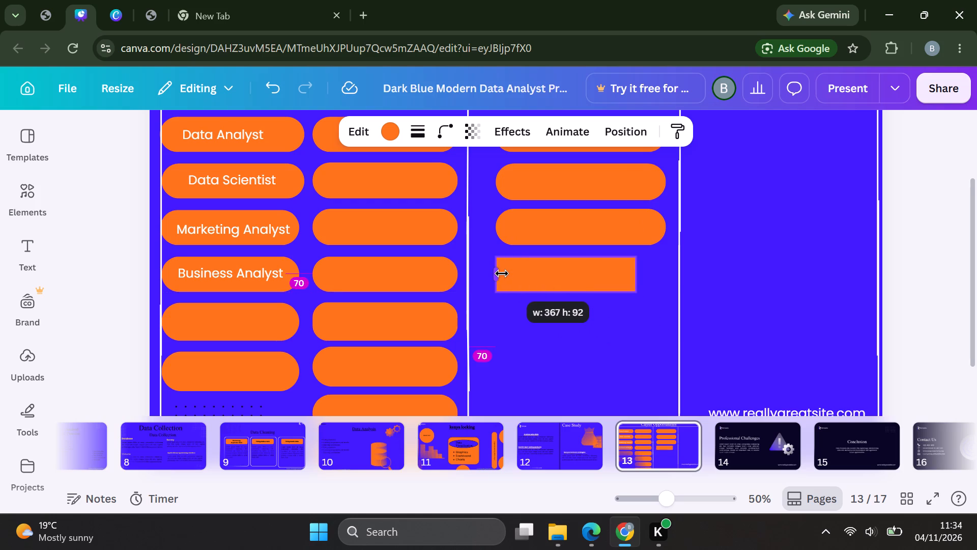
left_click_drag(502, 273, 499, 270)
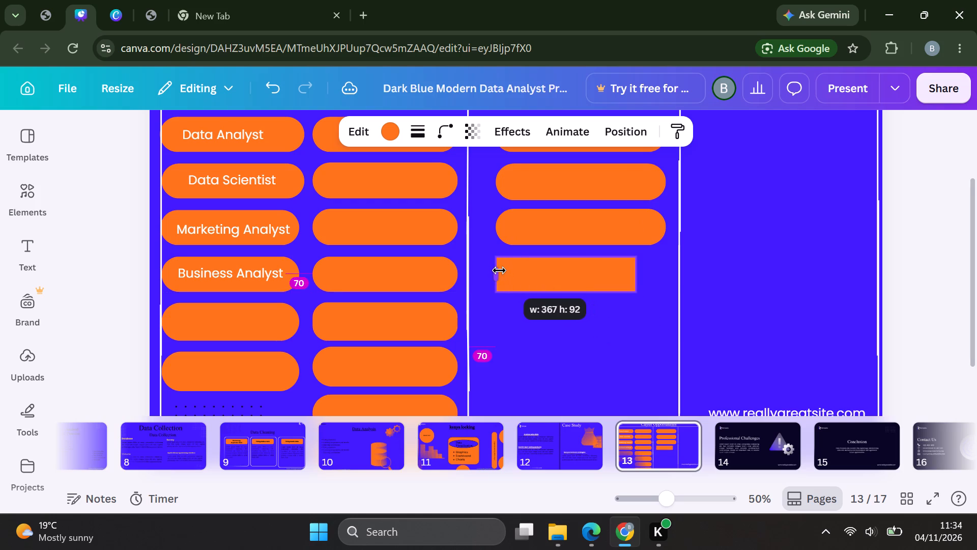
left_click_drag(499, 270, 496, 270)
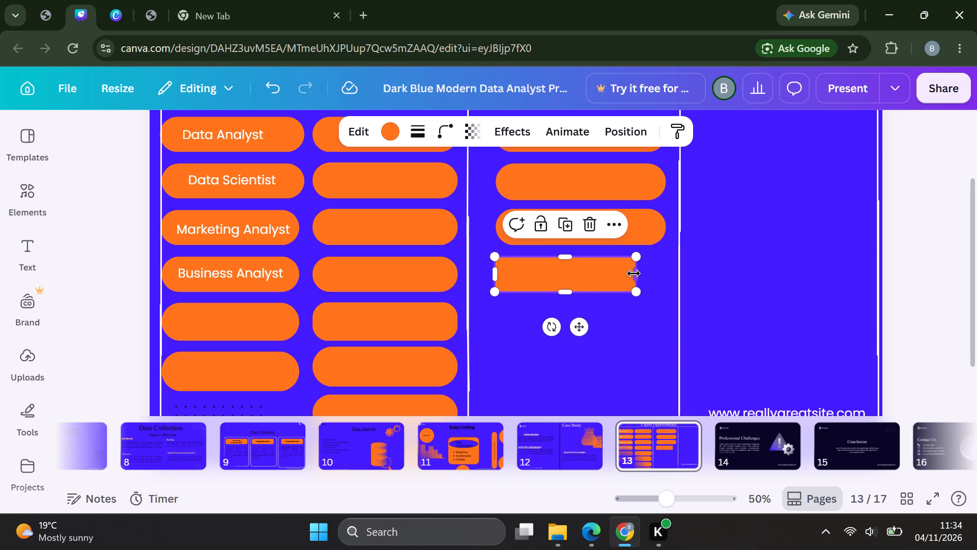
left_click_drag(634, 273, 662, 274)
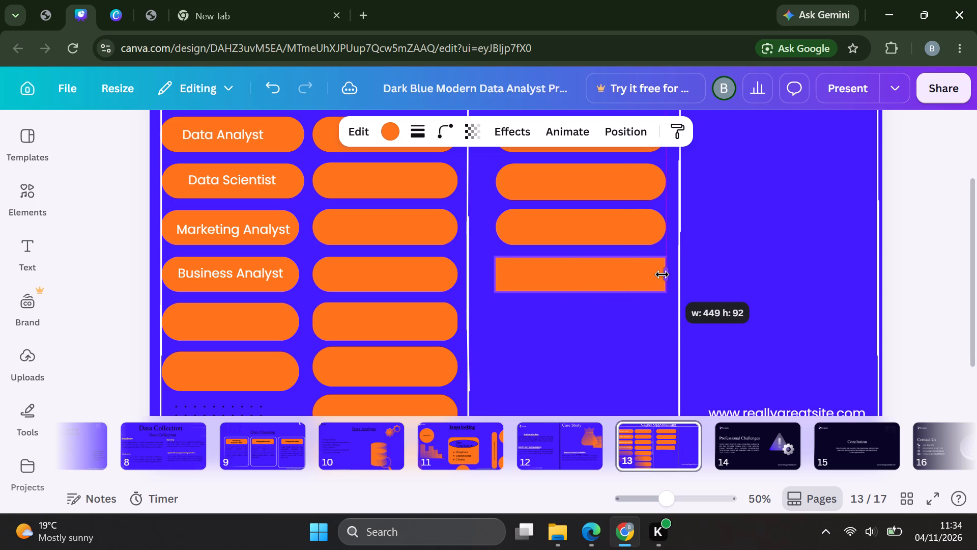
left_click_drag(662, 274, 663, 275)
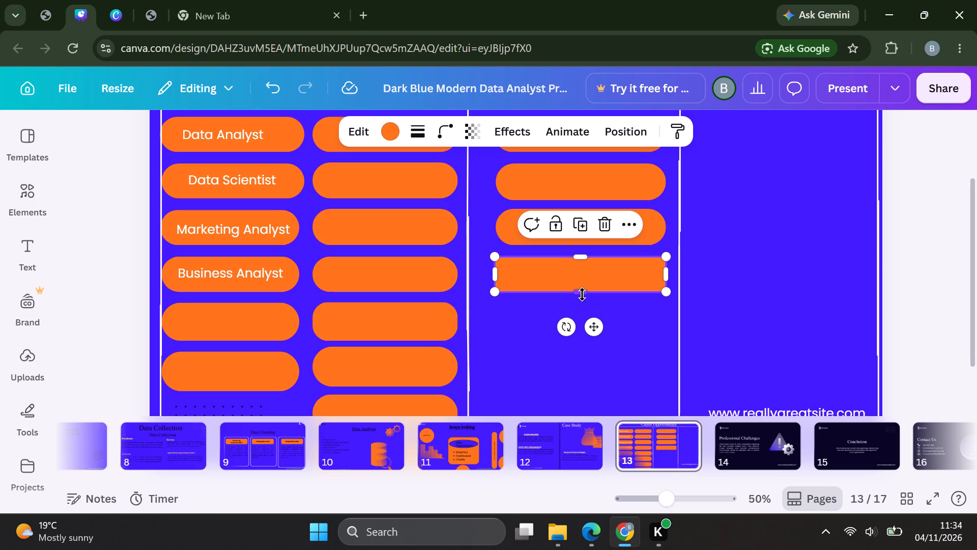
left_click(581, 291)
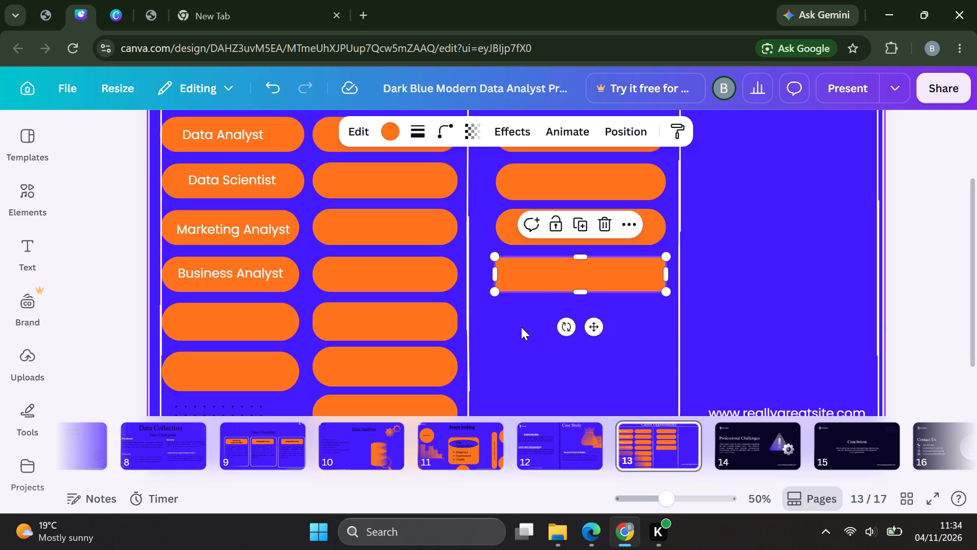
Add a fifth orange rectangle in the middle section and place it just below the fourth one with their left edges aligned.
scroll(521, 326, "down", 1)
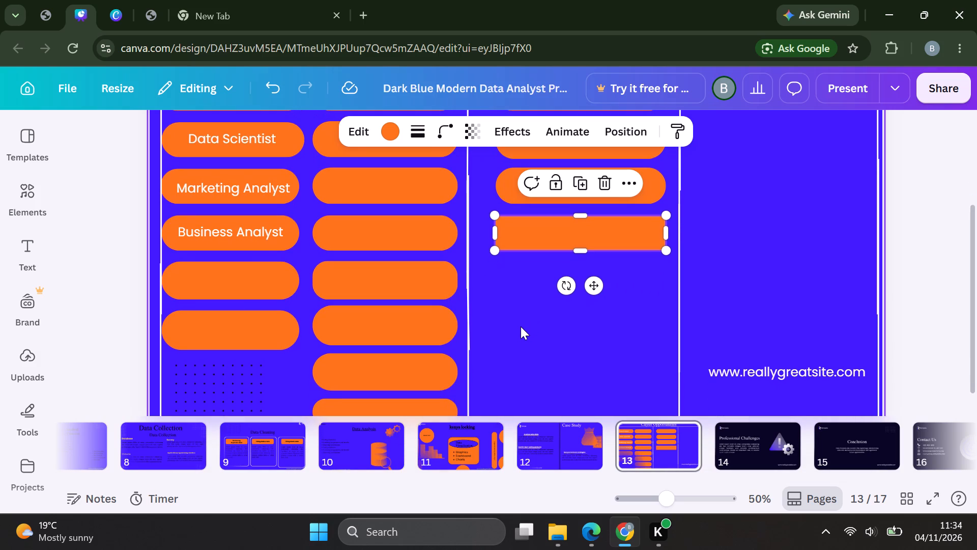
key("r")
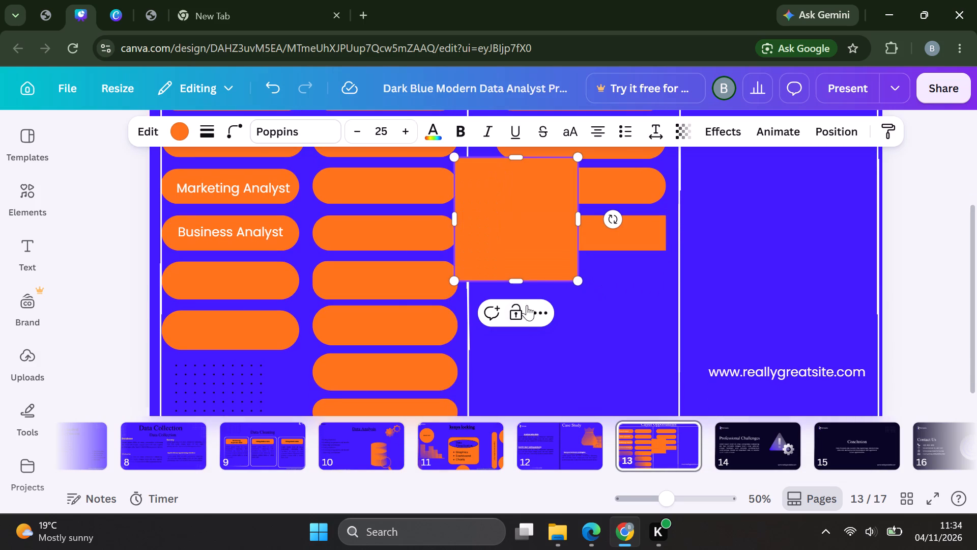
left_click_drag(538, 198, 533, 247)
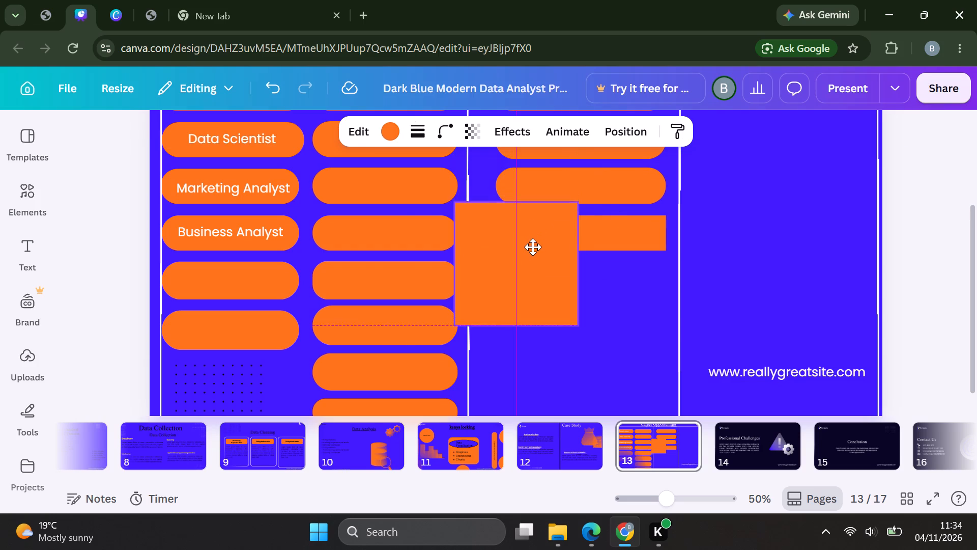
left_click_drag(533, 247, 585, 295)
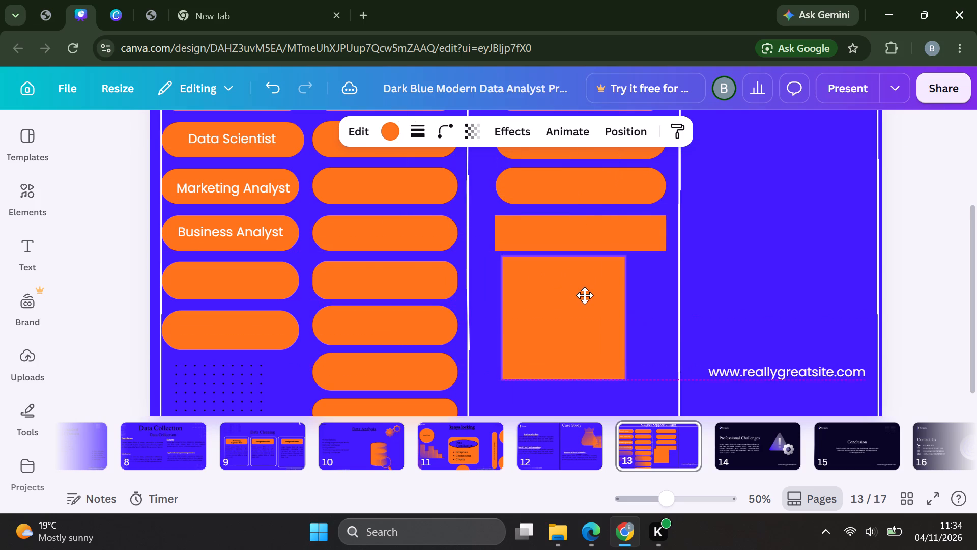
left_click_drag(585, 295, 580, 295)
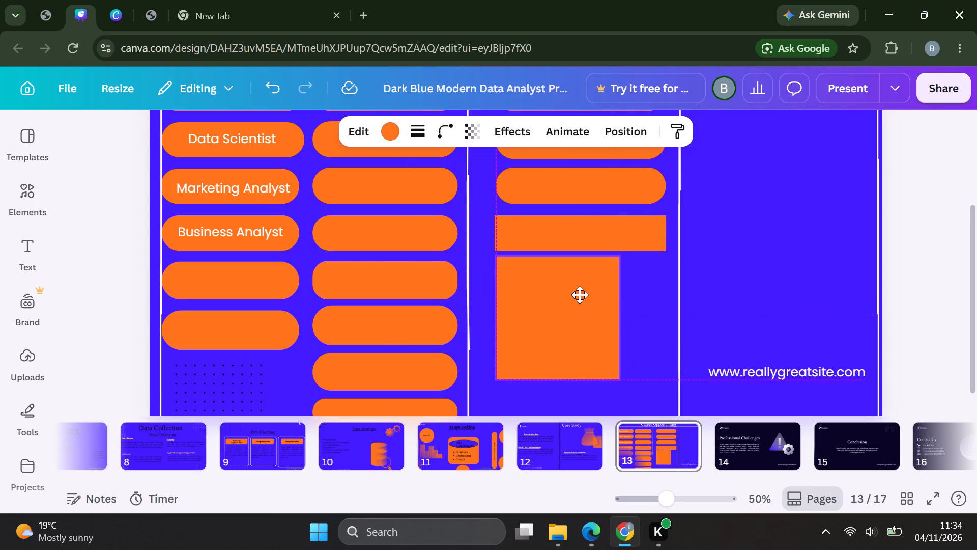
left_click_drag(580, 295, 577, 295)
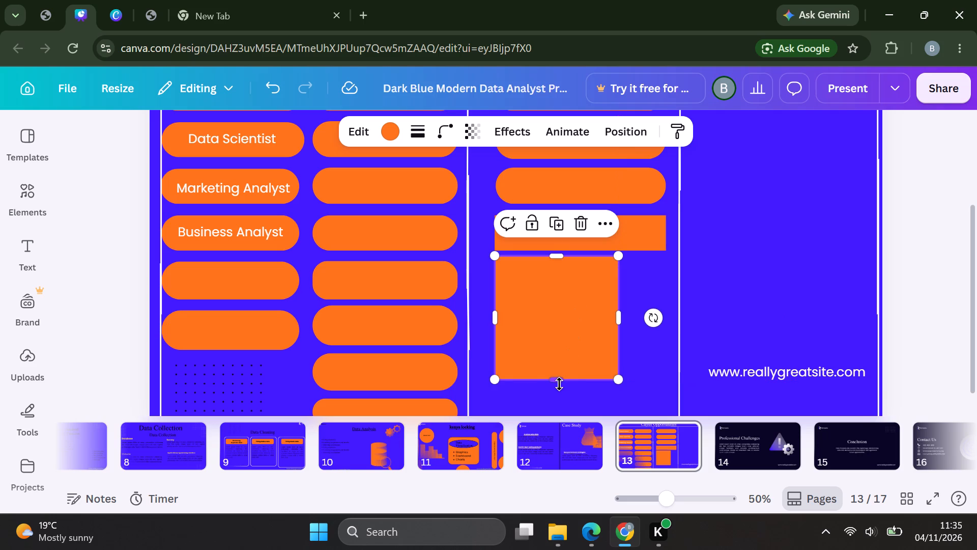
Flatten the middle section's fifth rectangle to a height of about 100 and widen it to 449, leaving a gap below the fourth.
left_click_drag(559, 384, 562, 336)
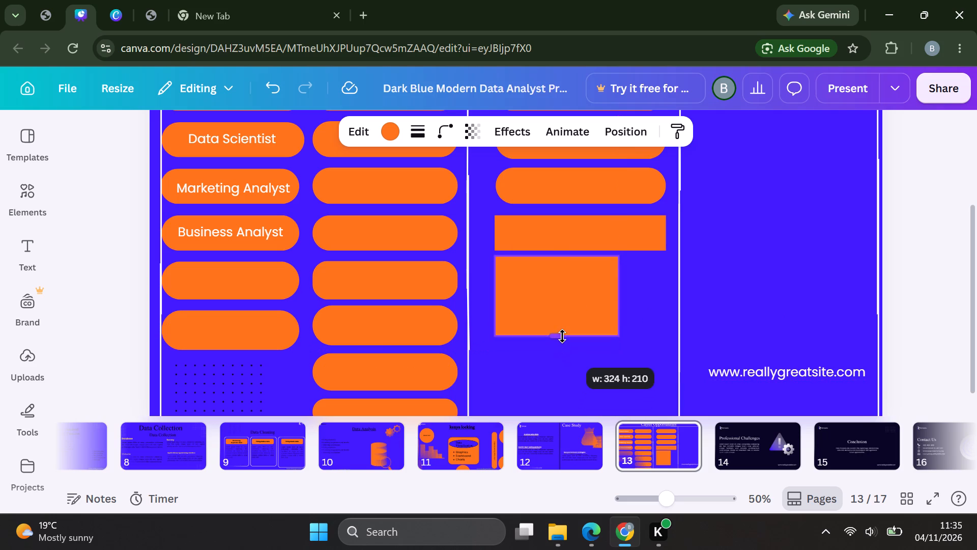
left_click_drag(562, 336, 562, 310)
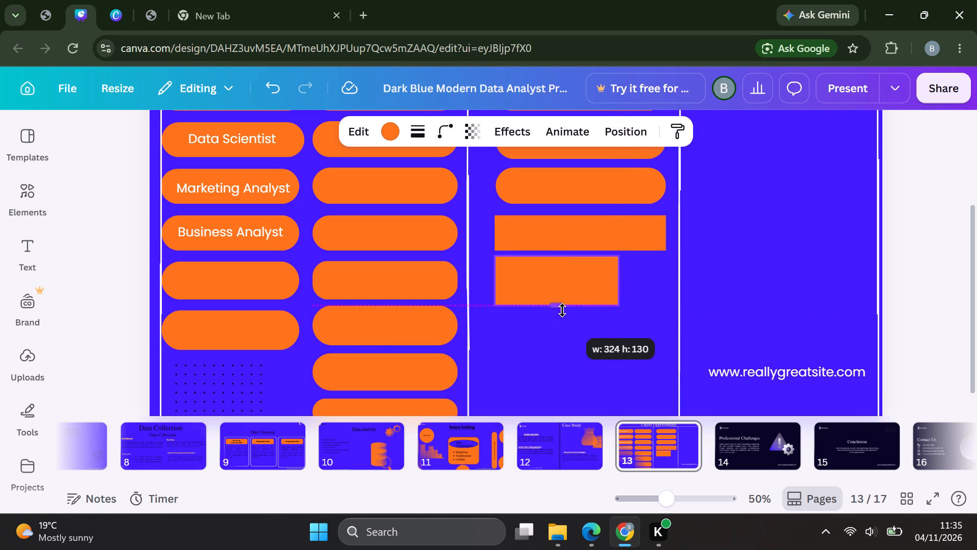
left_click_drag(562, 310, 557, 305)
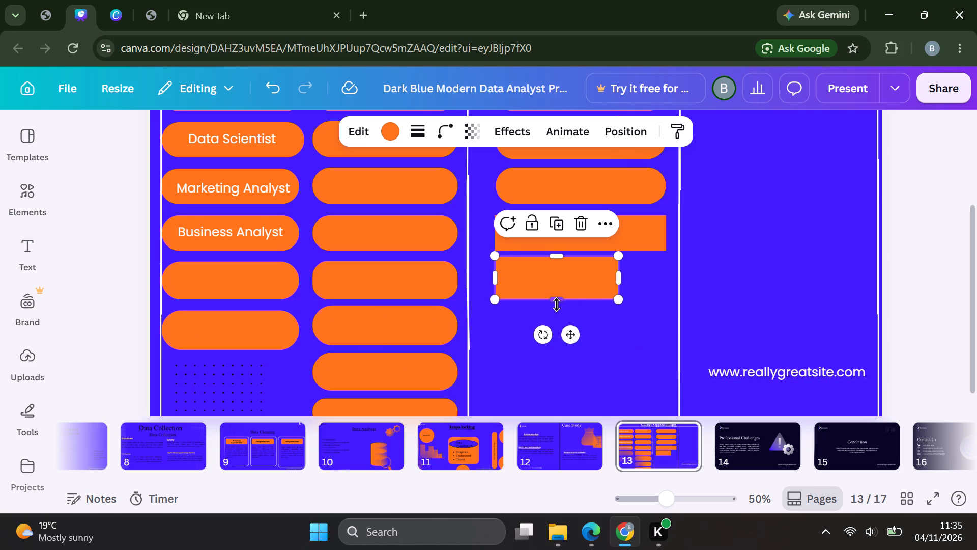
left_click_drag(620, 280, 665, 278)
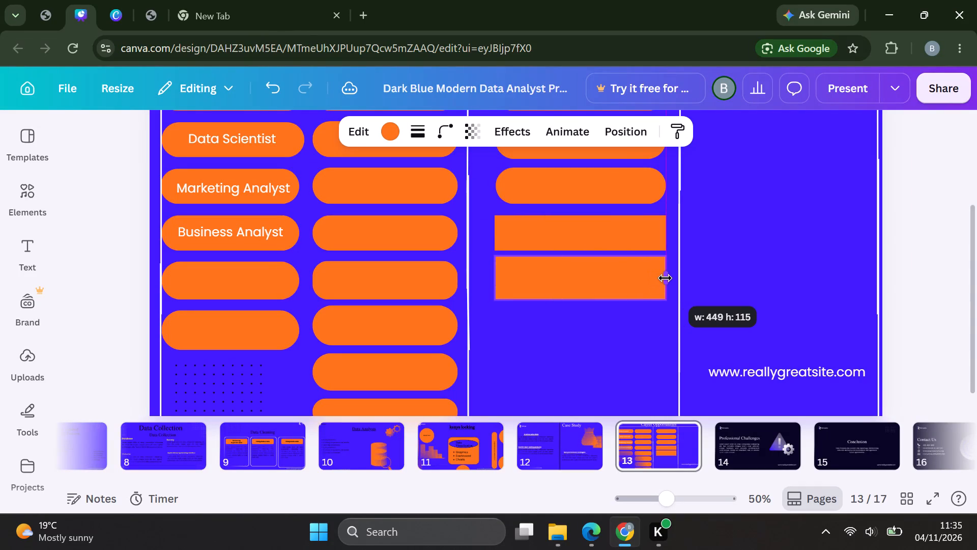
left_click_drag(665, 278, 666, 278)
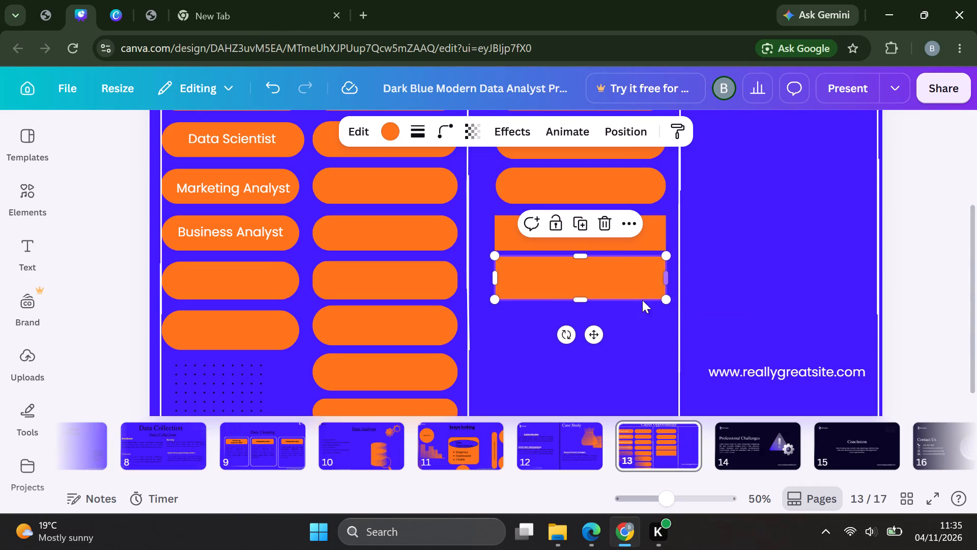
left_click(513, 340)
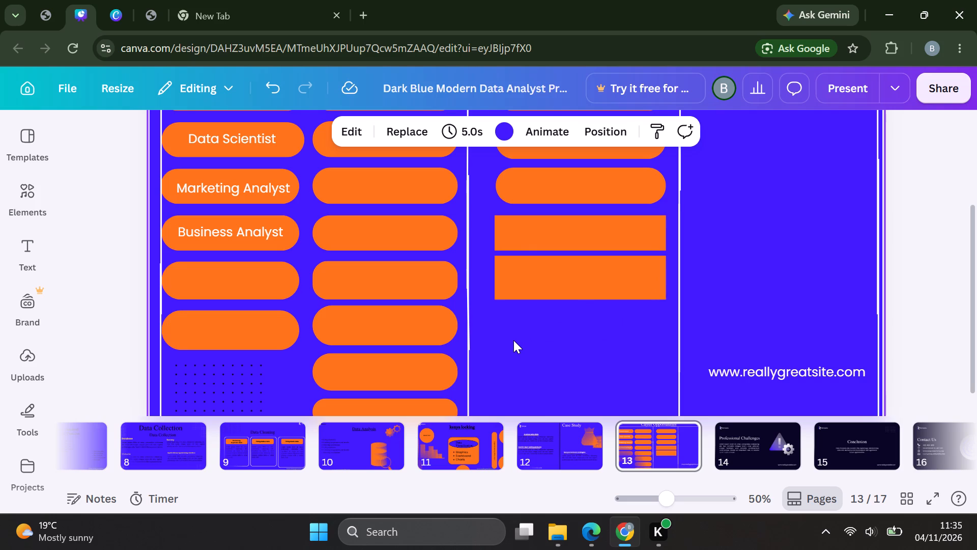
left_click(563, 291)
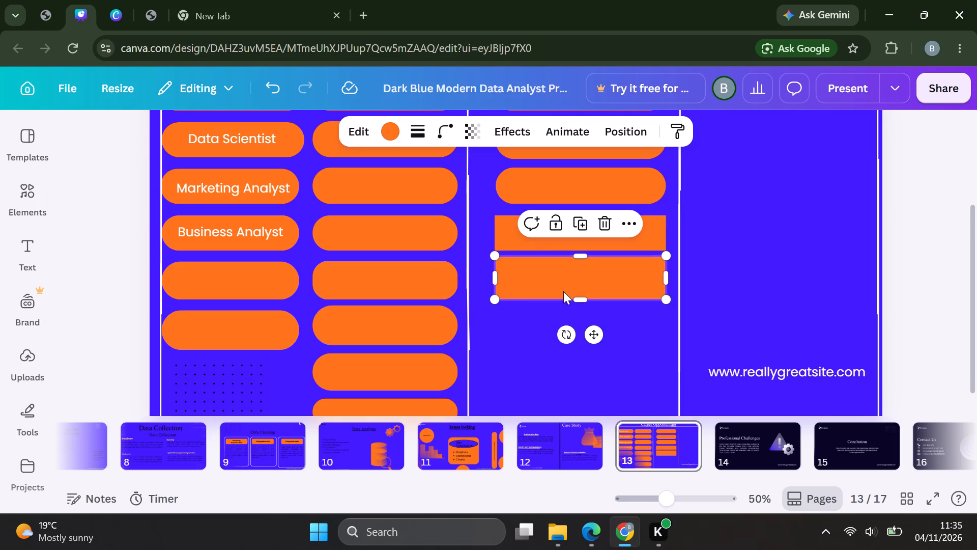
left_click(577, 302)
left_click_drag(580, 257, 576, 263)
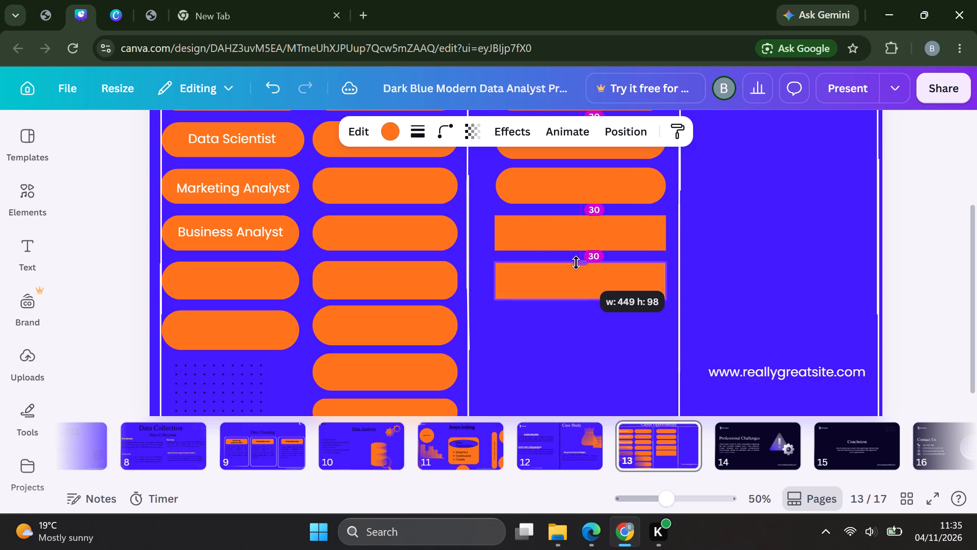
left_click_drag(576, 263, 576, 262)
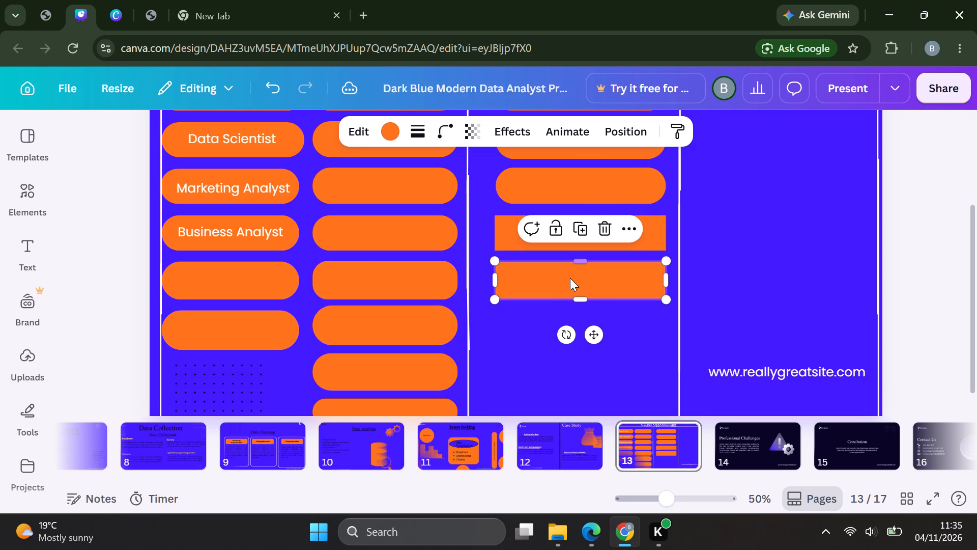
left_click(553, 301)
Set the corner rounding of the middle section's fifth orange rectangle to 51.
left_click(440, 125)
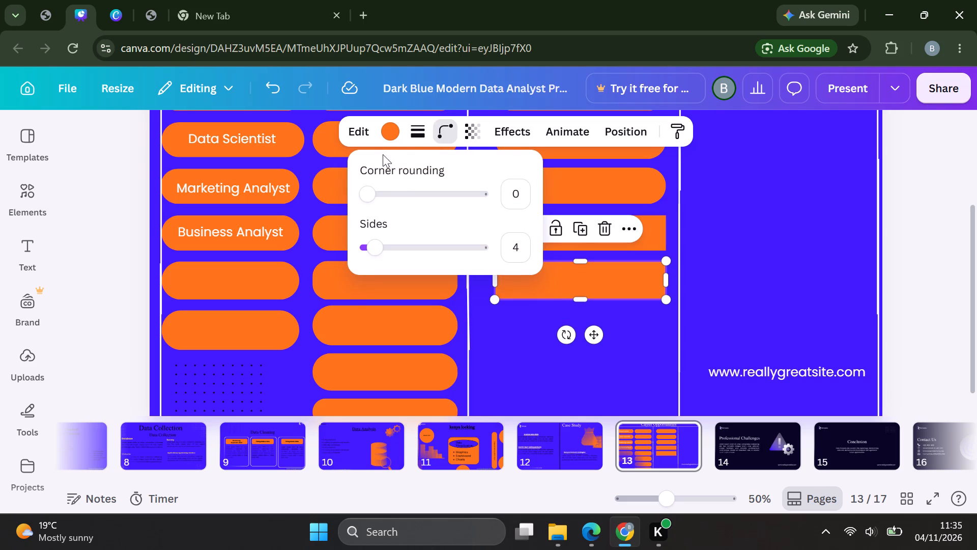
left_click(400, 188)
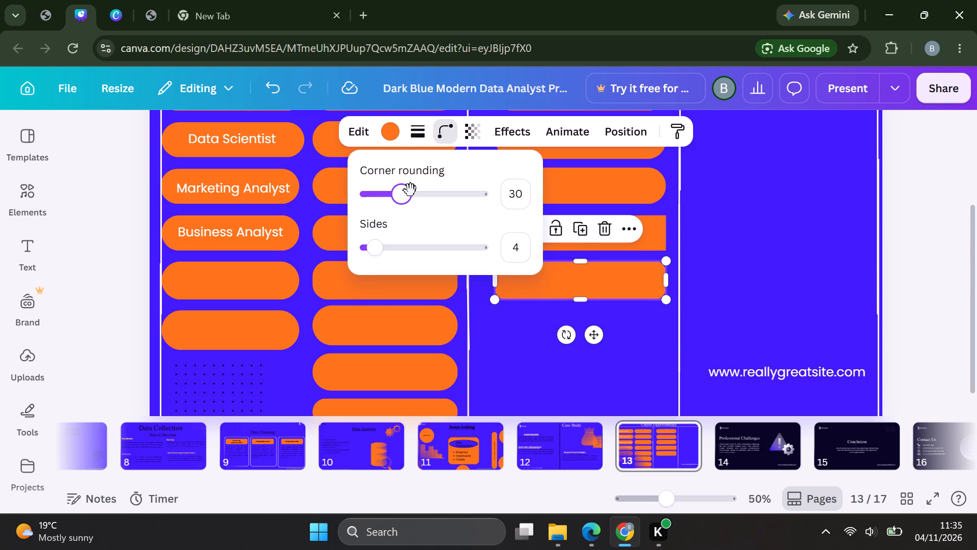
left_click(411, 190)
left_click(424, 196)
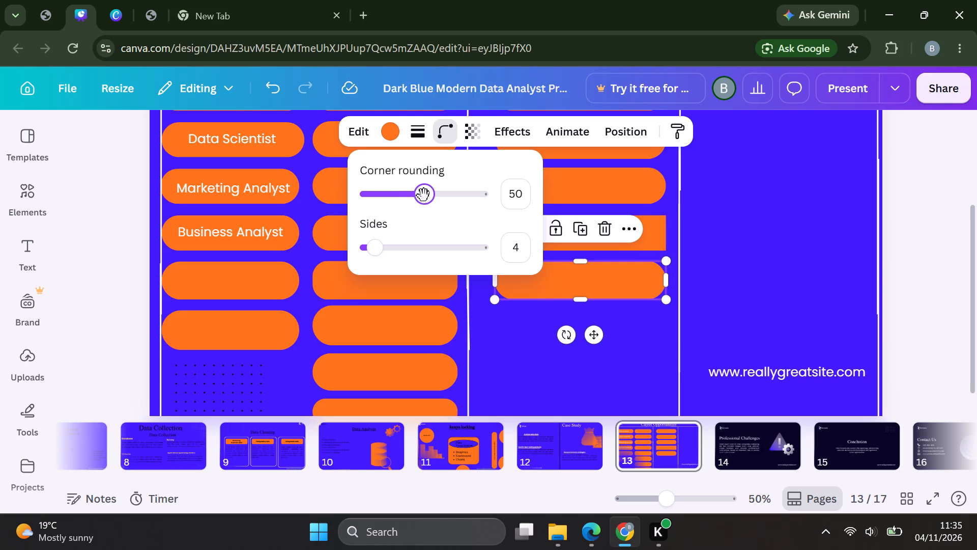
left_click(431, 197)
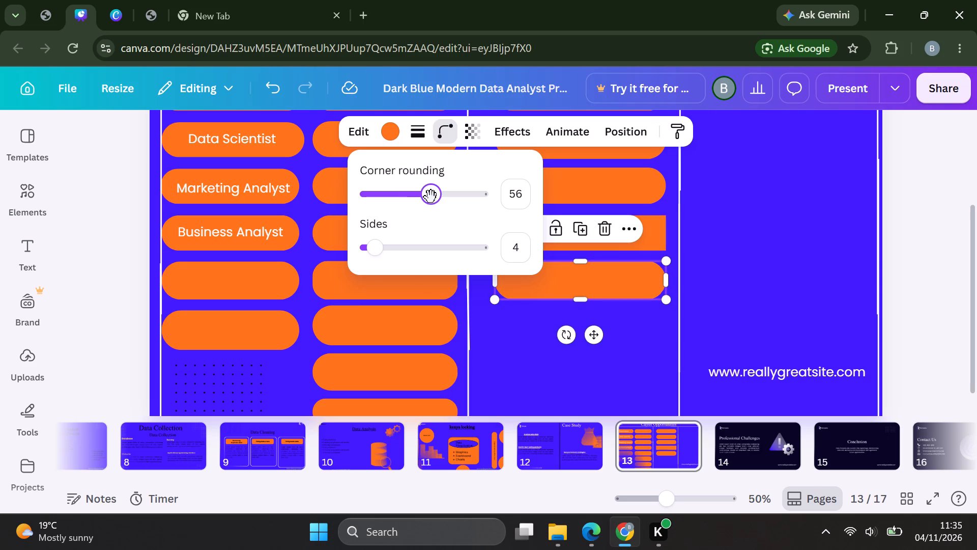
left_click(425, 197)
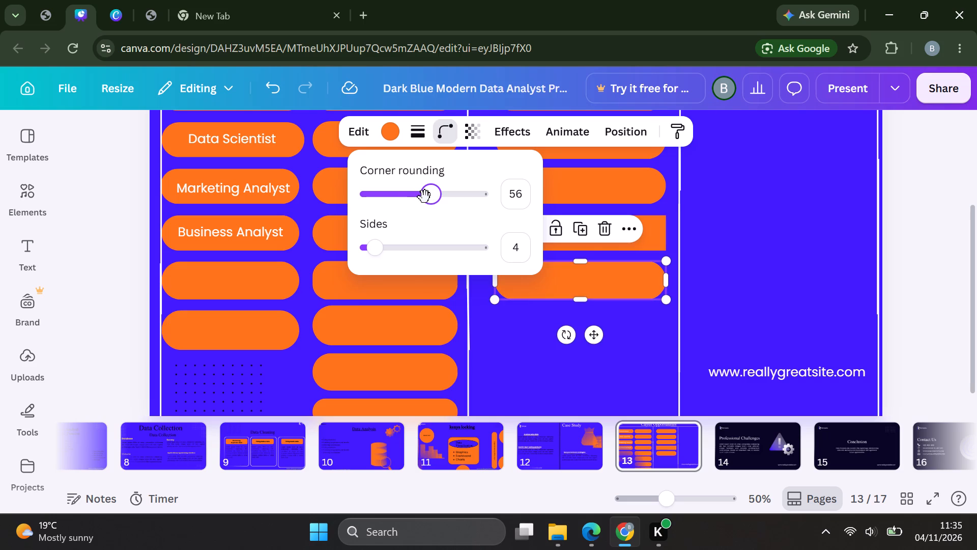
left_click(418, 194)
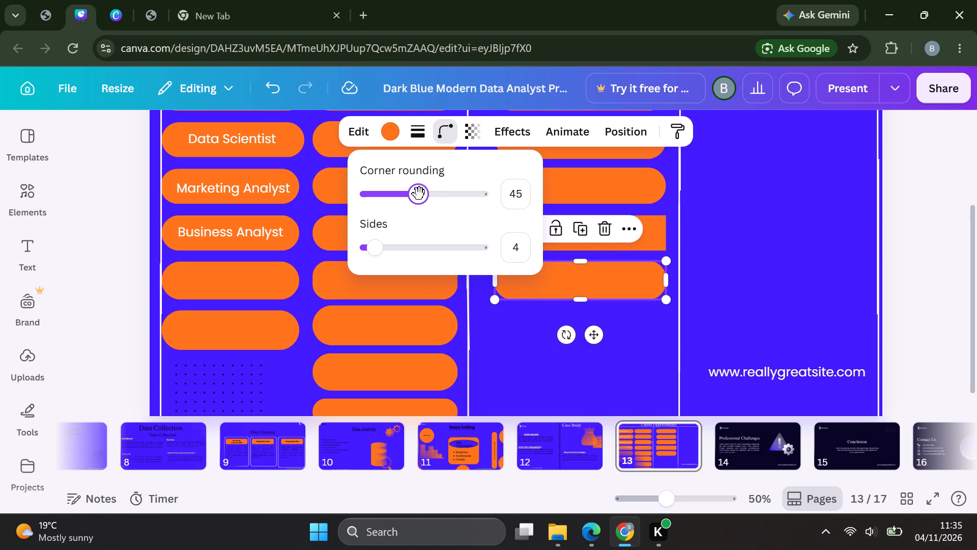
left_click_drag(419, 194, 414, 195)
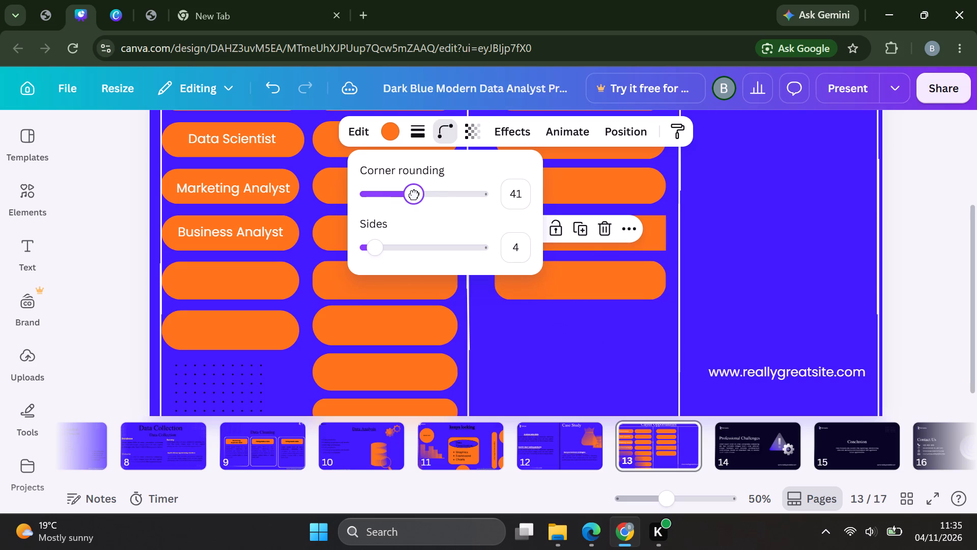
left_click_drag(414, 195, 422, 195)
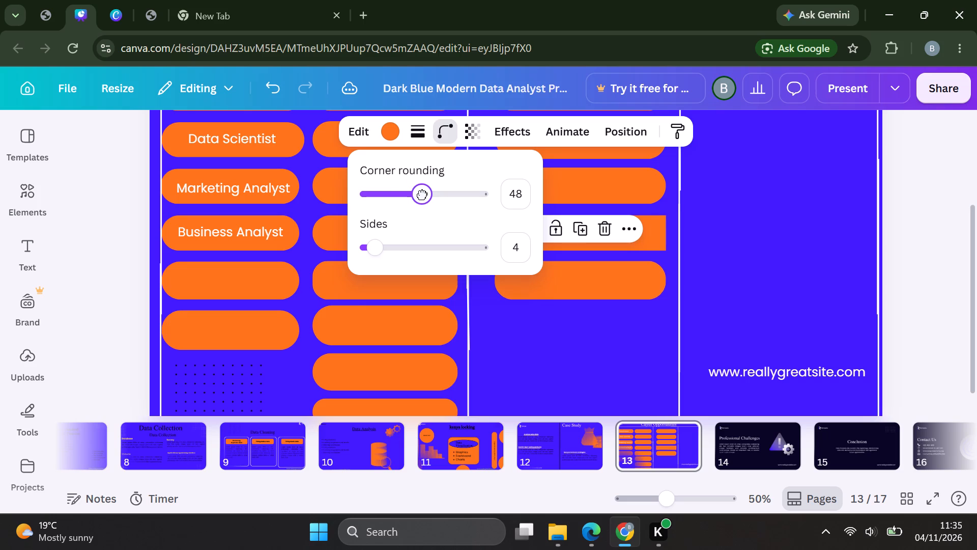
left_click_drag(422, 195, 425, 195)
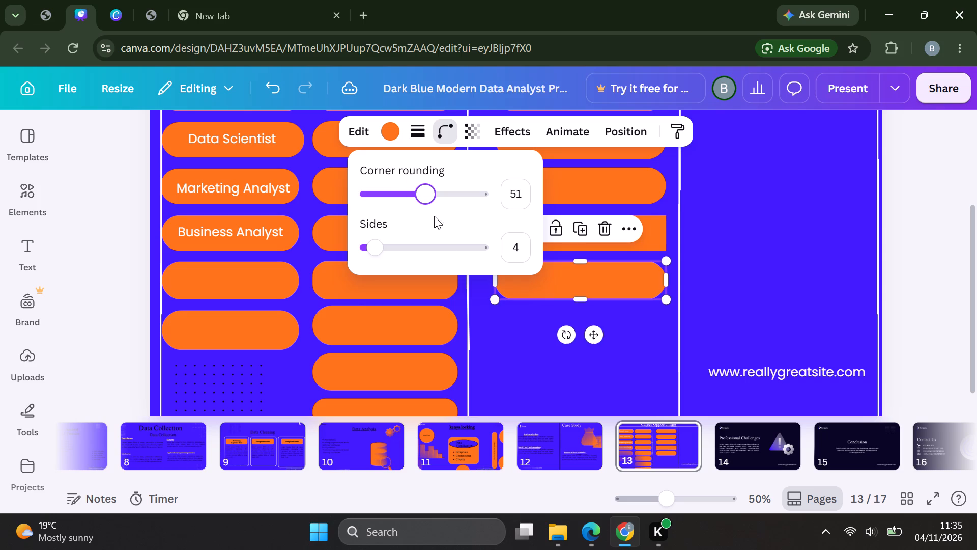
left_click(513, 339)
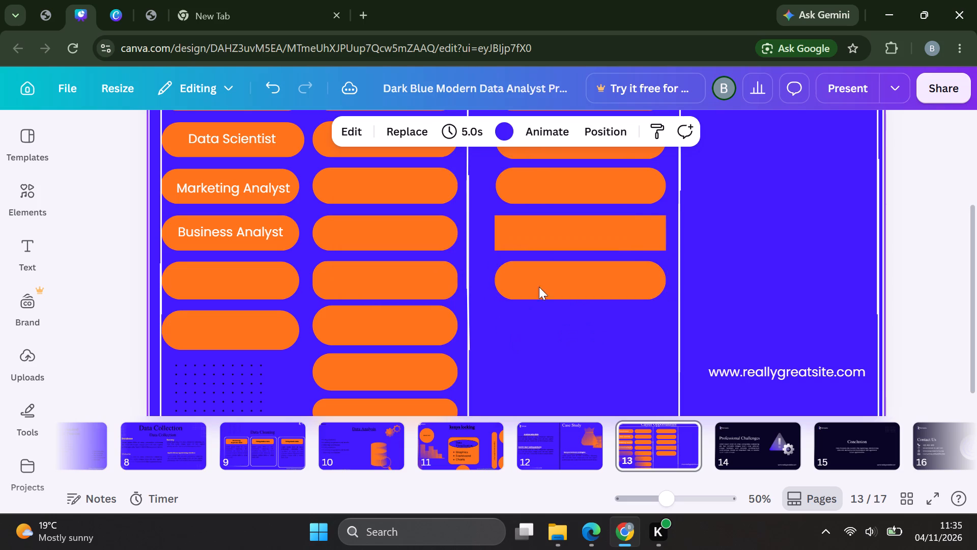
Set the corner rounding of the middle section's fourth orange rectangle to 51.
left_click(543, 235)
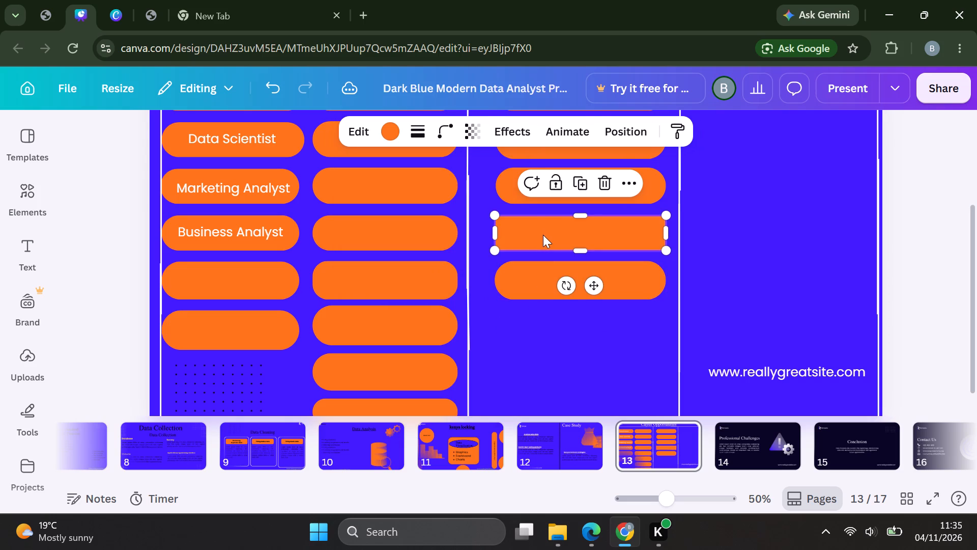
left_click(444, 132)
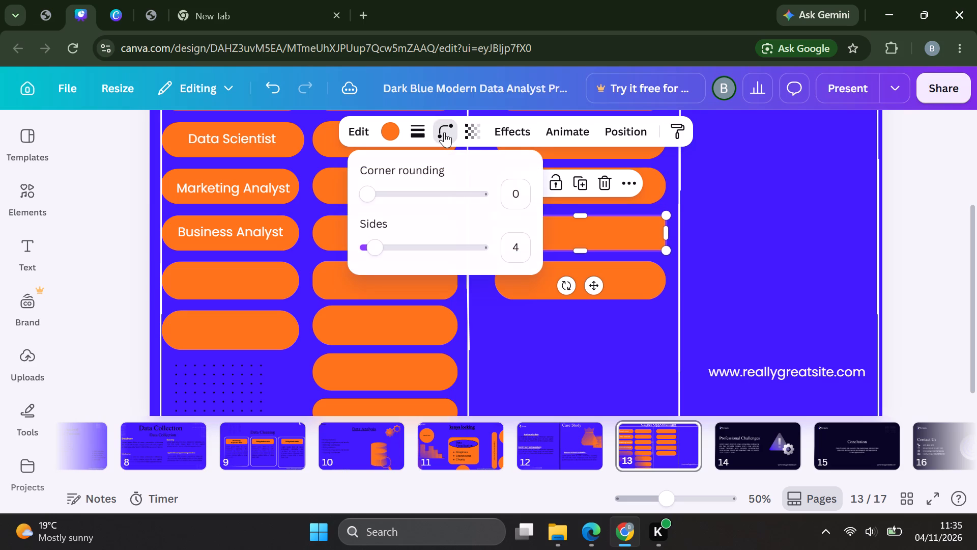
left_click_drag(371, 196, 398, 199)
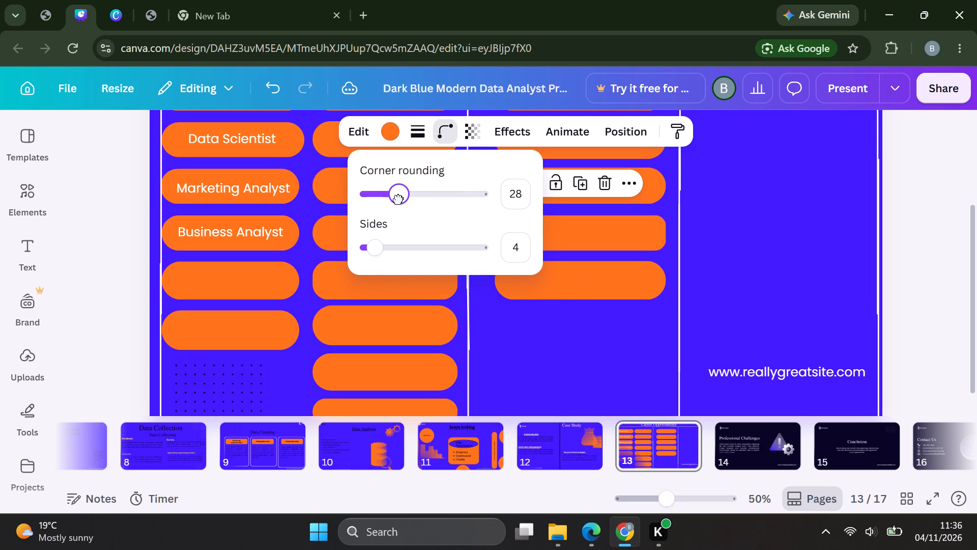
left_click_drag(398, 199, 413, 199)
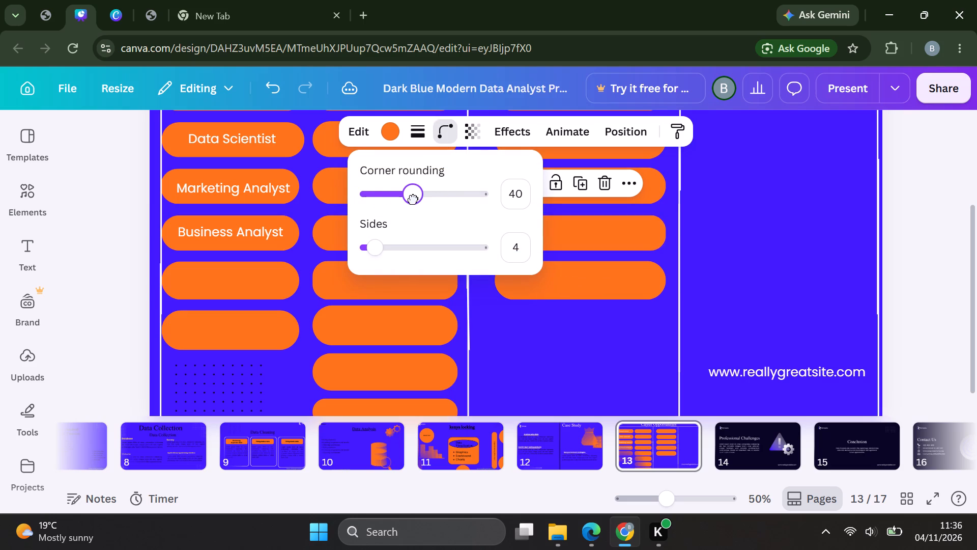
left_click_drag(413, 199, 422, 199)
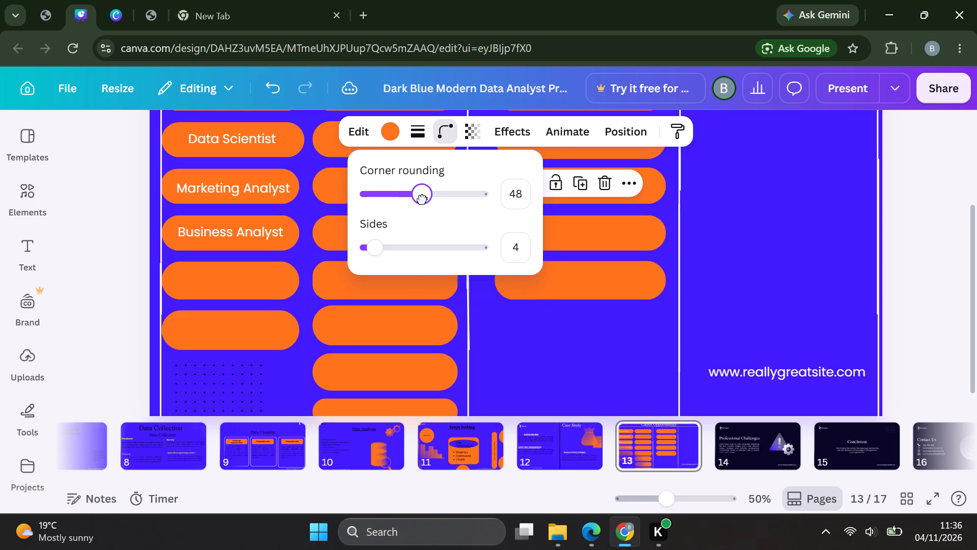
left_click_drag(422, 199, 424, 199)
left_click_drag(424, 199, 426, 199)
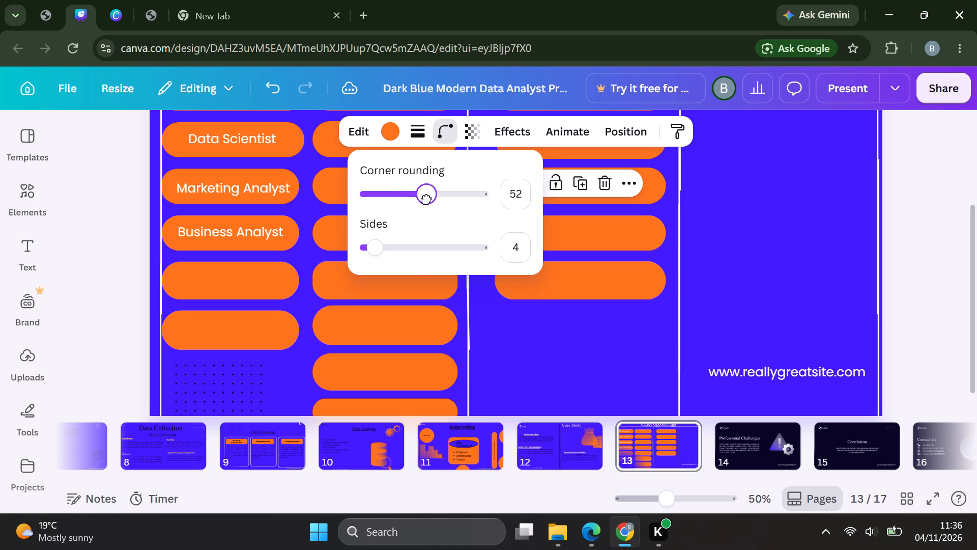
left_click_drag(426, 199, 425, 199)
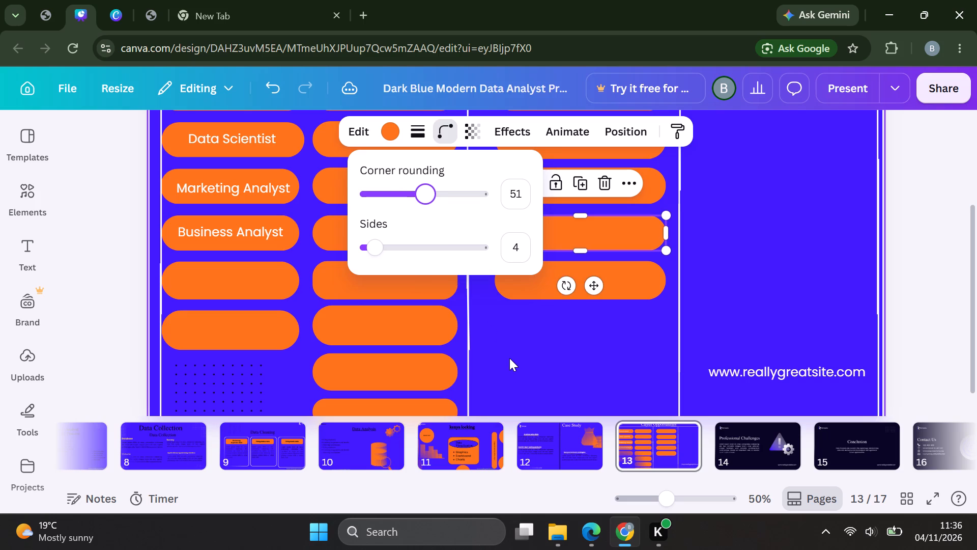
left_click(514, 366)
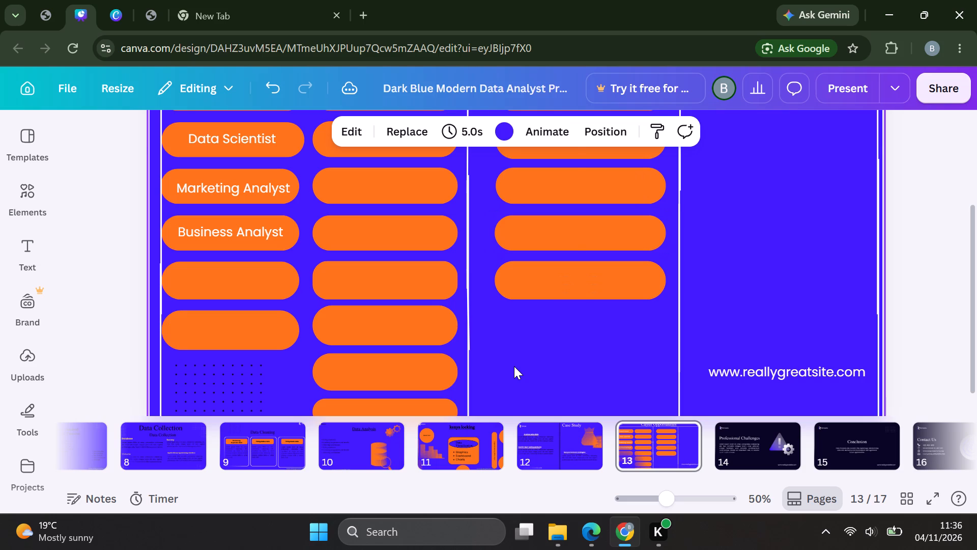
Add a sixth orange rectangle in the middle section and place it just below the fifth one.
key("r")
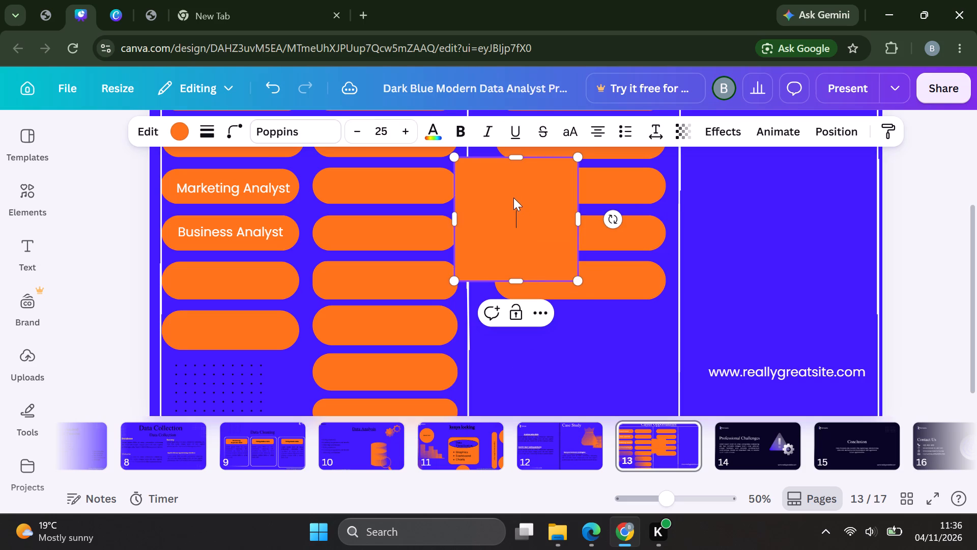
left_click_drag(513, 197, 537, 333)
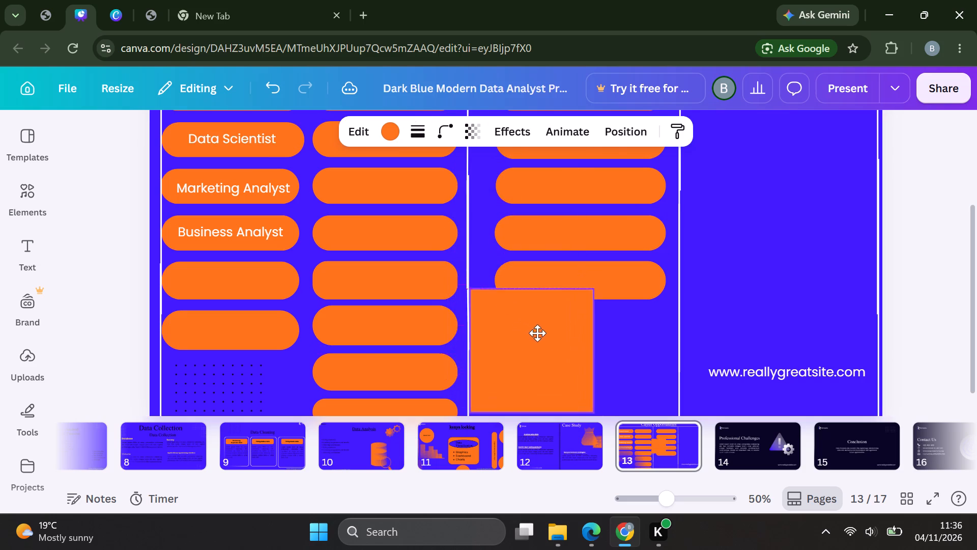
left_click_drag(537, 333, 567, 343)
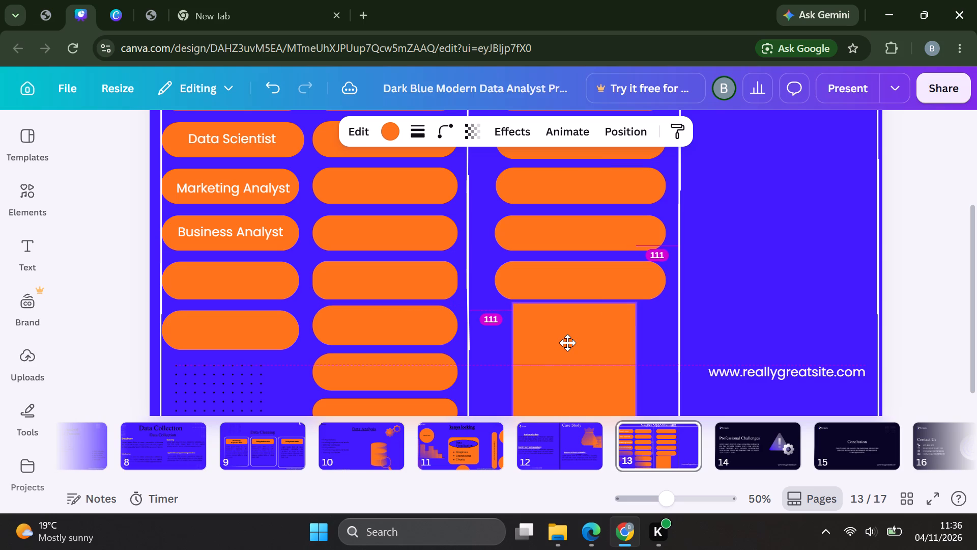
left_click_drag(567, 343, 566, 346)
scroll(566, 346, "down", 1)
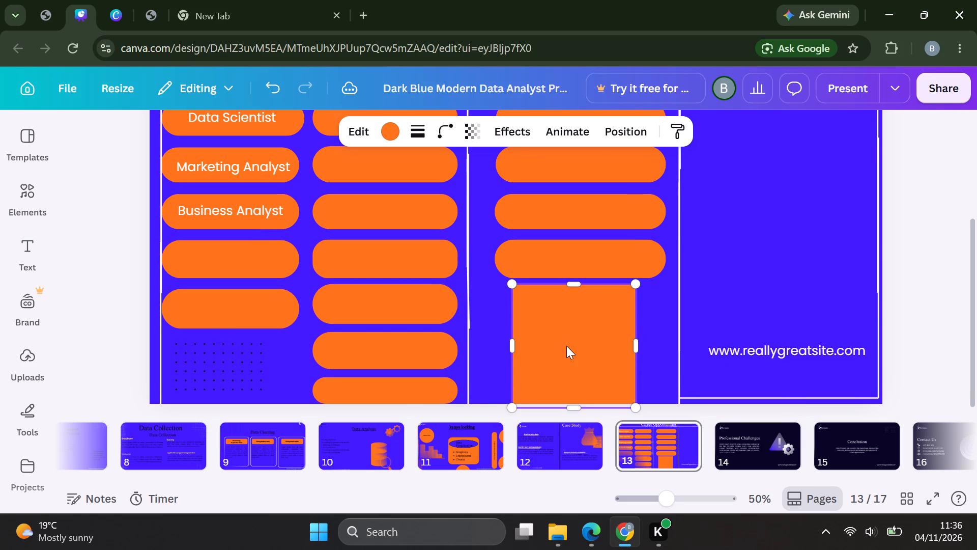
scroll(566, 346, "down", 1)
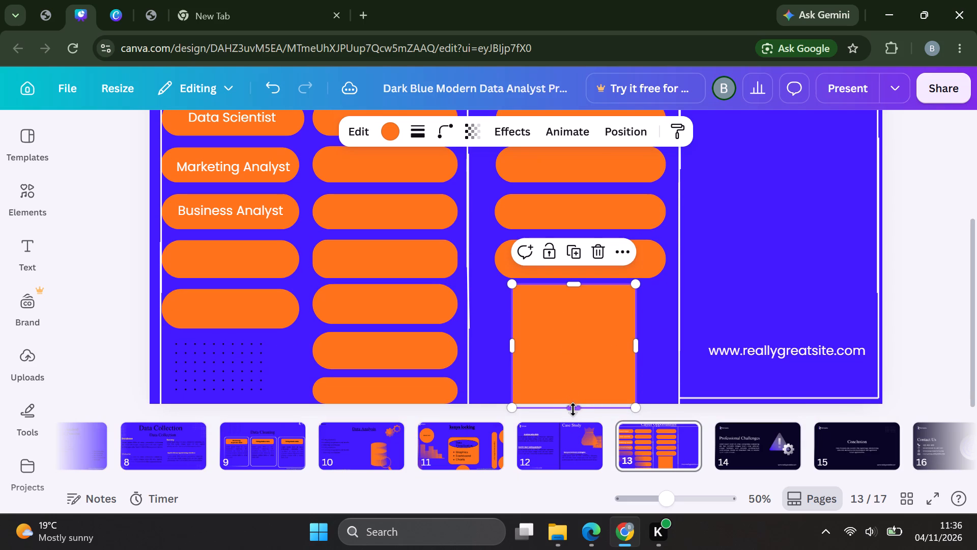
Flatten the middle section's sixth rectangle to a height of about 105 and widen it on both sides to match the boxes above.
left_click_drag(573, 408, 575, 336)
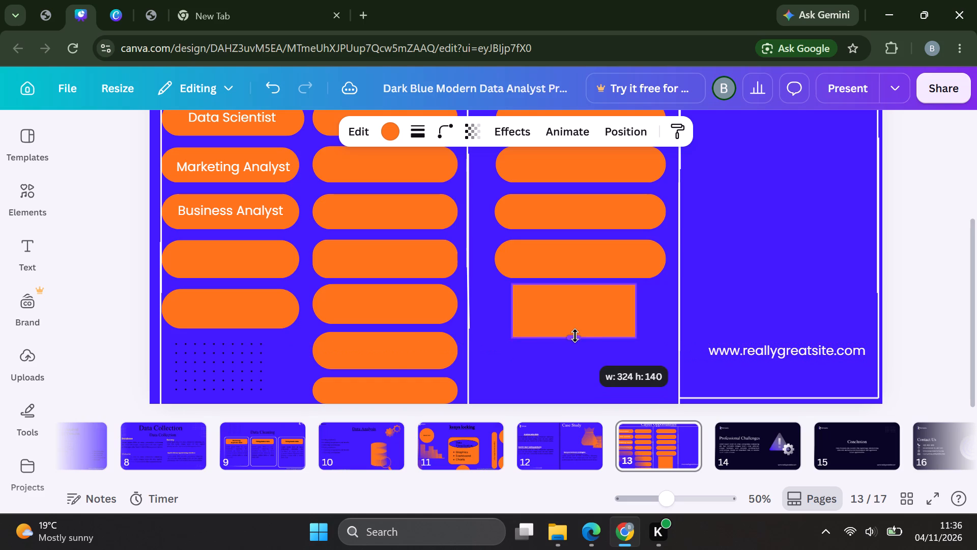
left_click_drag(575, 336, 574, 321)
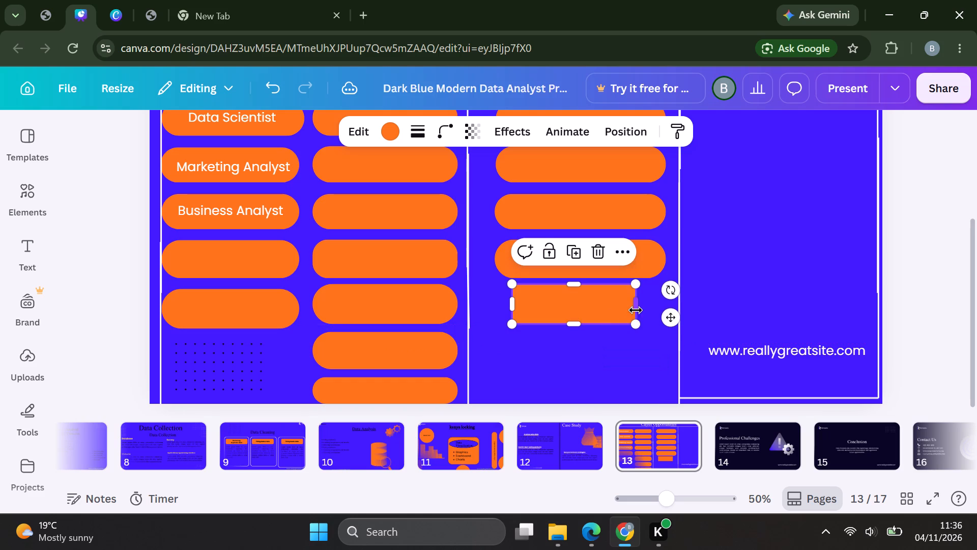
left_click_drag(636, 304, 659, 301)
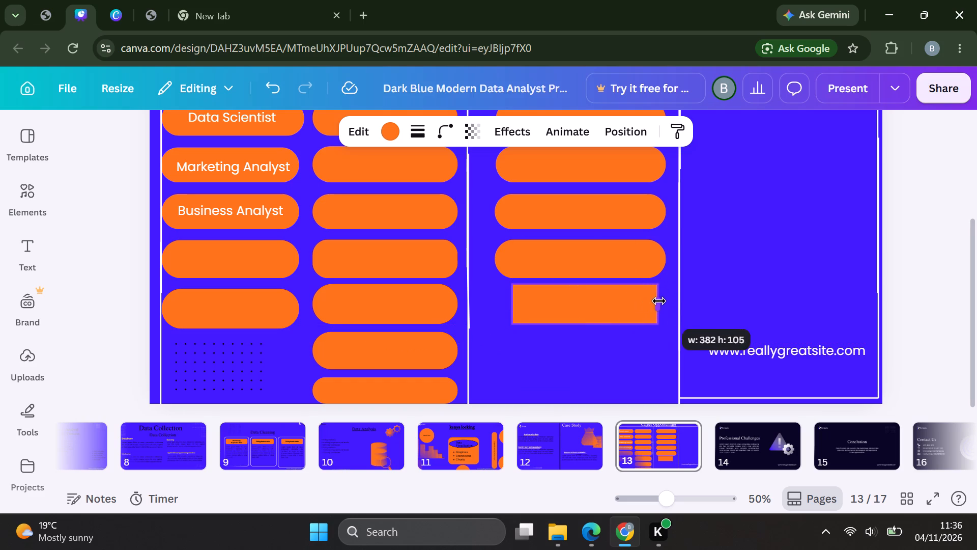
left_click_drag(659, 301, 662, 301)
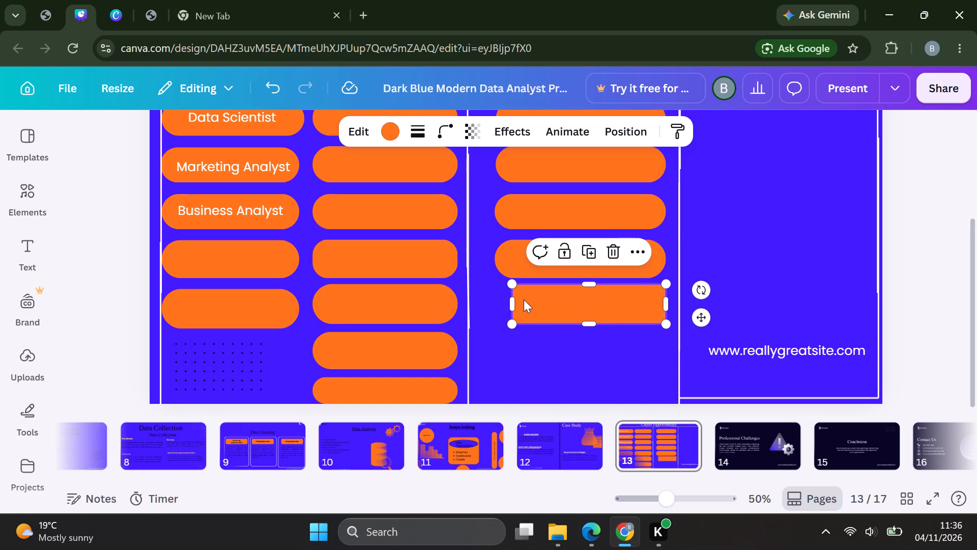
left_click_drag(514, 301, 500, 300)
left_click(579, 283)
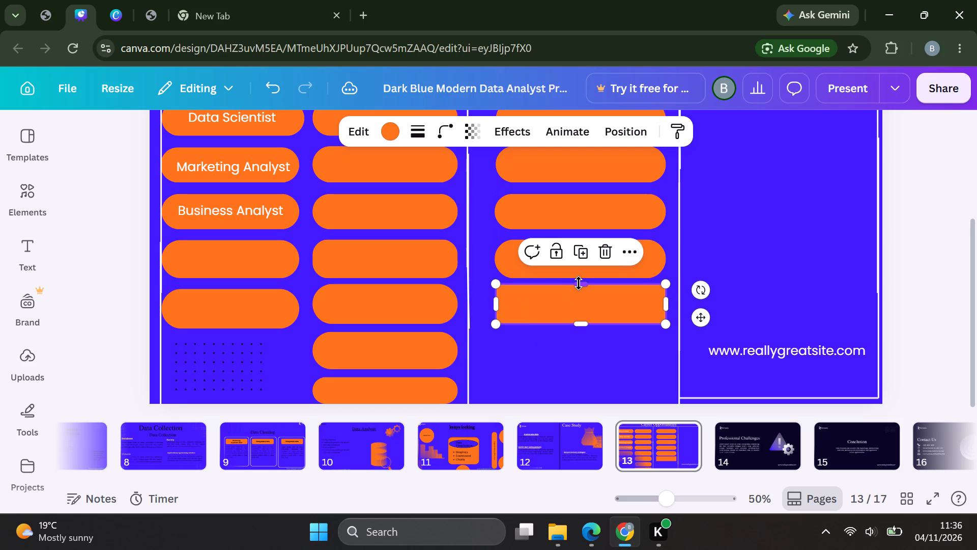
left_click(579, 283)
left_click(582, 323)
Set the corner rounding of the middle section's sixth orange rectangle to 51.
left_click(446, 129)
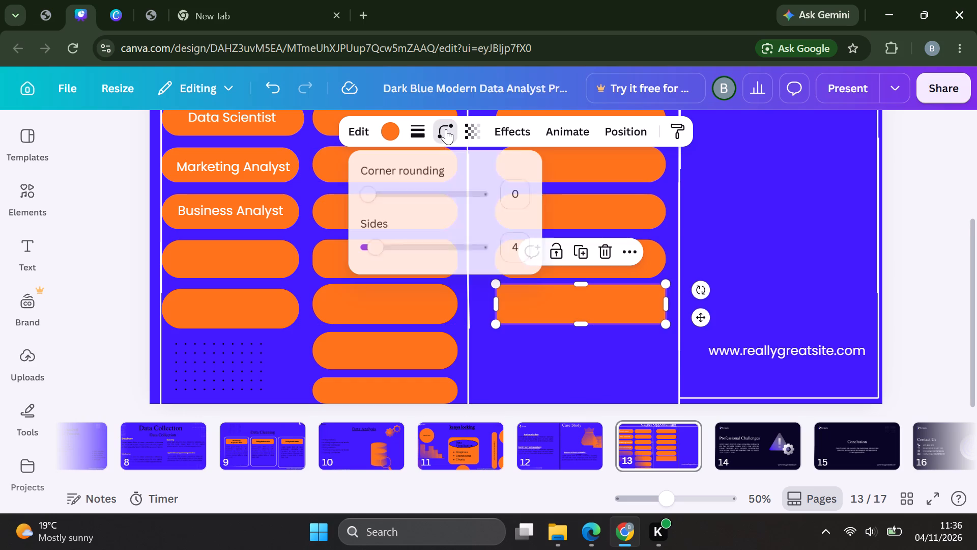
left_click_drag(369, 195, 401, 201)
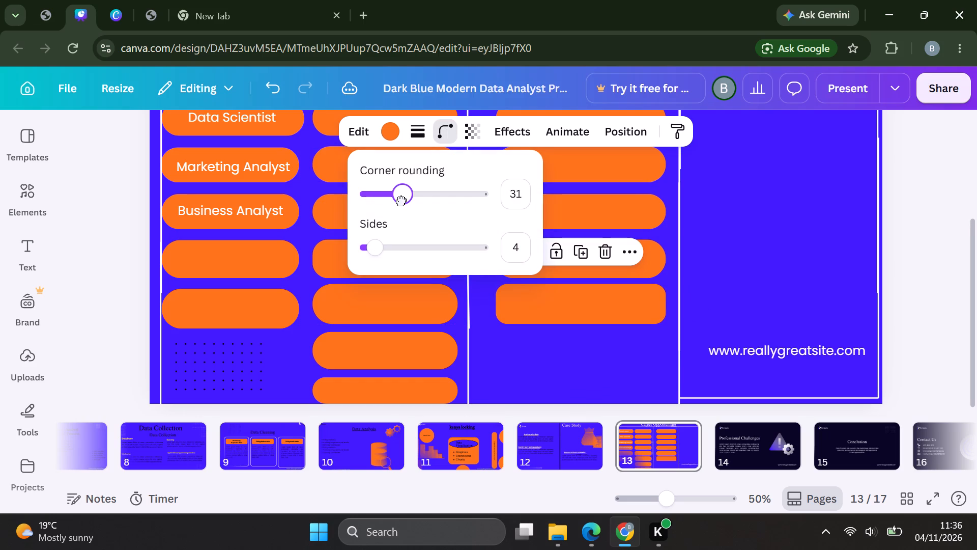
left_click_drag(401, 201, 417, 202)
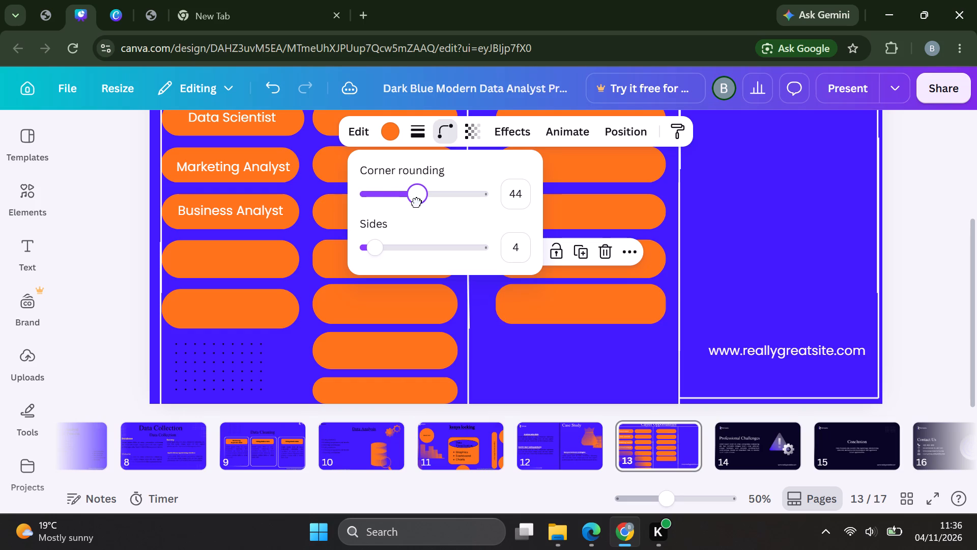
left_click_drag(417, 202, 421, 204)
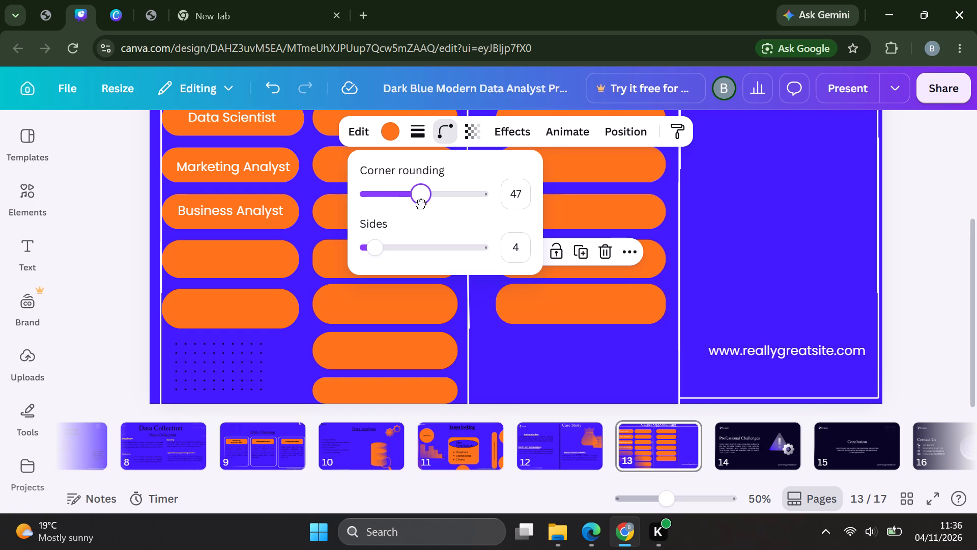
left_click_drag(421, 204, 425, 204)
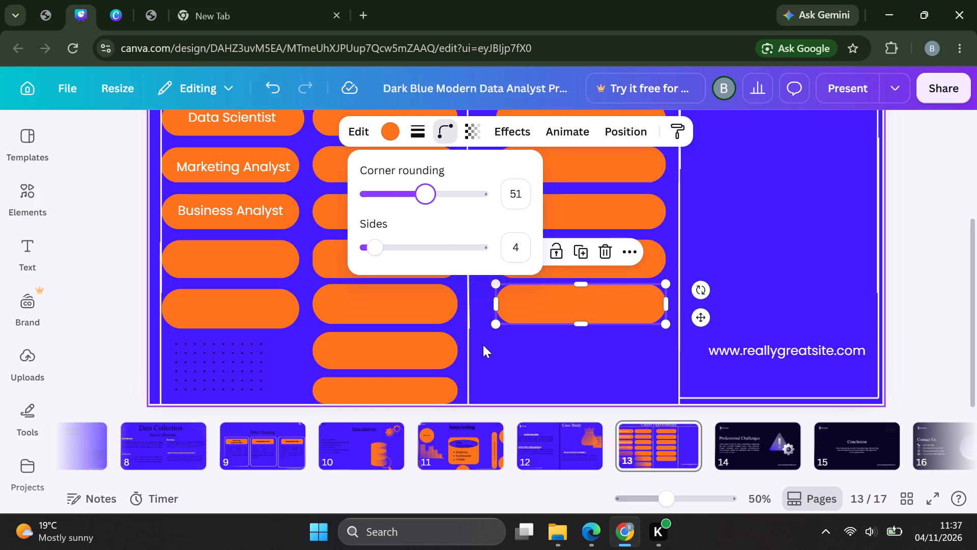
left_click(483, 345)
Add a seventh orange rectangle in the middle section, shorten it to about half height, and place it just below the sixth.
scroll(483, 345, "down", 1)
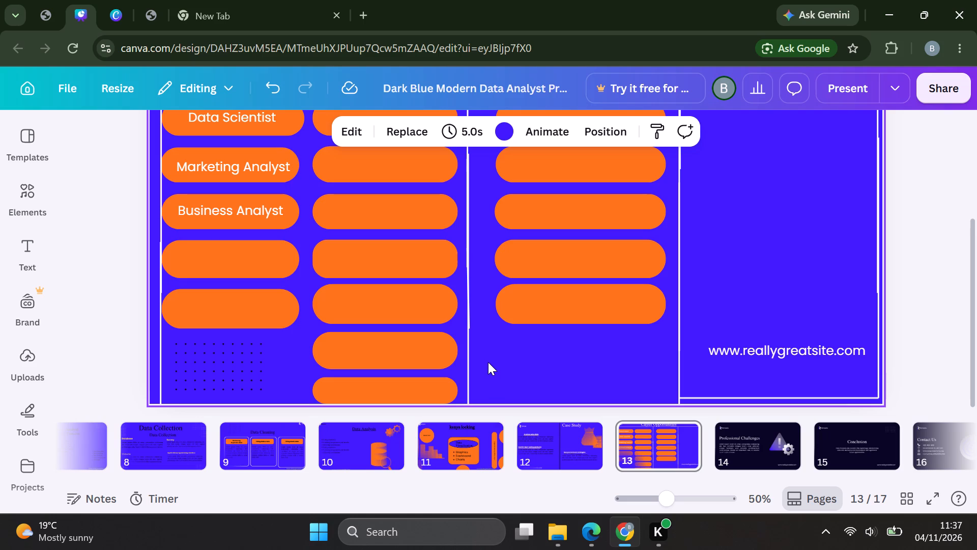
key("r")
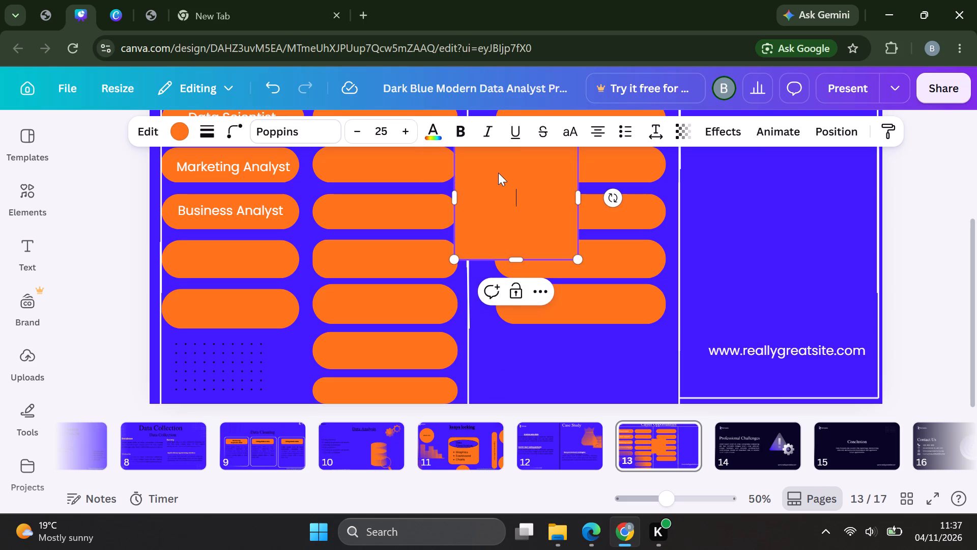
left_click_drag(494, 175, 535, 368)
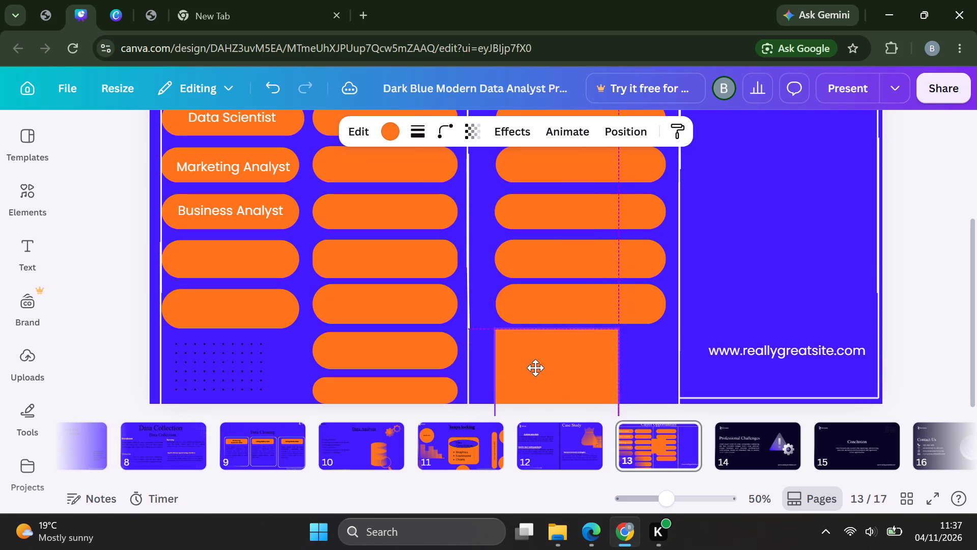
left_click_drag(535, 368, 537, 373)
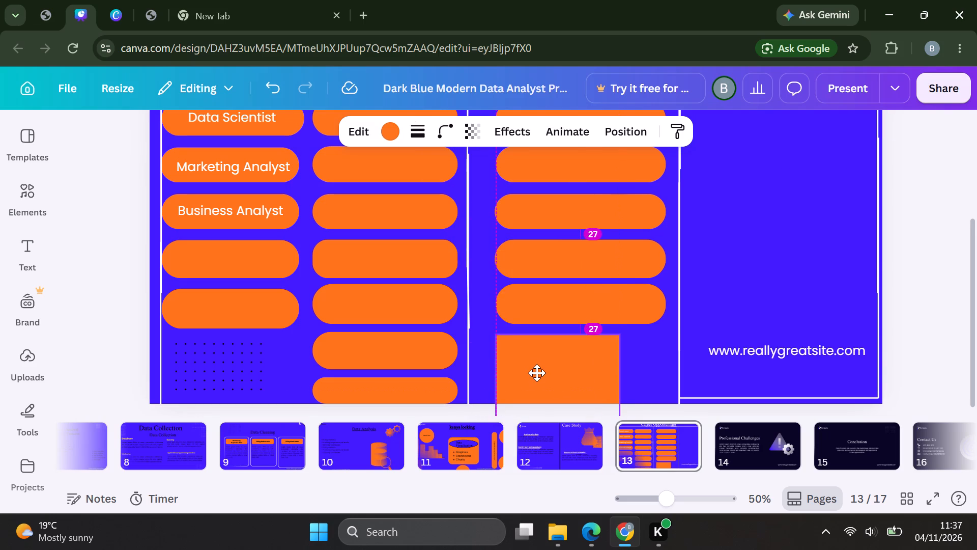
left_click_drag(537, 373, 542, 367)
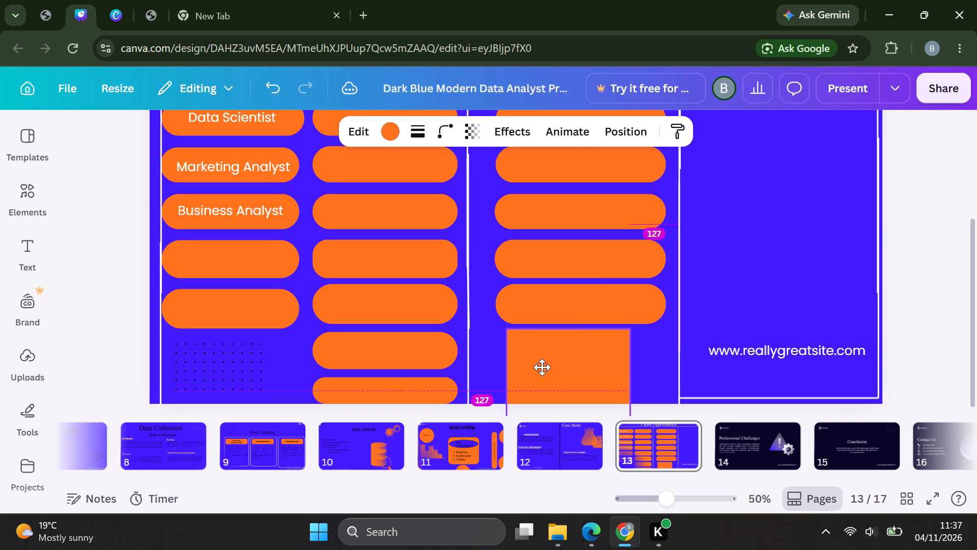
left_click_drag(542, 367, 542, 369)
scroll(542, 369, "down", 1)
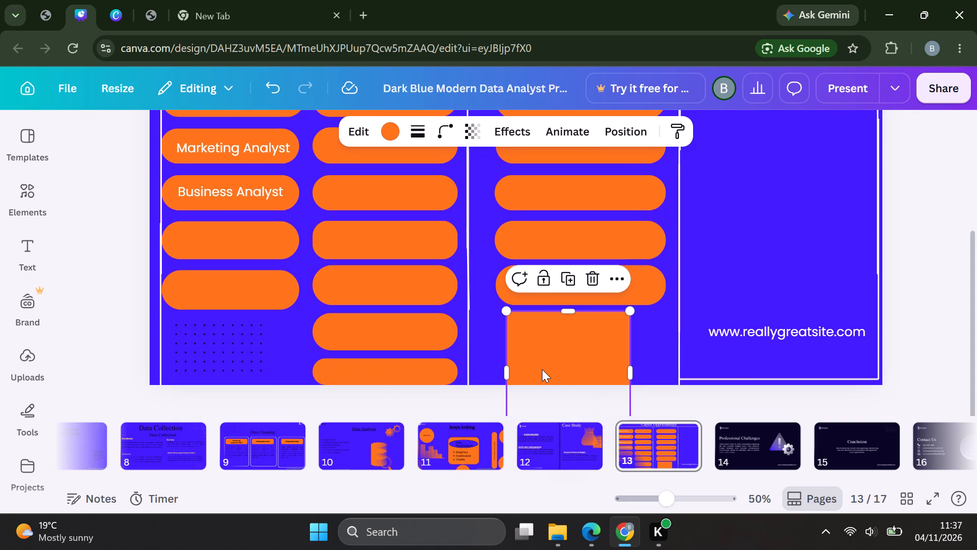
left_click_drag(551, 365, 563, 298)
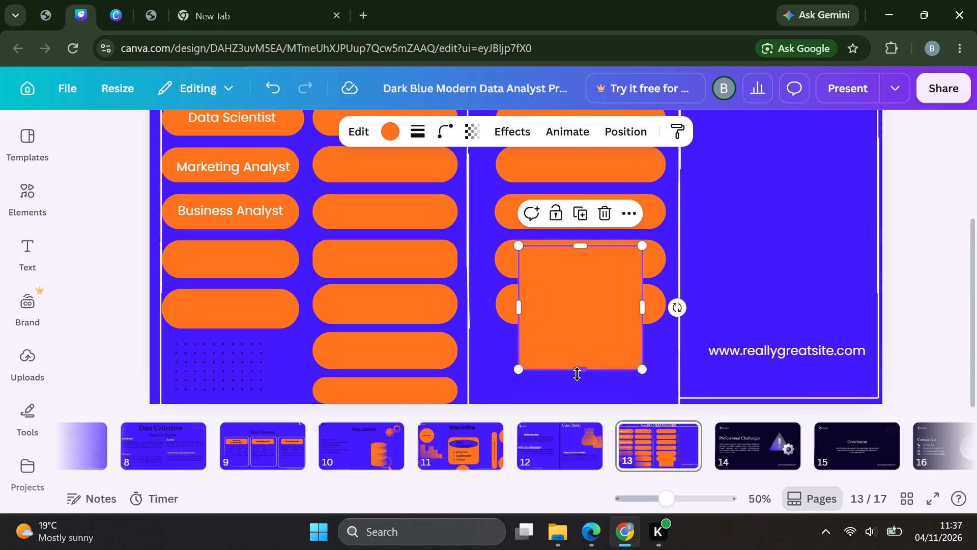
left_click_drag(577, 374, 579, 310)
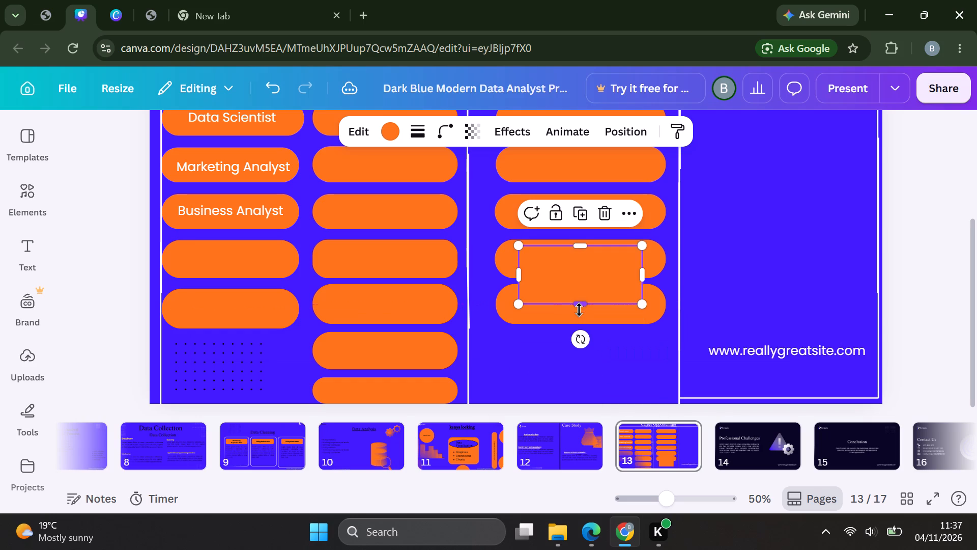
left_click_drag(575, 273, 568, 358)
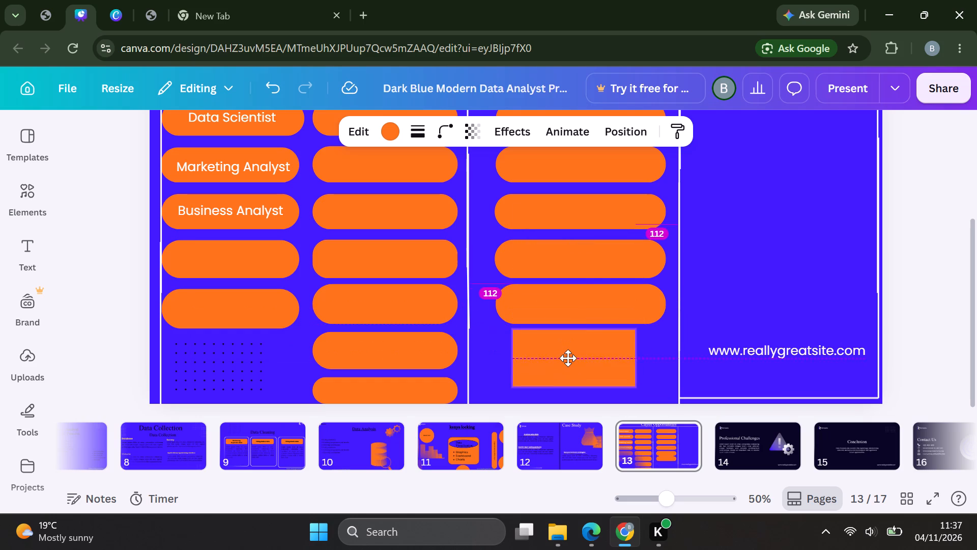
left_click_drag(568, 358, 568, 359)
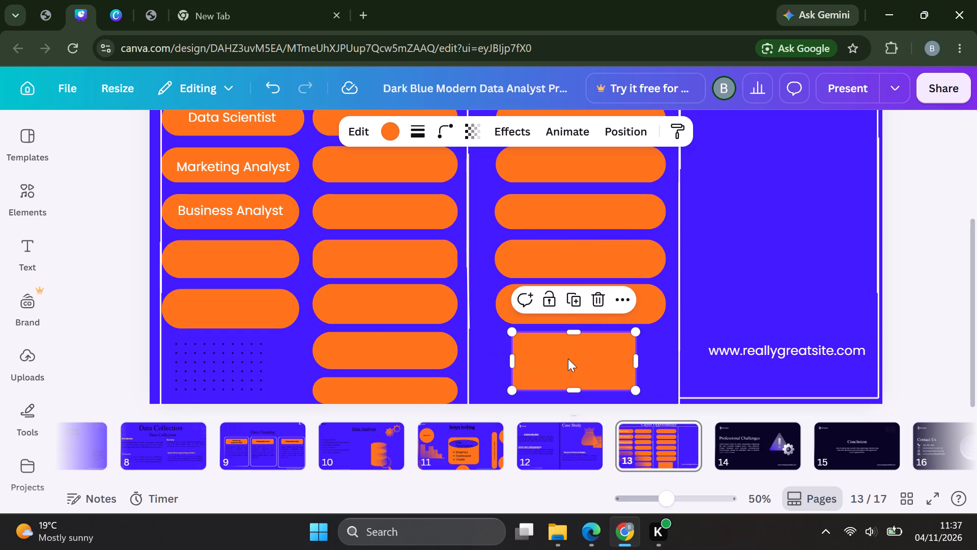
Reduce the seventh rectangle's height to about 98 and widen it on both sides to match the boxes above.
left_click_drag(573, 387, 575, 376)
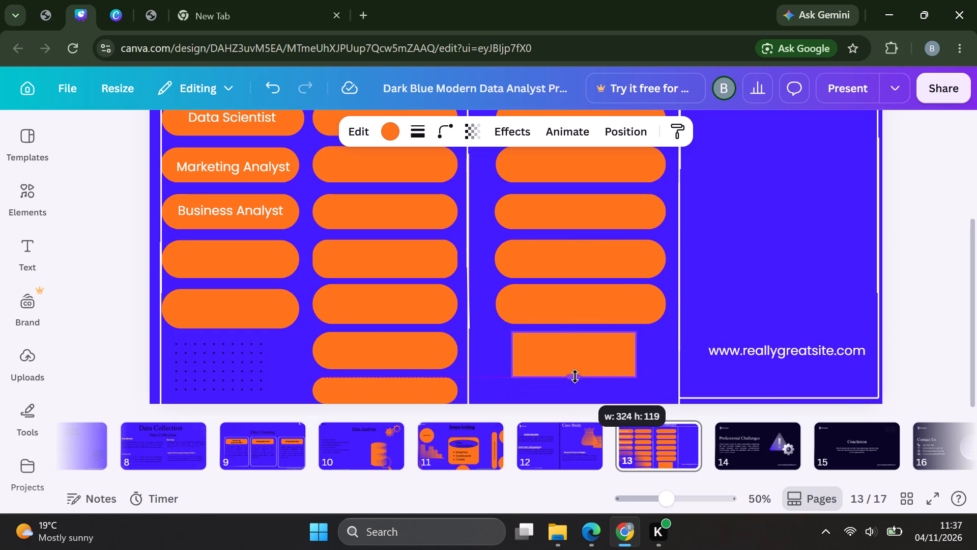
left_click_drag(575, 376, 580, 365)
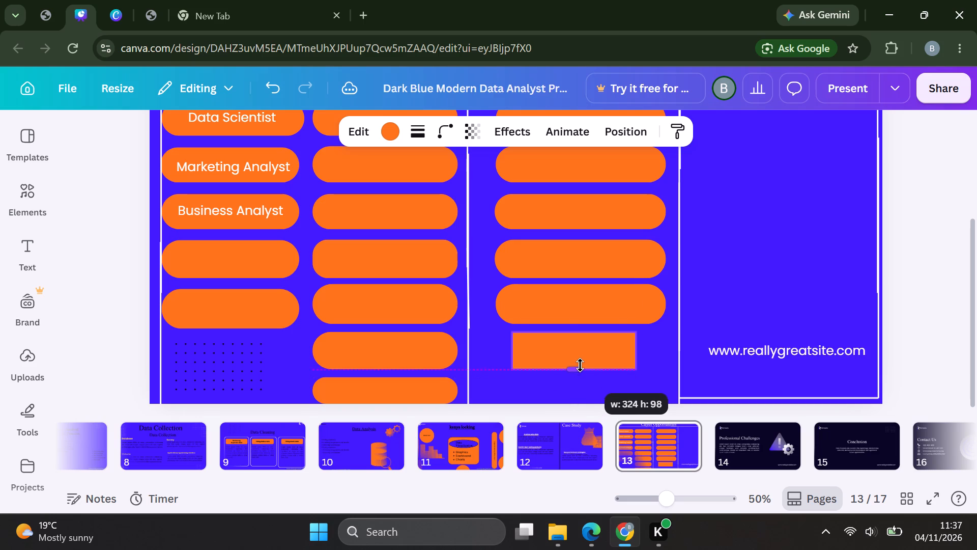
left_click_drag(515, 347, 503, 344)
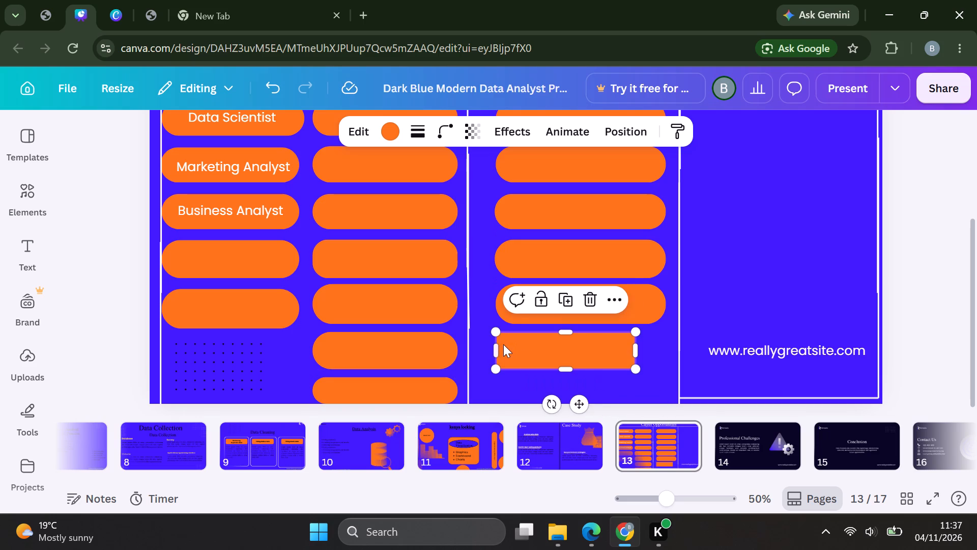
left_click_drag(638, 348, 668, 349)
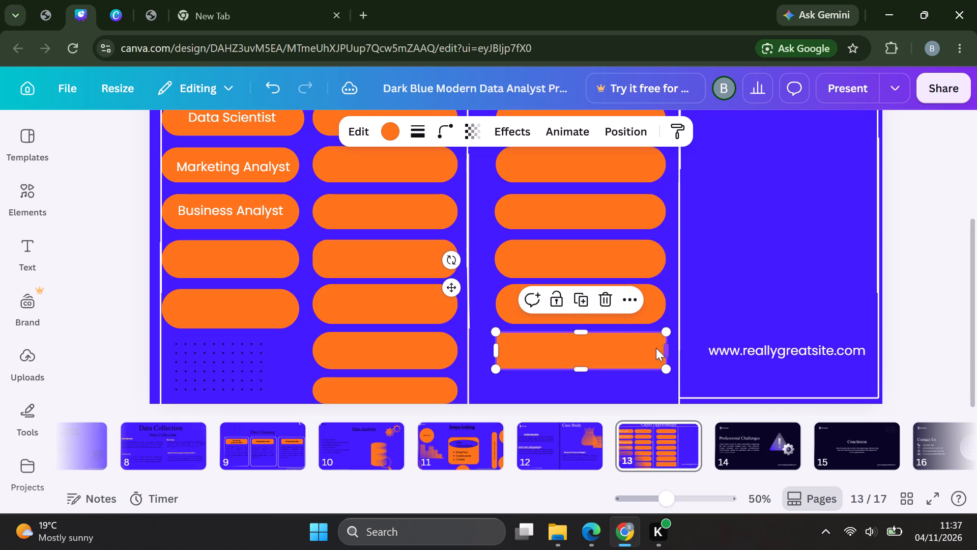
Add an eighth orange rectangle in the middle section, flatten it to a thin bar, and place it below the seventh at the slide's bottom edge.
scroll(609, 343, "down", 1)
key("r")
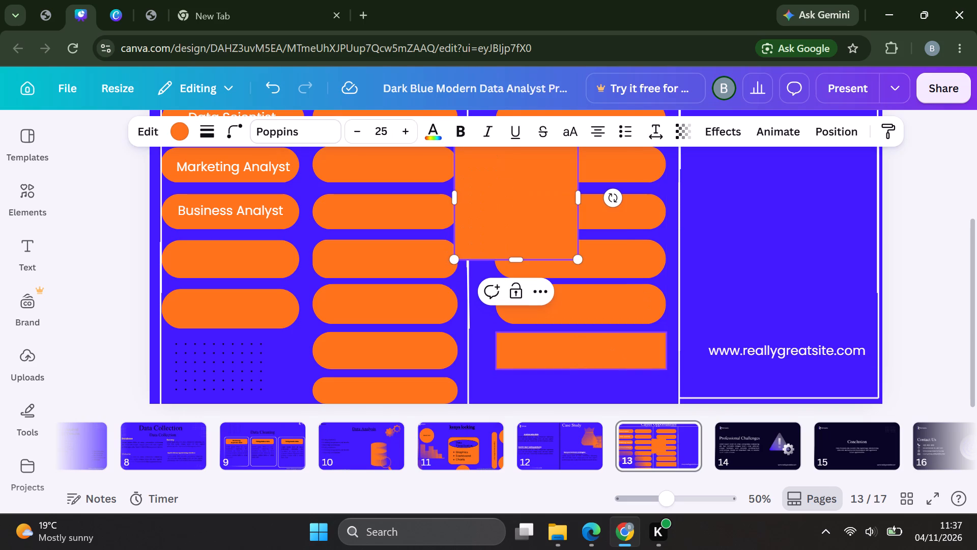
left_click_drag(524, 208, 542, 261)
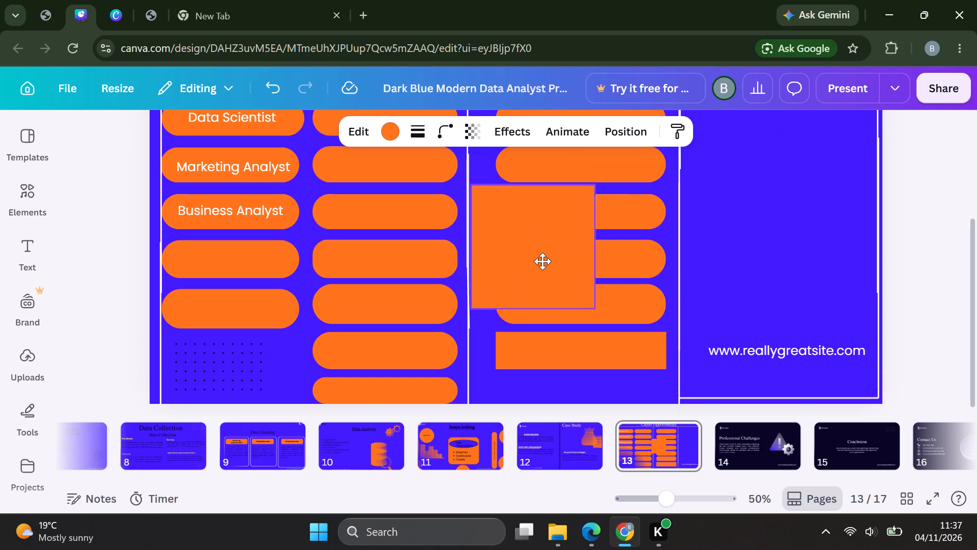
left_click_drag(542, 261, 564, 327)
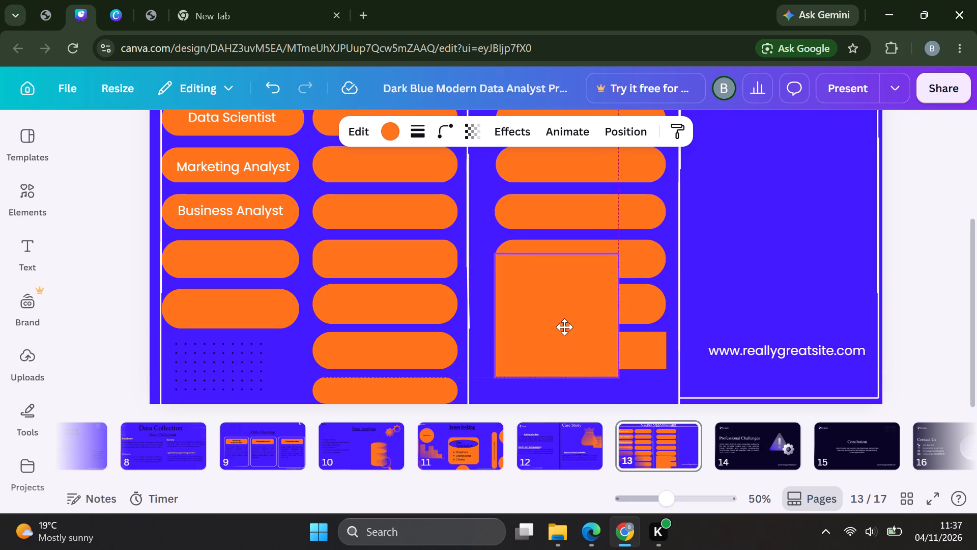
left_click_drag(564, 327, 564, 326)
left_click_drag(556, 374, 557, 360)
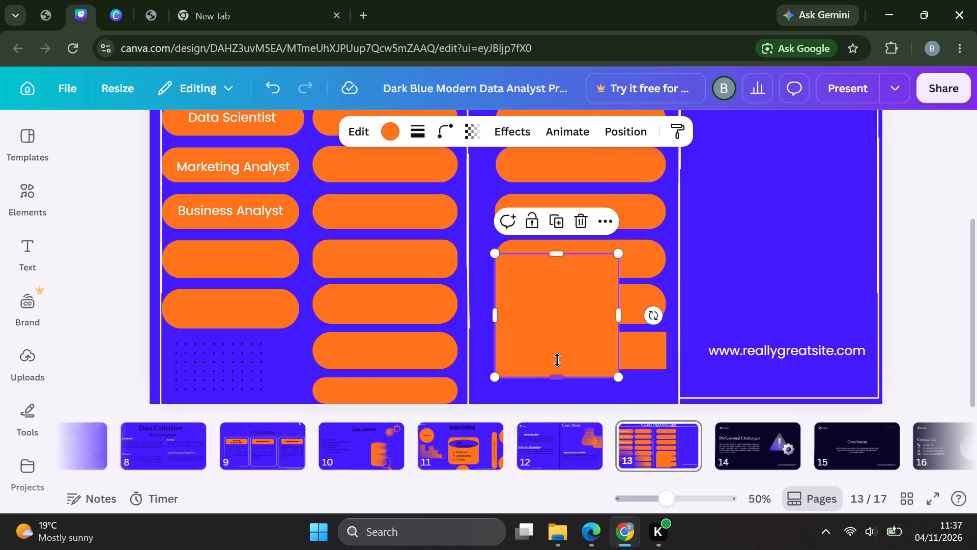
left_click_drag(557, 360, 561, 282)
left_click_drag(563, 265, 565, 384)
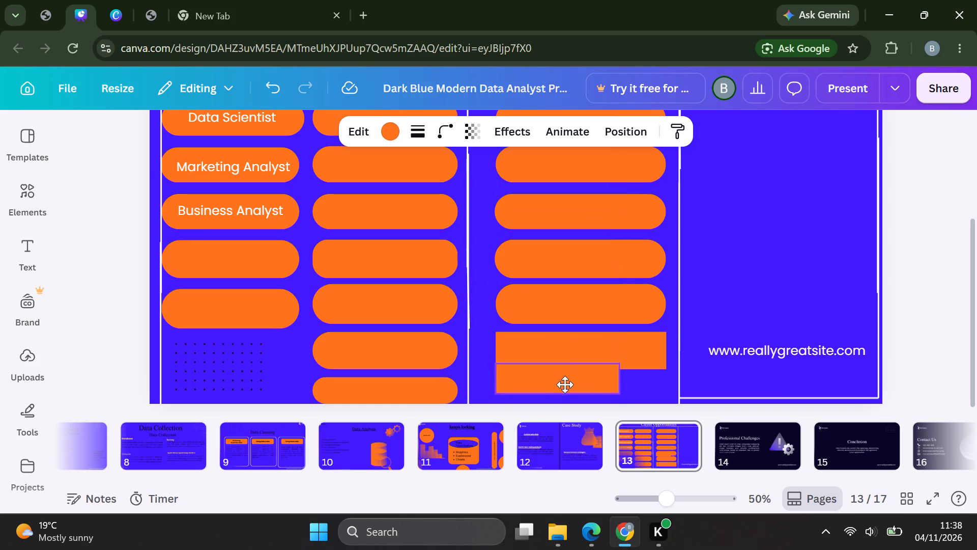
left_click_drag(565, 384, 576, 387)
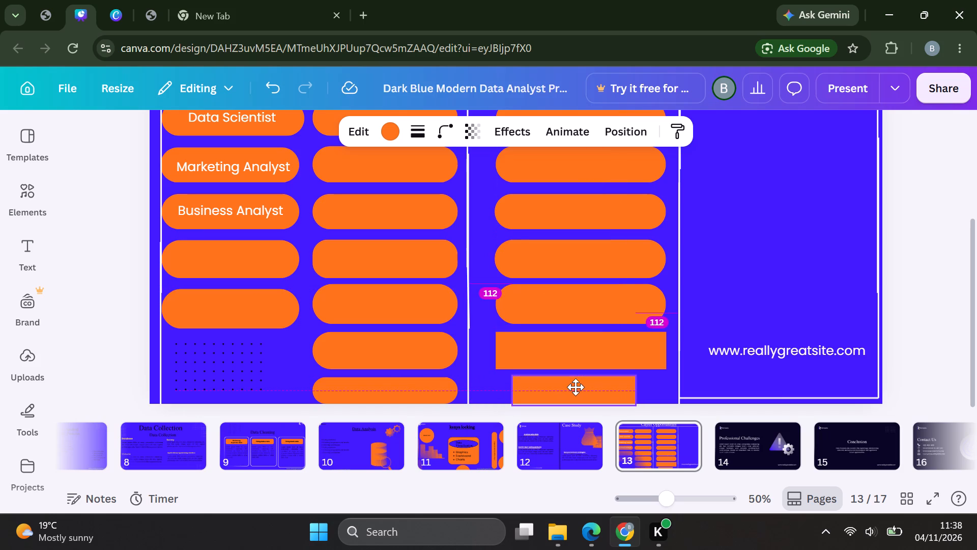
left_click_drag(576, 387, 574, 388)
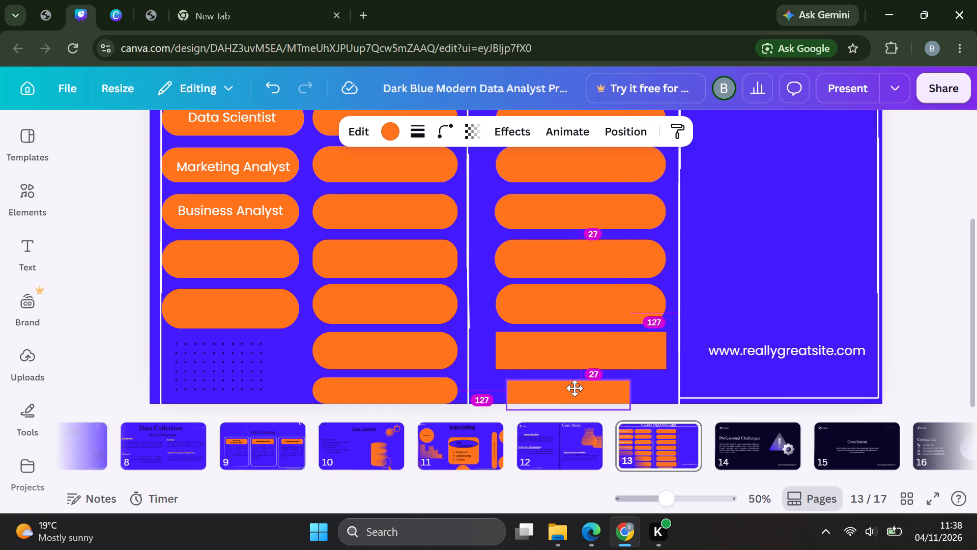
left_click_drag(574, 388, 576, 388)
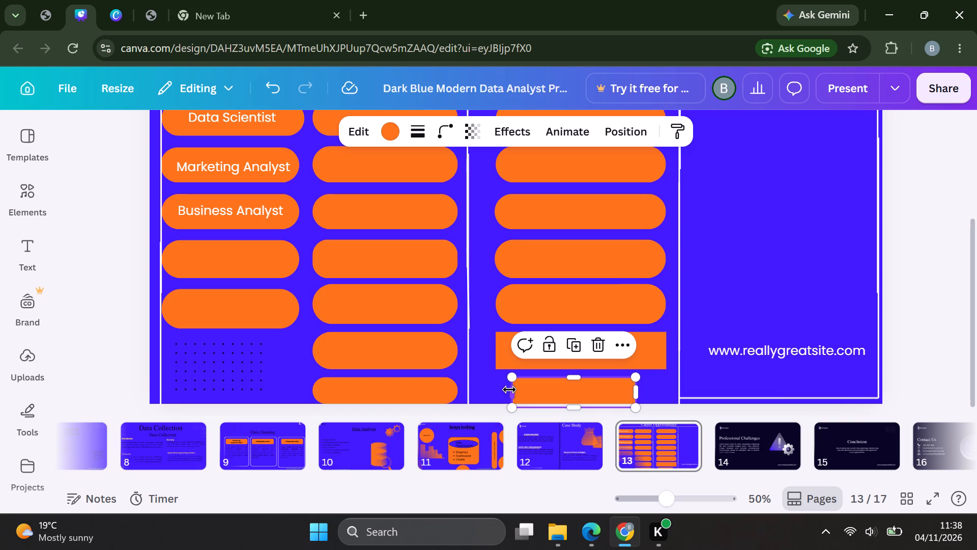
Widen the eighth rectangle on both sides to match the boxes above and trim its height to about 70, ending at the slide's bottom edge.
left_click_drag(509, 390, 494, 390)
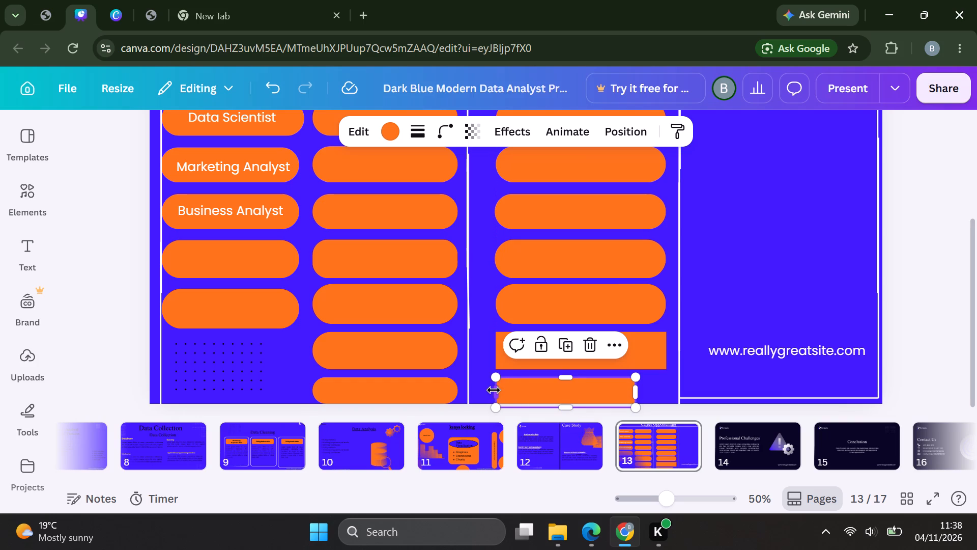
left_click_drag(567, 410, 567, 404)
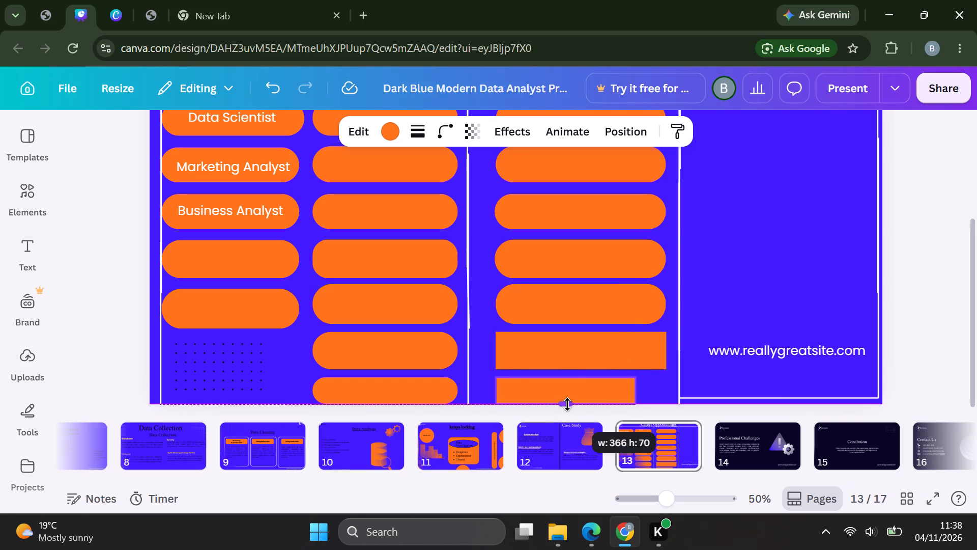
left_click_drag(567, 404, 567, 403)
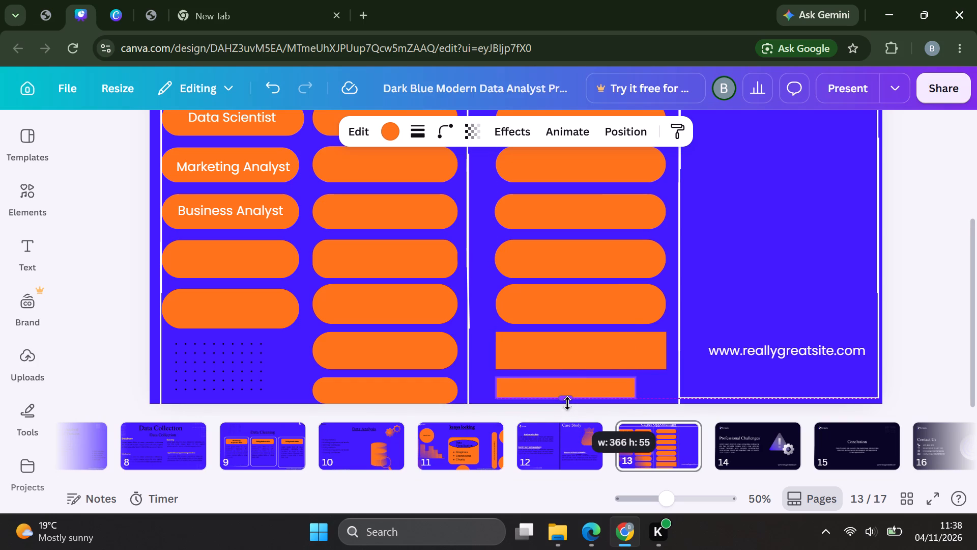
left_click_drag(567, 403, 567, 405)
left_click_drag(638, 395, 668, 395)
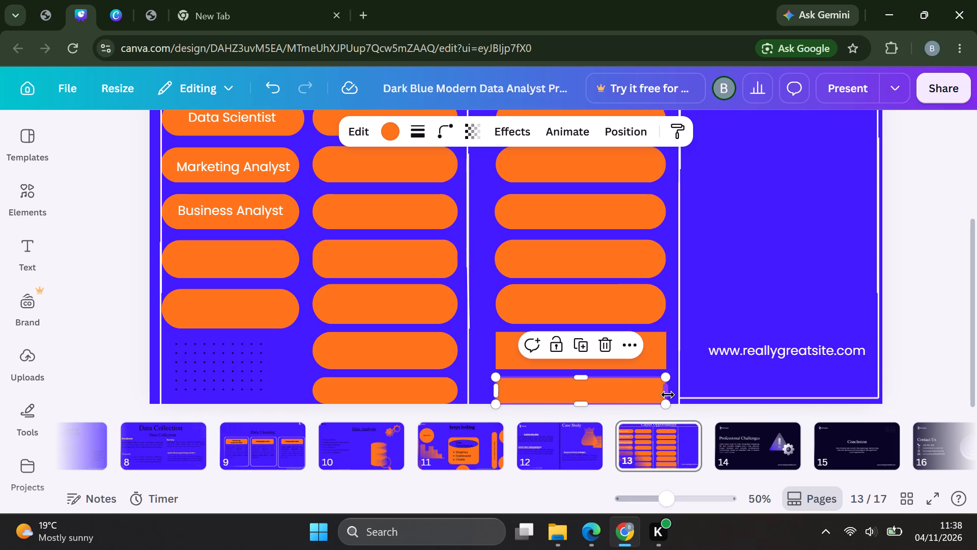
Set the corner rounding of the middle section's seventh orange rectangle to 52.
left_click(657, 354)
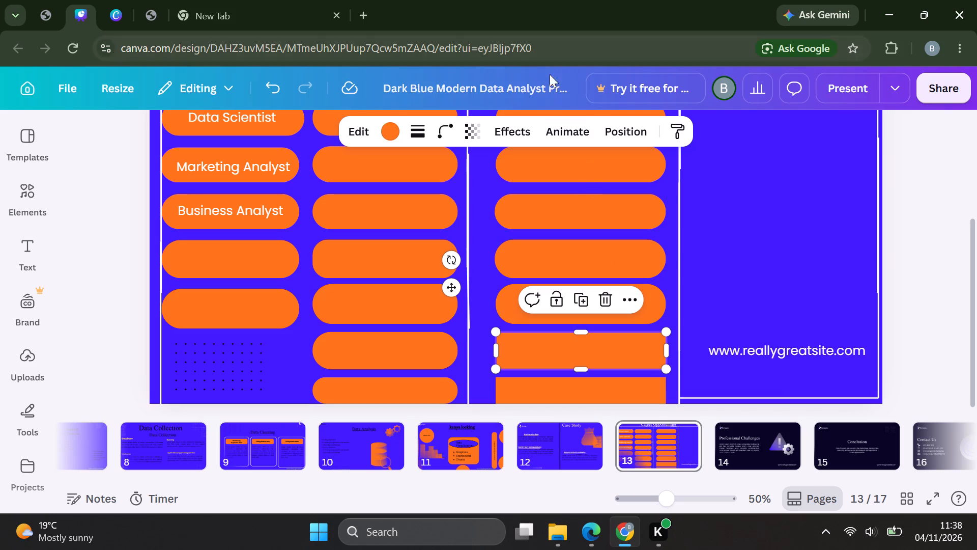
left_click(445, 131)
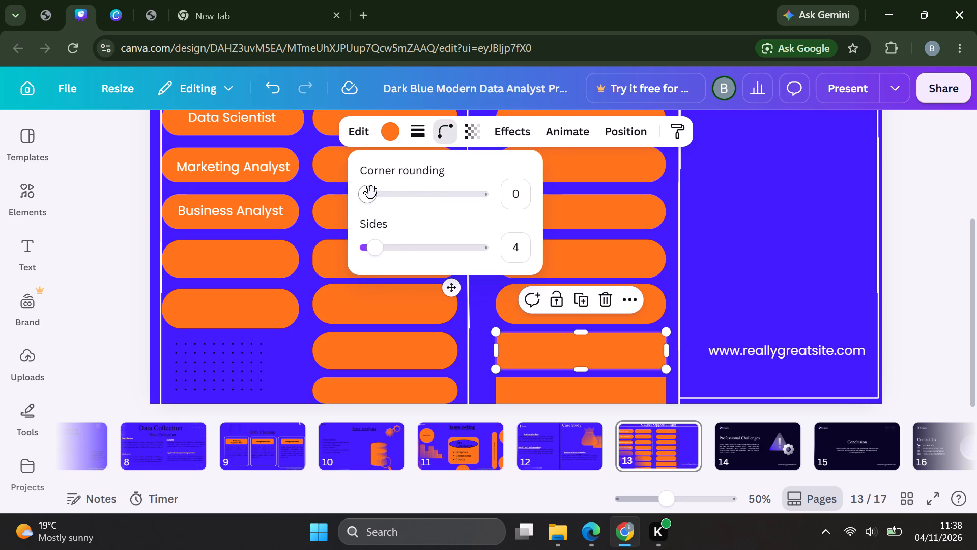
left_click_drag(371, 193, 410, 202)
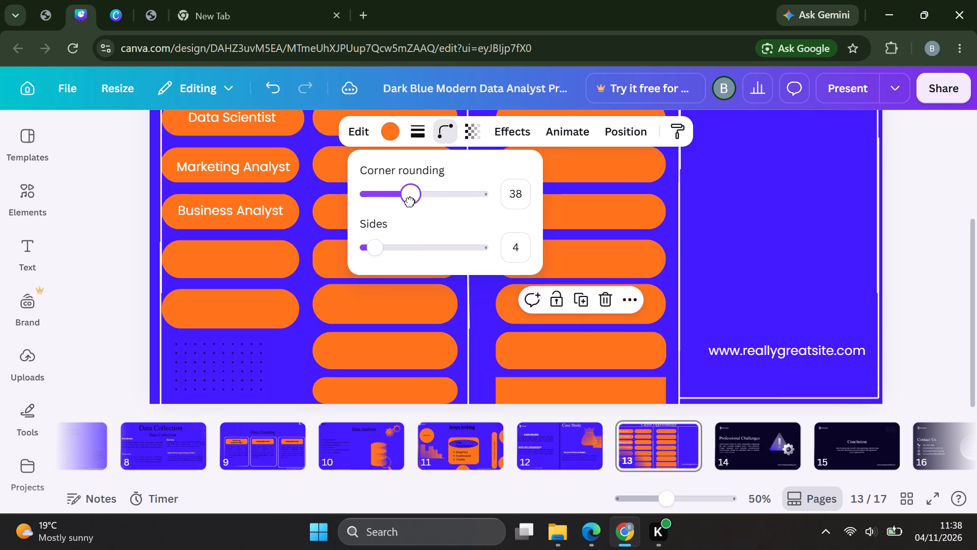
left_click_drag(410, 202, 423, 204)
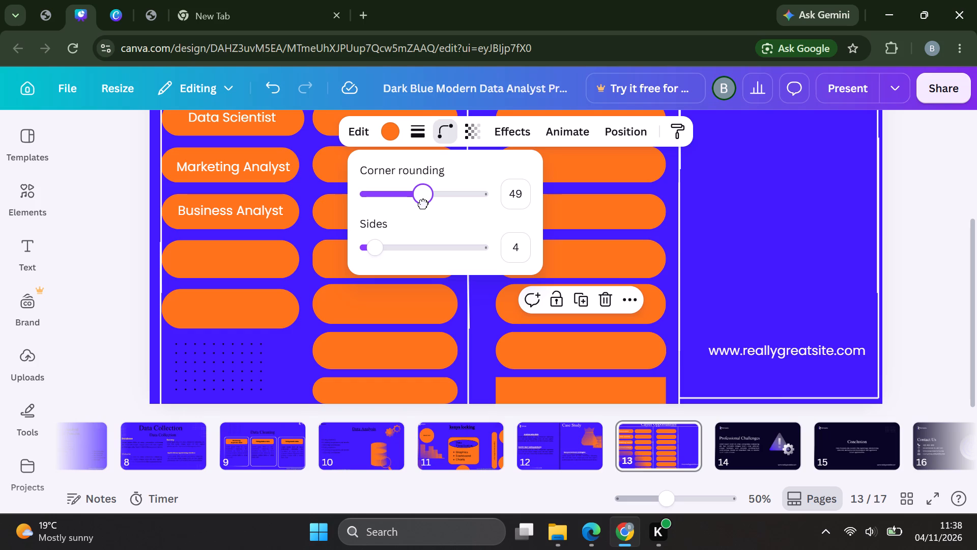
left_click_drag(423, 204, 424, 204)
left_click_drag(424, 204, 426, 204)
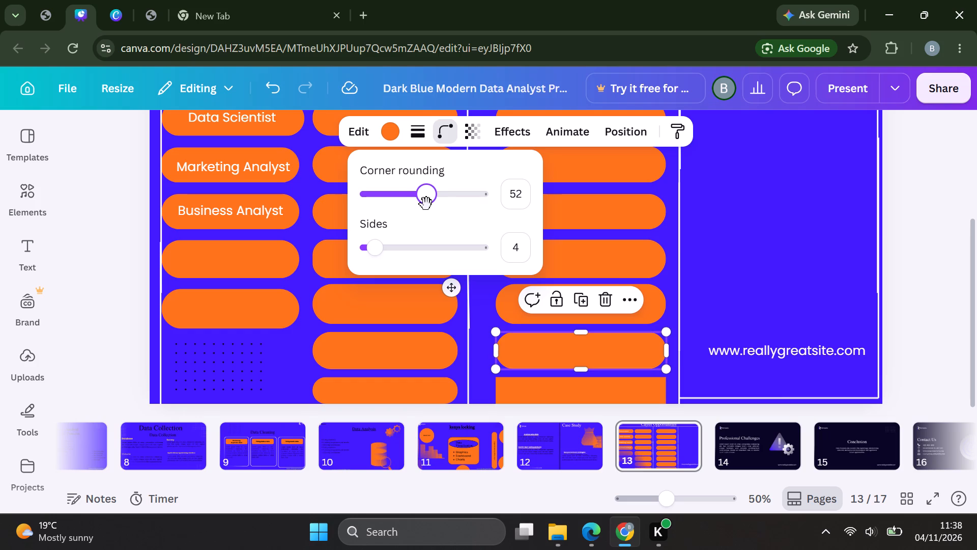
Set the corner rounding of the middle section's eighth orange rectangle to 52.
left_click(554, 379)
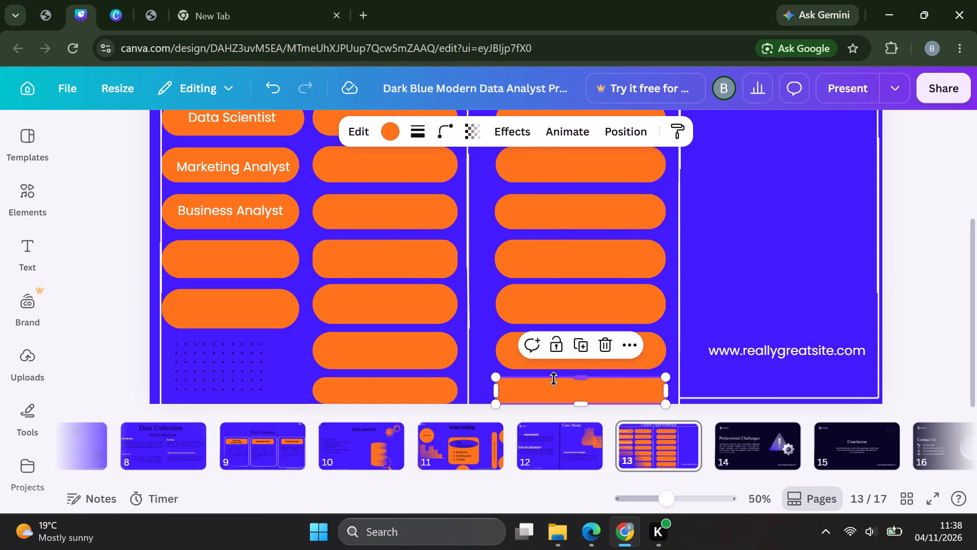
left_click(446, 131)
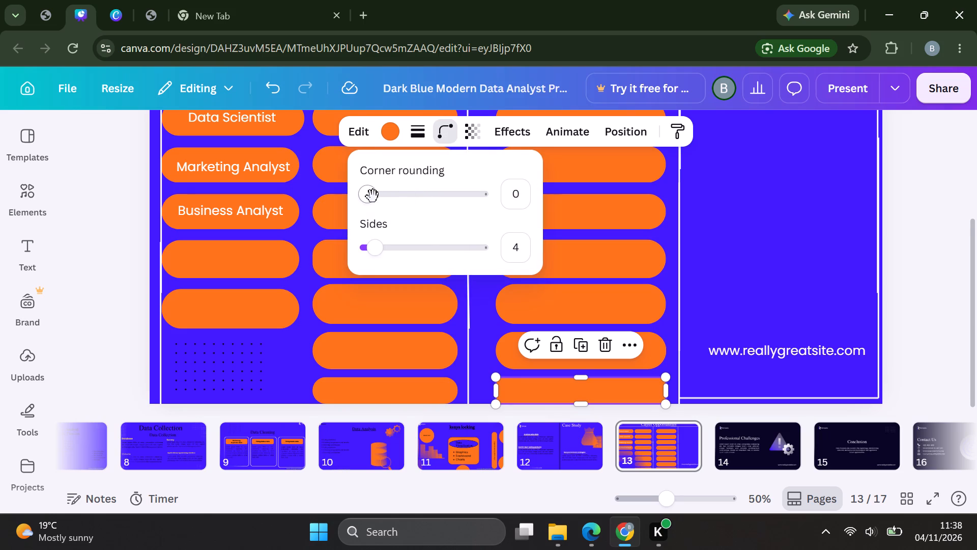
left_click_drag(373, 197, 407, 201)
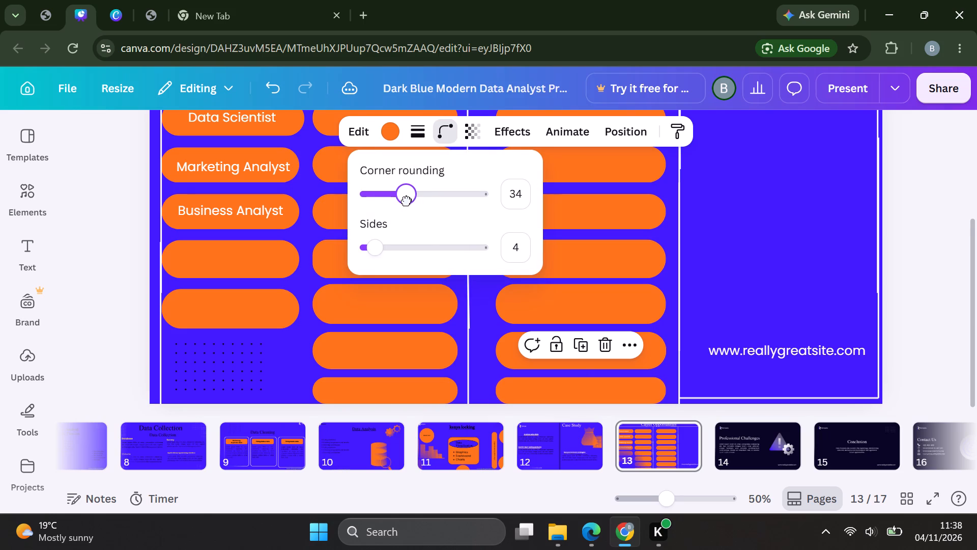
left_click_drag(407, 201, 414, 201)
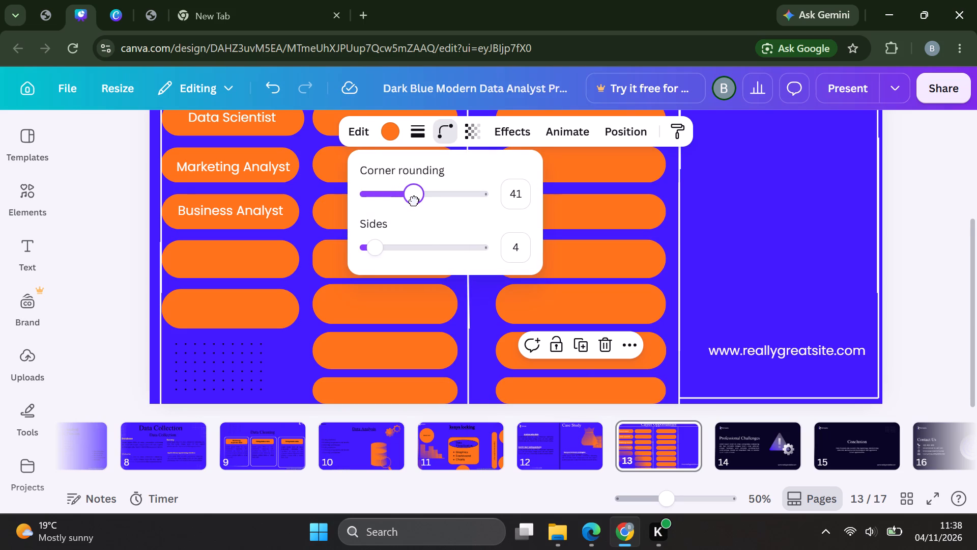
left_click_drag(414, 201, 426, 204)
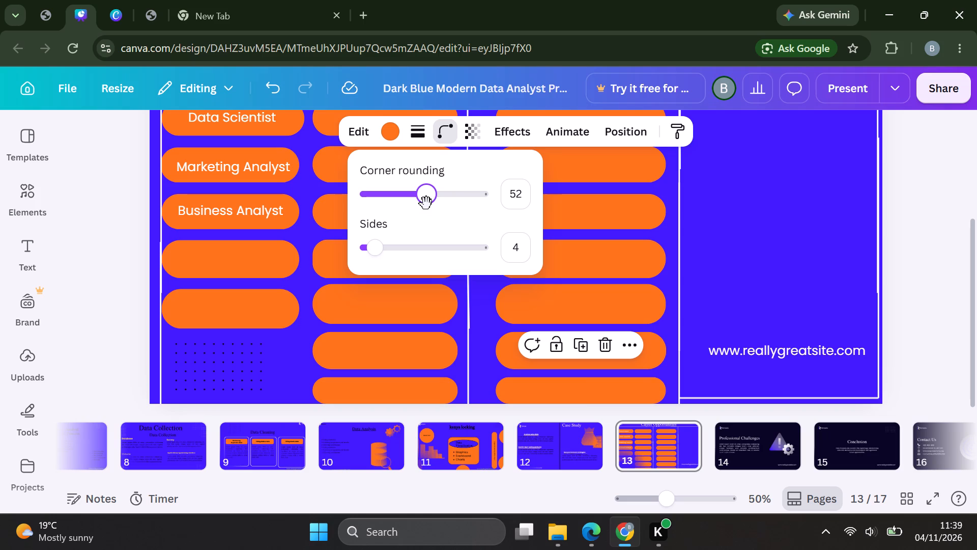
left_click(622, 273)
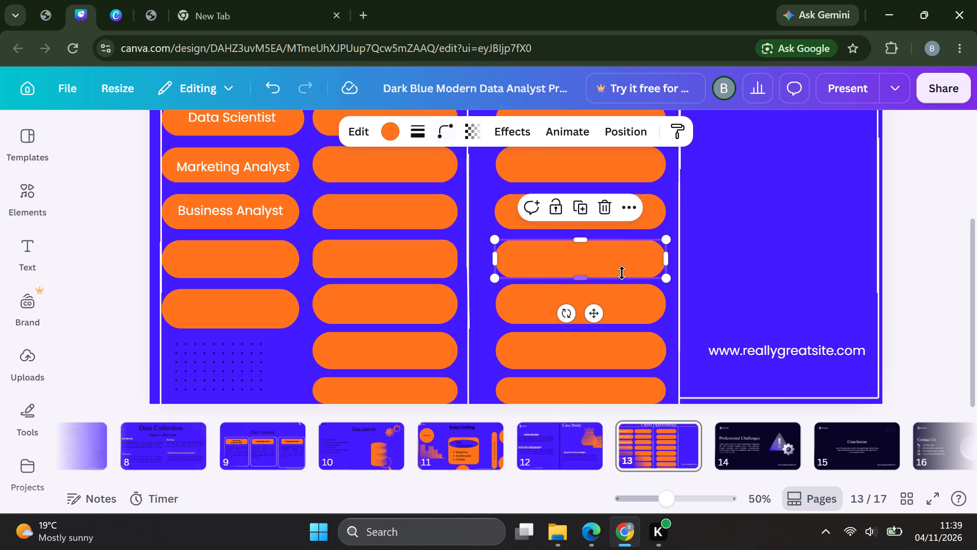
scroll(559, 266, "up", 1)
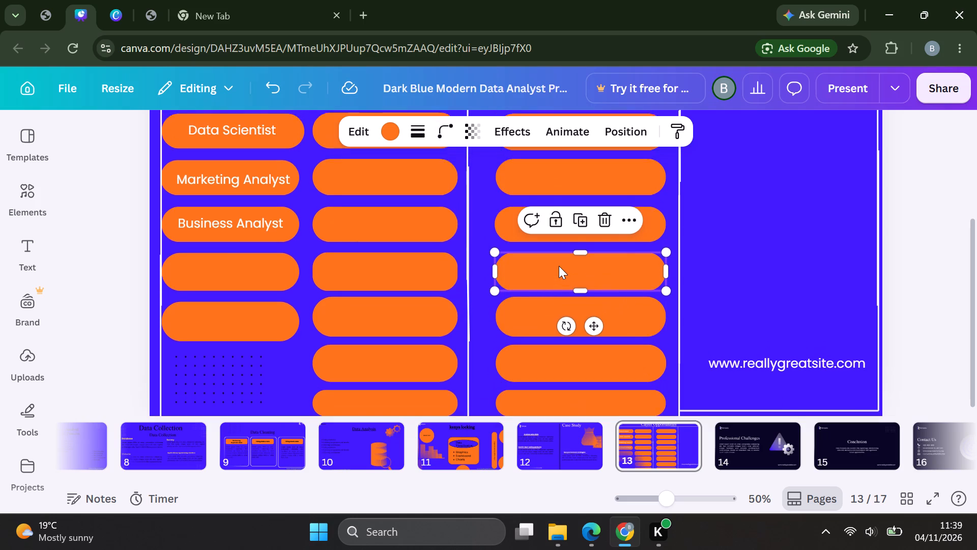
scroll(559, 266, "up", 2)
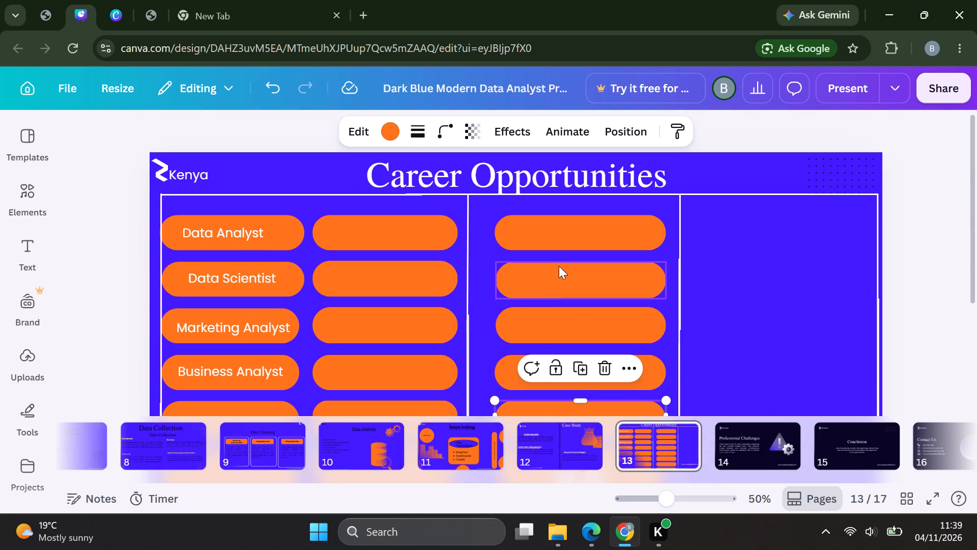
scroll(559, 266, "down", 4)
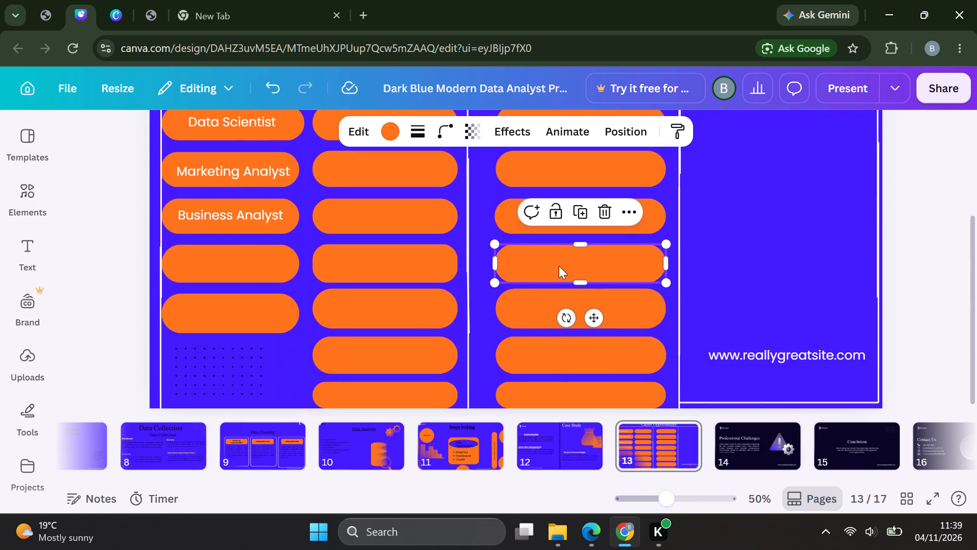
scroll(559, 266, "down", 1)
scroll(726, 293, "down", 1)
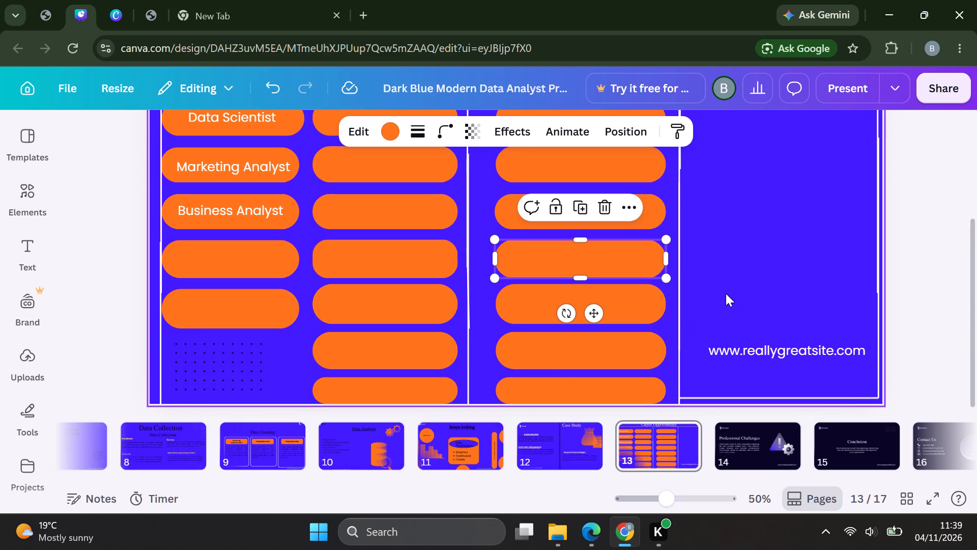
scroll(726, 293, "down", 1)
left_click_drag(728, 347, 462, 366)
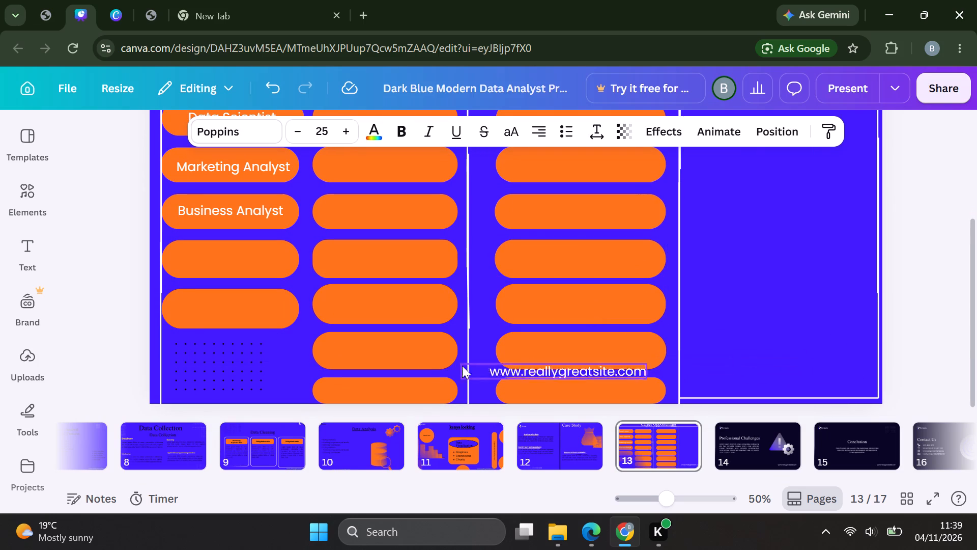
left_click_drag(462, 366, 225, 388)
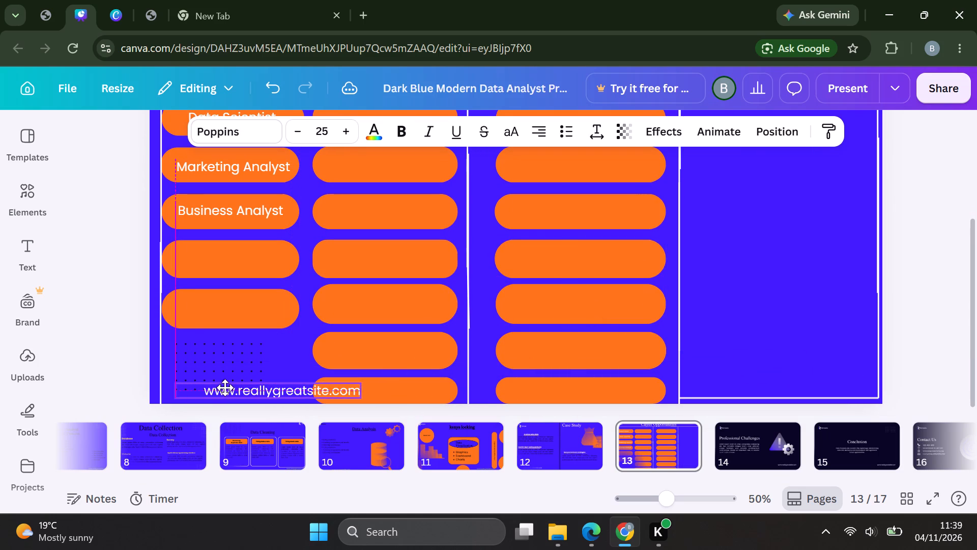
left_click_drag(225, 388, 744, 371)
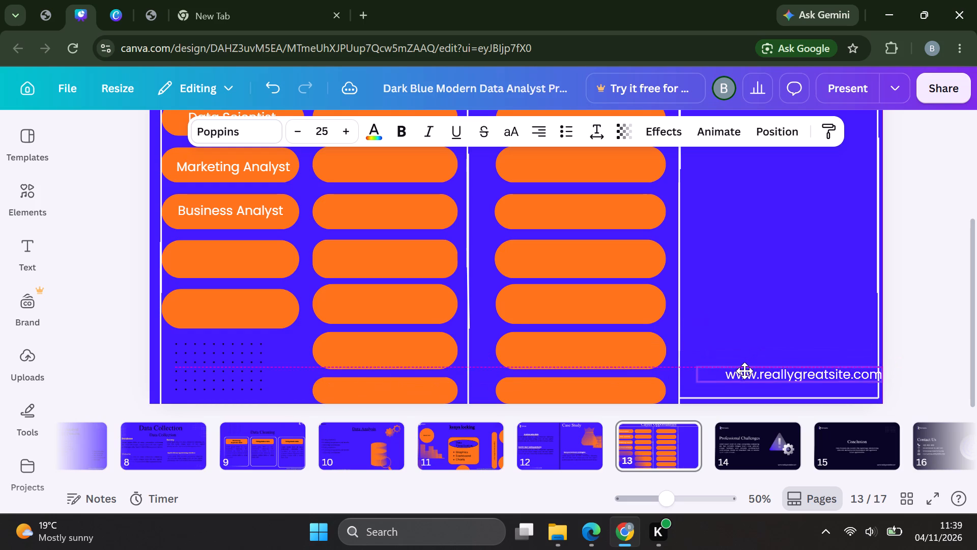
left_click_drag(744, 371, 738, 383)
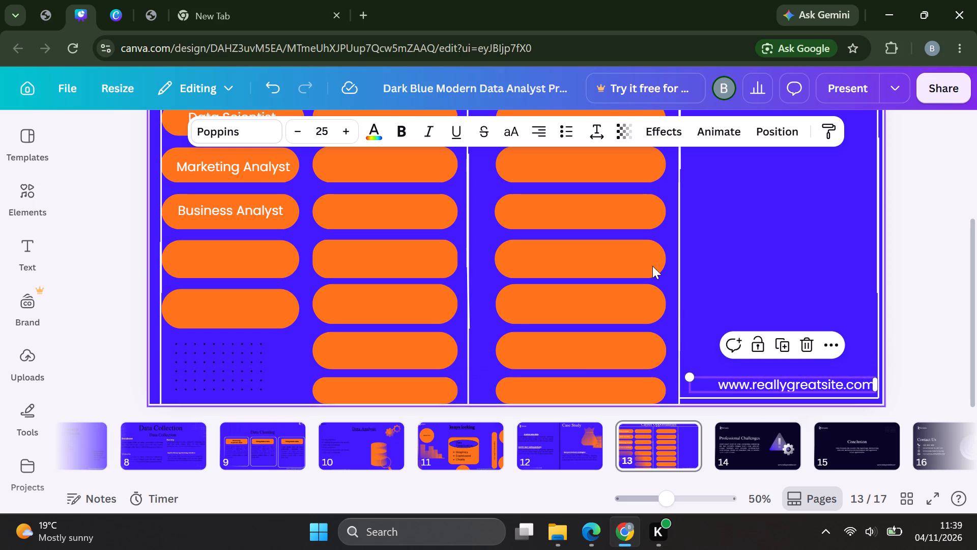
Change the website address text colour to green.
left_click(375, 127)
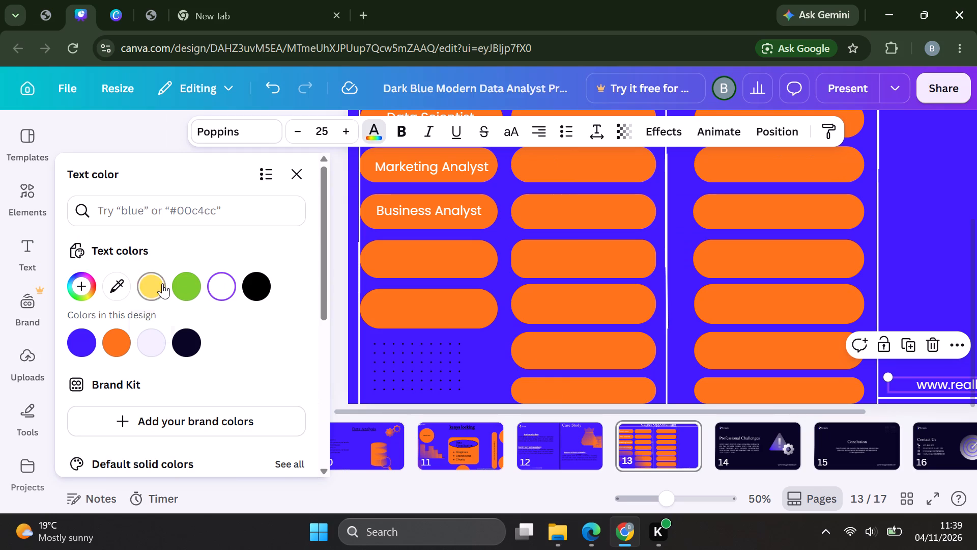
left_click(188, 286)
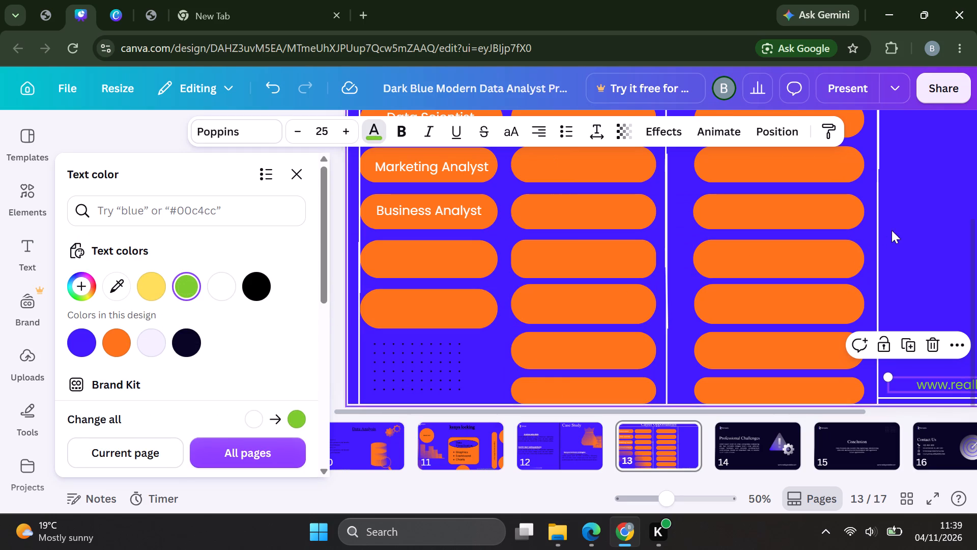
left_click(910, 218)
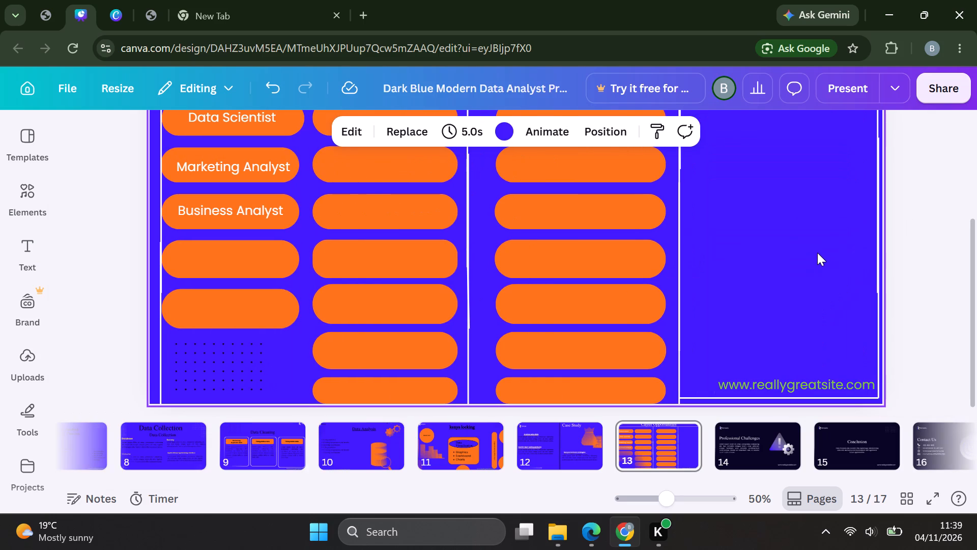
Add an orange rectangle at the top of the slide's empty third section, level with the first row, and shorten it to about 92 high.
scroll(808, 256, "up", 2)
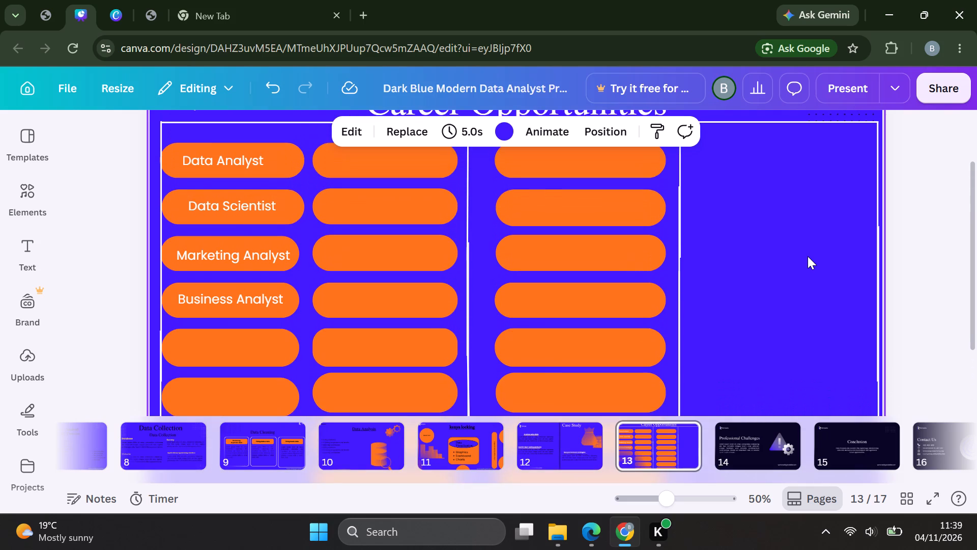
scroll(808, 256, "up", 1)
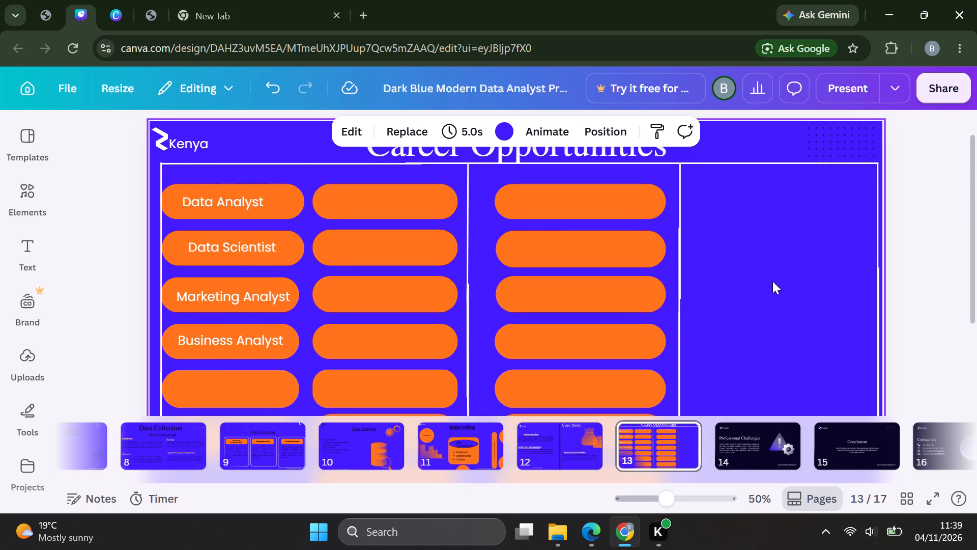
scroll(772, 281, "up", 1)
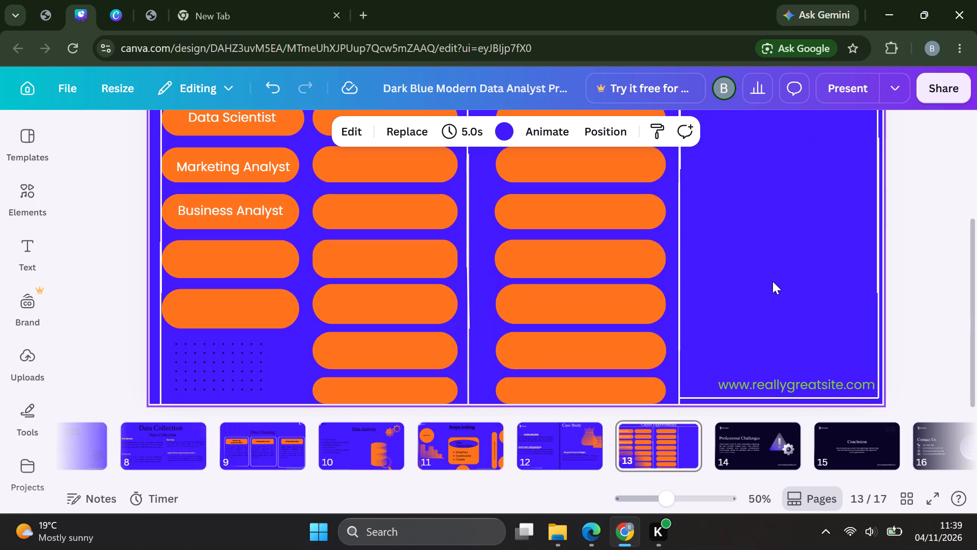
scroll(772, 281, "up", 1)
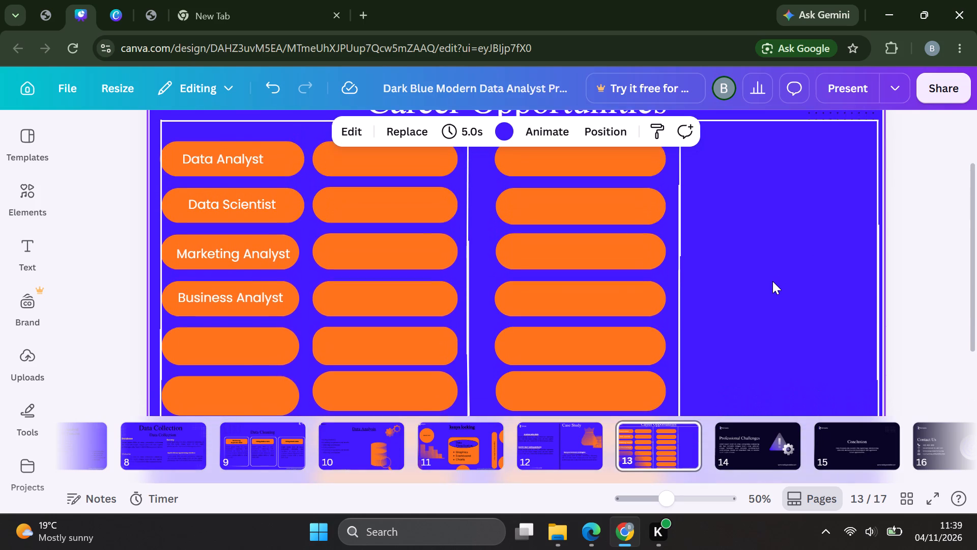
scroll(772, 281, "up", 2)
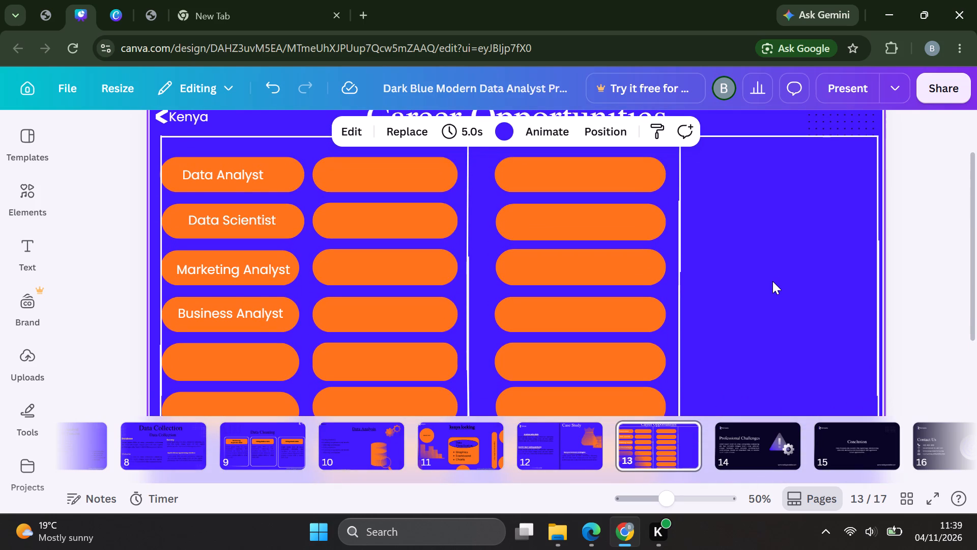
scroll(772, 281, "up", 3)
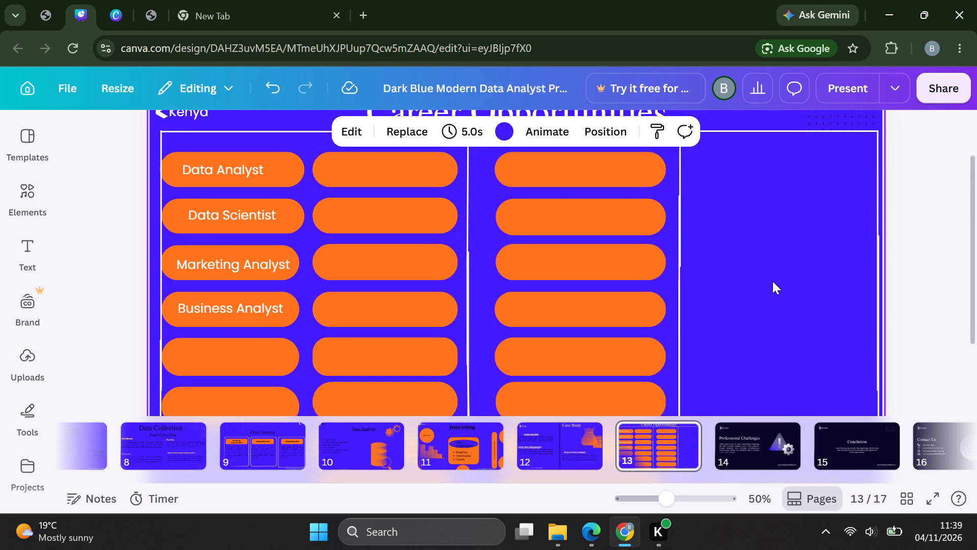
scroll(772, 281, "up", 2)
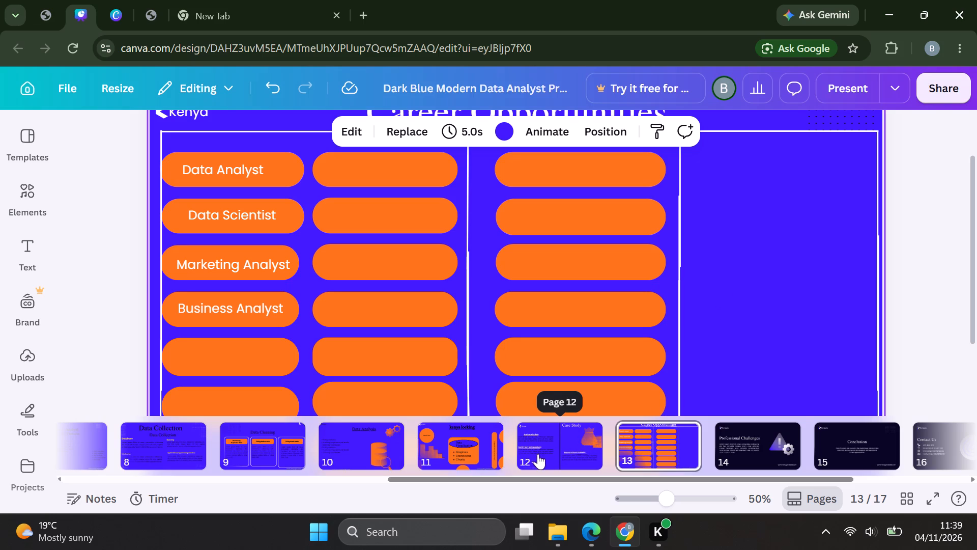
key("r")
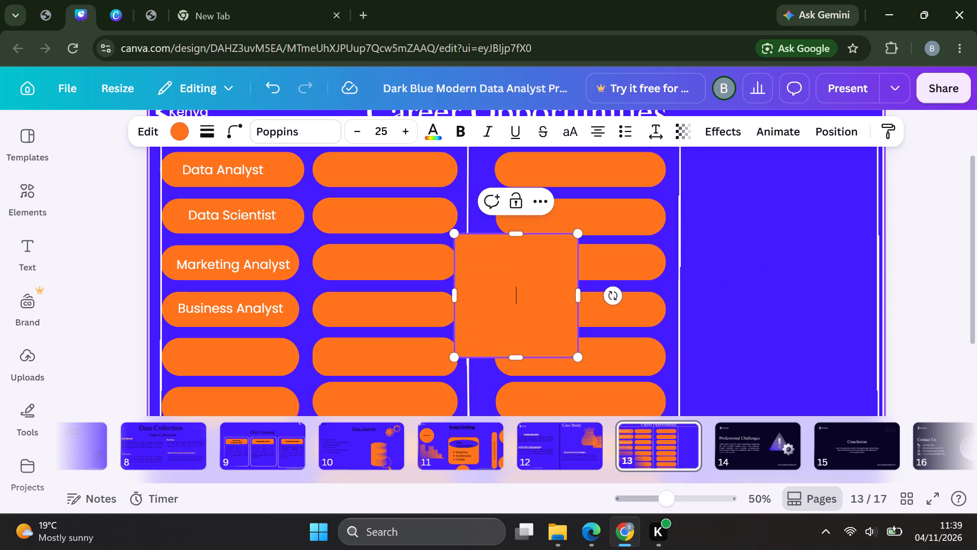
left_click_drag(531, 305, 574, 307)
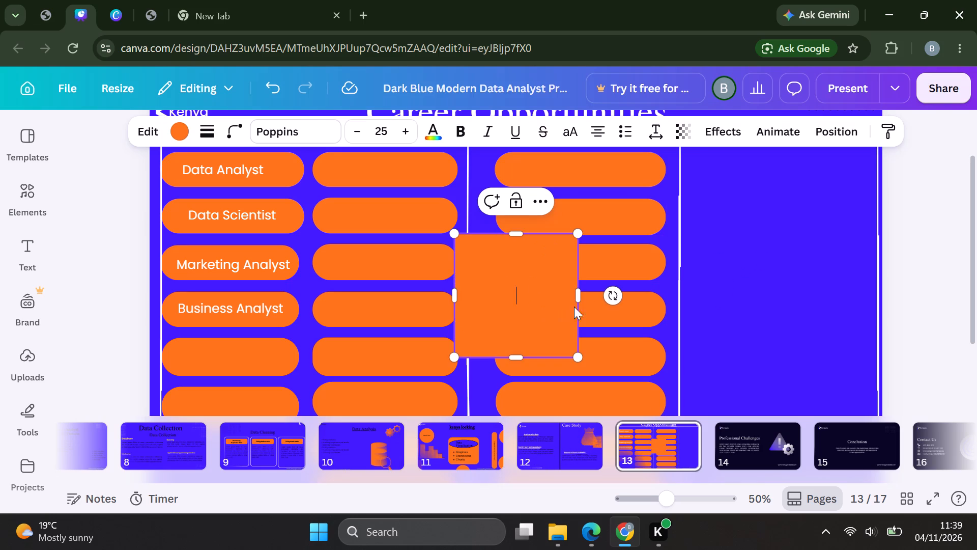
left_click_drag(574, 307, 772, 221)
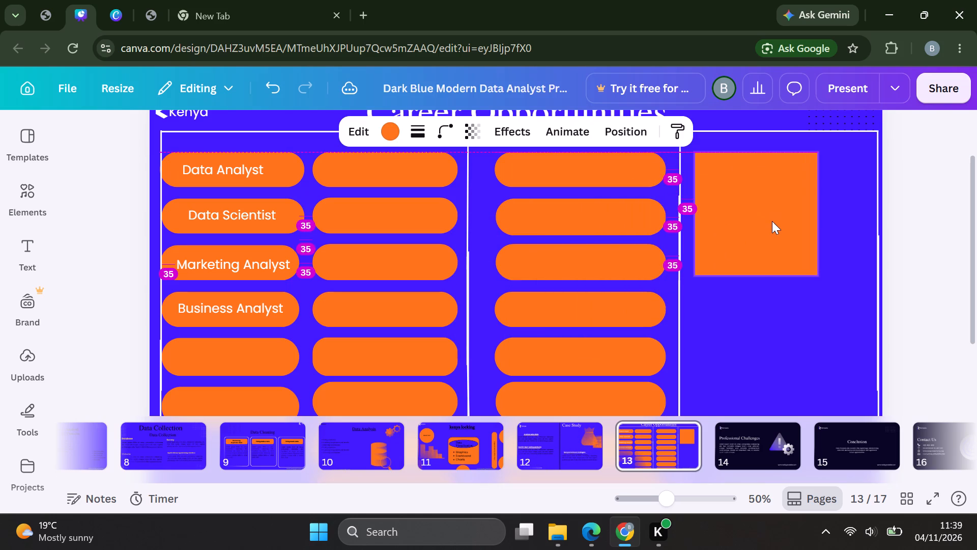
left_click_drag(756, 274, 758, 191)
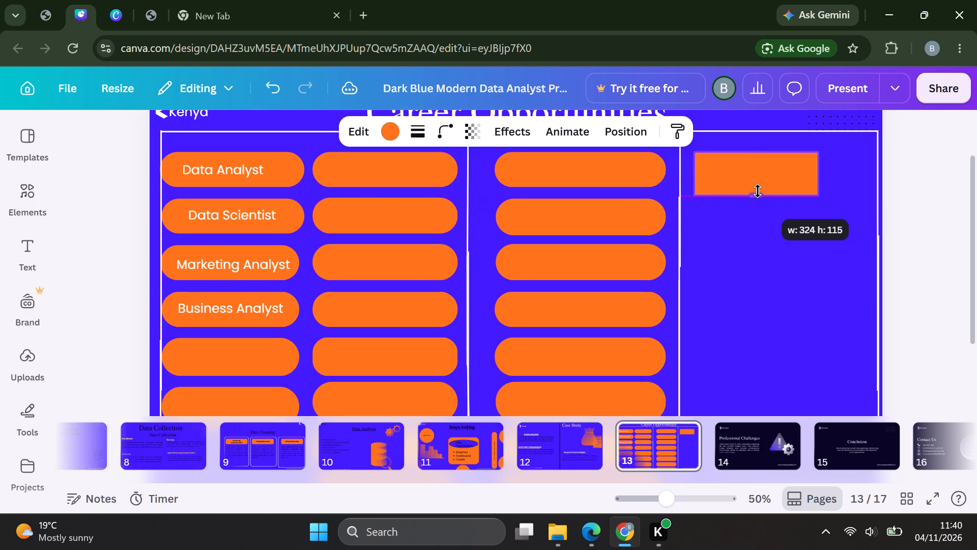
left_click_drag(758, 191, 756, 185)
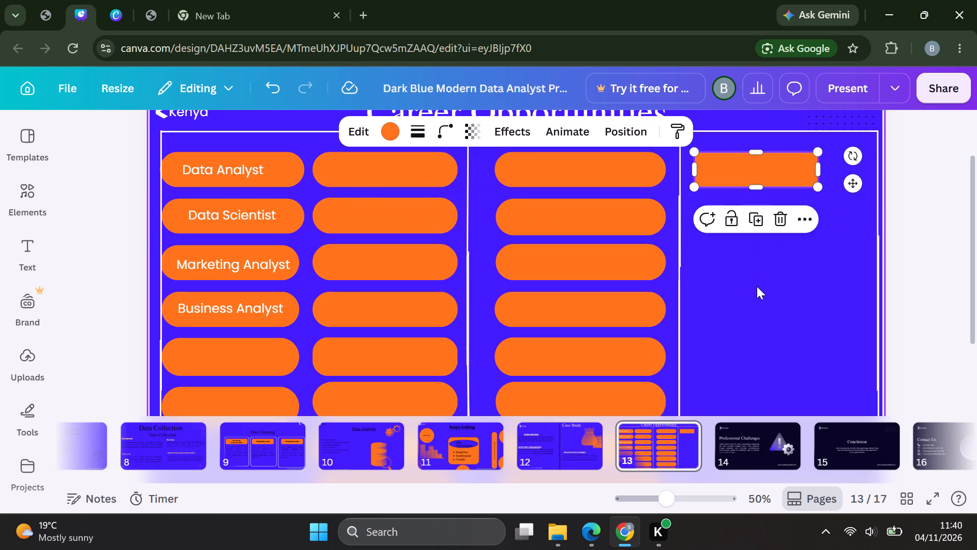
Widen the third section's first rectangle on both sides so it nearly spans the section between its white borders.
scroll(757, 286, "up", 1)
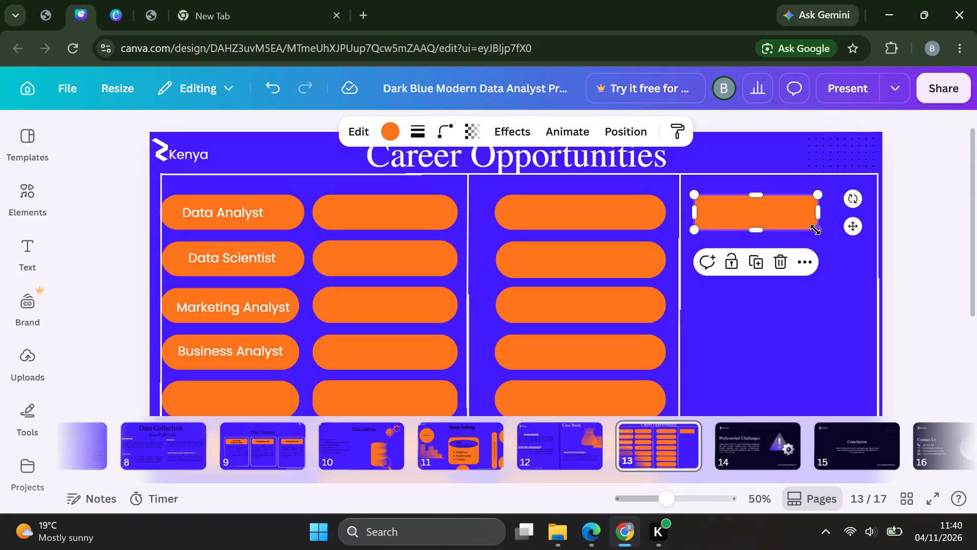
left_click_drag(819, 215, 834, 212)
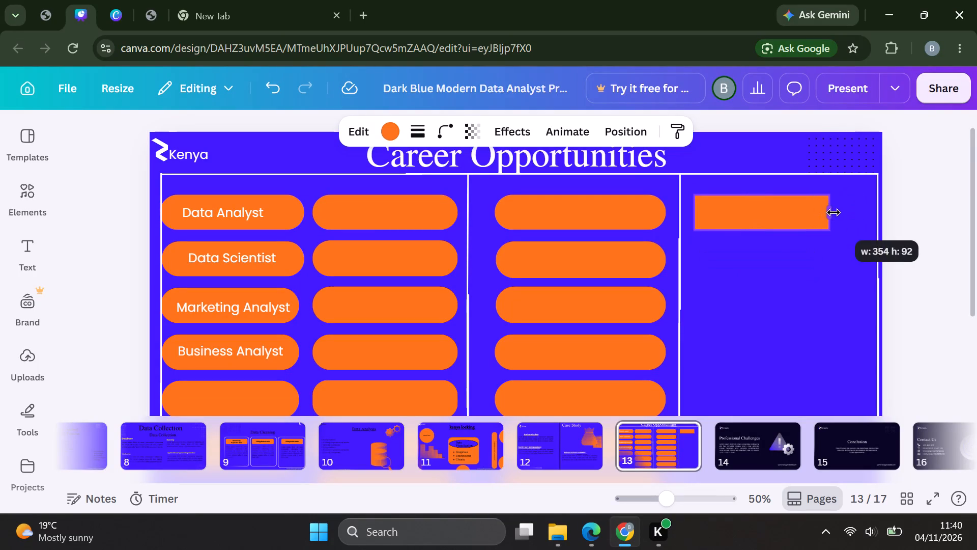
left_click_drag(834, 212, 869, 211)
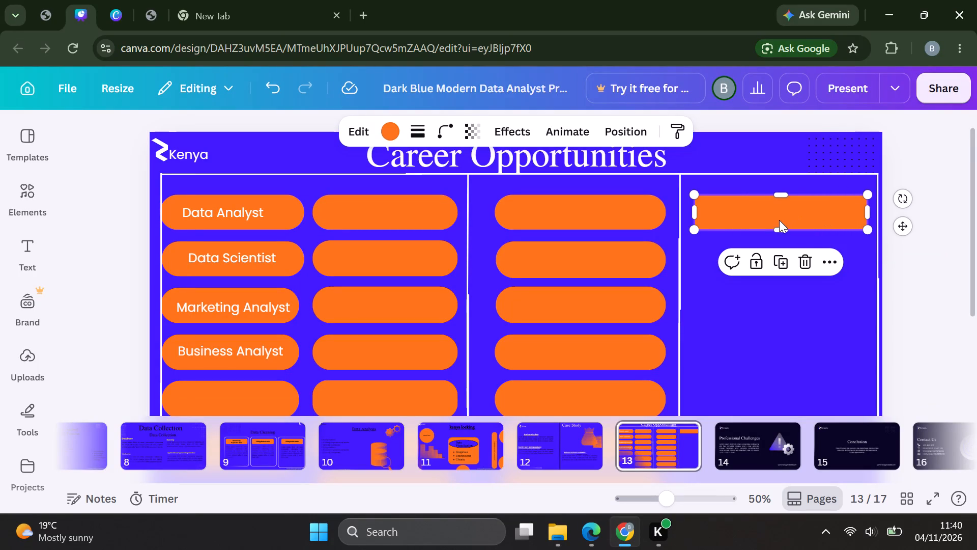
left_click(693, 211)
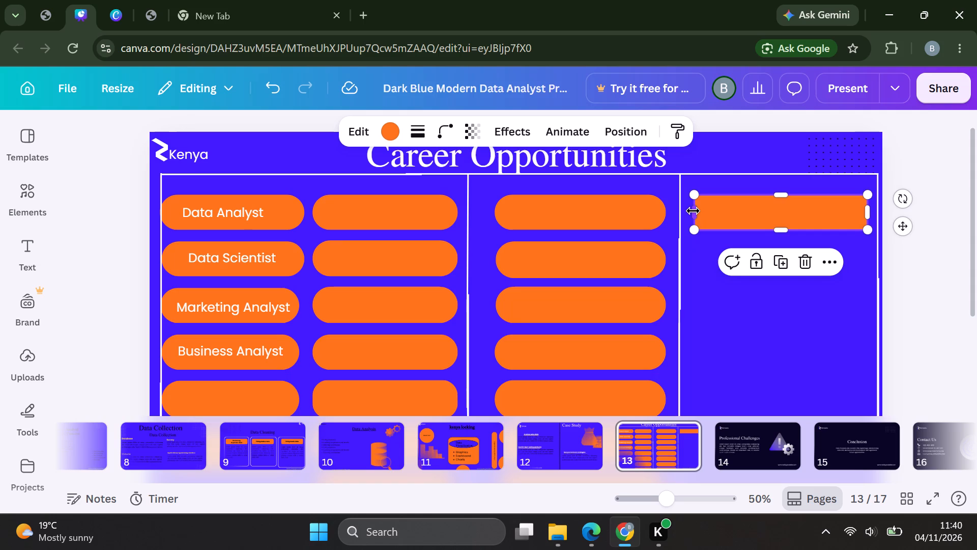
left_click(748, 301)
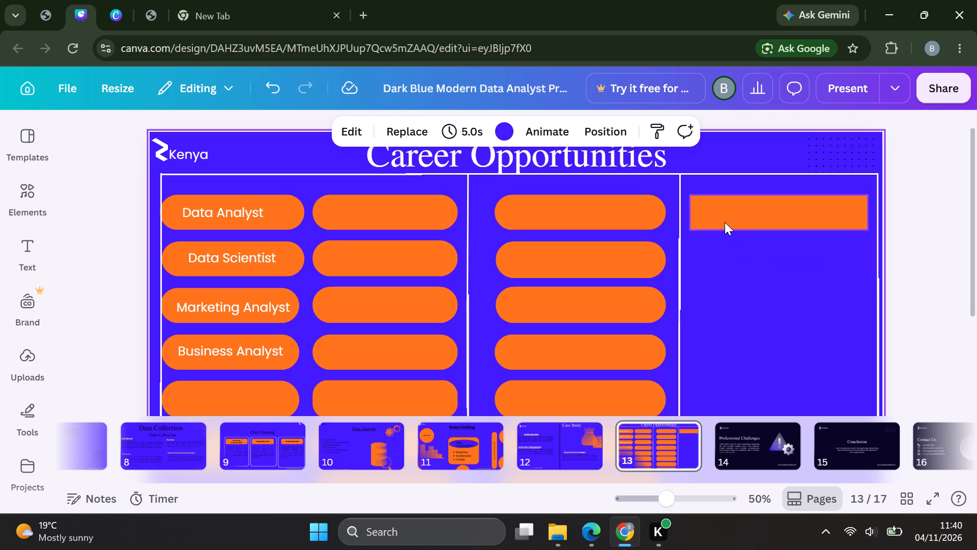
Add a second orange rectangle below the third section's first one, level with the Data Scientist row, and shorten it to about 97 high.
key("r")
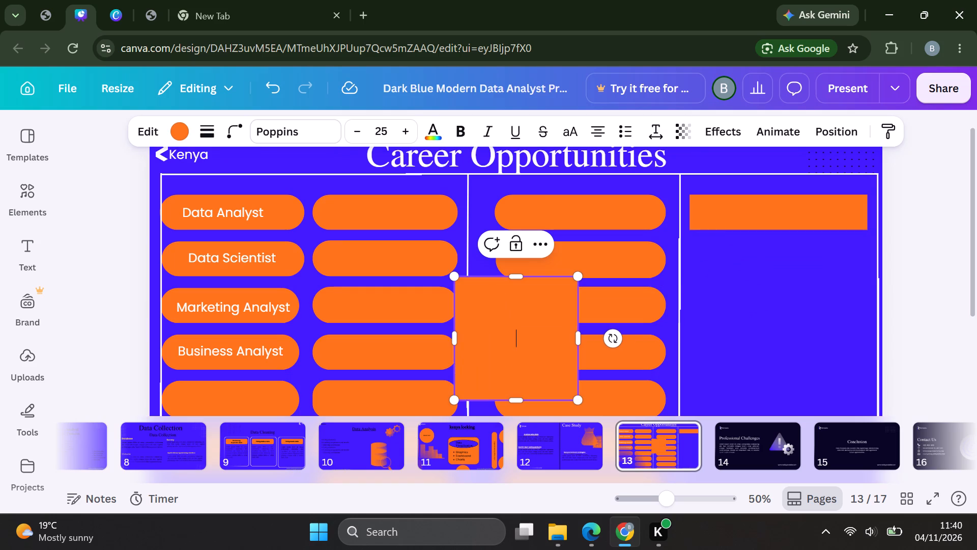
left_click_drag(516, 334, 654, 310)
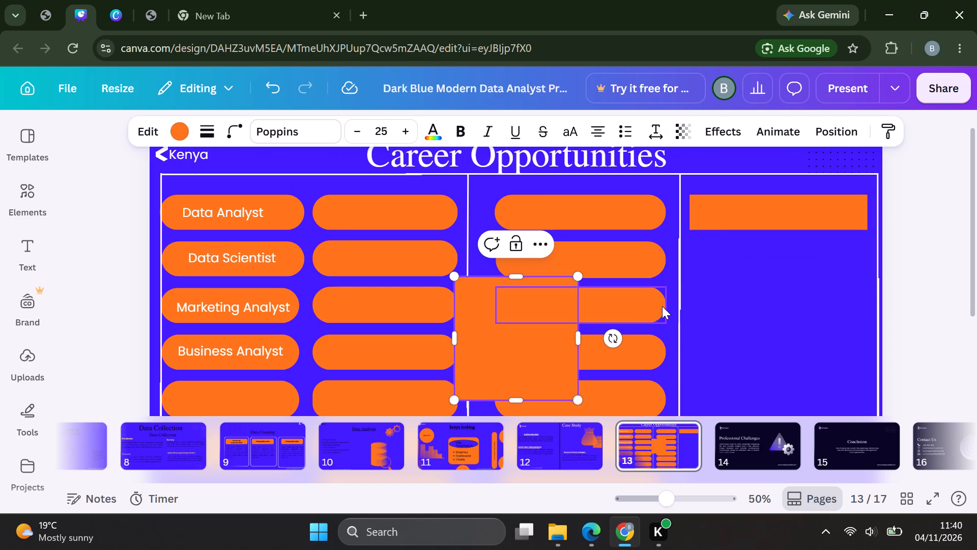
left_click(723, 291)
left_click_drag(505, 333, 750, 292)
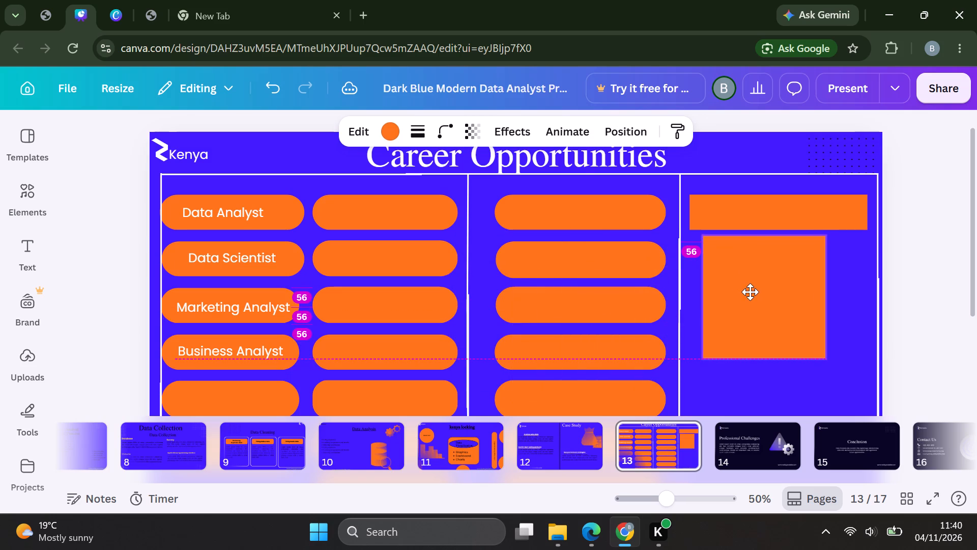
left_click_drag(750, 292, 744, 298)
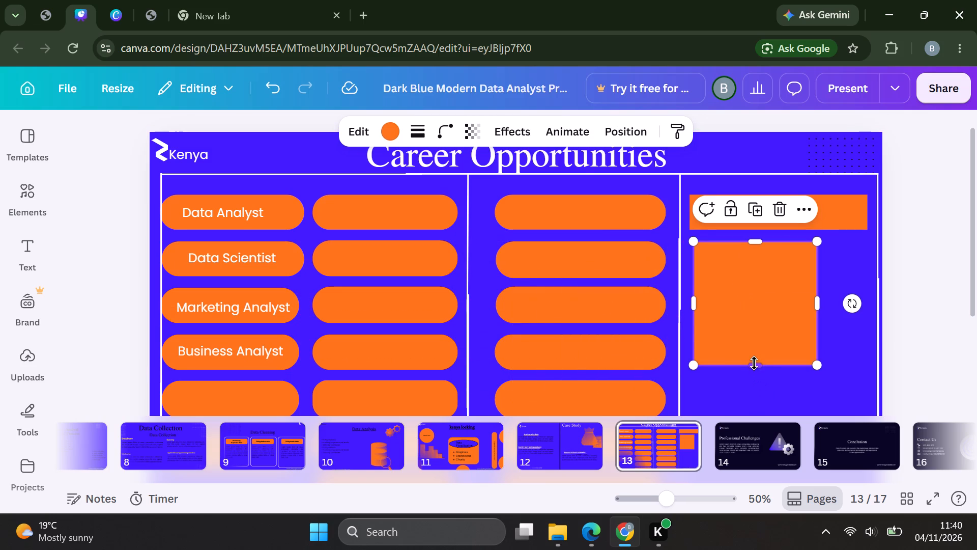
left_click_drag(754, 363, 757, 282)
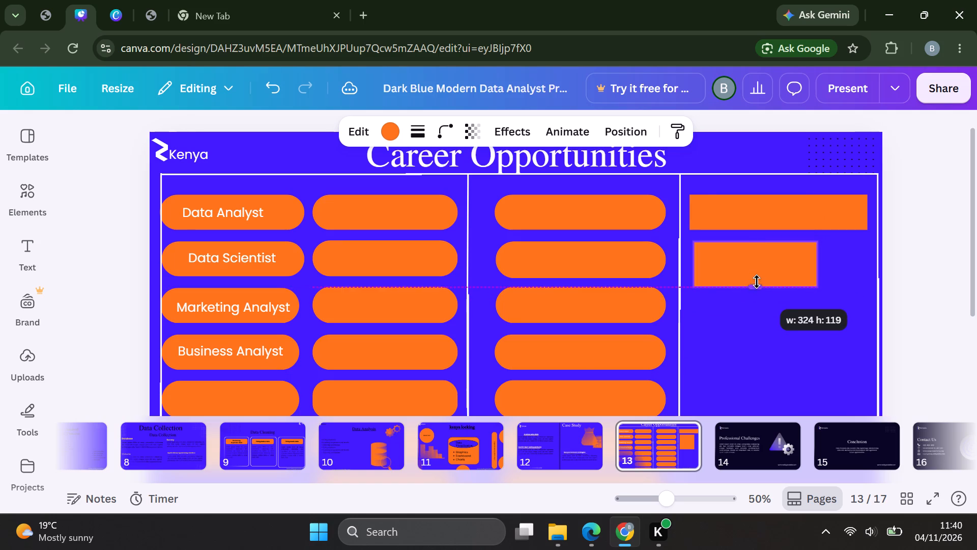
left_click_drag(757, 282, 757, 279)
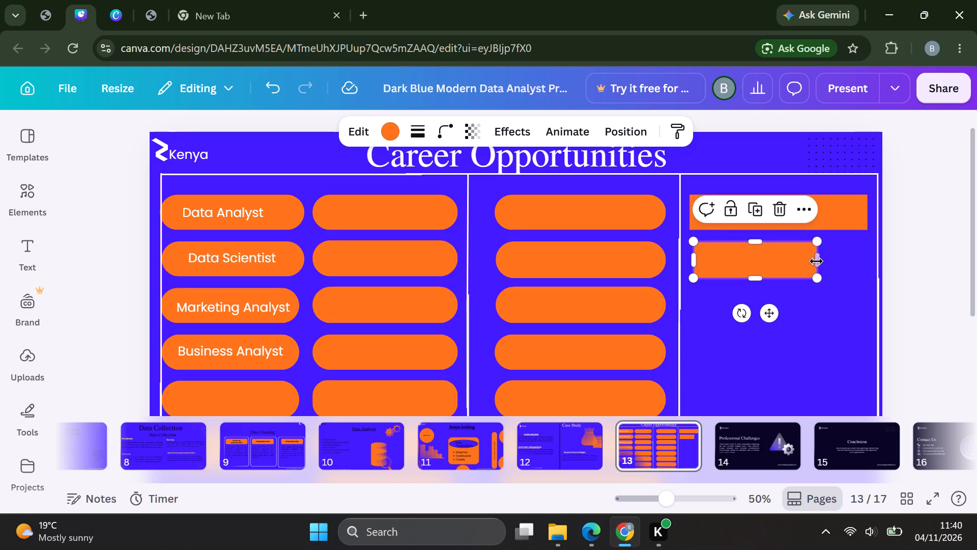
Widen the third section's second rectangle on both sides to match the width of the one above it.
left_click_drag(816, 261, 837, 258)
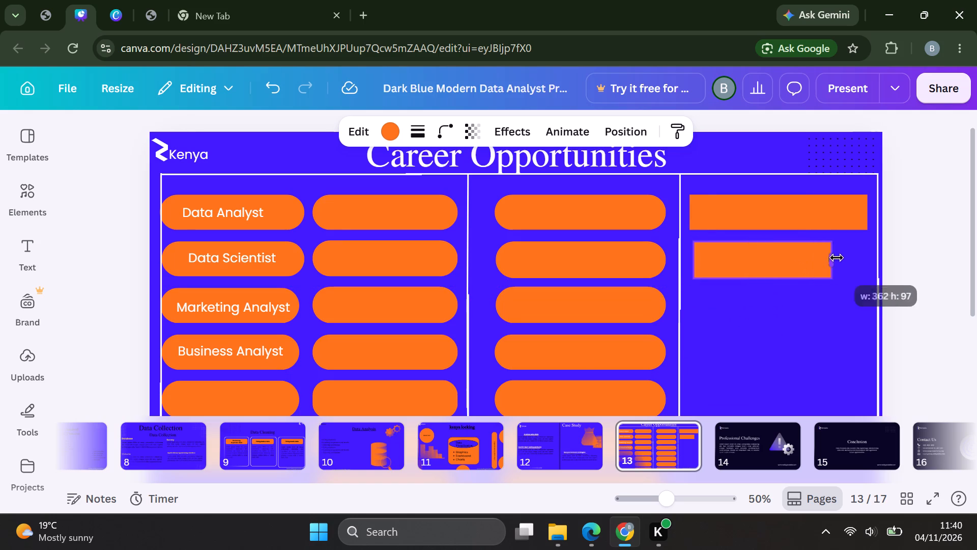
left_click_drag(837, 258, 865, 257)
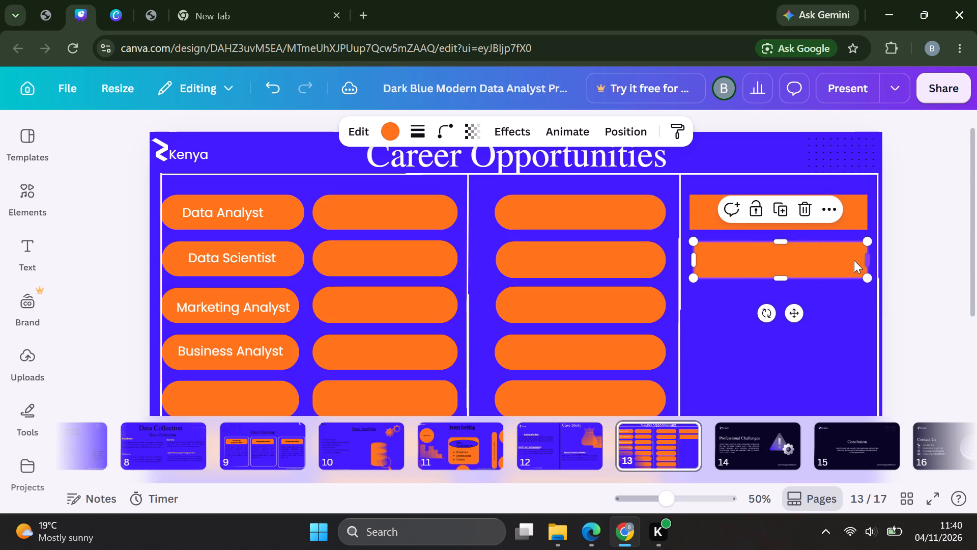
left_click(691, 263)
left_click(691, 263)
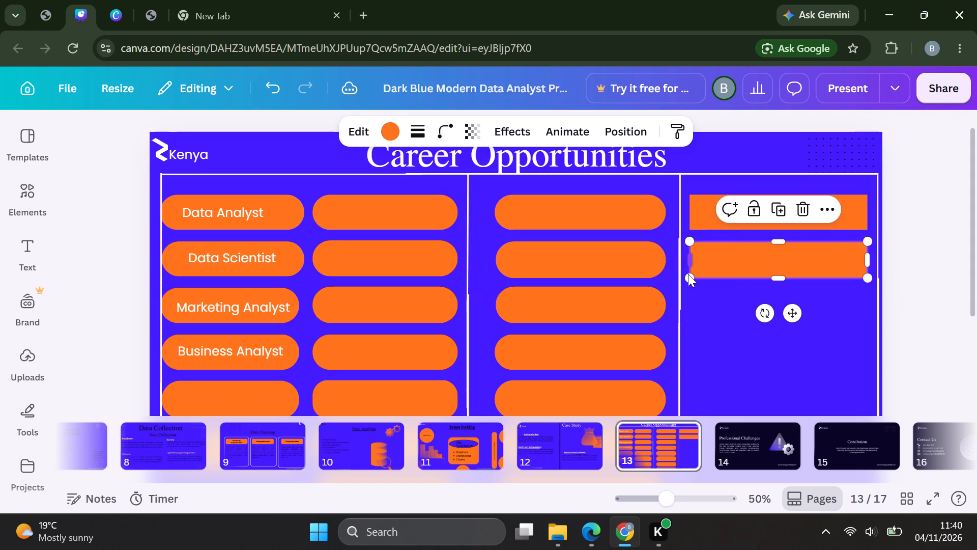
left_click(714, 315)
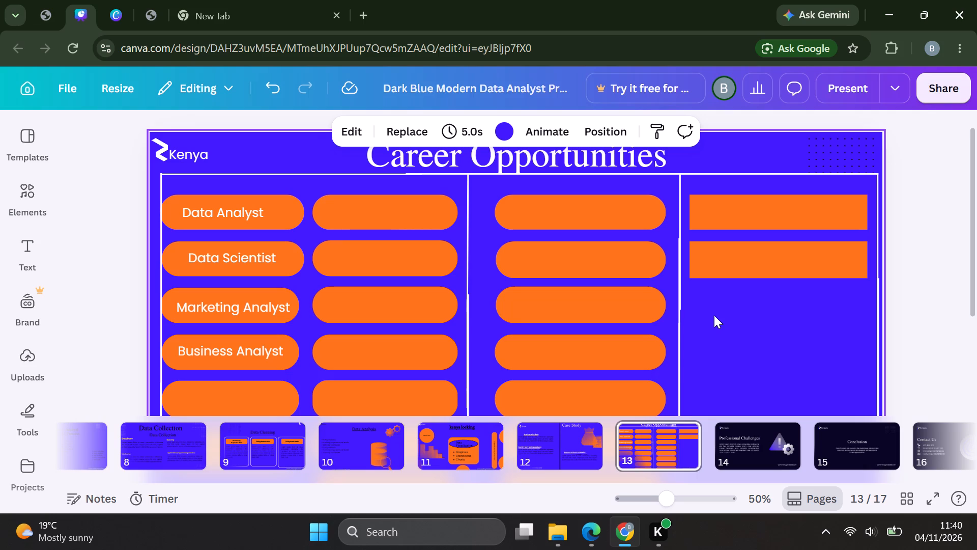
Set the corner rounding of the third section's first orange rectangle to 52.
left_click(715, 216)
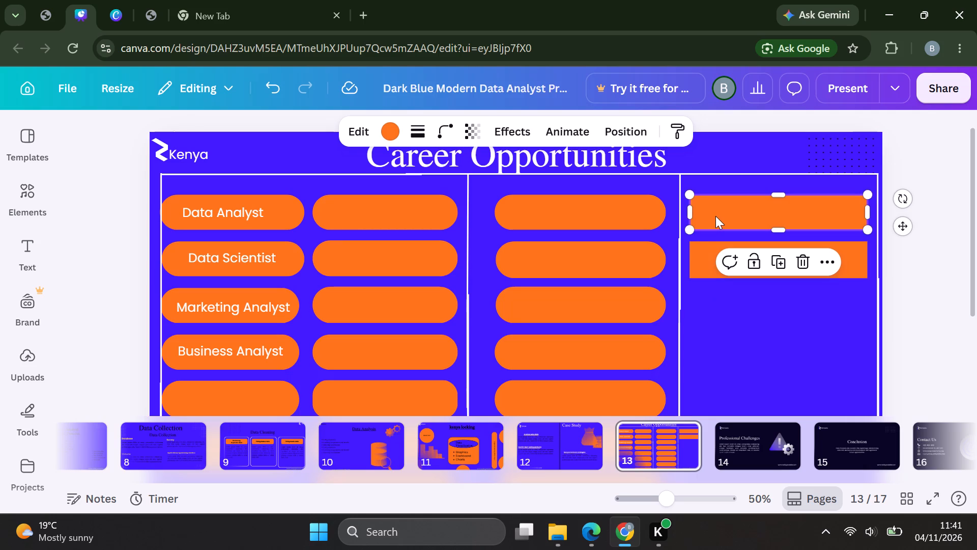
left_click(443, 126)
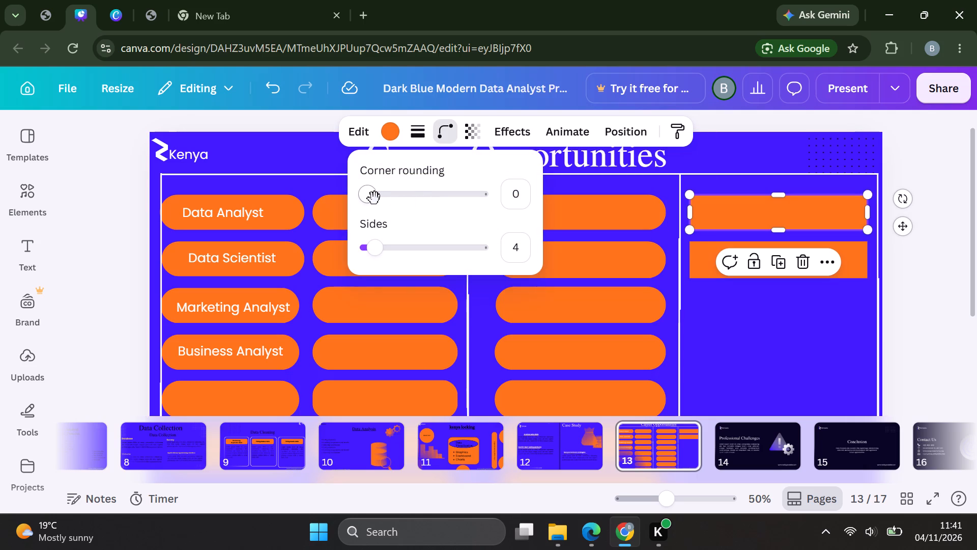
left_click_drag(372, 199, 402, 209)
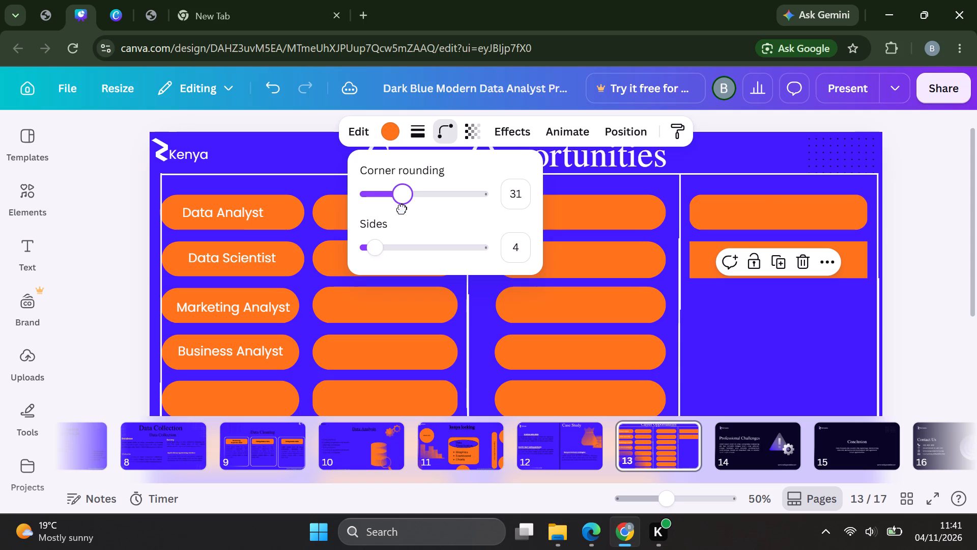
left_click_drag(402, 209, 413, 209)
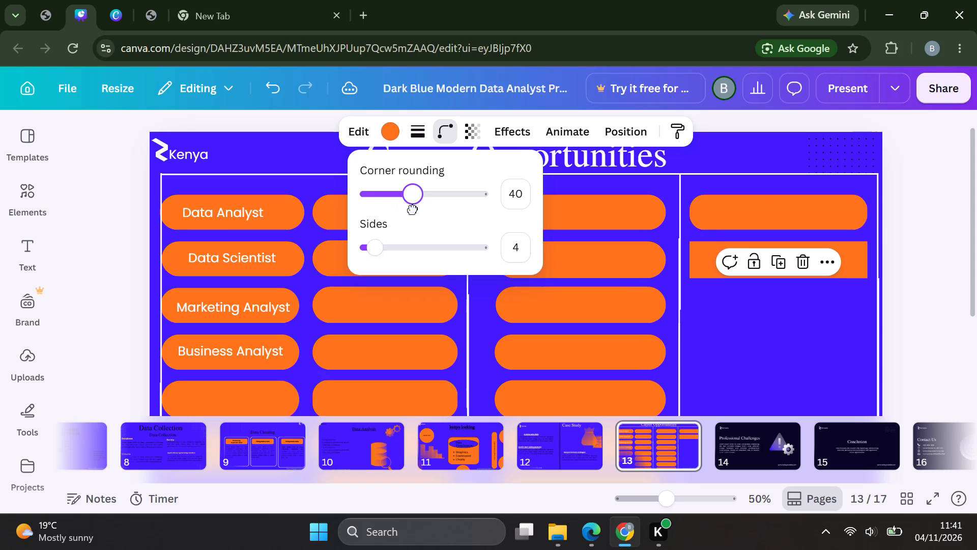
left_click_drag(413, 209, 428, 209)
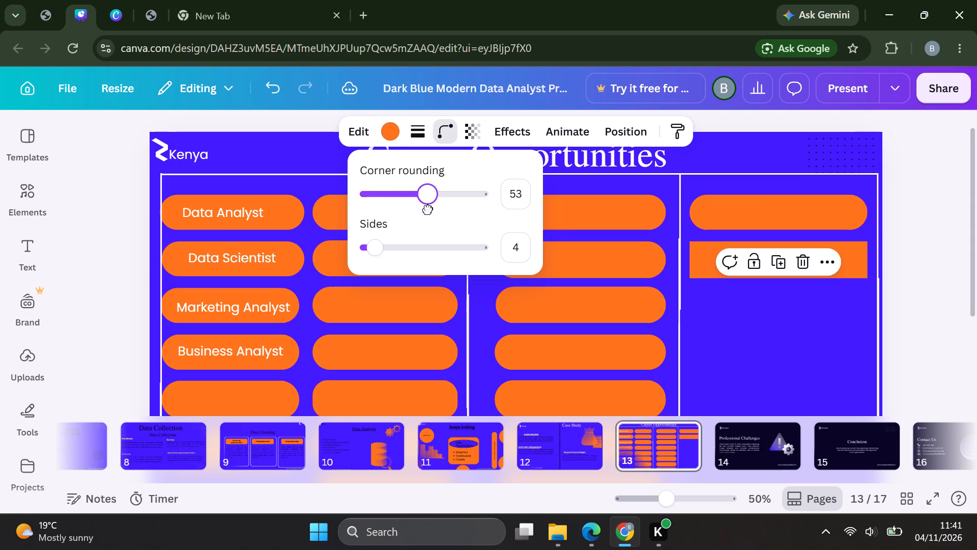
left_click_drag(428, 209, 426, 208)
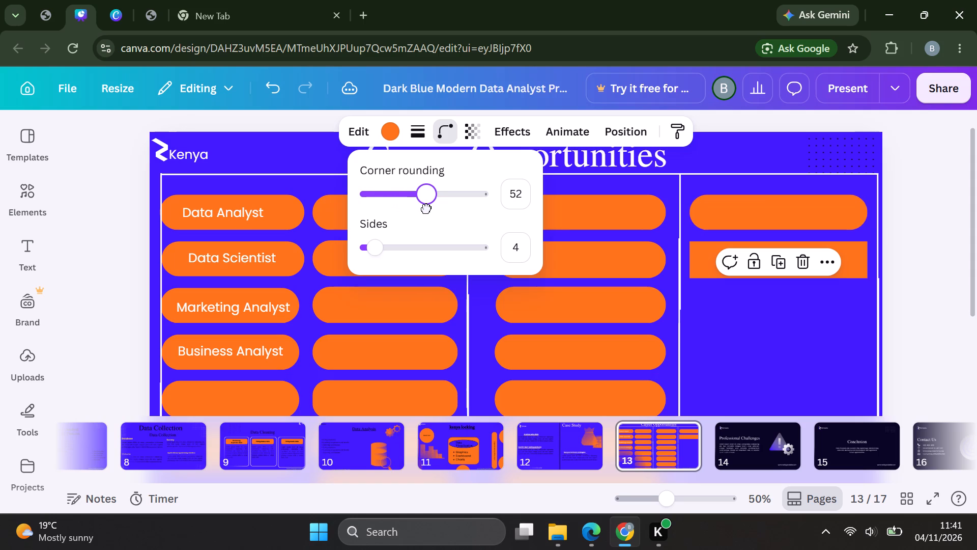
left_click_drag(426, 208, 427, 208)
left_click(427, 208)
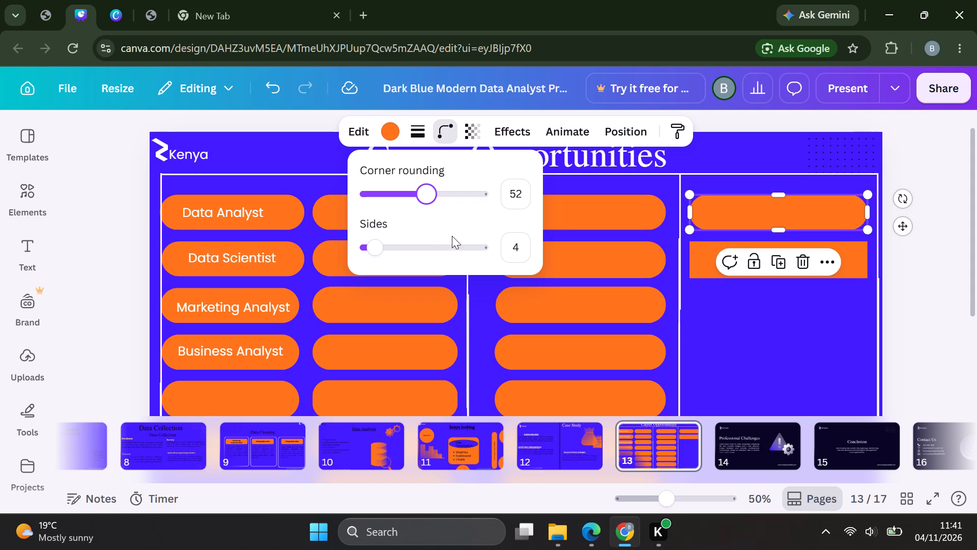
left_click(731, 340)
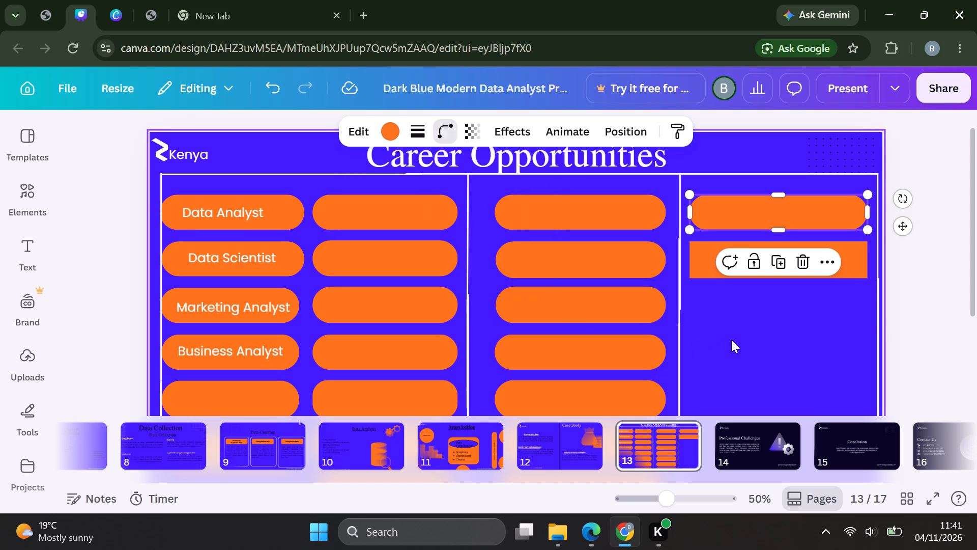
Set the corner rounding of the third section's second orange rectangle to 52.
scroll(731, 340, "down", 1)
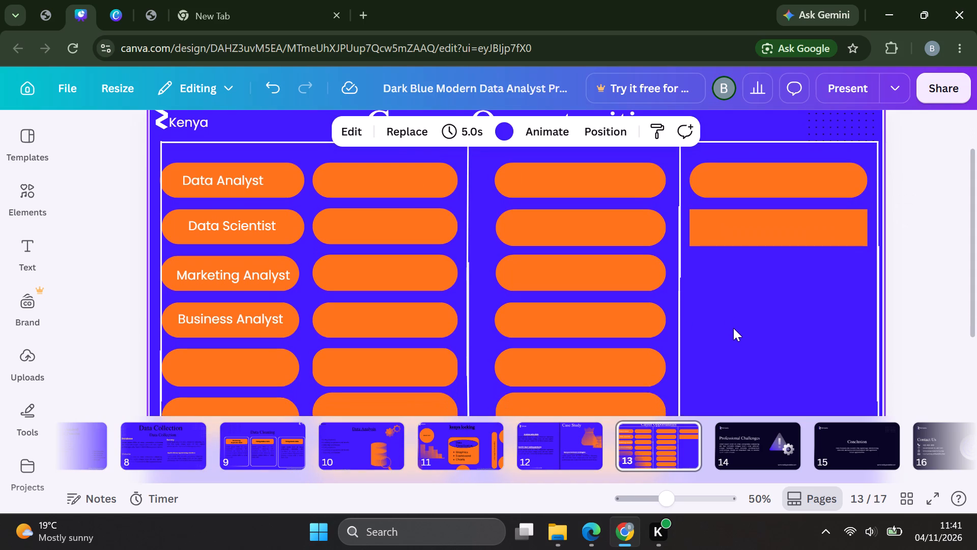
left_click(758, 238)
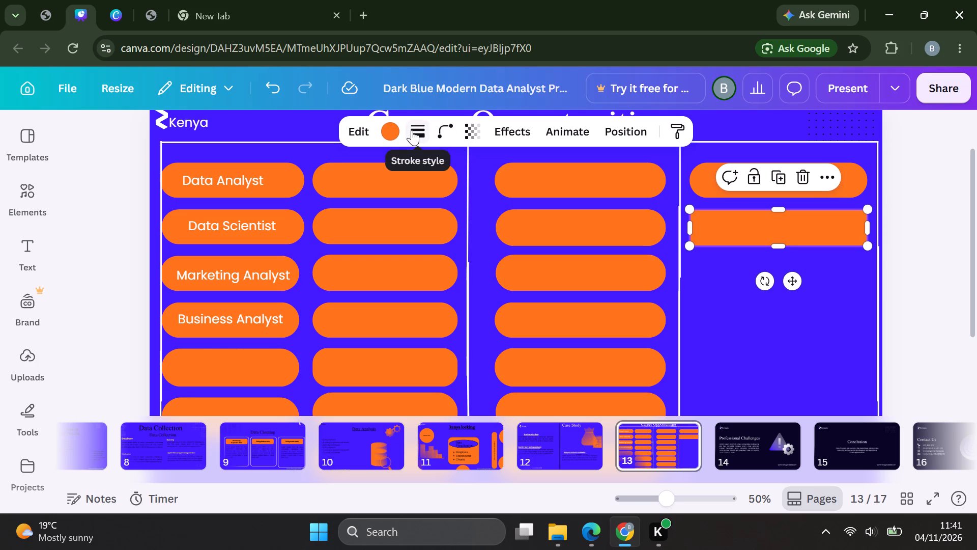
left_click(443, 128)
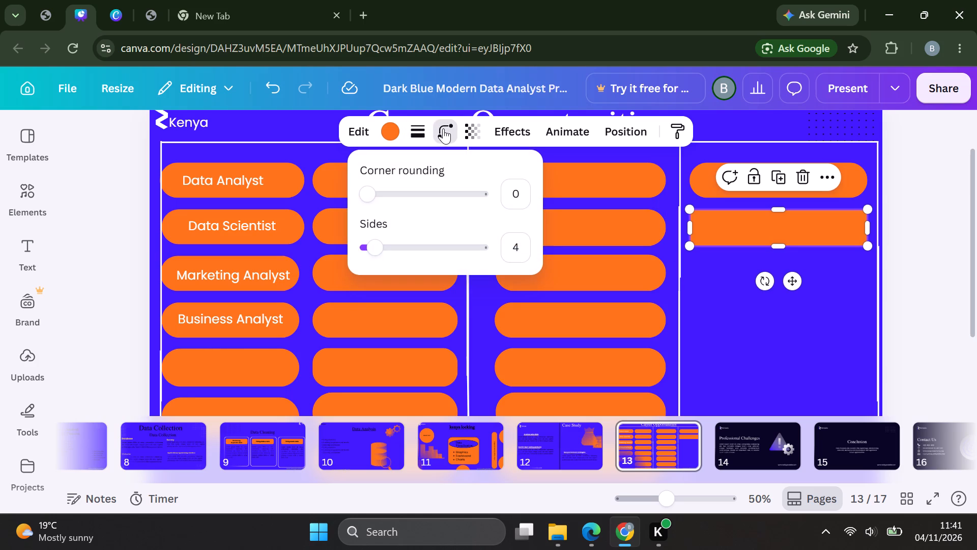
left_click(401, 190)
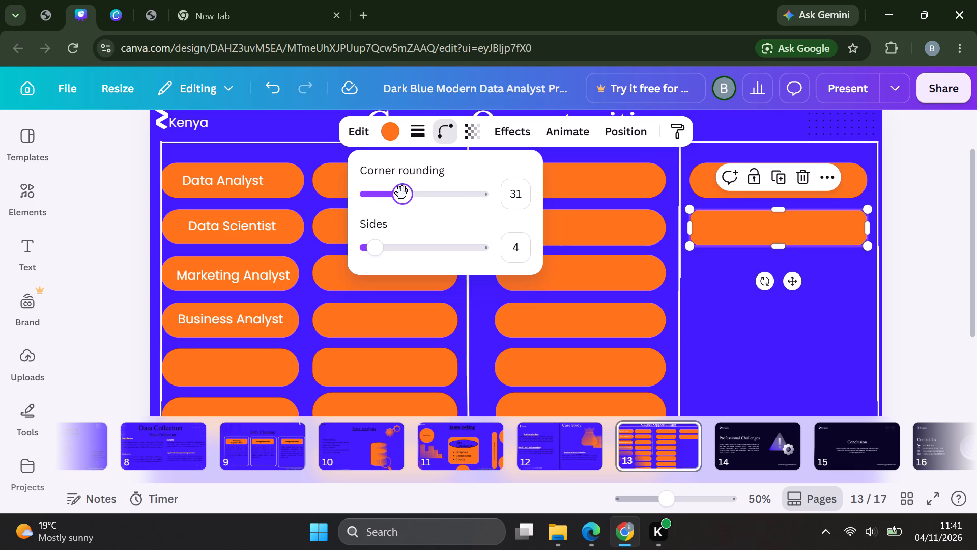
left_click_drag(402, 195, 418, 196)
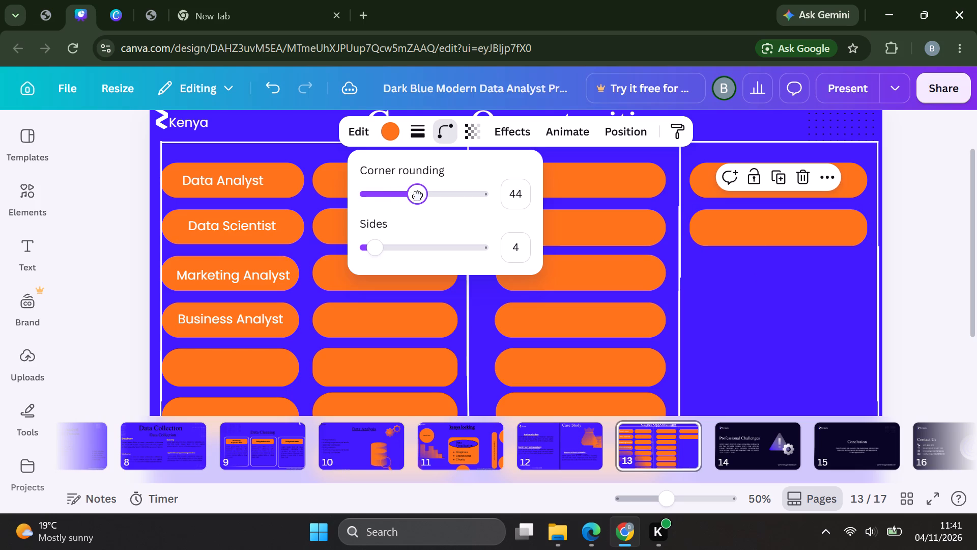
left_click_drag(418, 196, 426, 197)
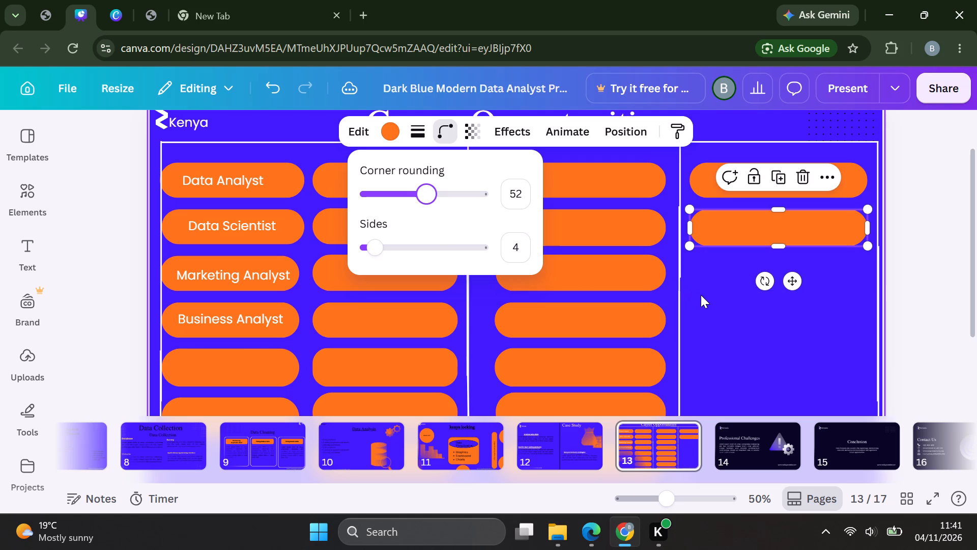
left_click(708, 296)
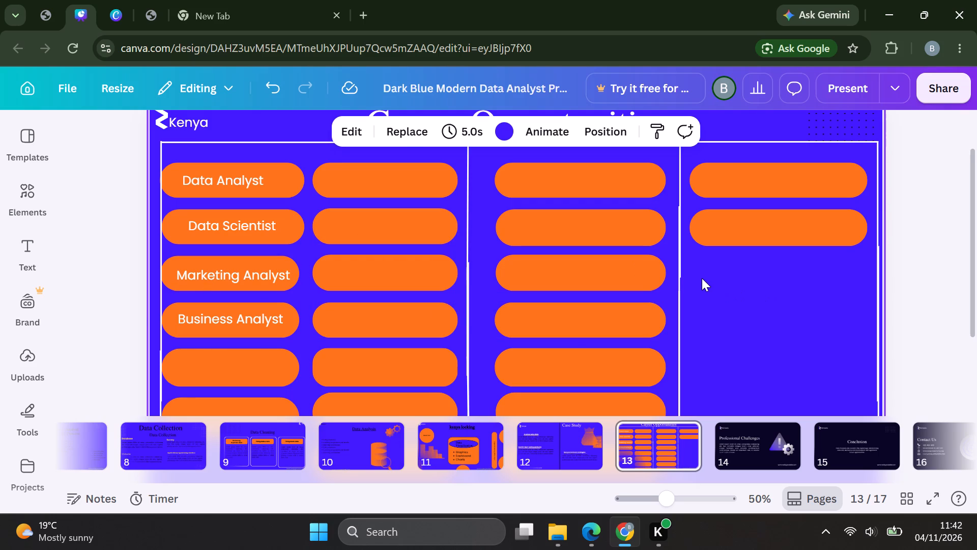
Add a third orange rectangle to the third section, level with the Marketing Analyst row, about 95 high and nearly spanning the section.
key("r")
left_click_drag(515, 285, 764, 294)
left_click_drag(755, 295, 762, 298)
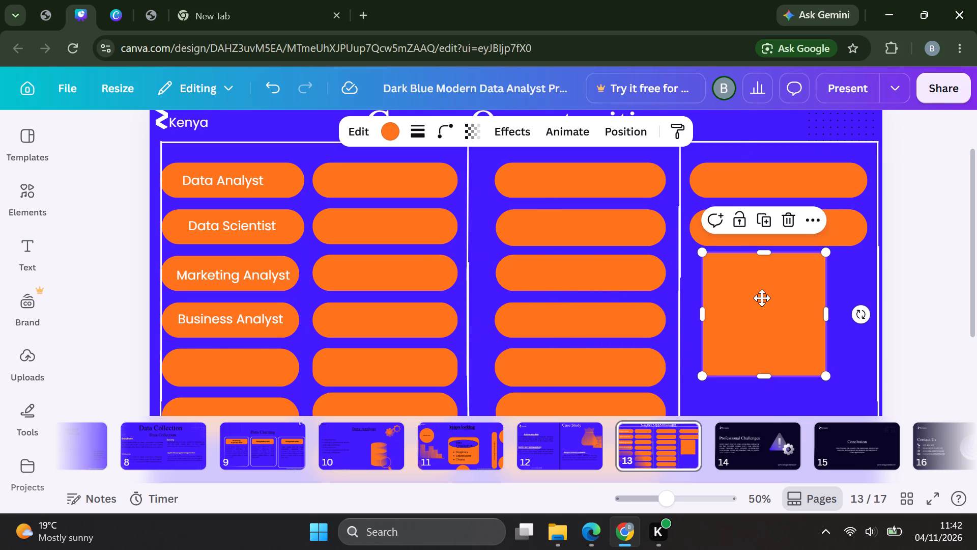
left_click_drag(762, 298, 761, 297)
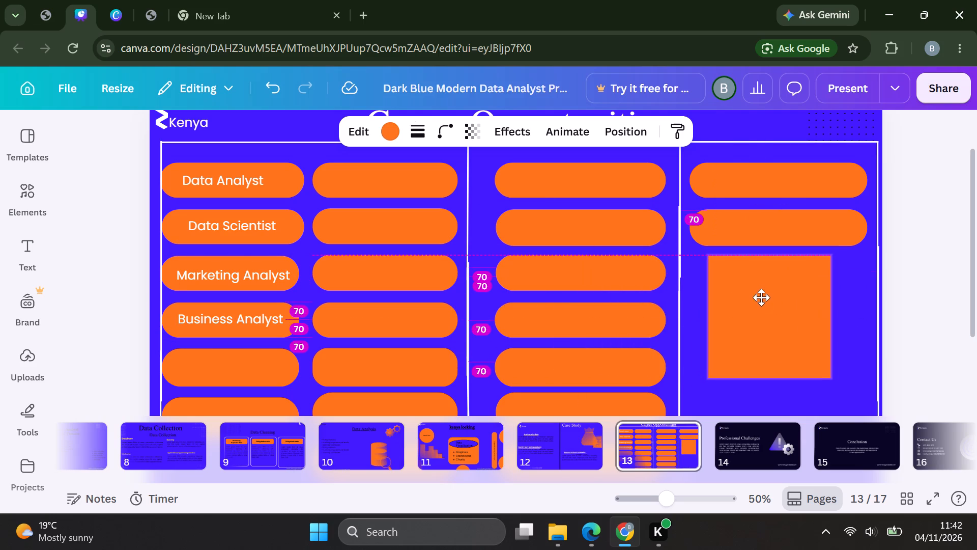
left_click_drag(761, 297, 762, 297)
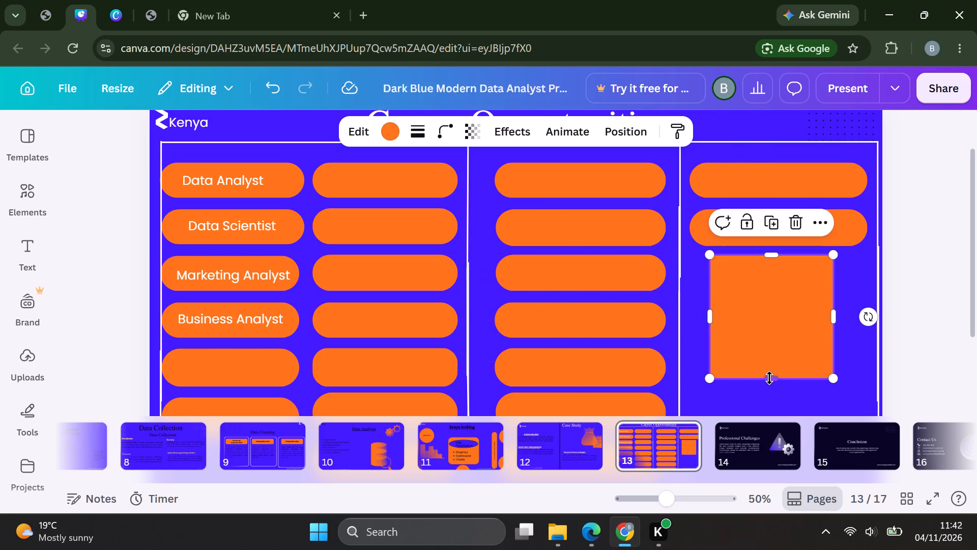
left_click_drag(769, 378, 773, 291)
left_click_drag(712, 273, 710, 273)
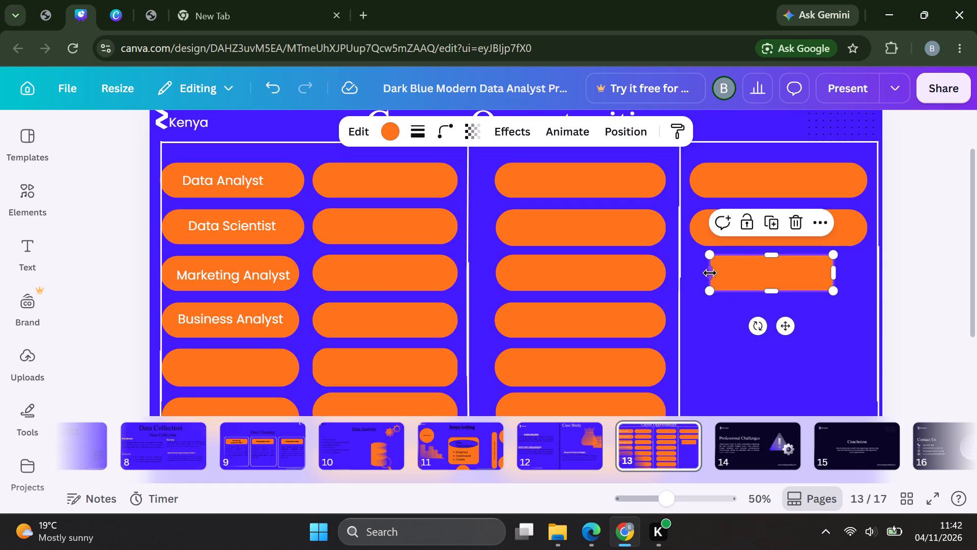
left_click_drag(710, 273, 697, 271)
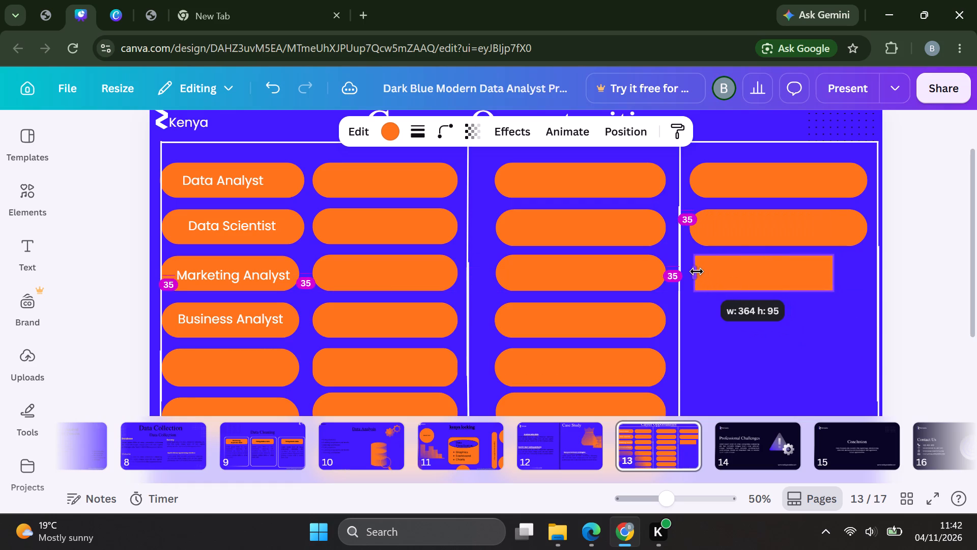
left_click_drag(832, 269, 866, 267)
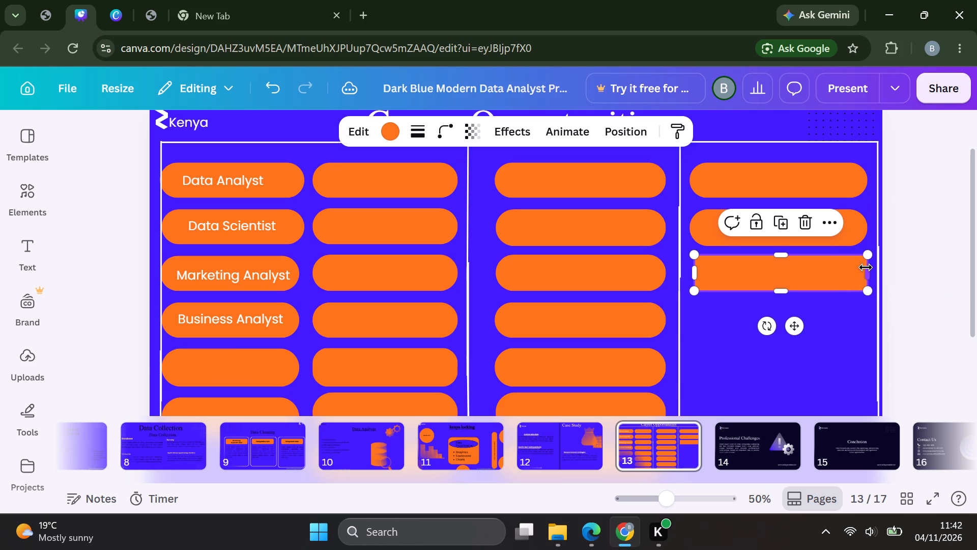
Add a fourth orange rectangle level with the Business Analyst row, sized to that row's height and the width of the rectangle above.
scroll(726, 354, "down", 1)
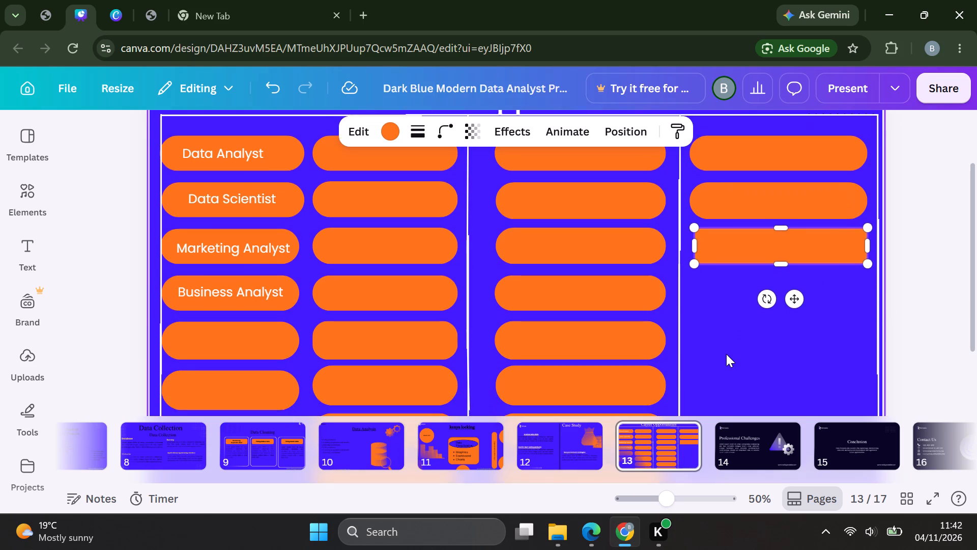
scroll(726, 354, "down", 1)
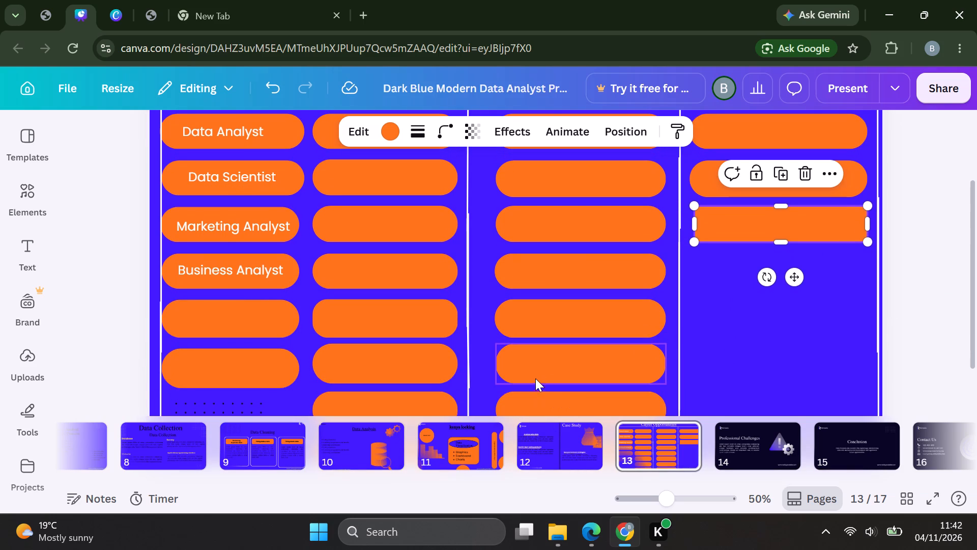
key("r")
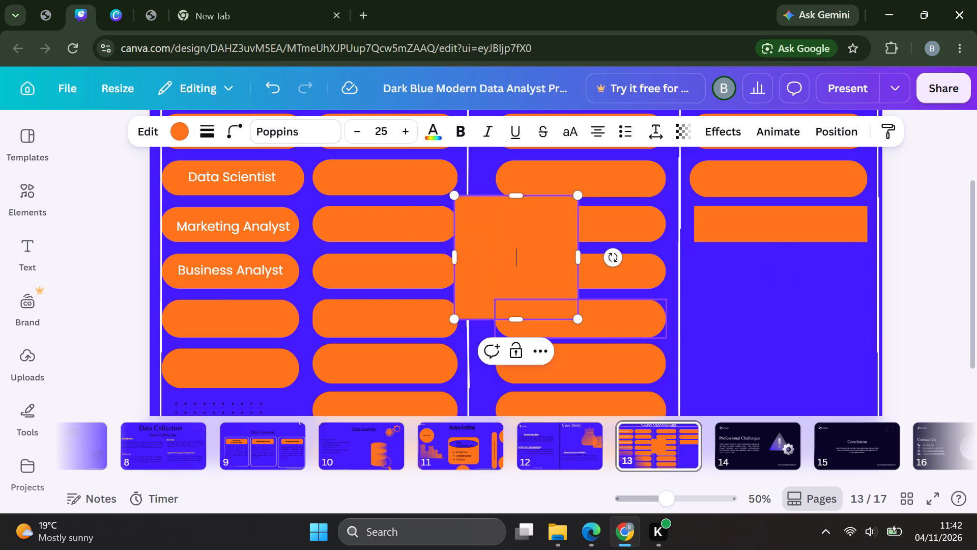
left_click_drag(499, 239, 540, 263)
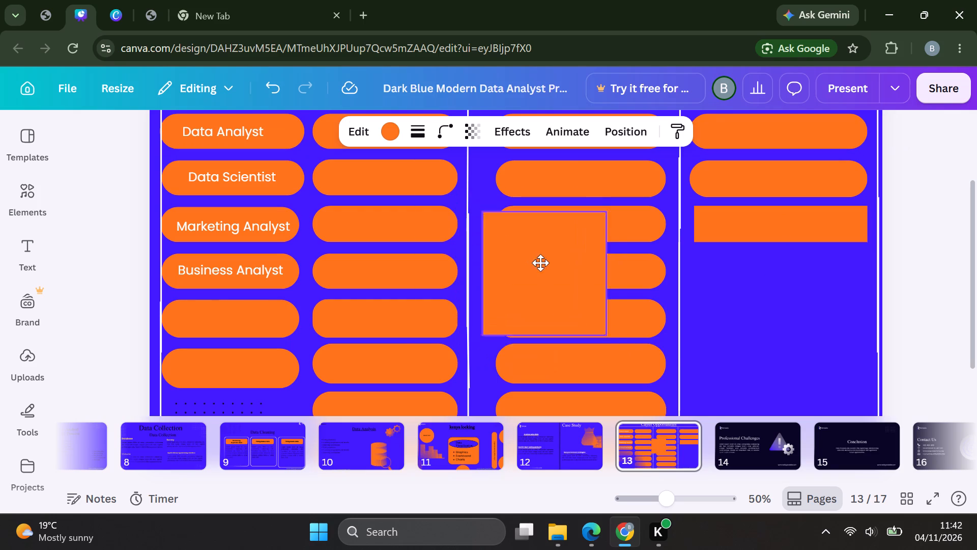
left_click_drag(540, 263, 764, 281)
left_click(764, 281)
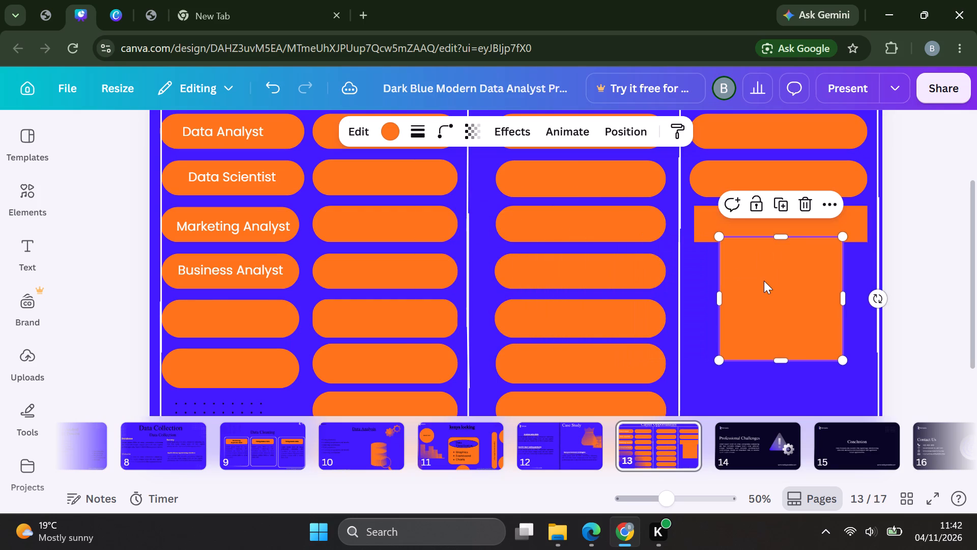
left_click_drag(753, 309, 752, 326)
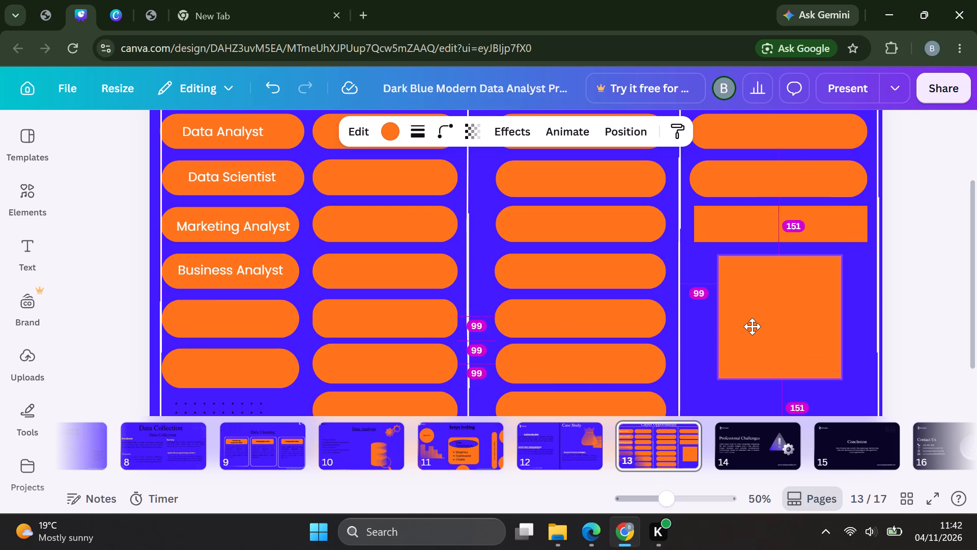
left_click_drag(752, 326, 752, 326)
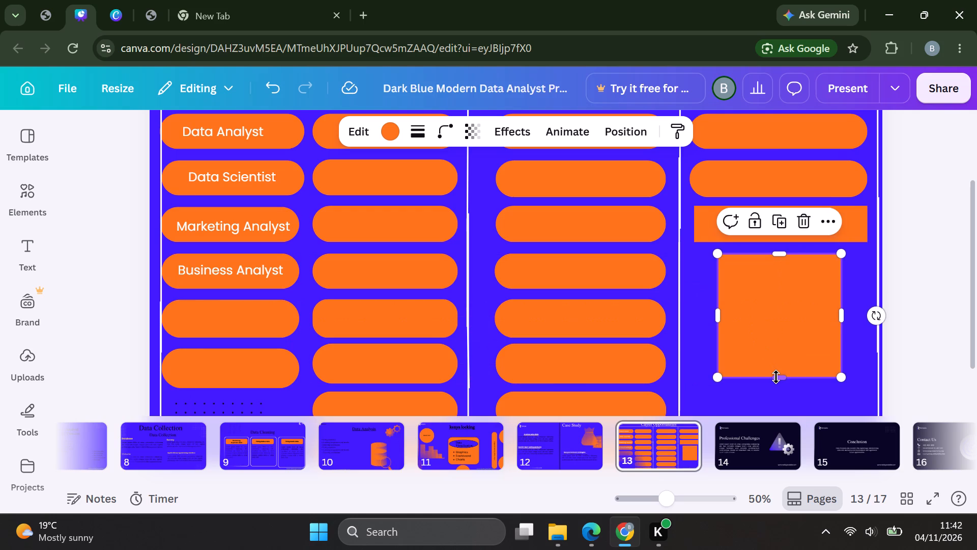
left_click_drag(776, 377, 766, 302)
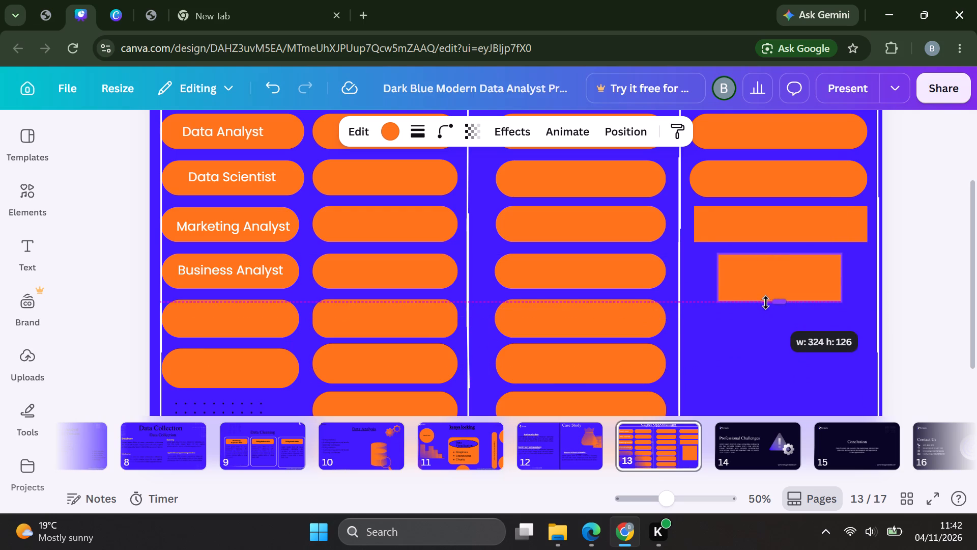
left_click_drag(766, 302, 764, 286)
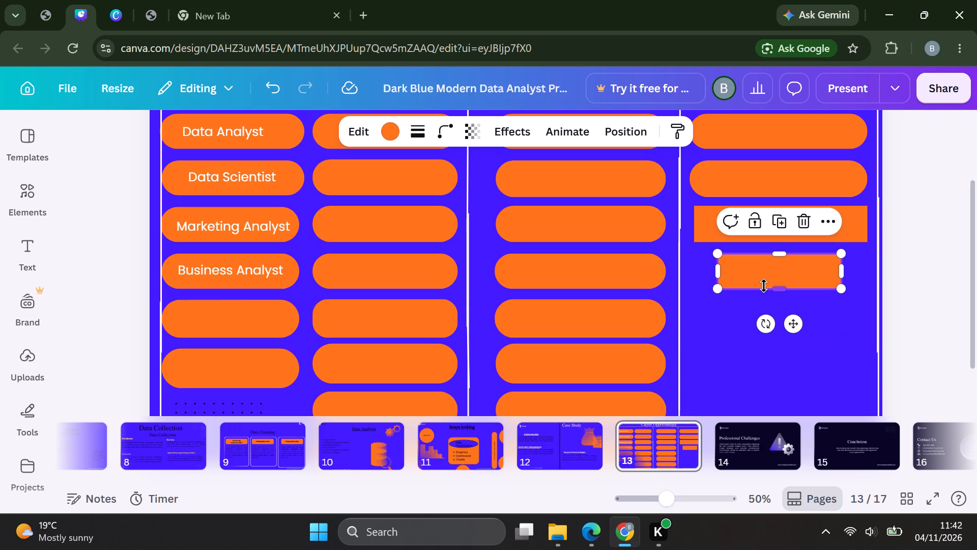
left_click_drag(843, 268, 867, 263)
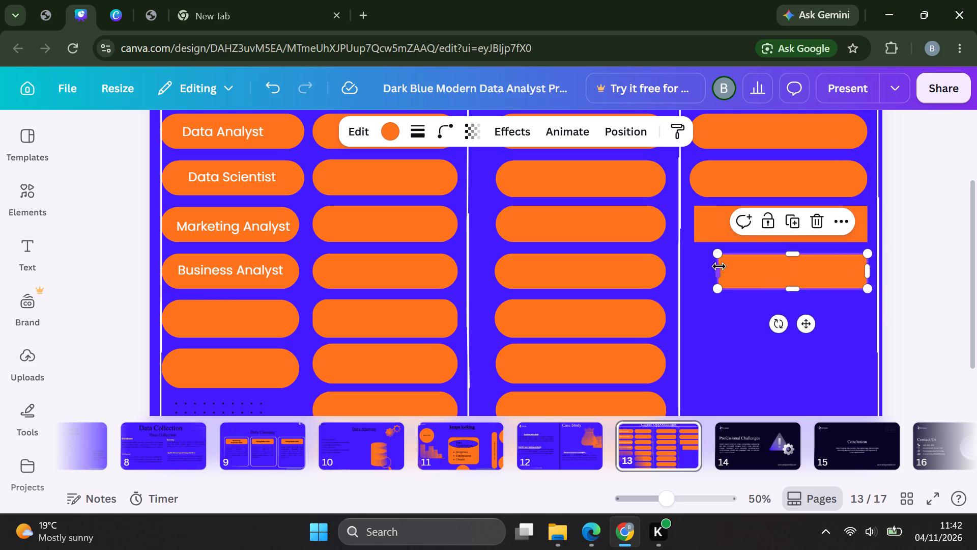
left_click_drag(720, 270, 698, 276)
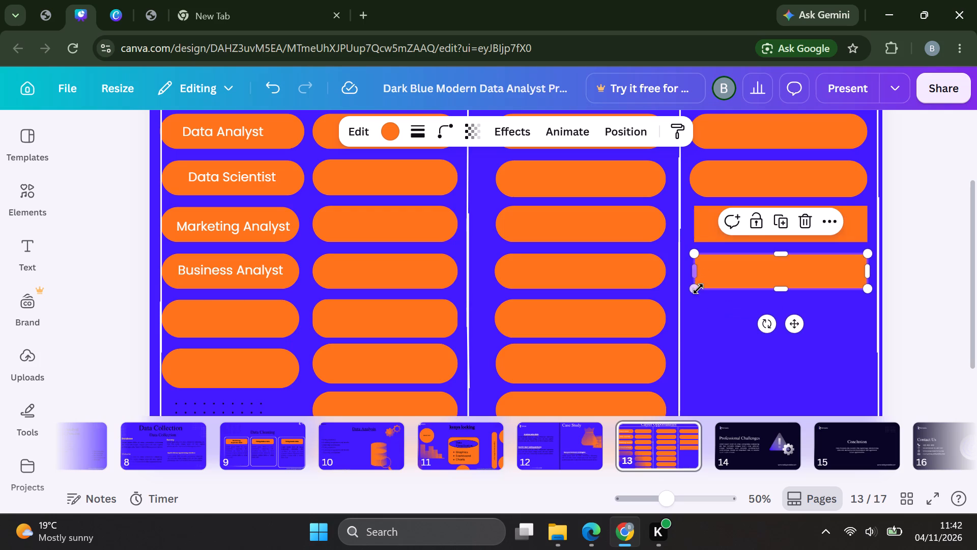
Add a fifth orange rectangle to the third section, level with the row below Business Analyst, and shorten it to about 98 high.
key("r")
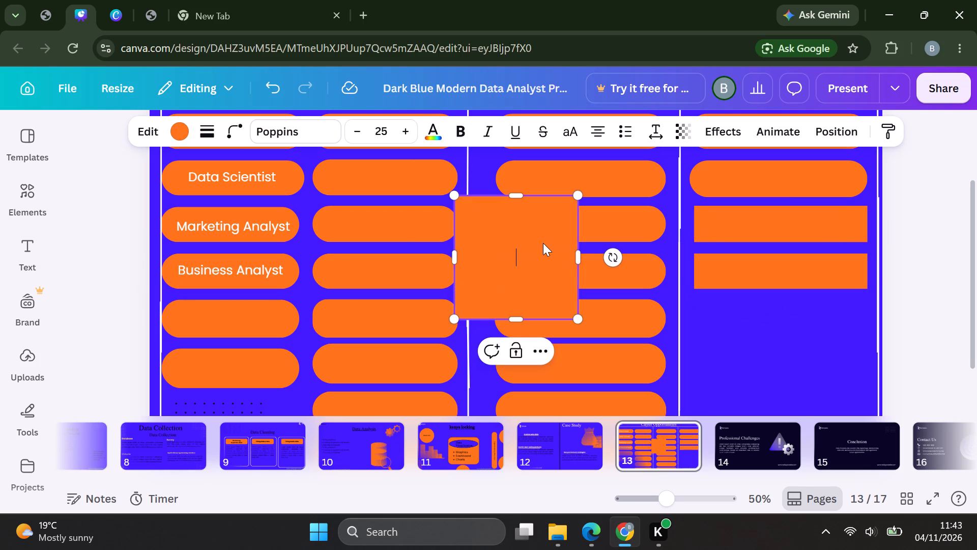
left_click_drag(508, 229, 564, 259)
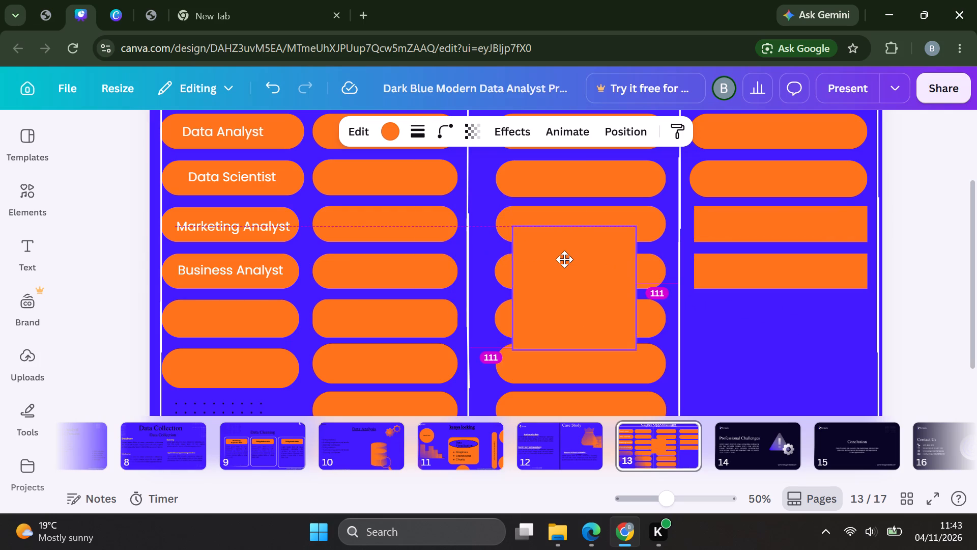
left_click_drag(564, 259, 639, 294)
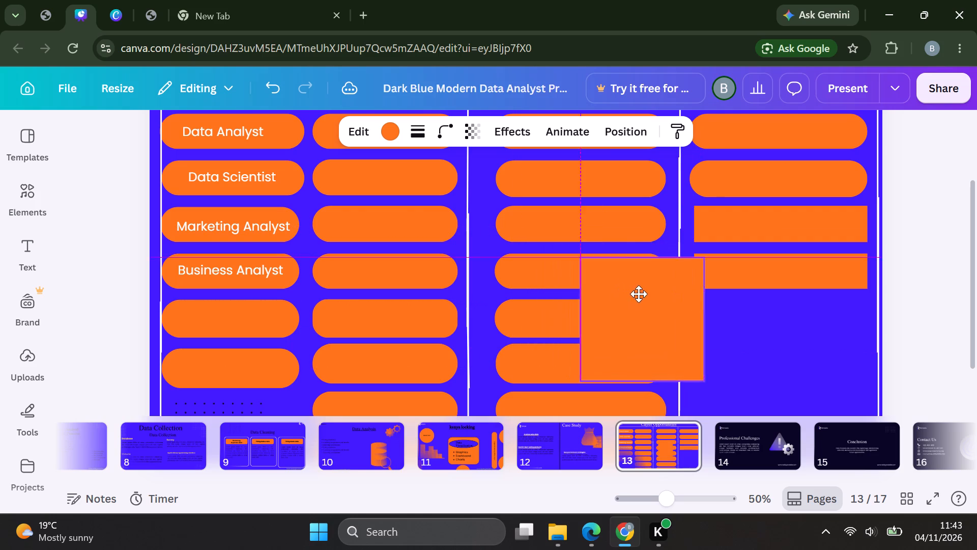
left_click_drag(639, 294, 728, 322)
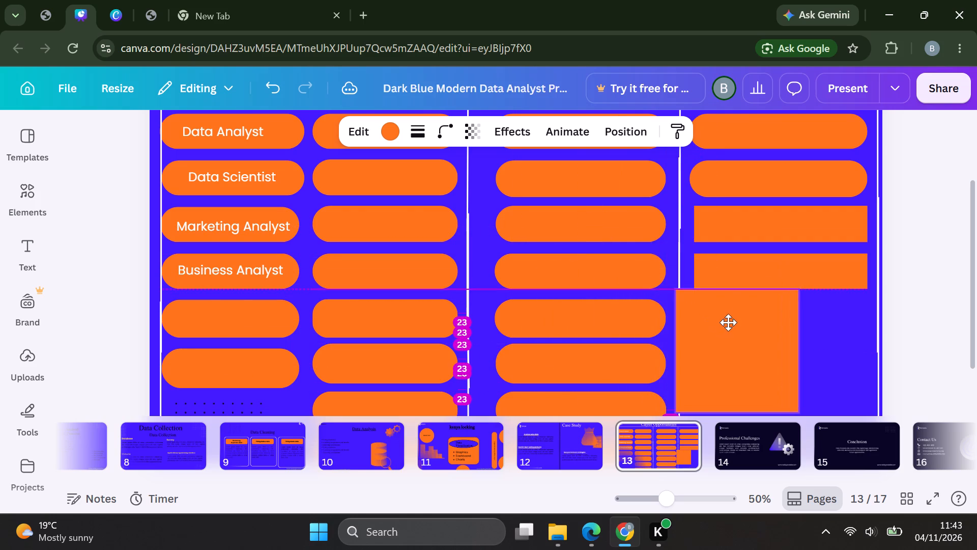
left_click_drag(728, 322, 753, 322)
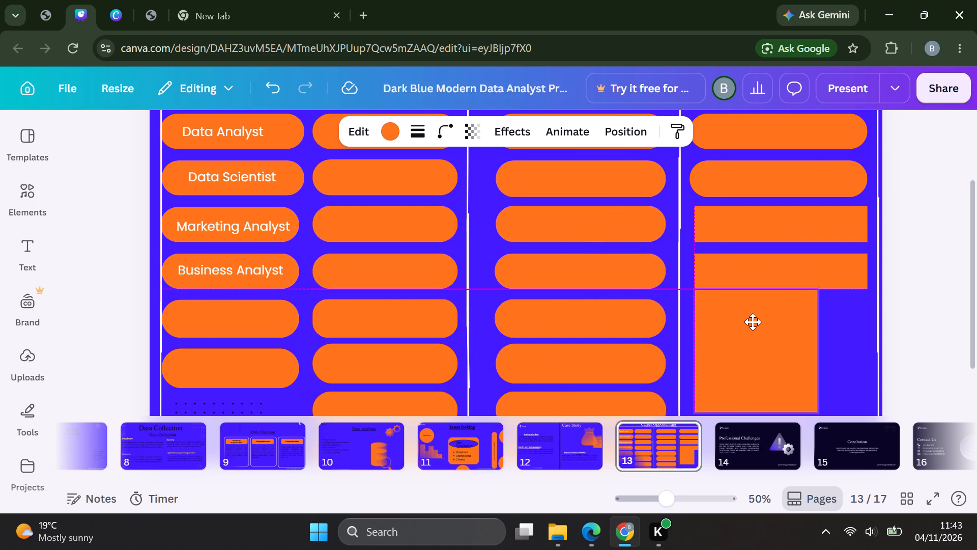
left_click_drag(753, 322, 758, 334)
scroll(758, 334, "down", 1)
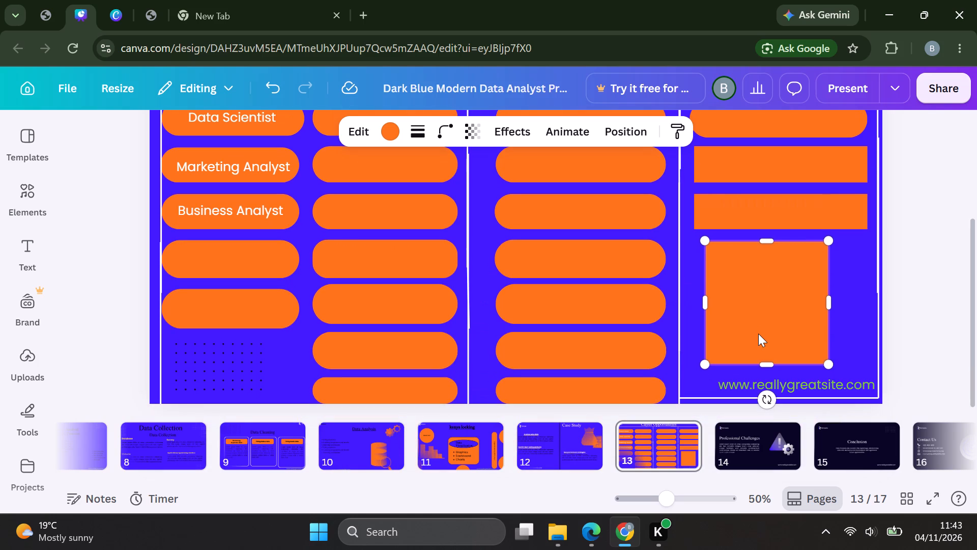
scroll(758, 334, "down", 1)
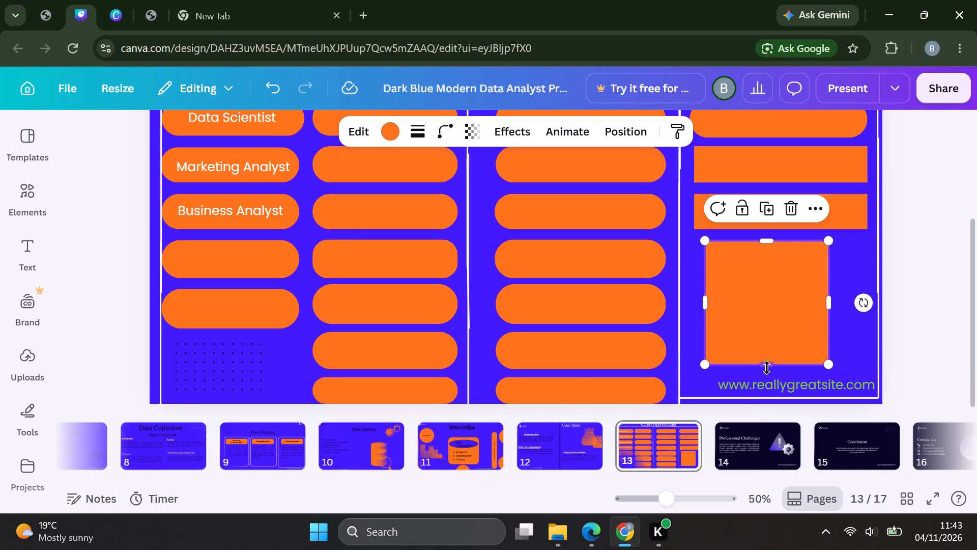
left_click_drag(766, 368, 754, 312)
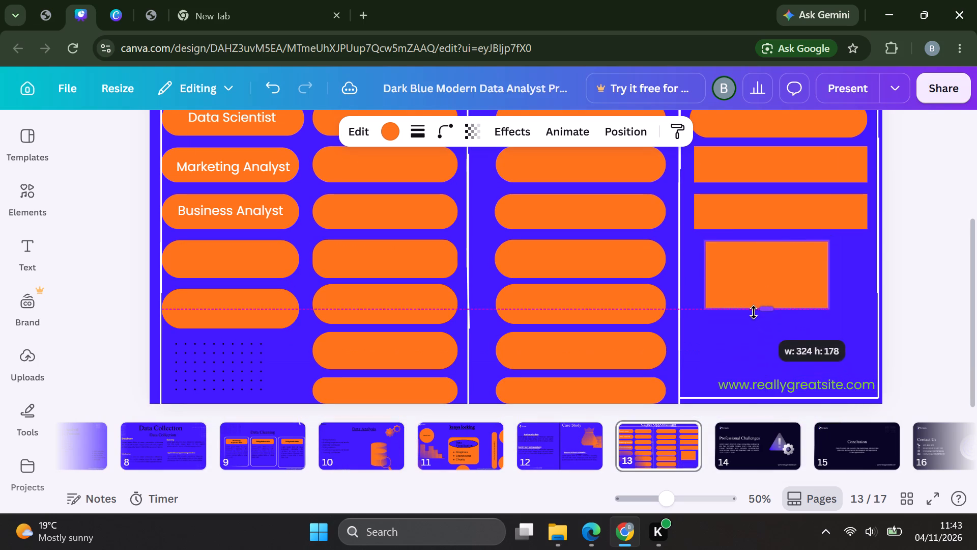
left_click_drag(754, 312, 752, 289)
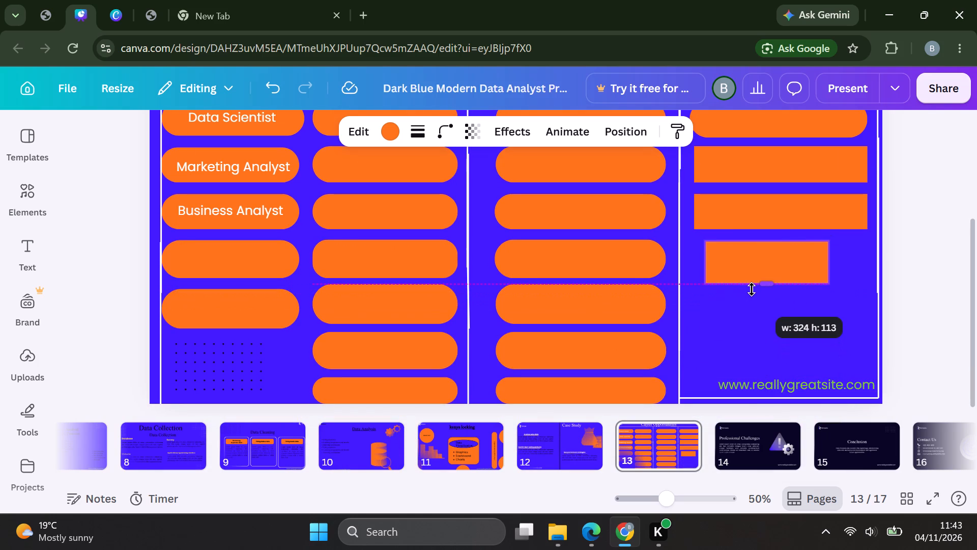
left_click_drag(752, 289, 753, 283)
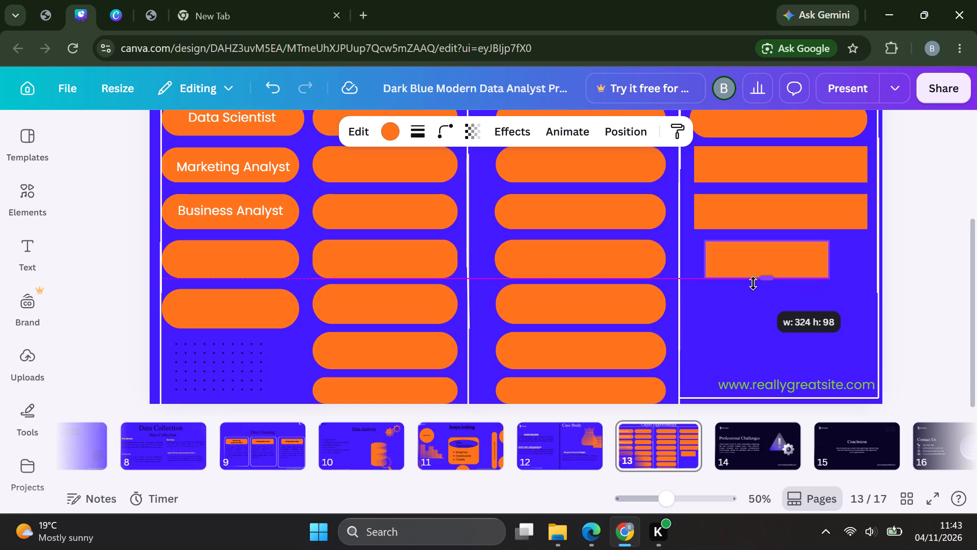
Widen the third section's fifth orange rectangle at both ends to match the width of the rectangle above, keeping it 98 high.
left_click_drag(753, 283, 754, 282)
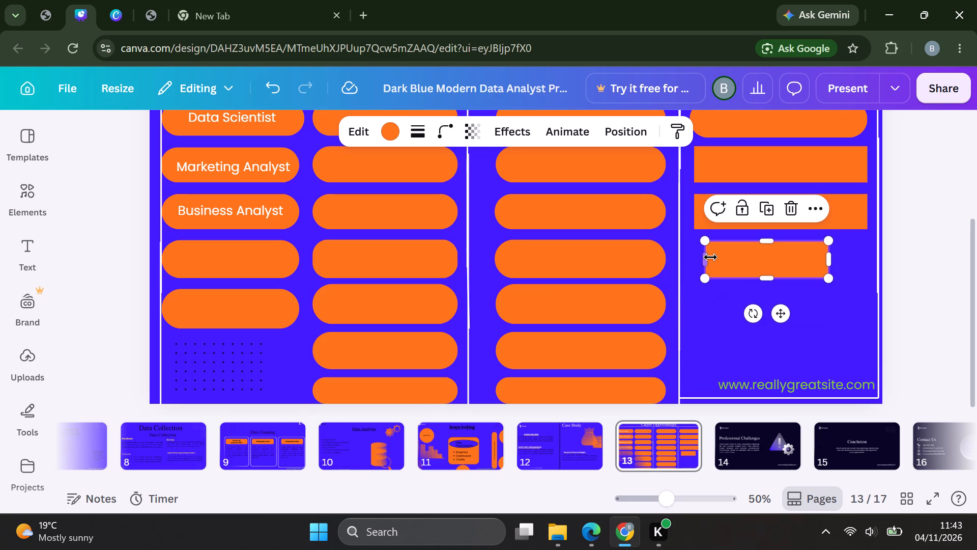
left_click_drag(710, 257, 704, 256)
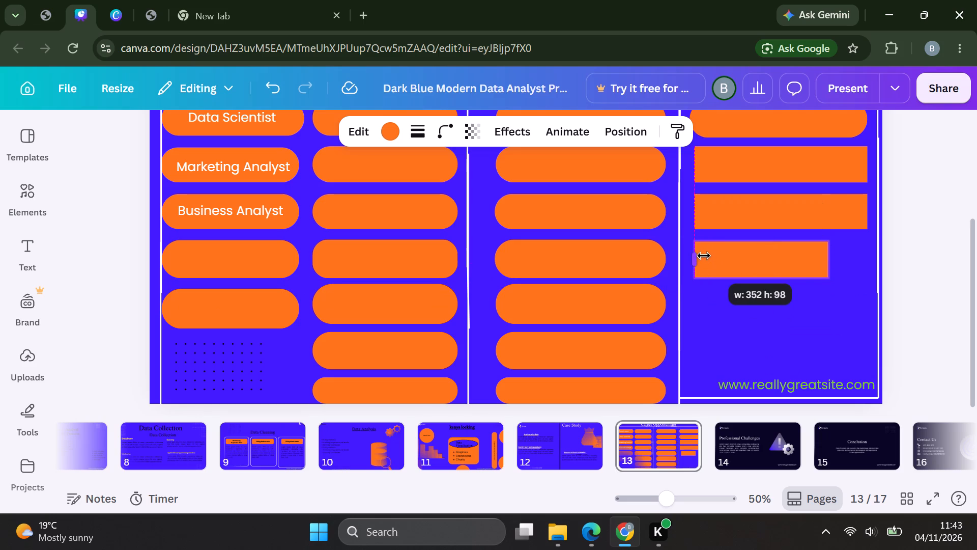
left_click_drag(704, 256, 703, 256)
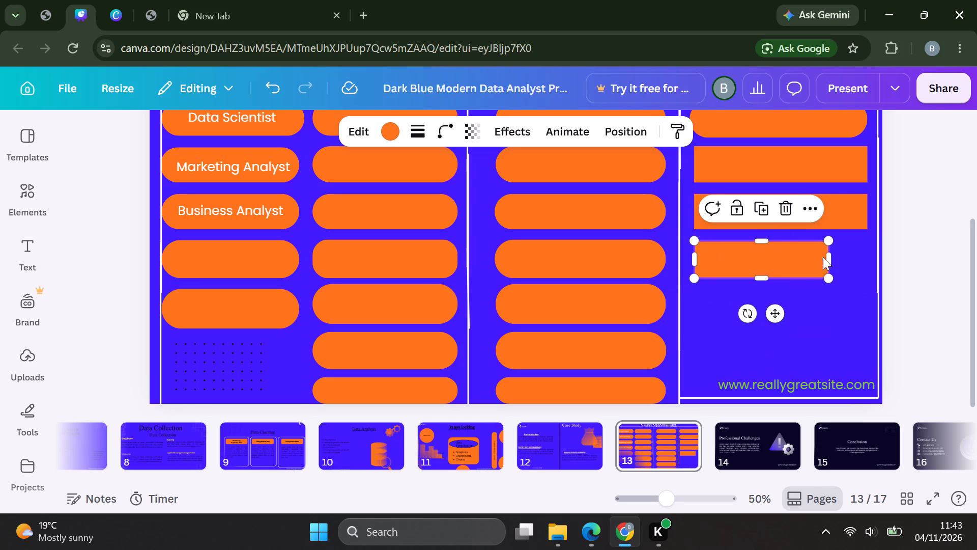
left_click_drag(828, 258, 842, 255)
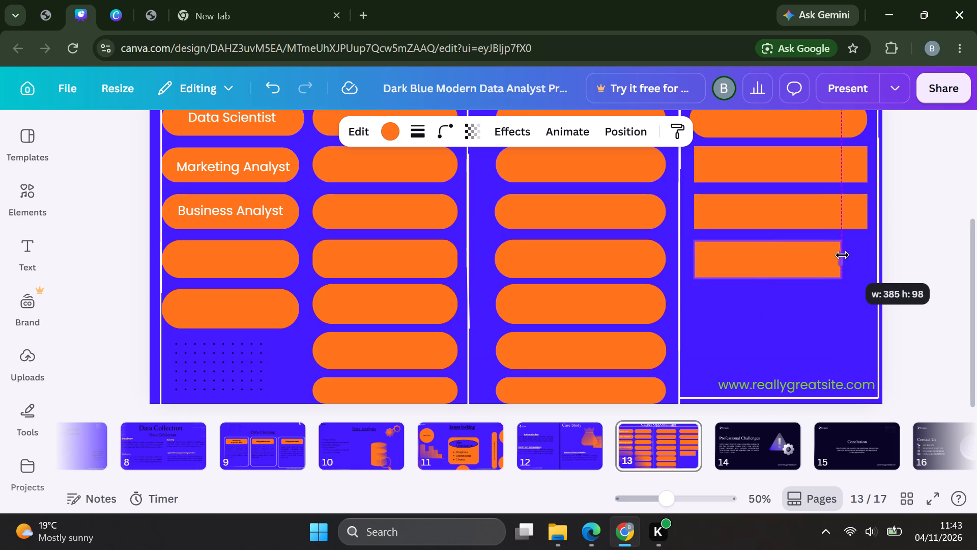
left_click_drag(842, 255, 859, 251)
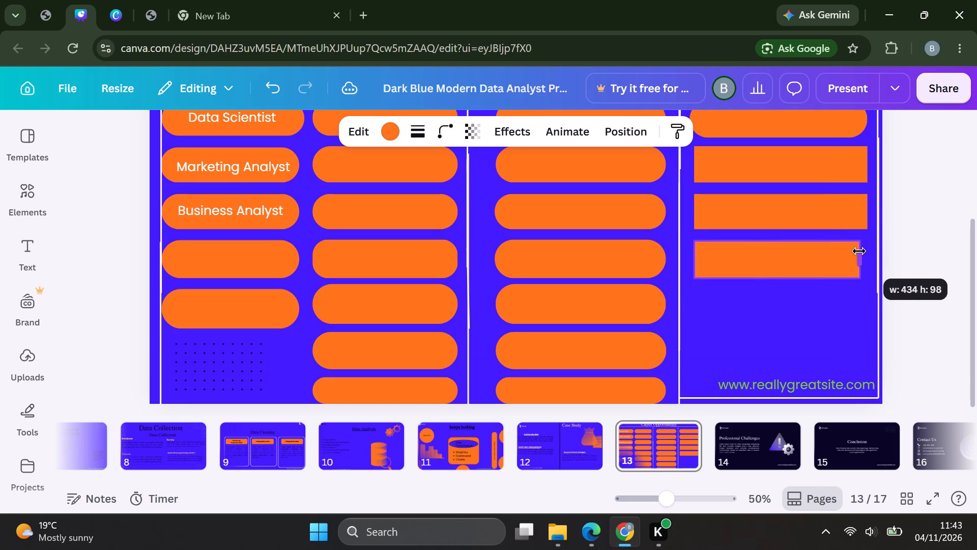
left_click_drag(859, 251, 866, 248)
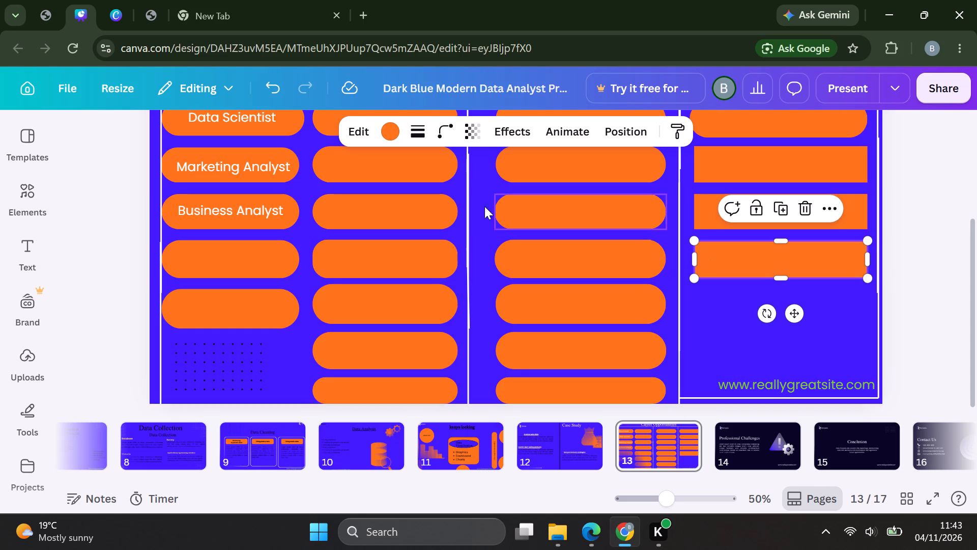
Add a sixth orange rectangle to the third section below the fifth, about 105 high and as wide as the rectangles above.
key("r")
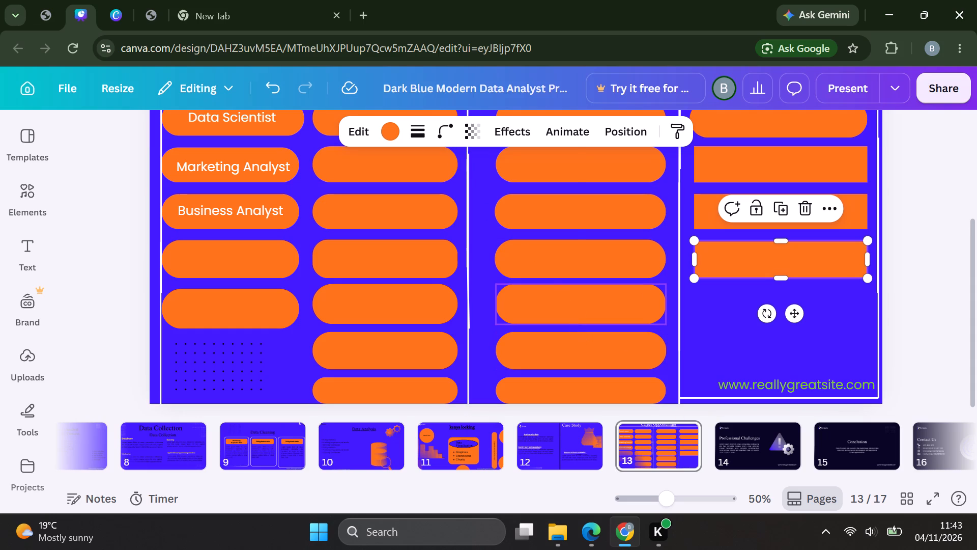
left_click_drag(508, 204, 532, 226)
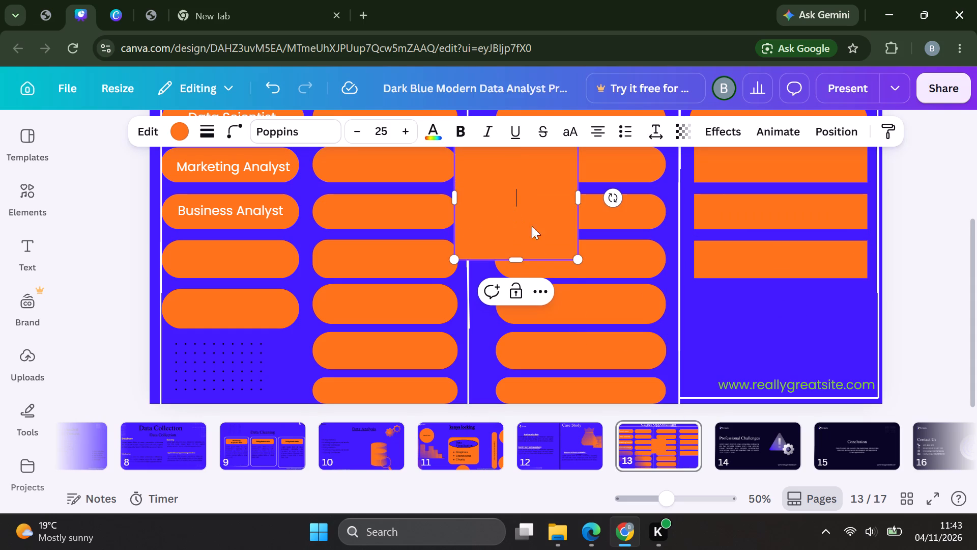
left_click_drag(532, 226, 731, 318)
left_click(731, 318)
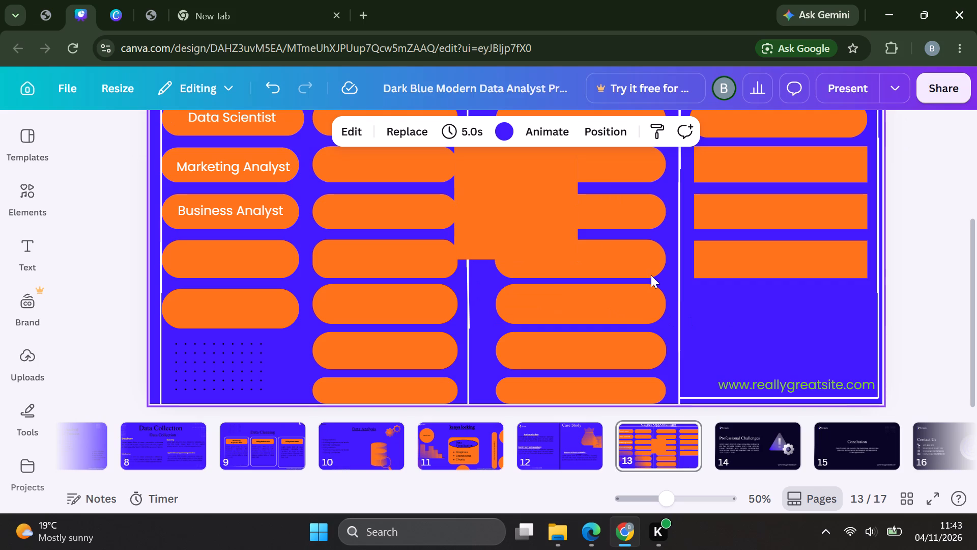
left_click_drag(505, 185, 612, 302)
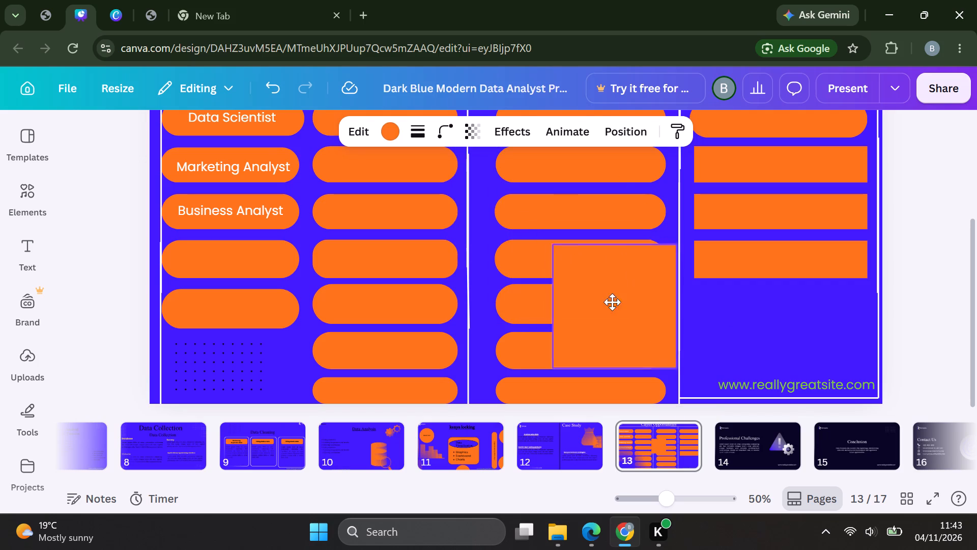
left_click_drag(612, 302, 749, 336)
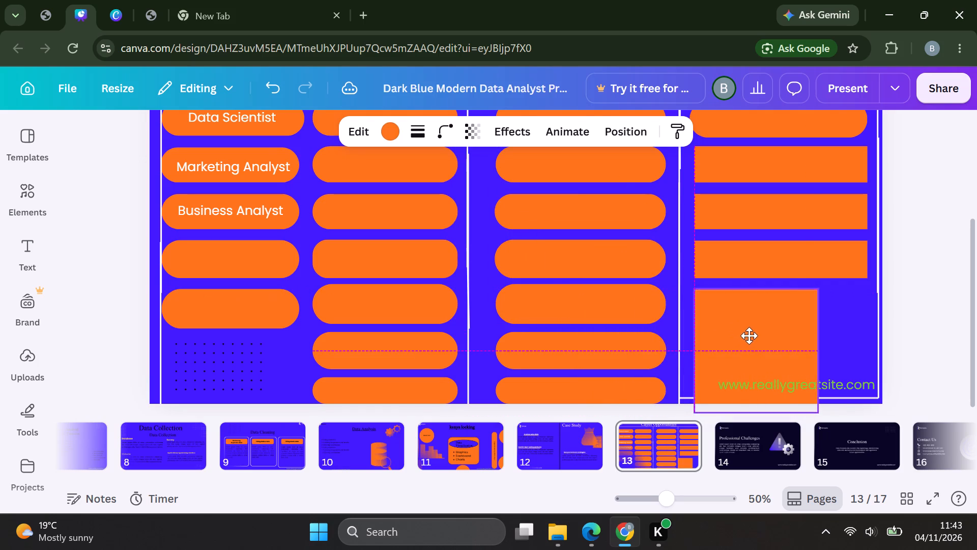
left_click_drag(749, 336, 752, 335)
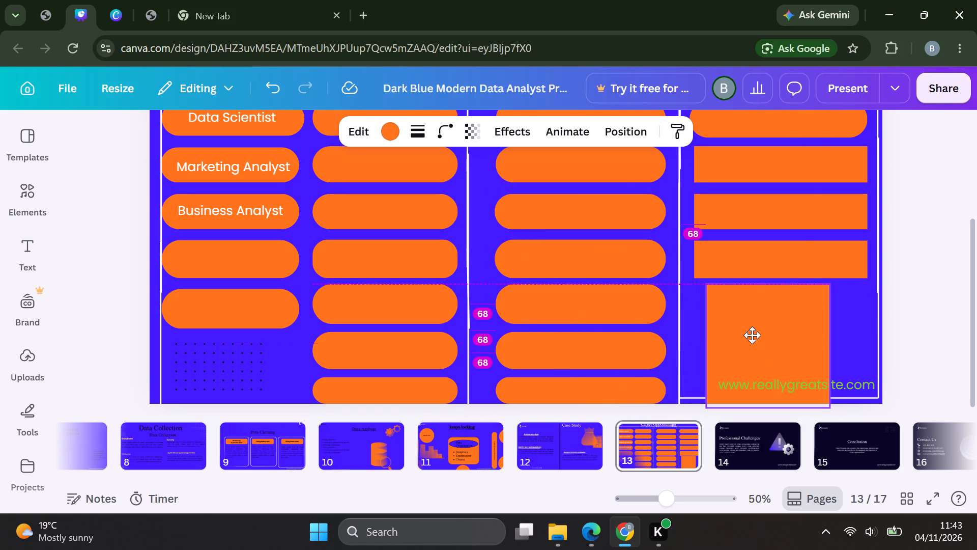
left_click_drag(752, 335, 752, 334)
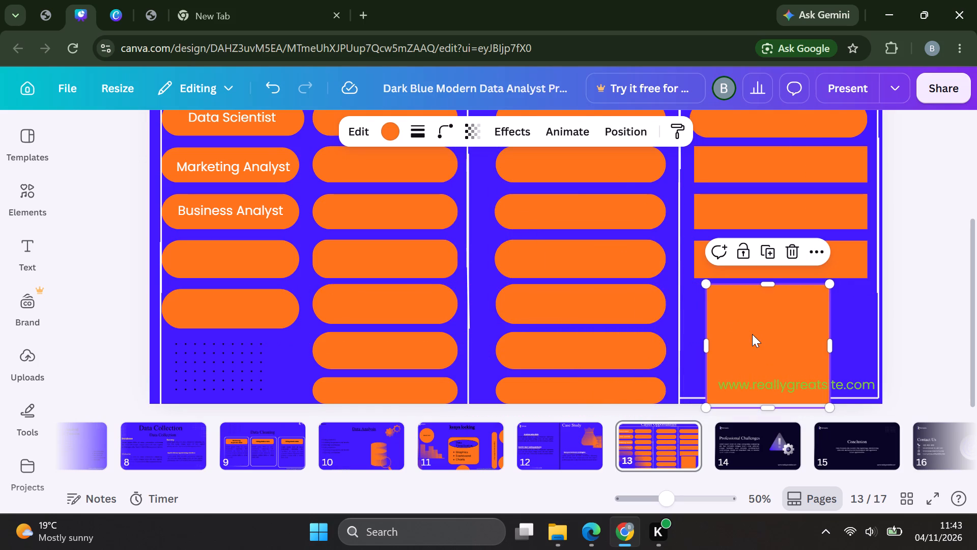
left_click_drag(770, 404, 763, 386)
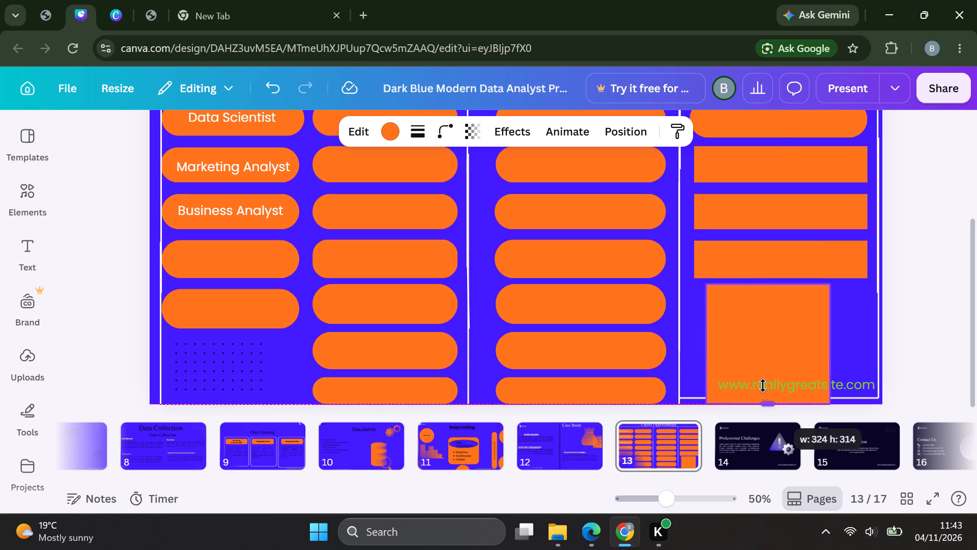
left_click_drag(763, 386, 746, 325)
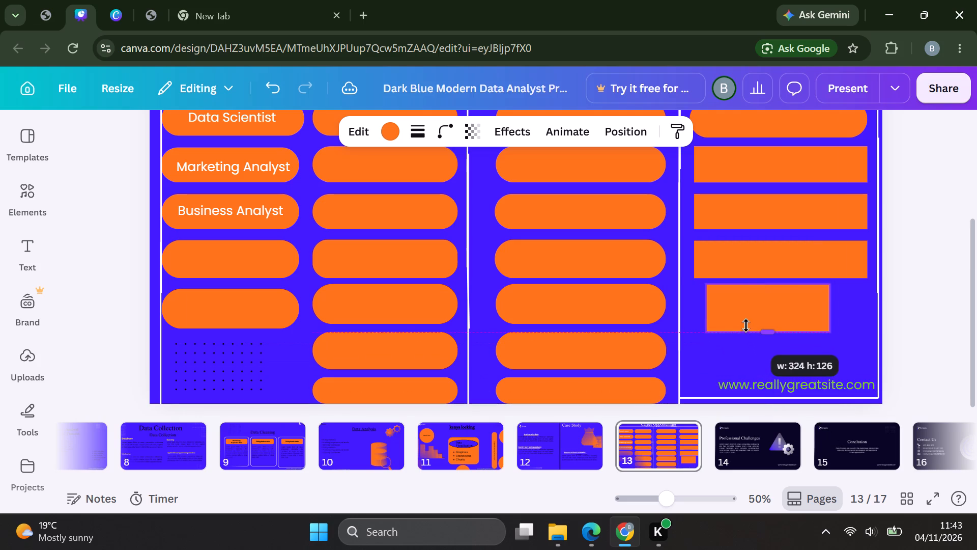
left_click_drag(746, 325, 745, 321)
left_click_drag(705, 309, 693, 310)
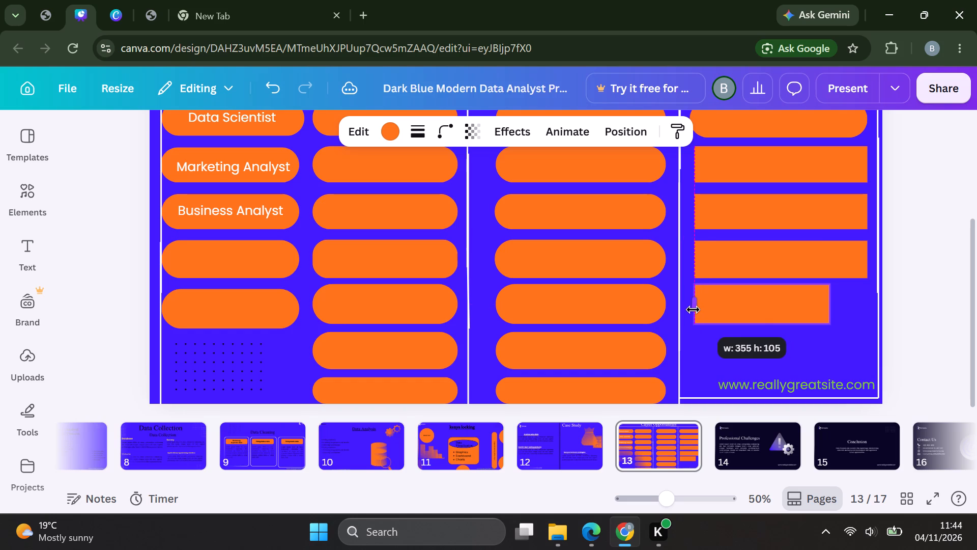
left_click_drag(693, 310, 693, 310)
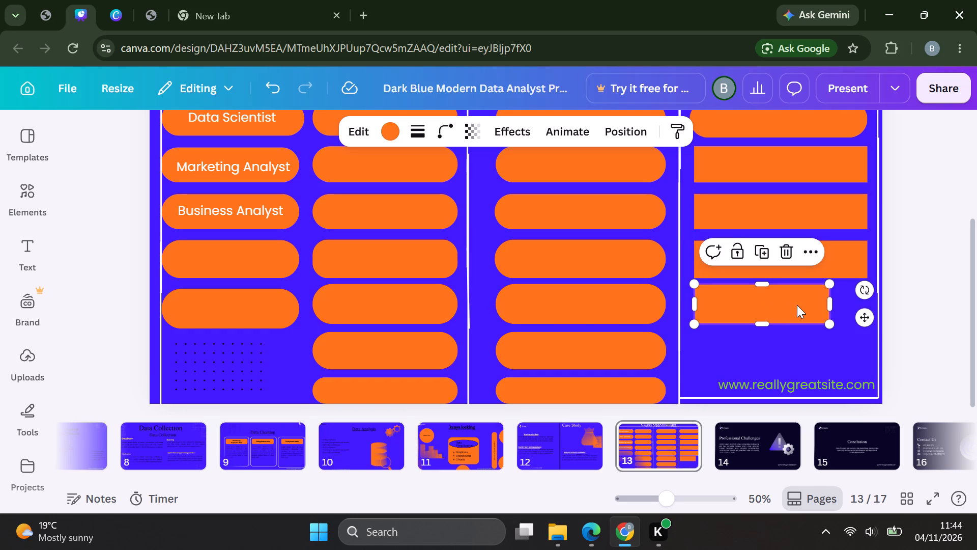
left_click_drag(829, 302, 858, 301)
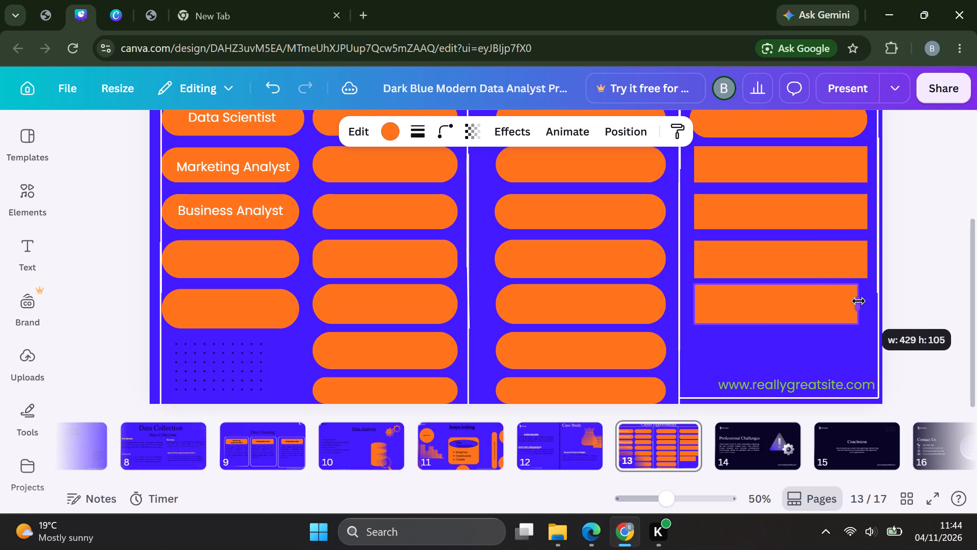
left_click_drag(858, 301, 866, 298)
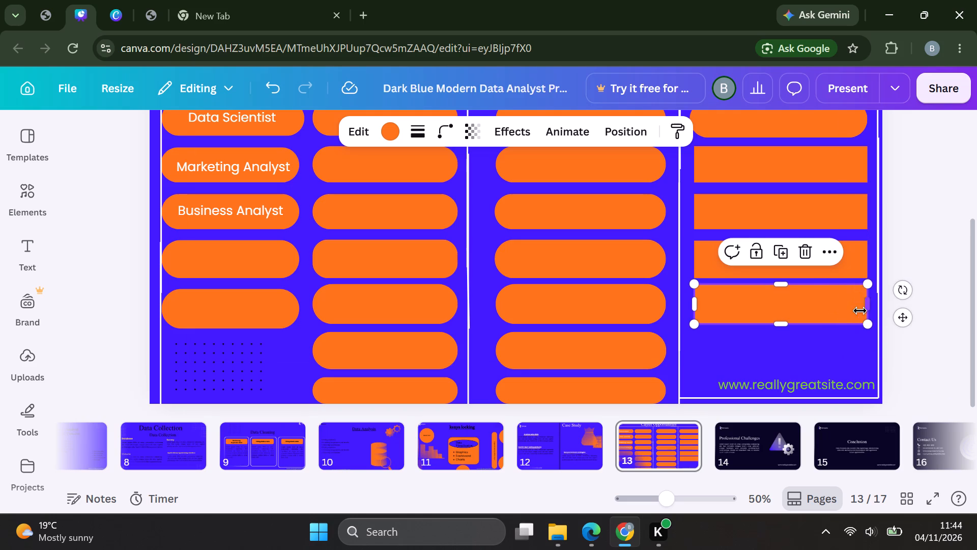
left_click(808, 354)
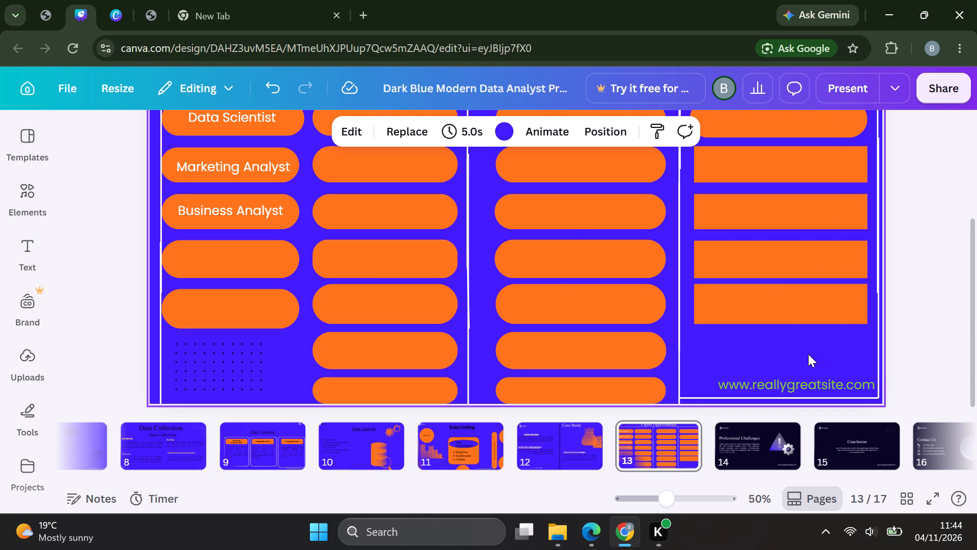
Add a seventh rectangle to the third section between the sixth and the website address, matching the width of the rectangles above.
key("r")
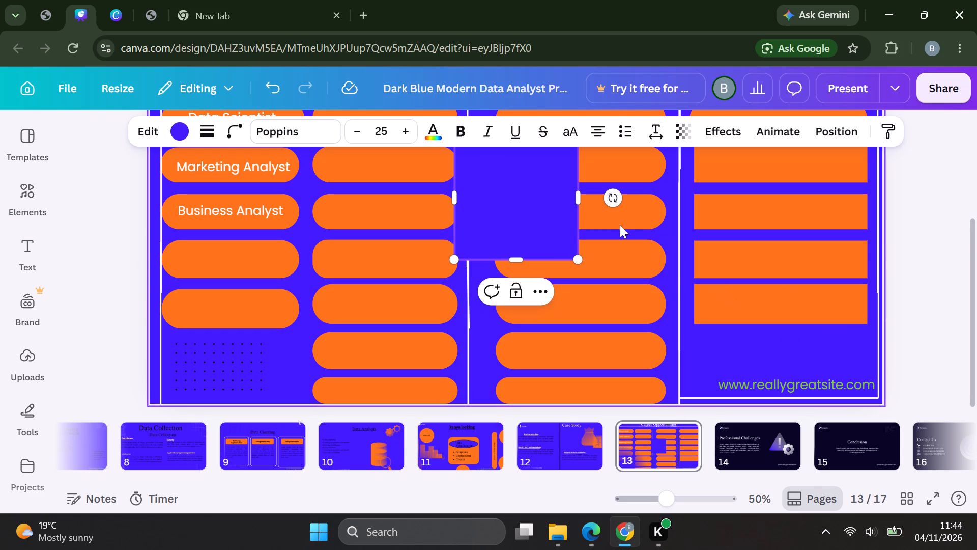
left_click_drag(521, 201, 581, 249)
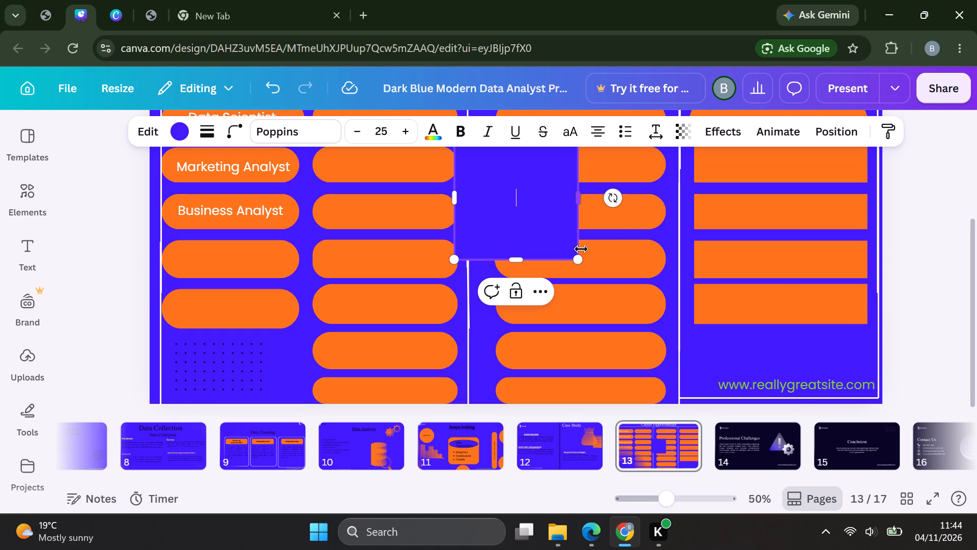
left_click_drag(581, 249, 684, 317)
left_click(684, 317)
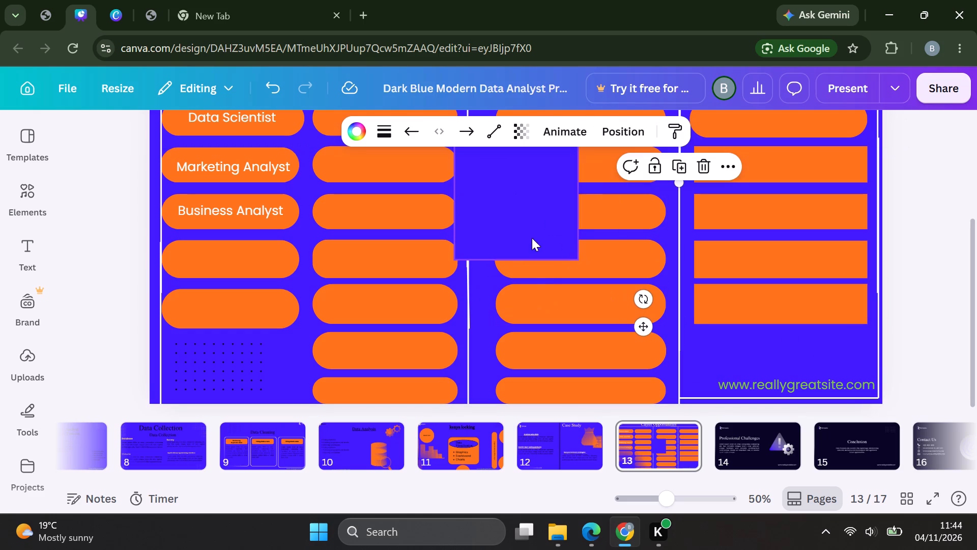
left_click_drag(525, 214, 734, 353)
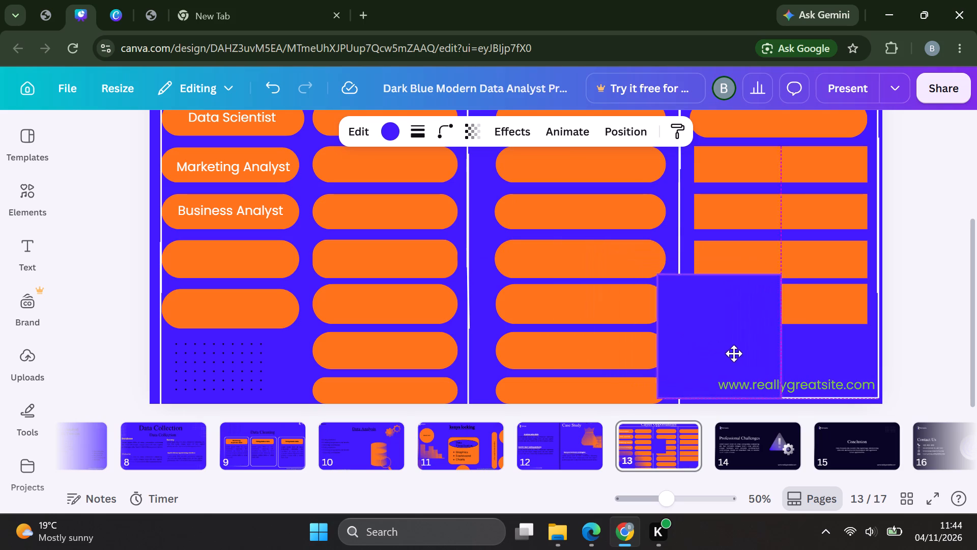
left_click_drag(734, 353, 770, 340)
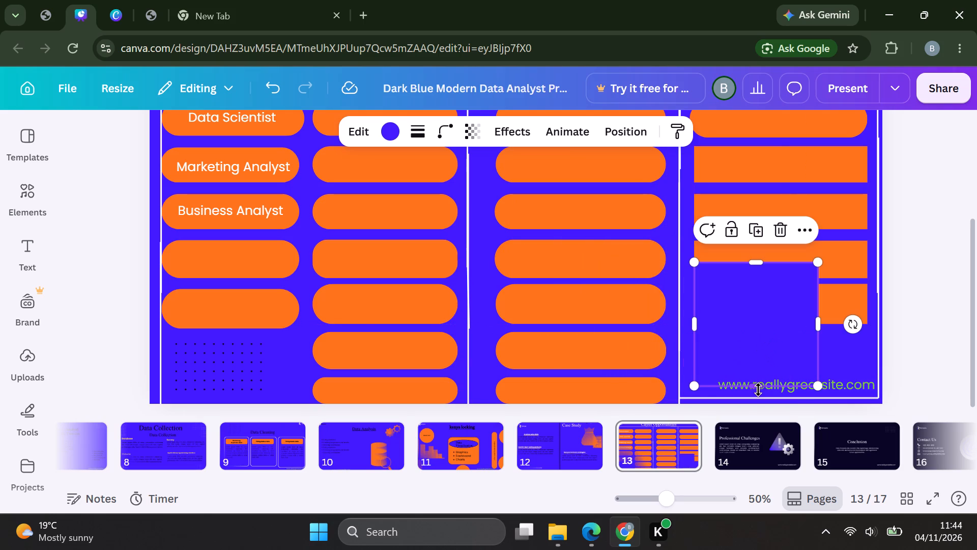
left_click_drag(758, 388, 752, 355)
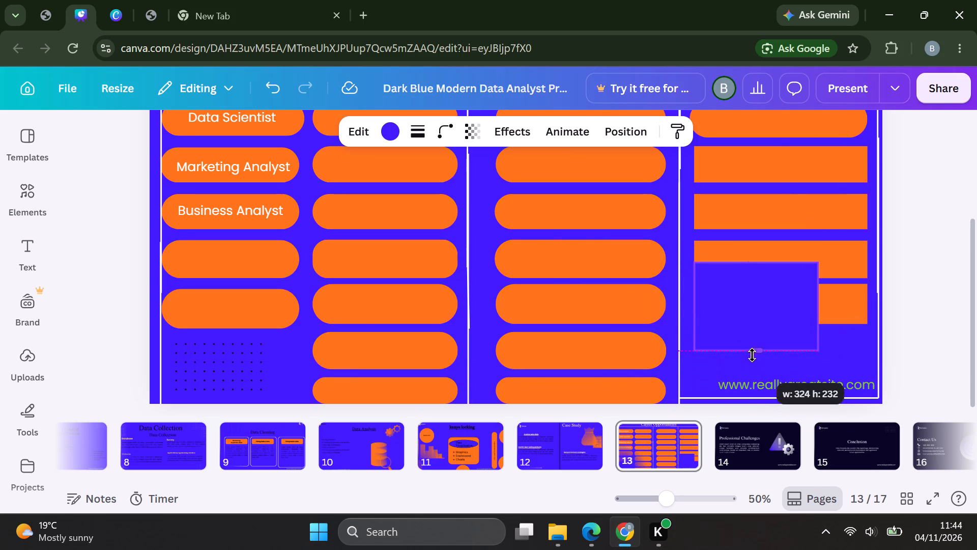
left_click_drag(752, 355, 752, 345)
left_click_drag(740, 283, 746, 310)
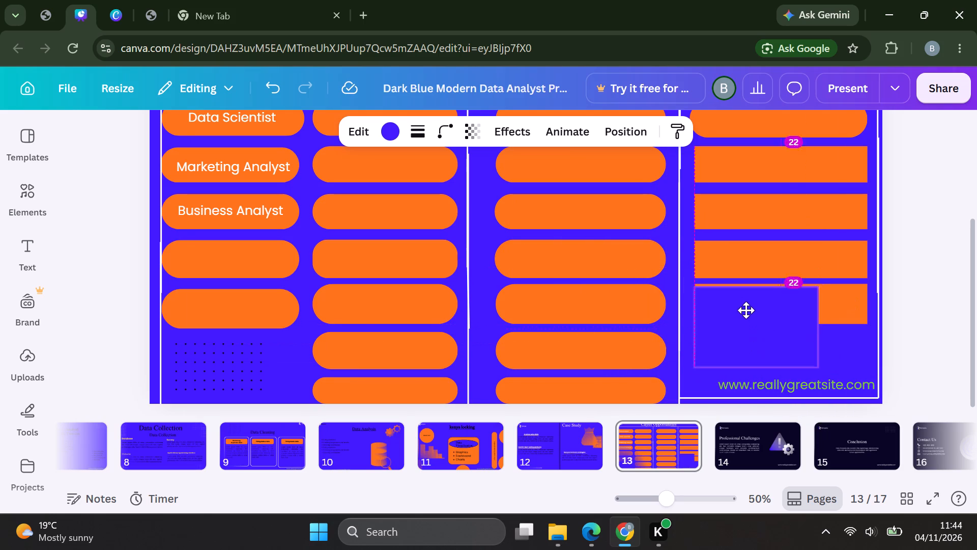
left_click_drag(746, 310, 744, 353)
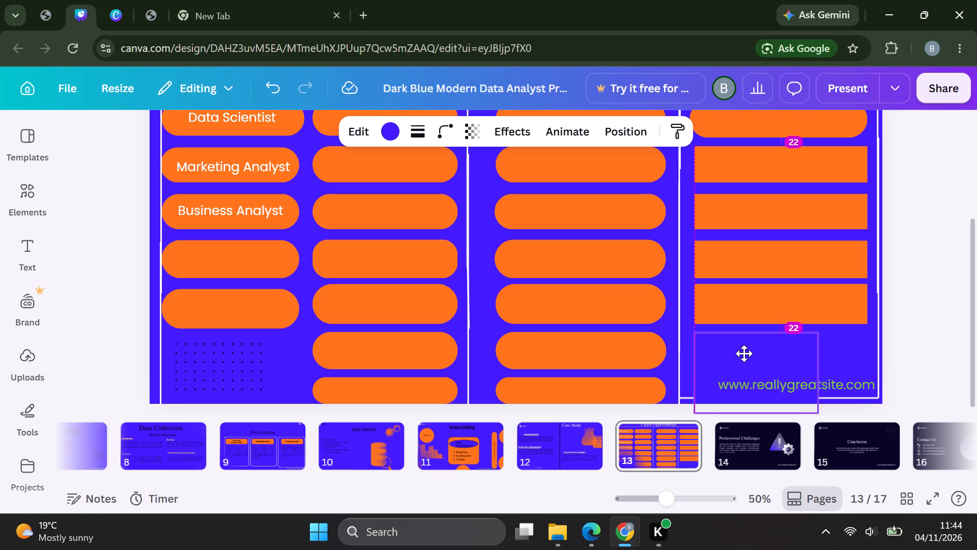
left_click_drag(744, 353, 744, 348)
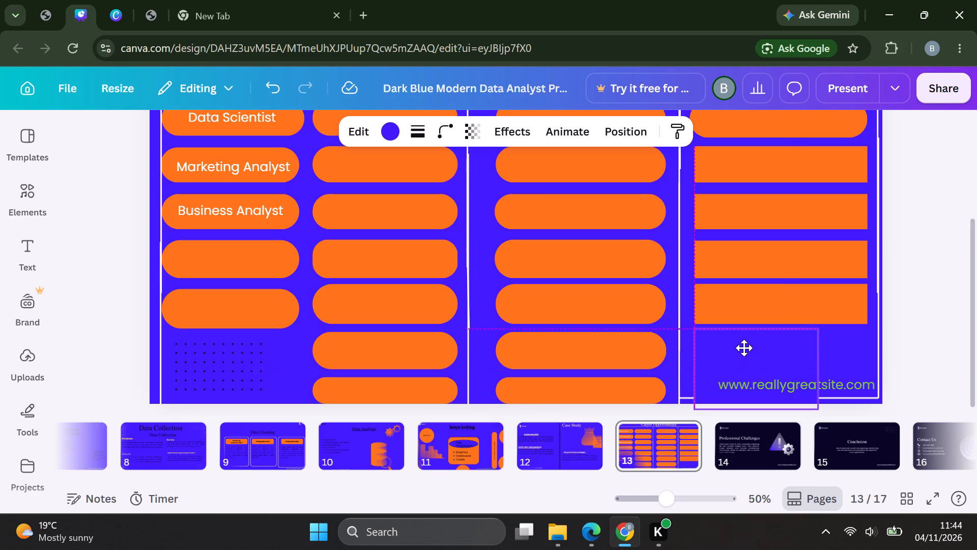
left_click_drag(744, 348, 743, 348)
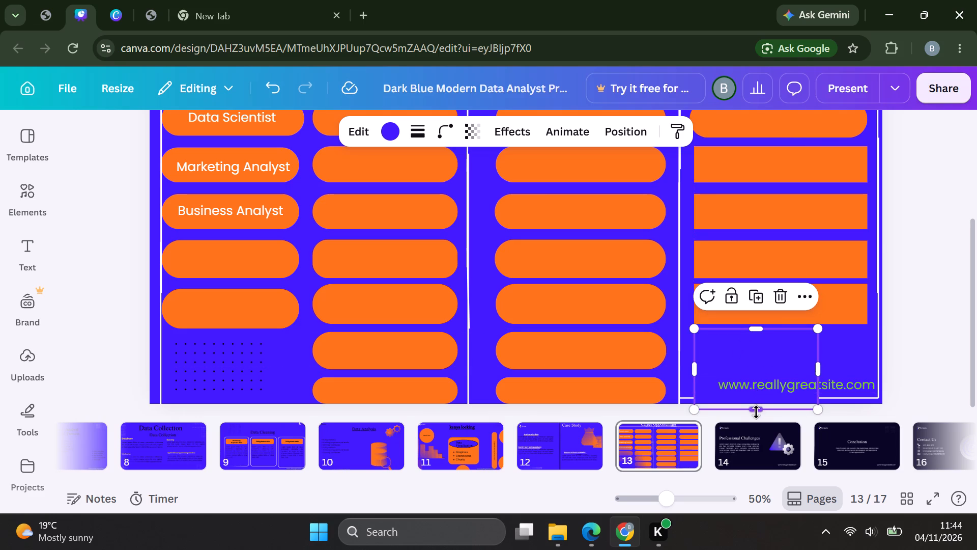
left_click_drag(756, 408, 753, 394)
left_click_drag(753, 394, 751, 367)
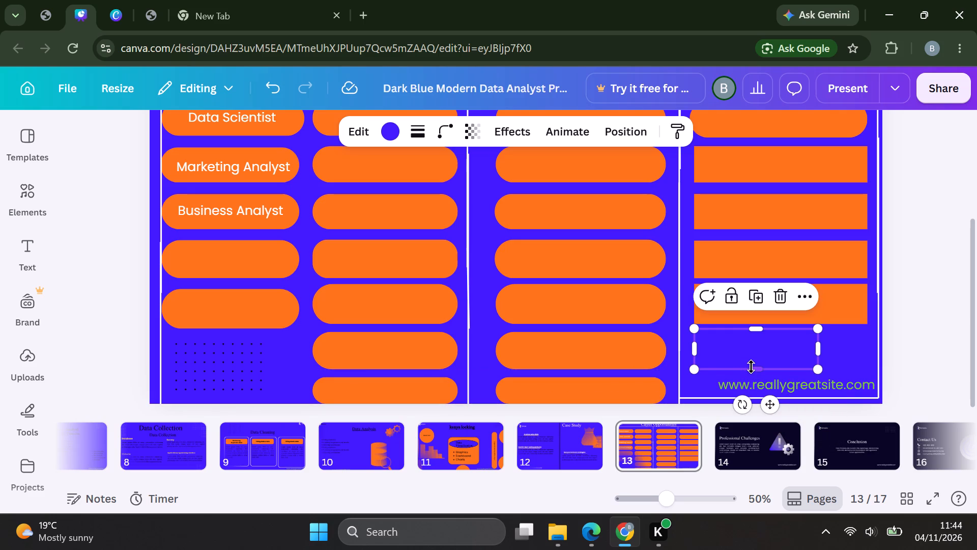
left_click_drag(817, 348, 868, 344)
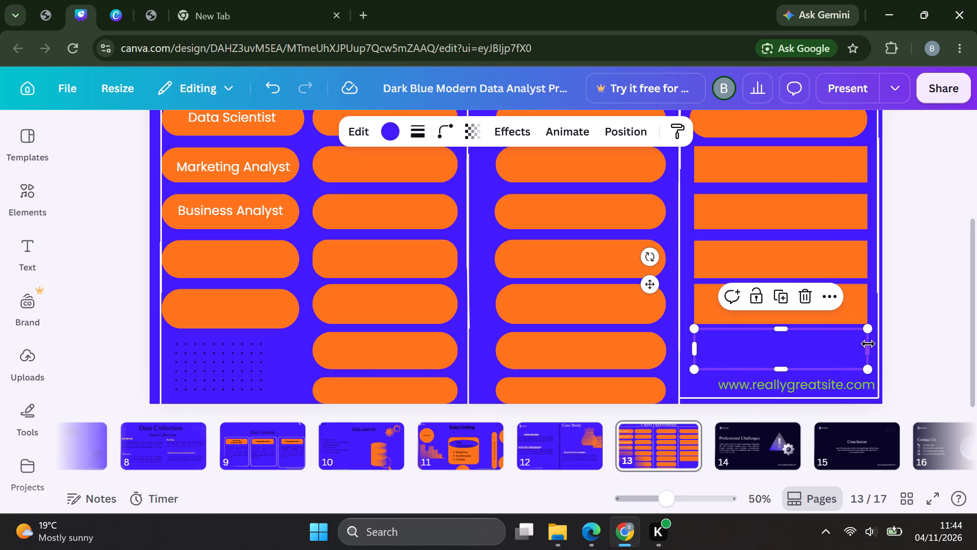
Change the seventh rectangle's fill colour to the orange used for the other boxes.
left_click(385, 131)
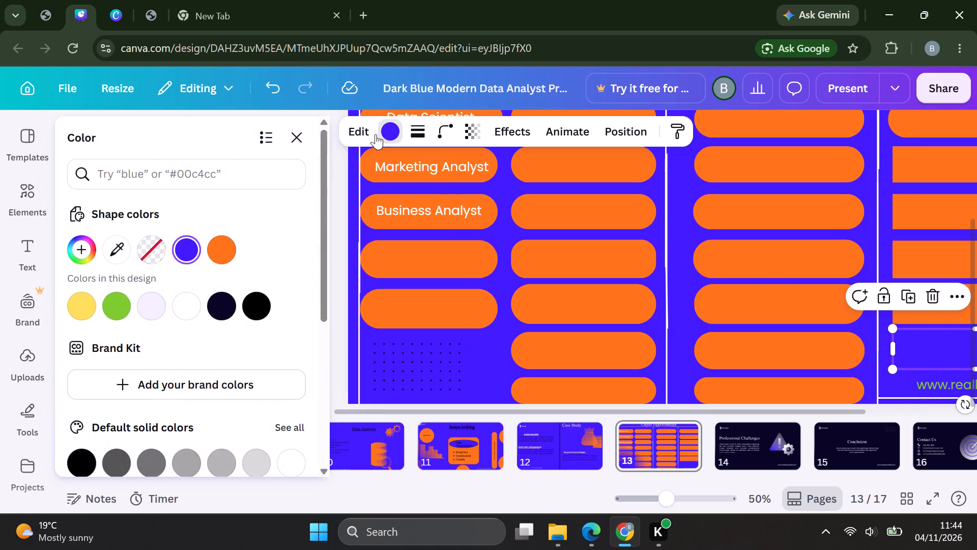
left_click(220, 253)
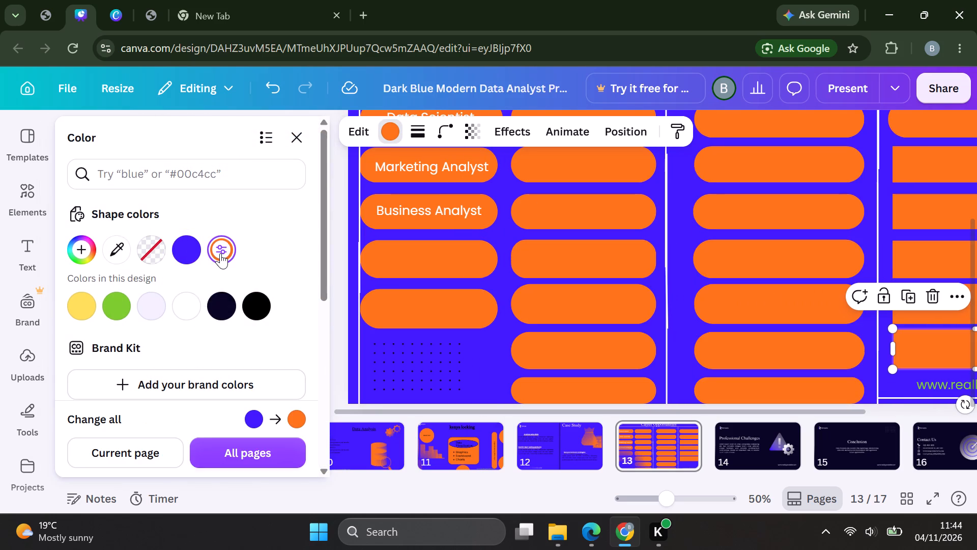
Round the corners of the third orange rectangle in the Career Opportunities slide's third section to 53.
left_click(677, 227)
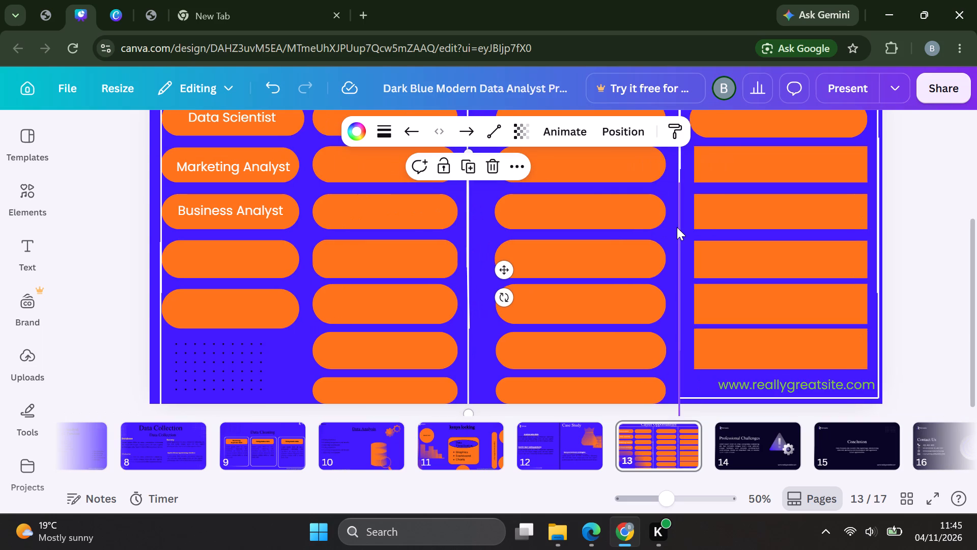
scroll(677, 227, "up", 2)
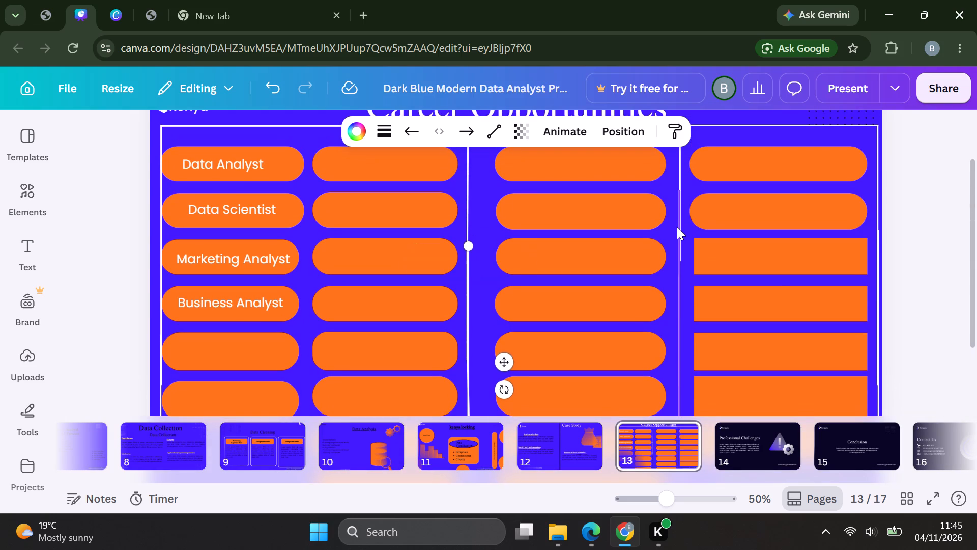
left_click(768, 257)
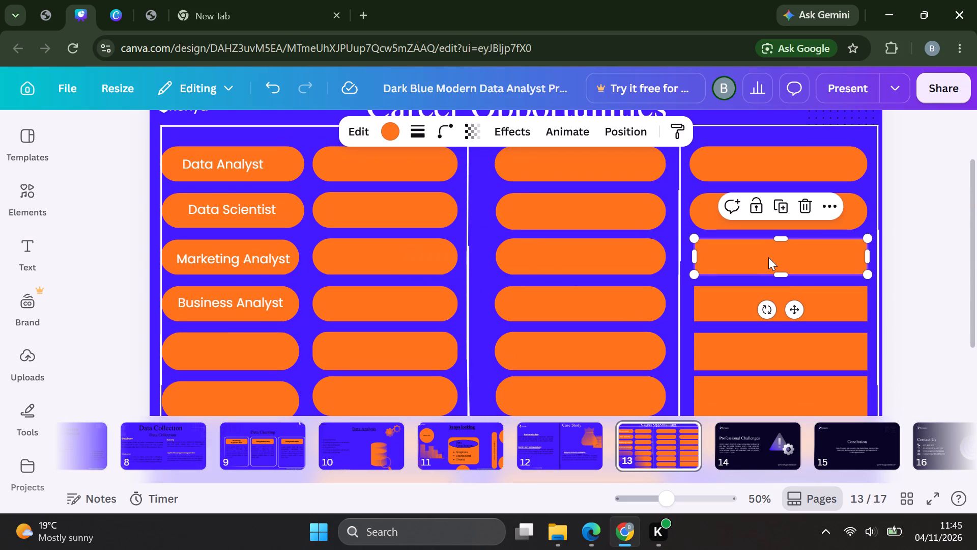
left_click(442, 128)
left_click_drag(391, 196, 421, 196)
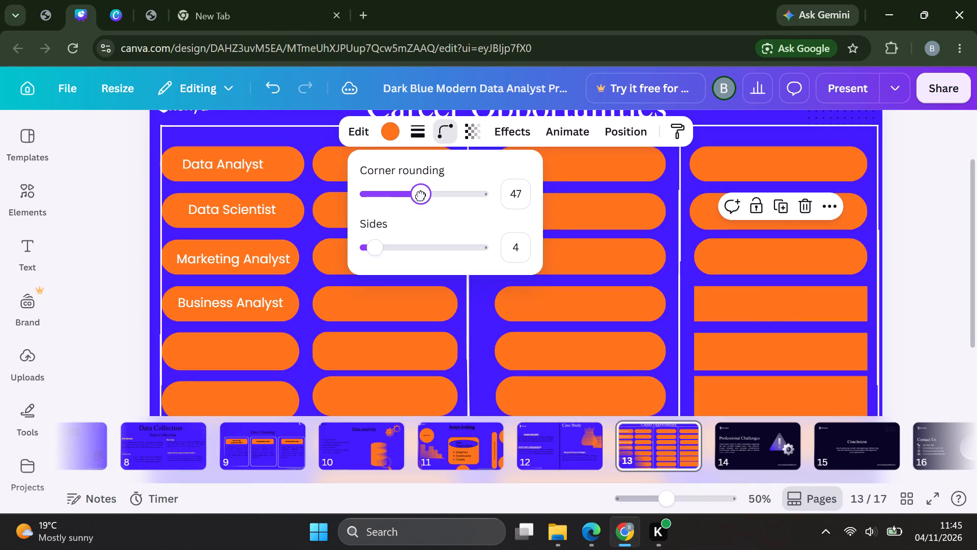
left_click_drag(421, 196, 427, 195)
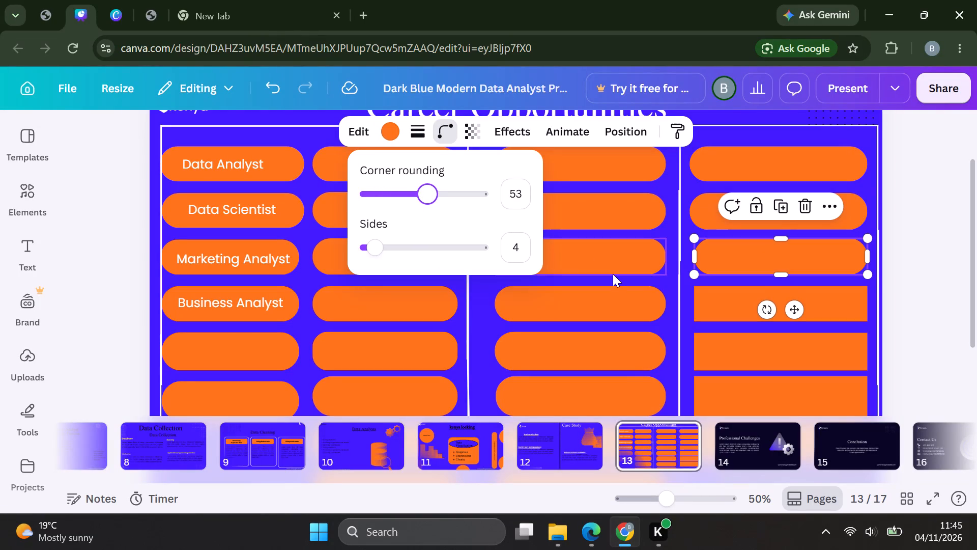
Set the corner rounding of the third section's fourth orange rectangle to 51.
left_click(703, 294)
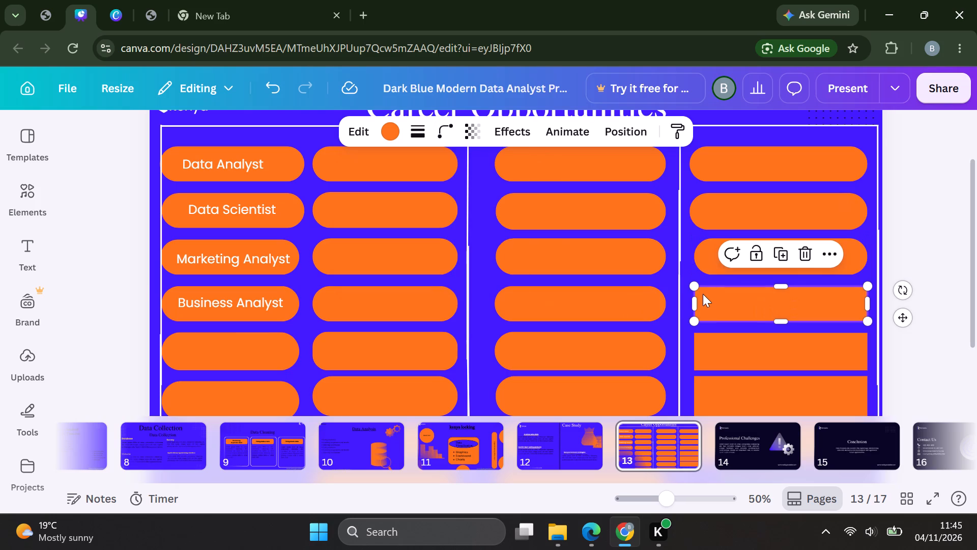
left_click(440, 139)
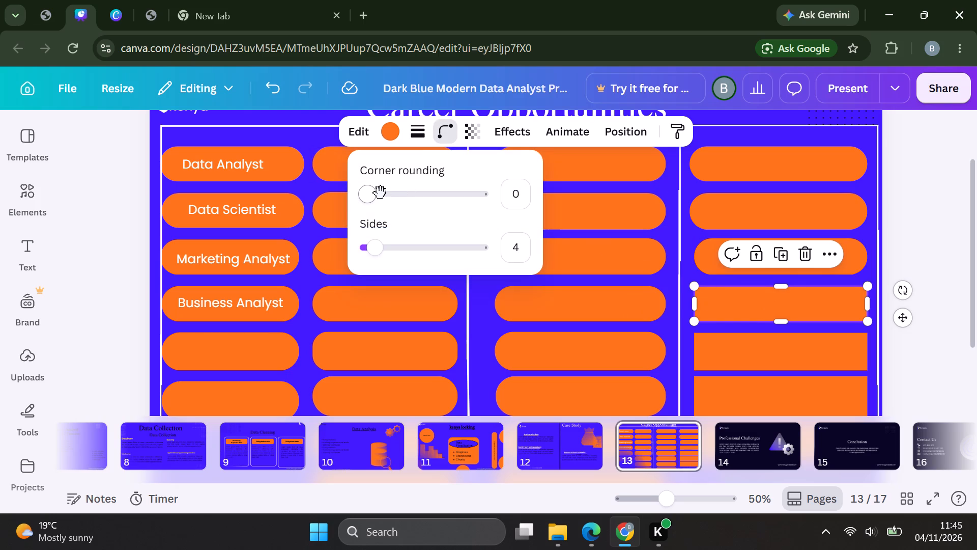
left_click_drag(371, 198, 383, 203)
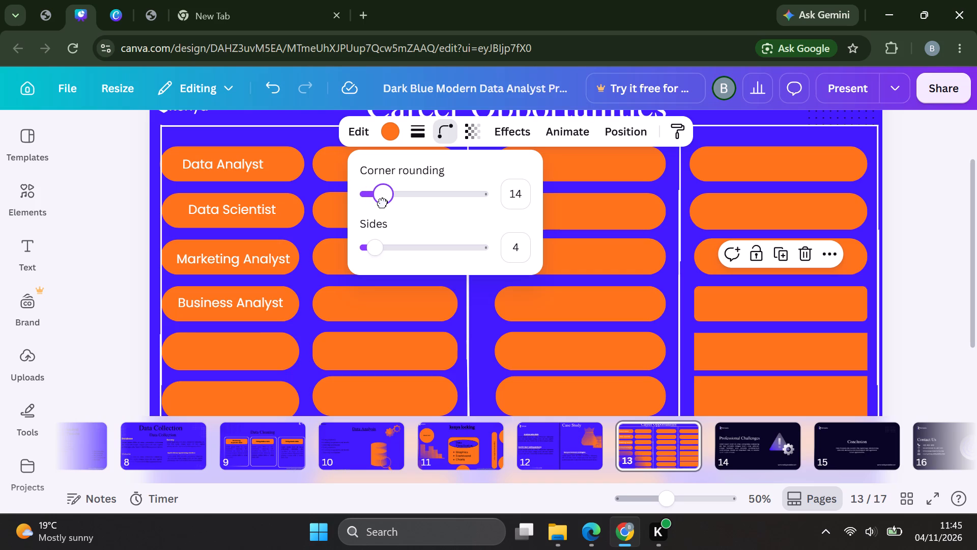
left_click_drag(383, 203, 397, 204)
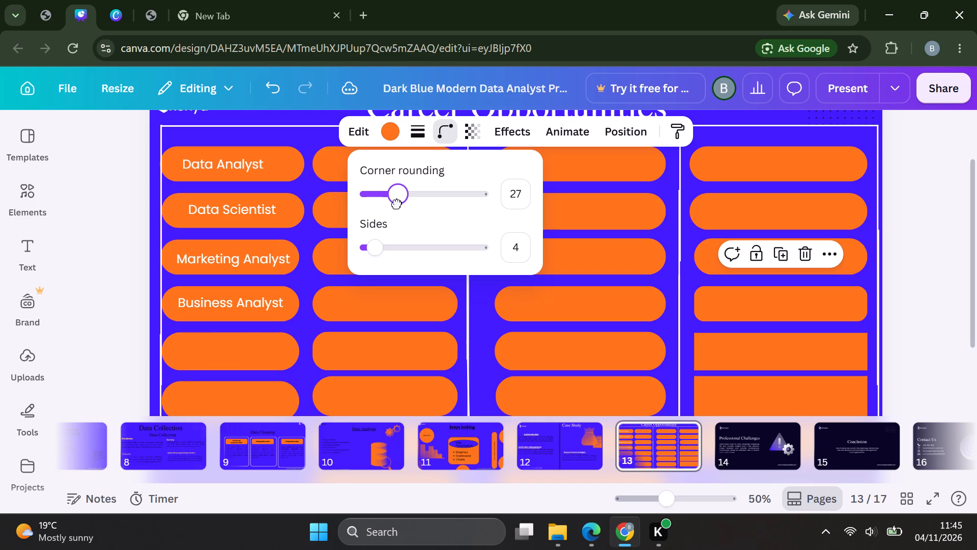
left_click_drag(397, 204, 412, 204)
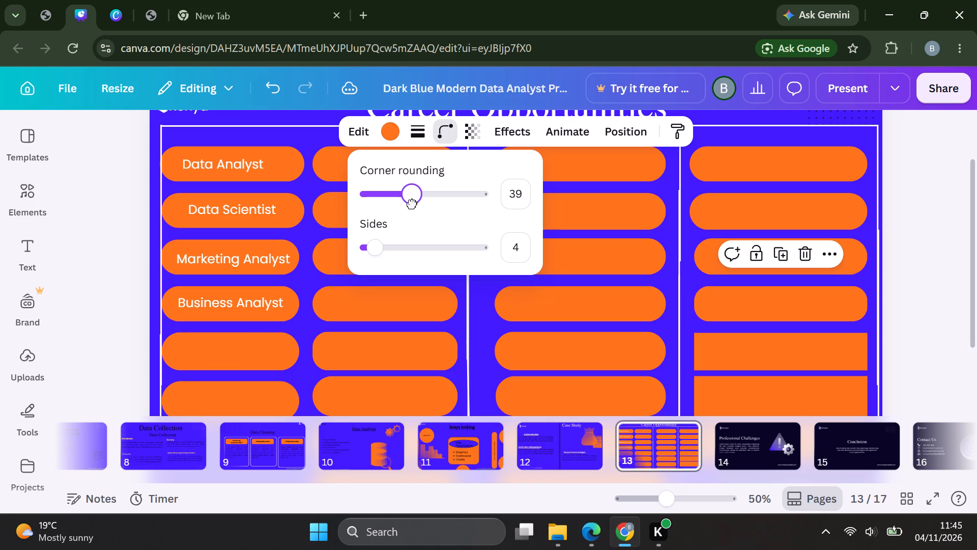
left_click_drag(412, 204, 418, 204)
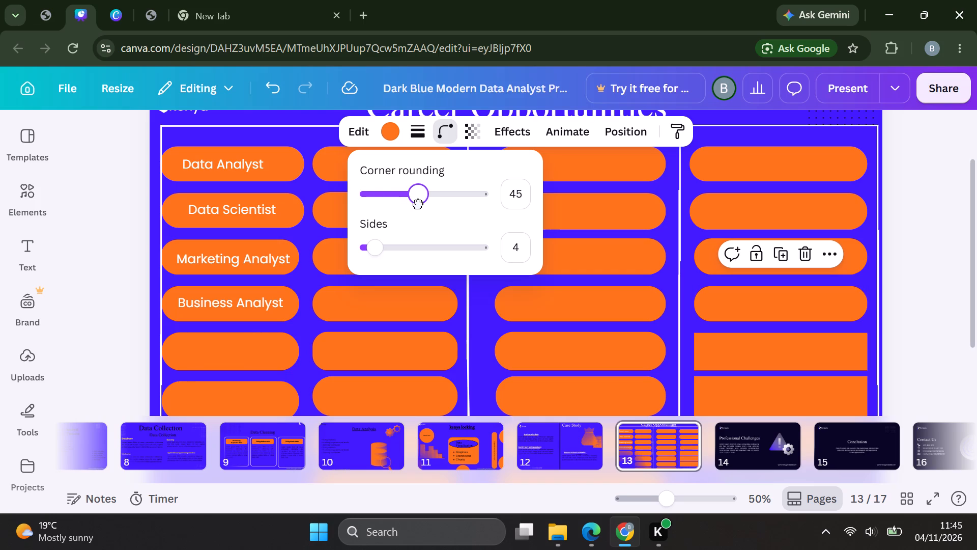
left_click_drag(418, 204, 425, 204)
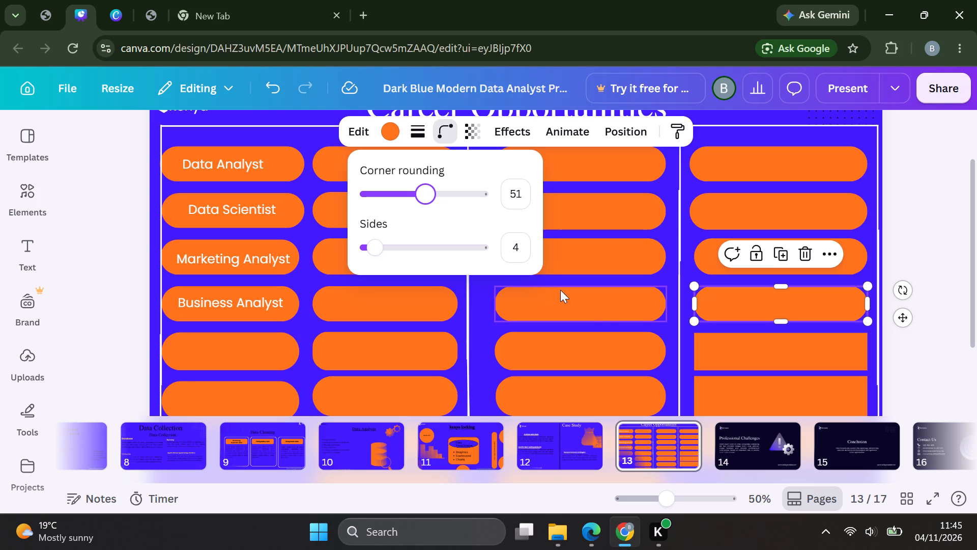
Set the corner rounding of the third section's fifth orange rectangle to 52.
left_click(748, 346)
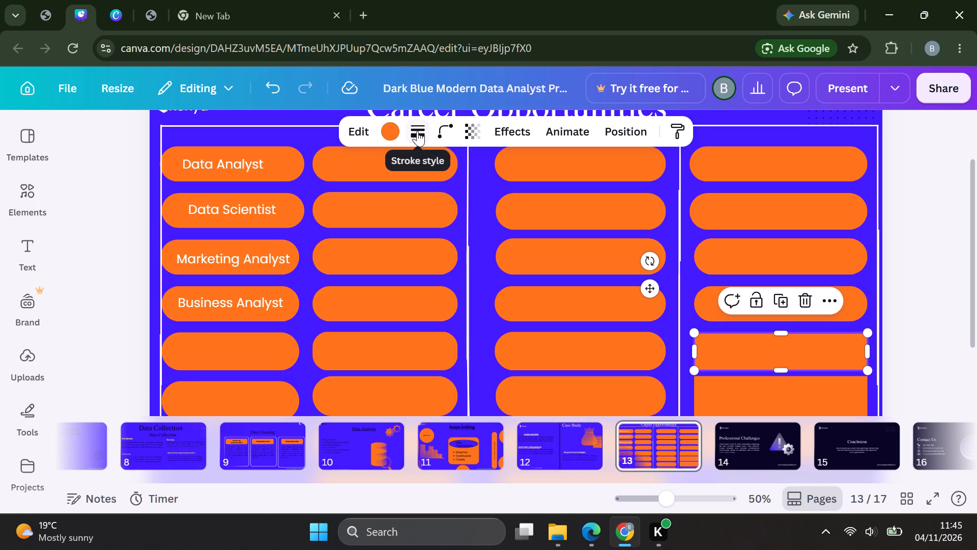
left_click(441, 128)
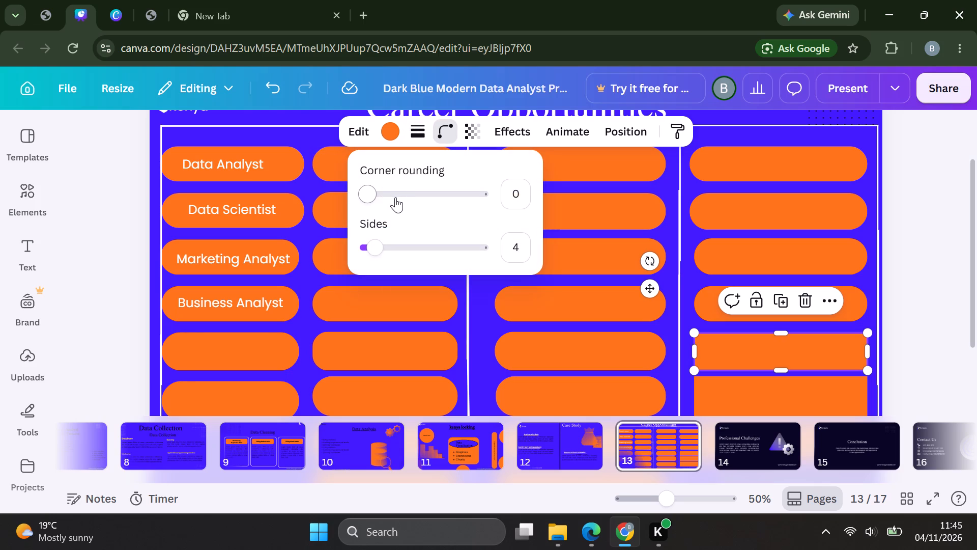
left_click(395, 197)
left_click_drag(395, 197, 398, 197)
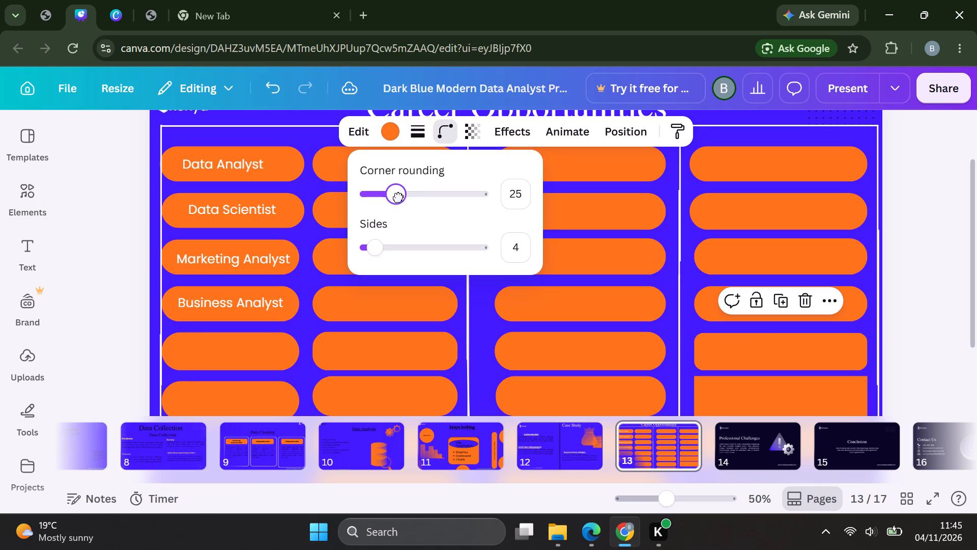
left_click_drag(398, 197, 424, 198)
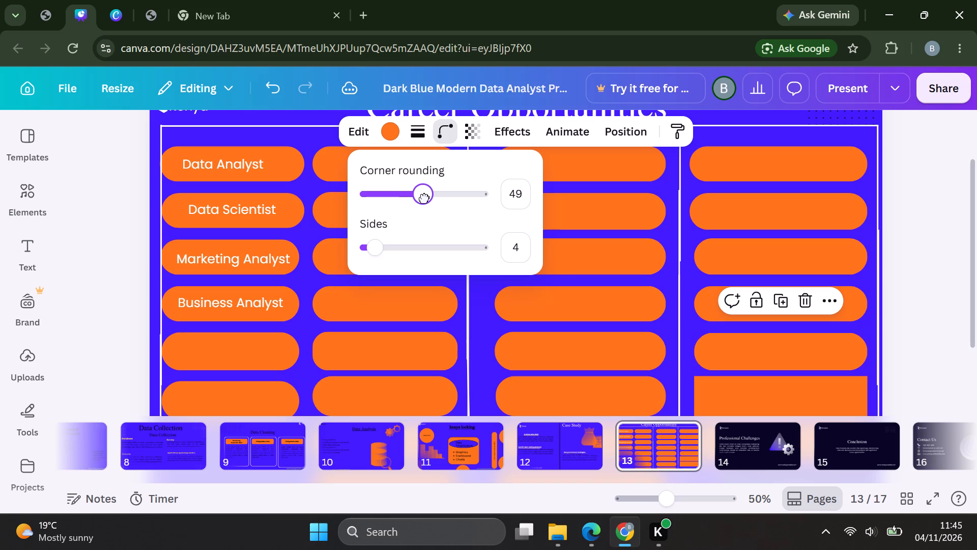
left_click_drag(424, 198, 426, 198)
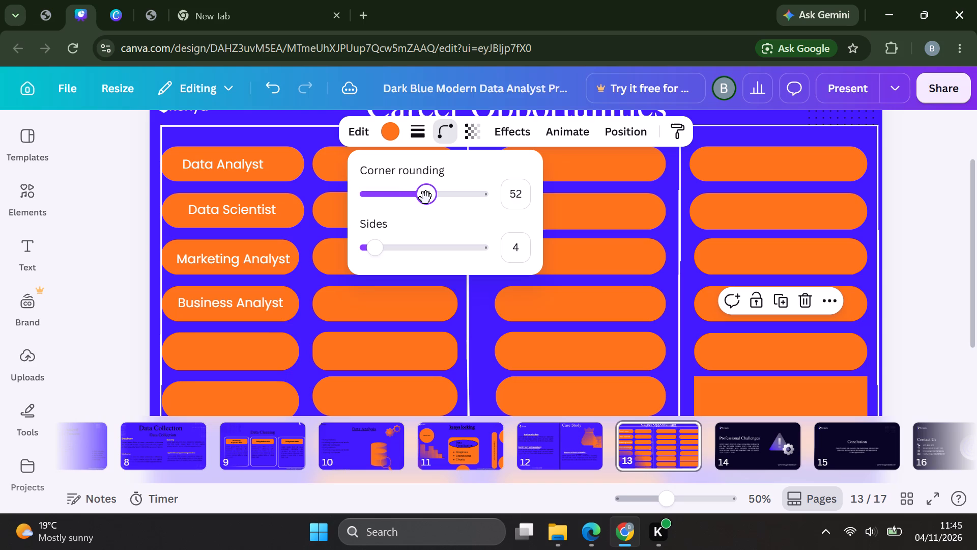
left_click(545, 248)
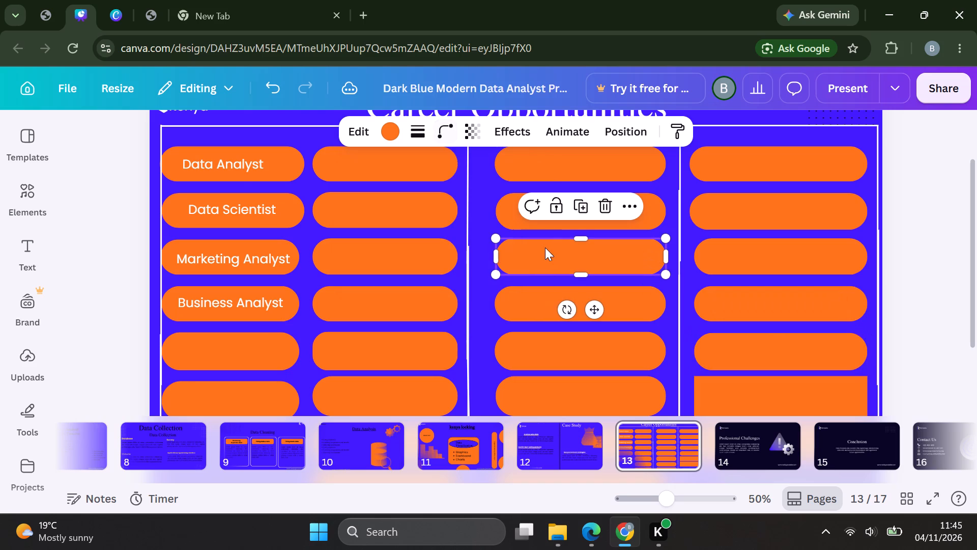
Set the corner rounding of the third section's sixth orange rectangle to 52.
scroll(545, 248, "down", 3)
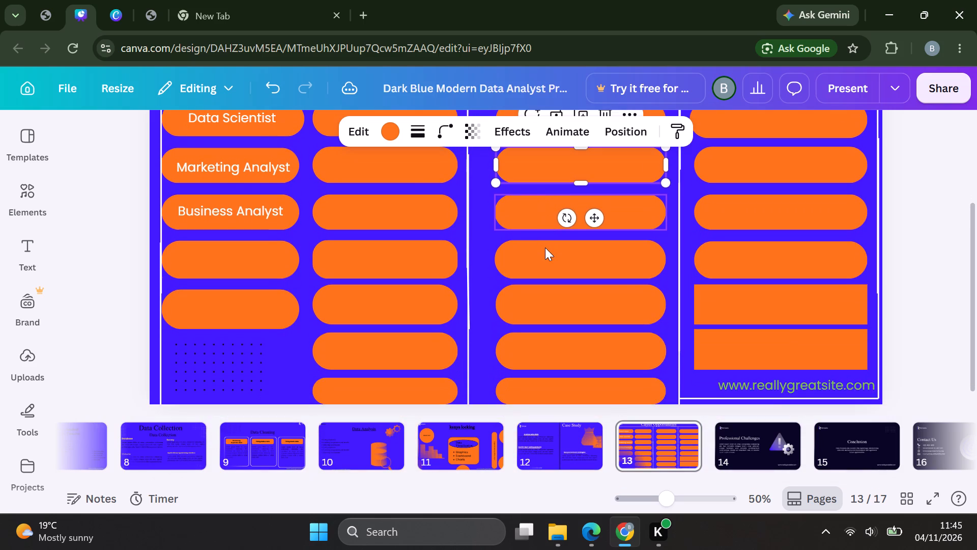
scroll(545, 248, "down", 1)
left_click(754, 297)
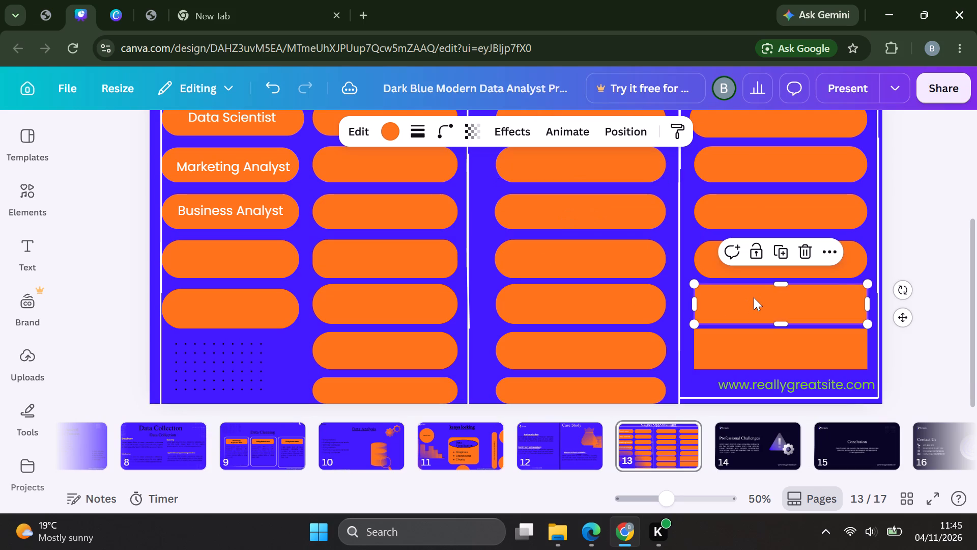
left_click(444, 131)
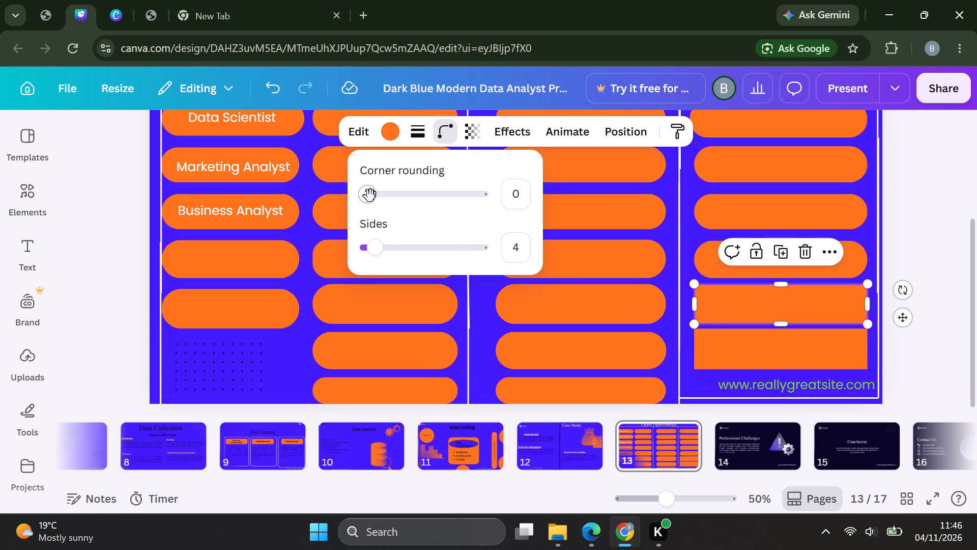
left_click_drag(364, 197, 380, 196)
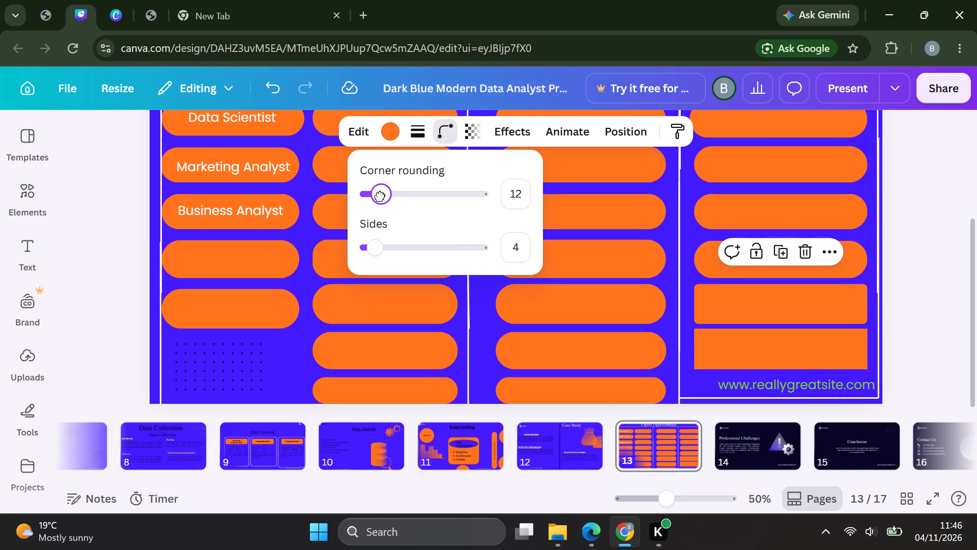
left_click_drag(380, 196, 406, 196)
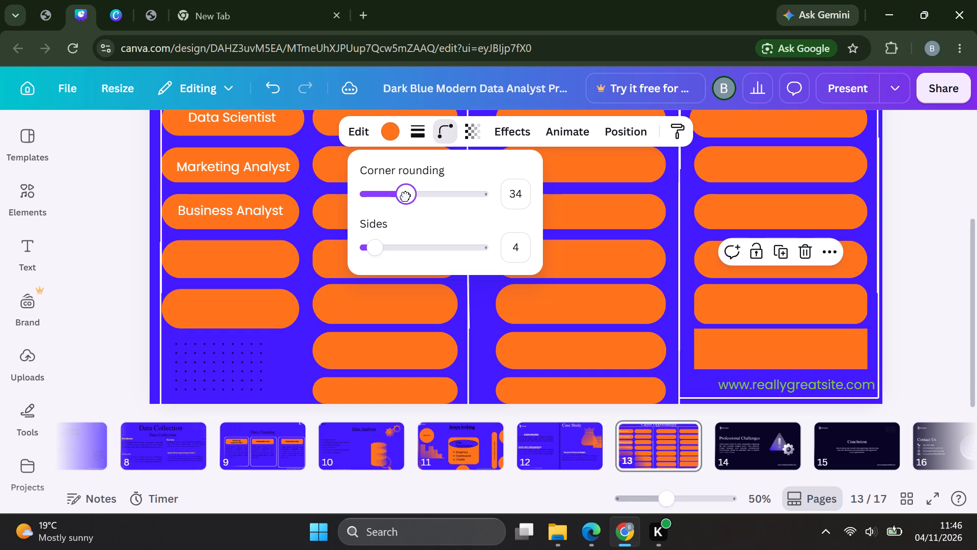
left_click_drag(406, 196, 420, 194)
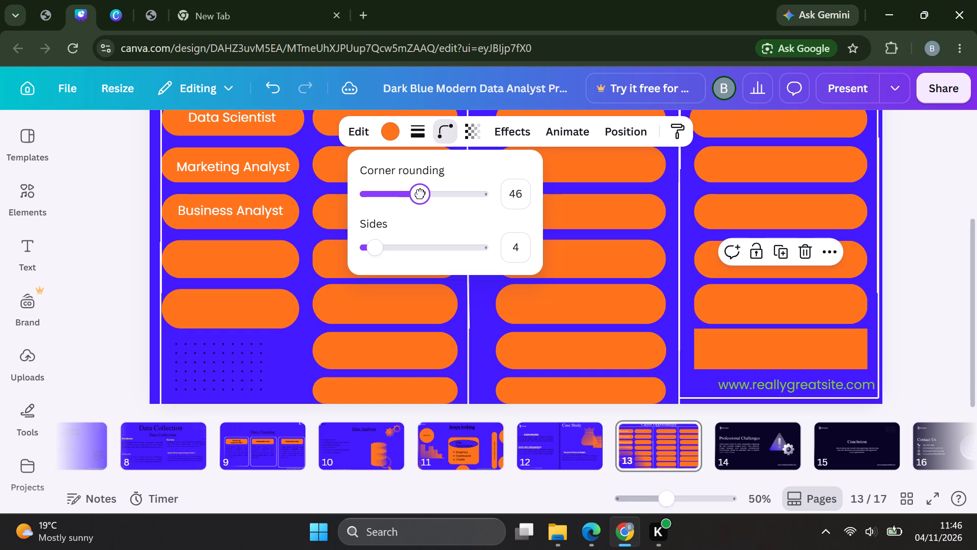
left_click_drag(420, 194, 426, 191)
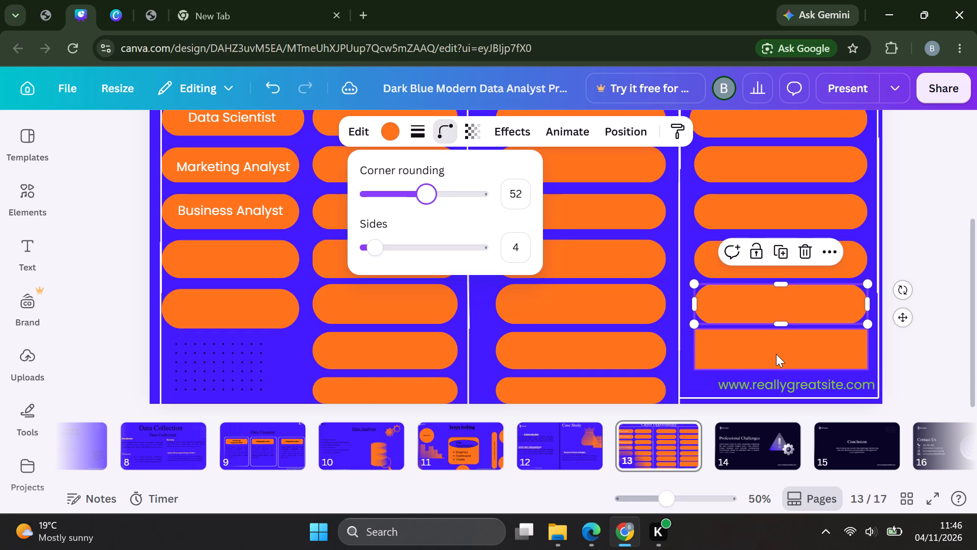
Round the corners of the third section's seventh rectangle, above the website address, into fully rounded ends like the boxes above.
left_click(776, 354)
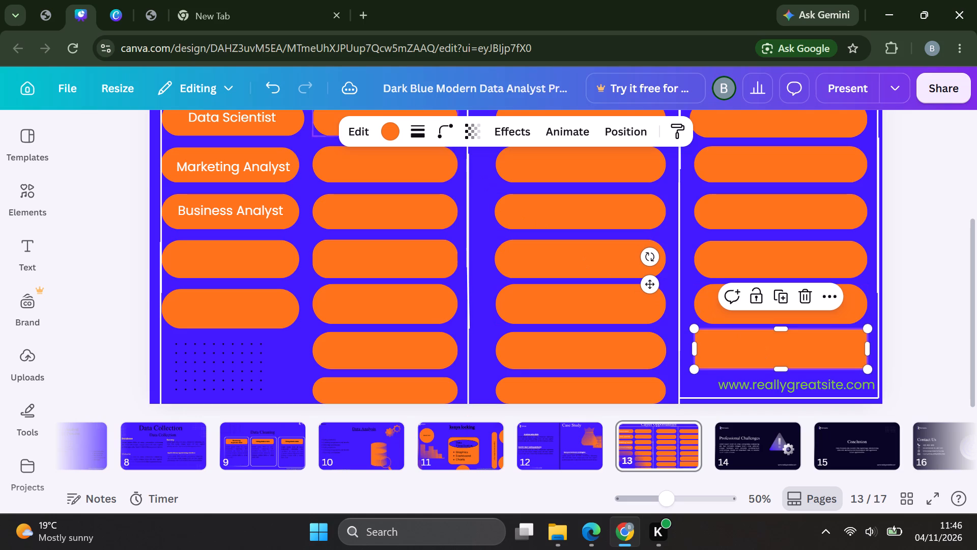
left_click(441, 128)
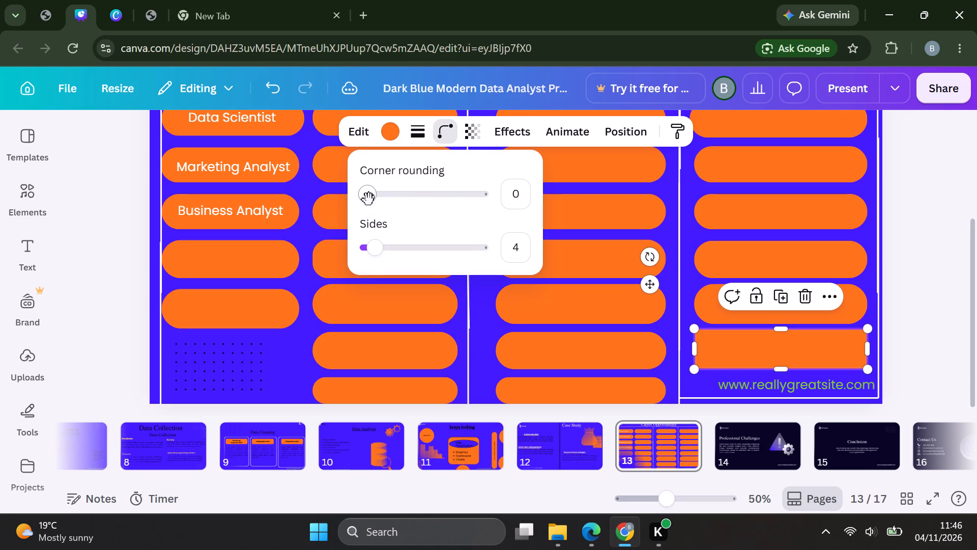
left_click_drag(369, 200, 395, 201)
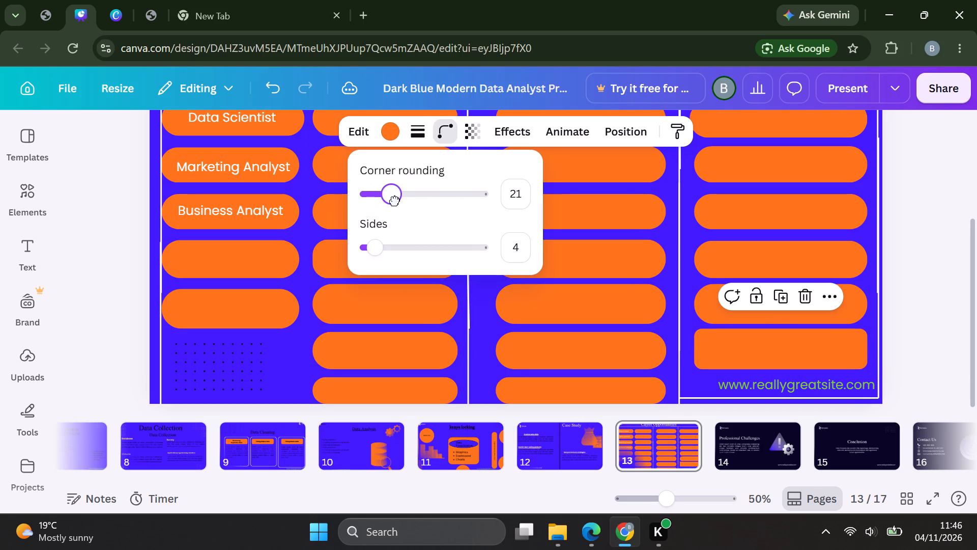
left_click_drag(395, 201, 408, 200)
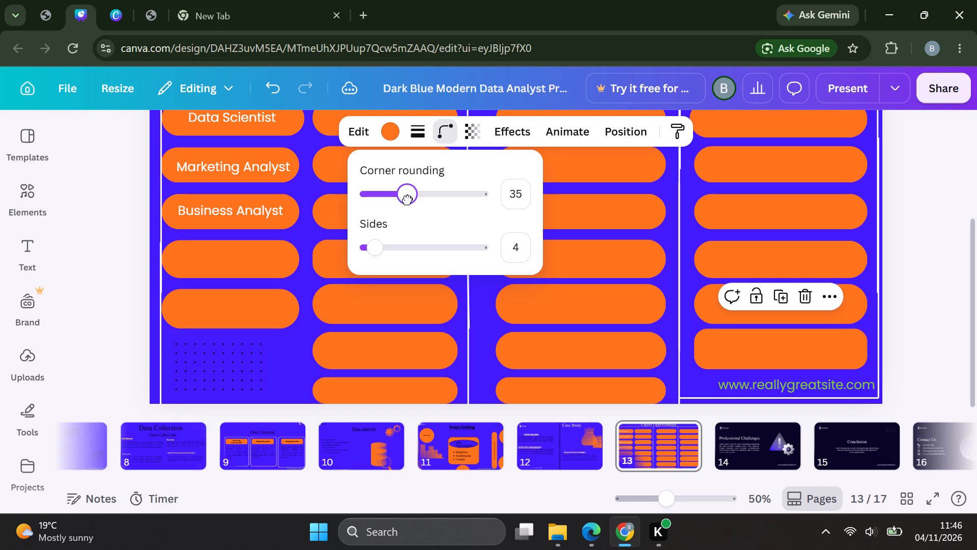
left_click_drag(408, 200, 415, 198)
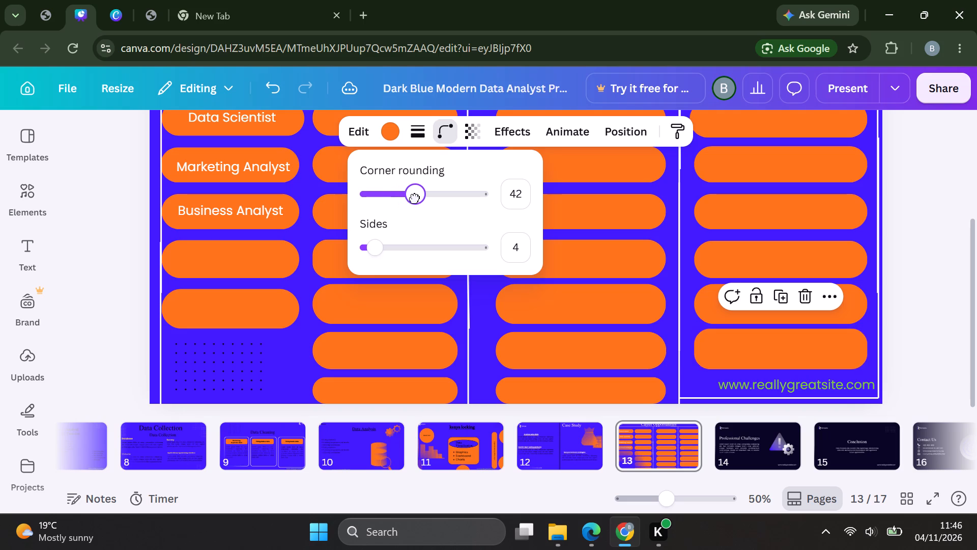
left_click_drag(415, 198, 420, 197)
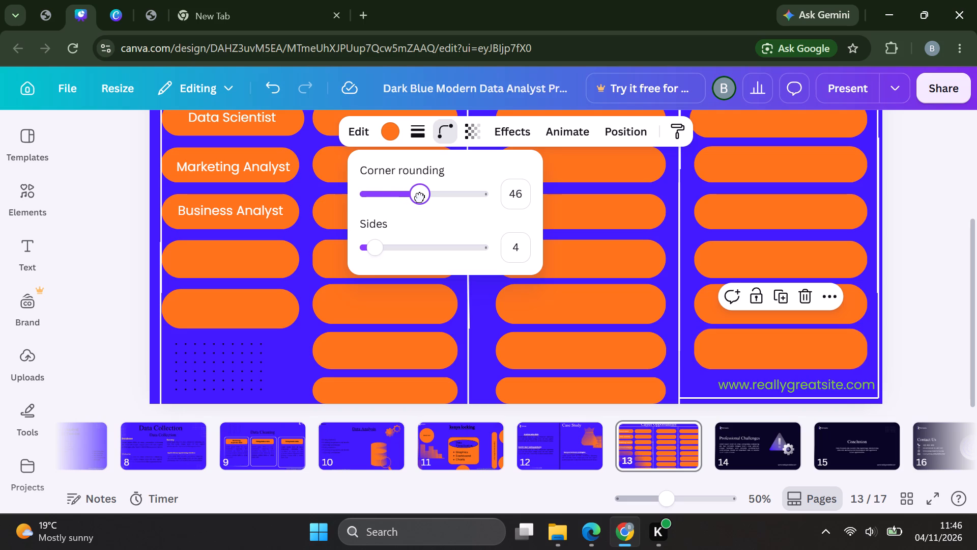
left_click_drag(420, 197, 426, 197)
left_click(619, 220)
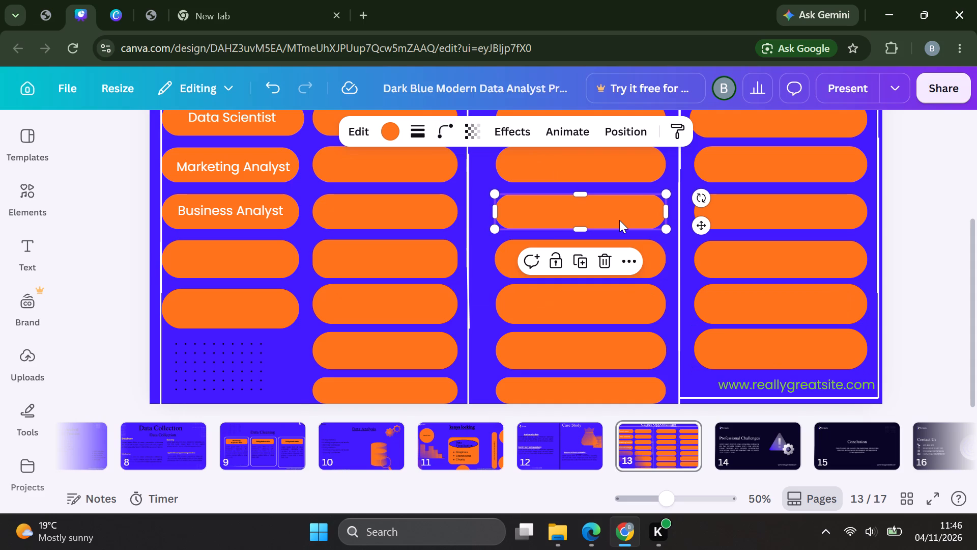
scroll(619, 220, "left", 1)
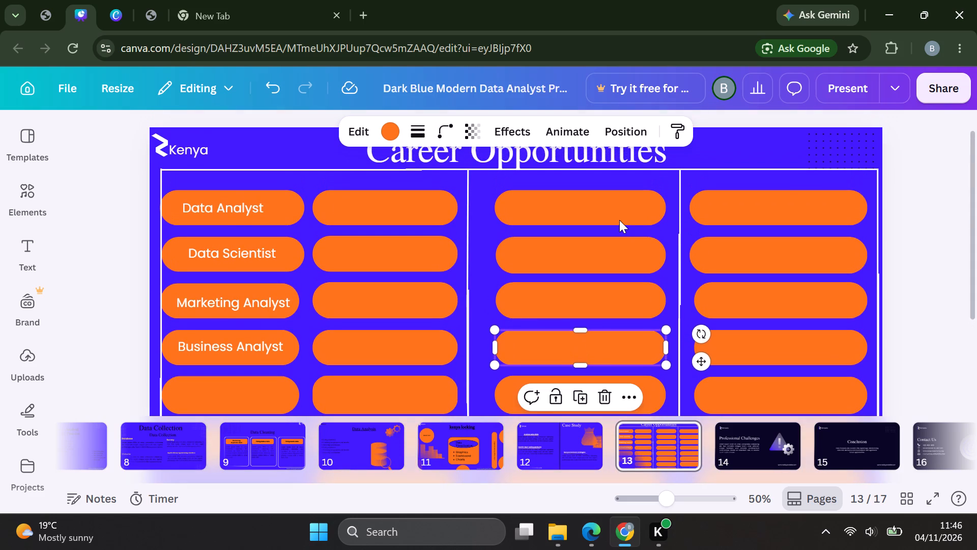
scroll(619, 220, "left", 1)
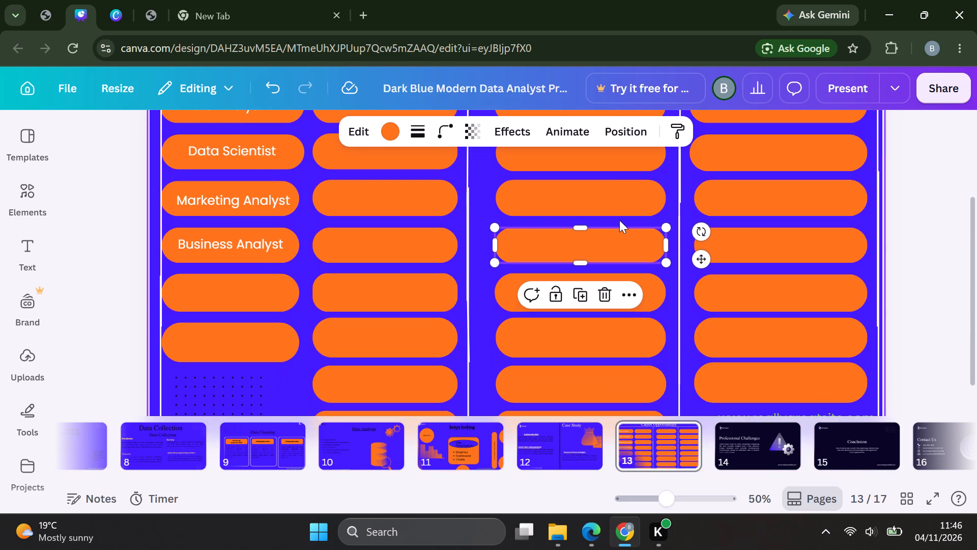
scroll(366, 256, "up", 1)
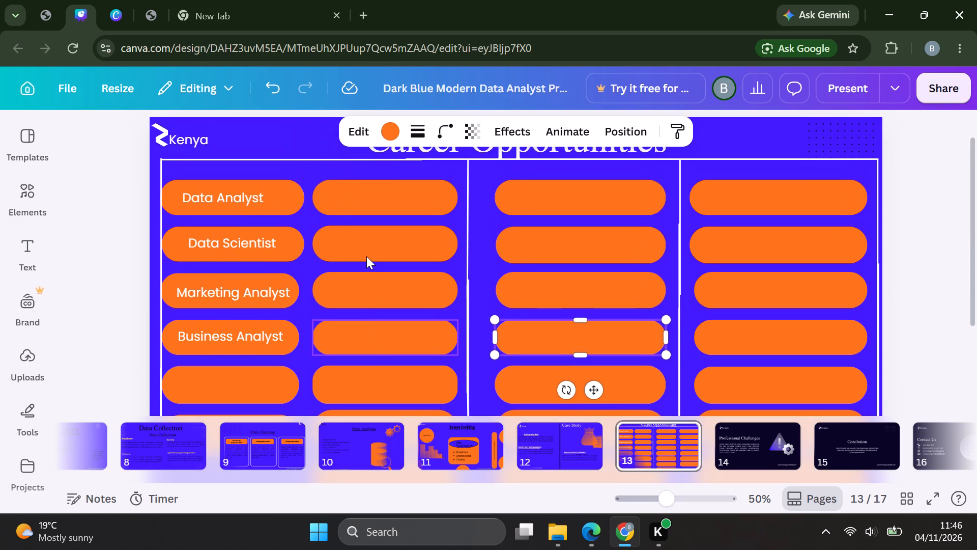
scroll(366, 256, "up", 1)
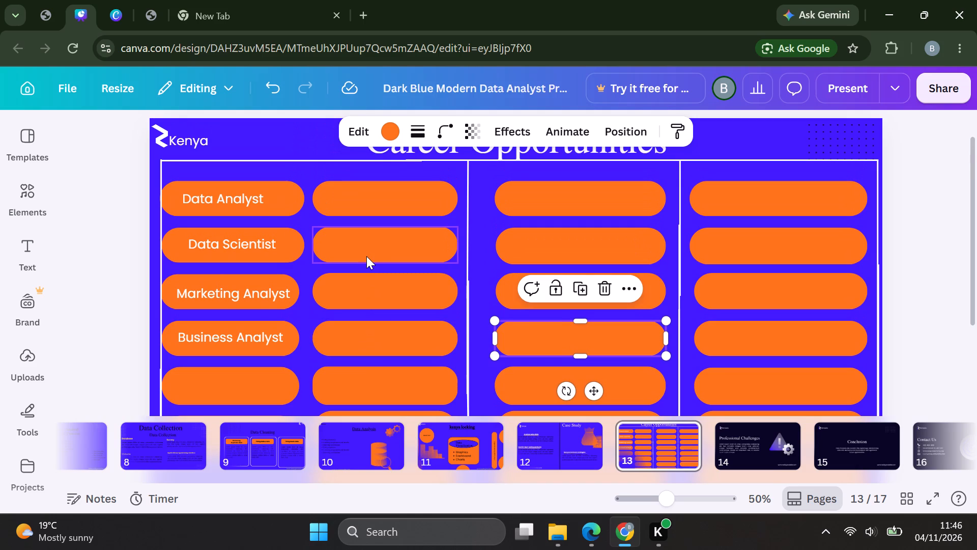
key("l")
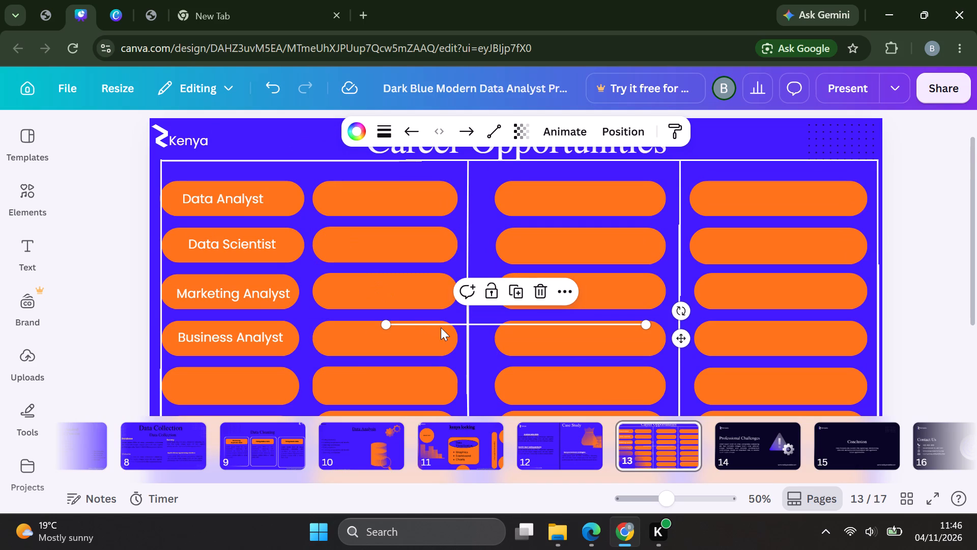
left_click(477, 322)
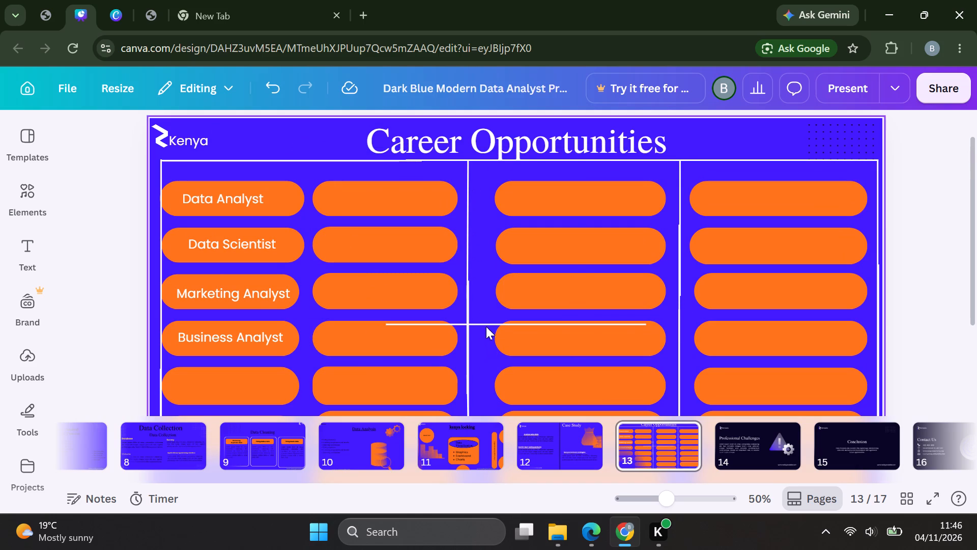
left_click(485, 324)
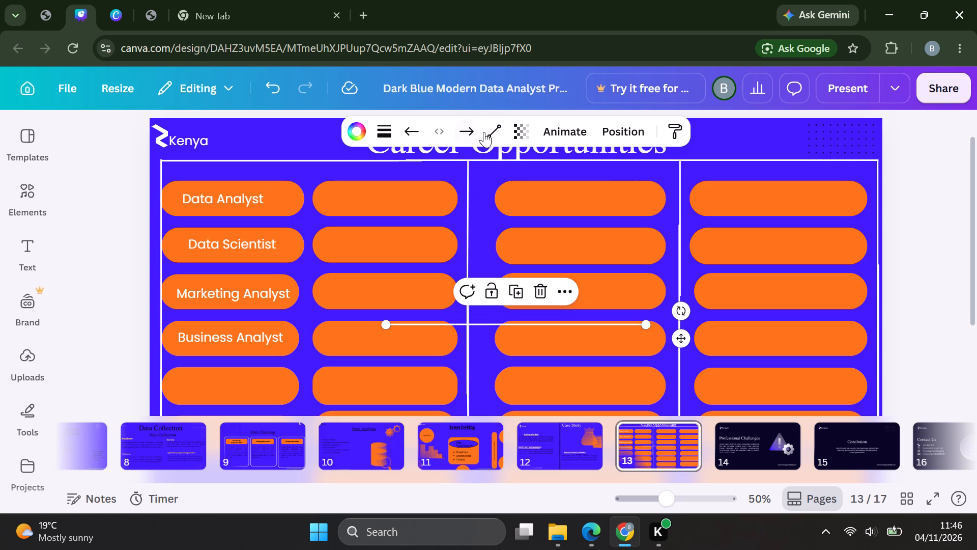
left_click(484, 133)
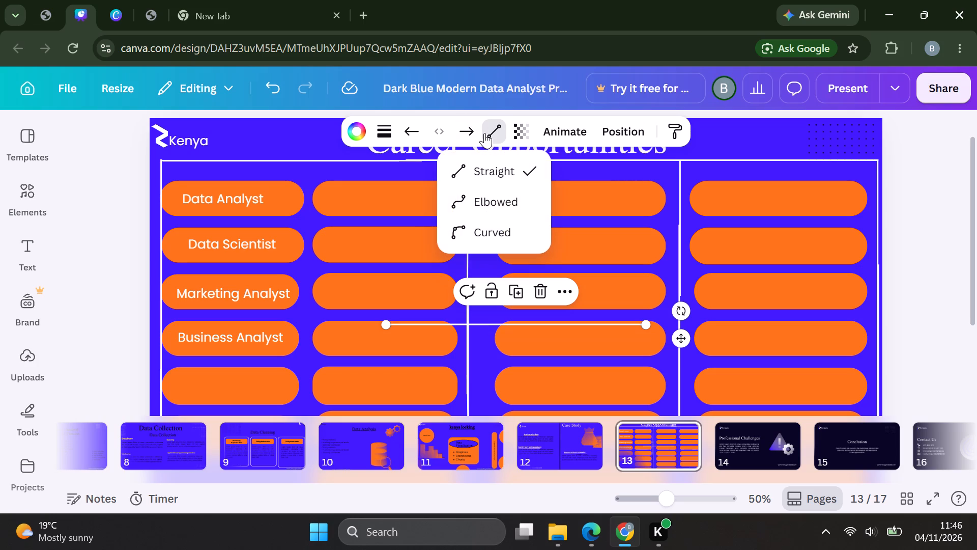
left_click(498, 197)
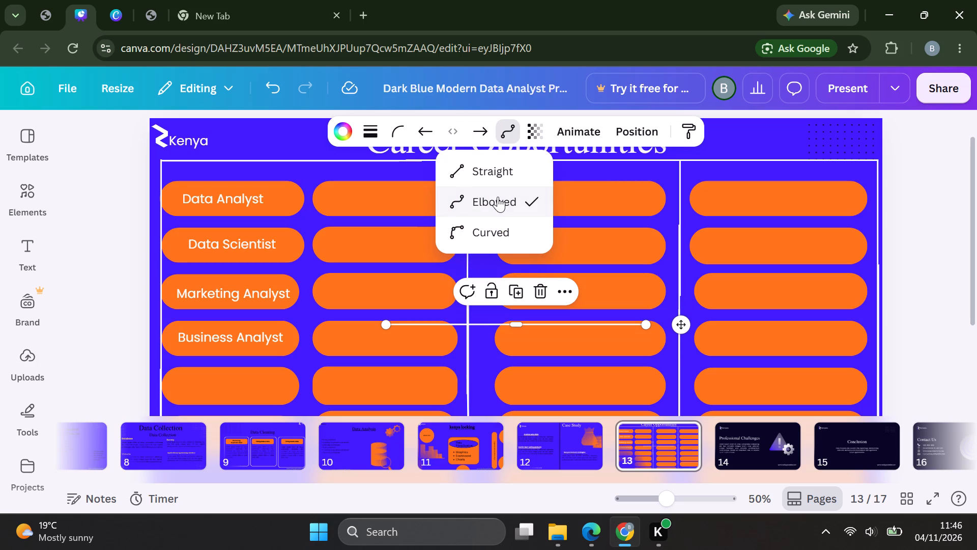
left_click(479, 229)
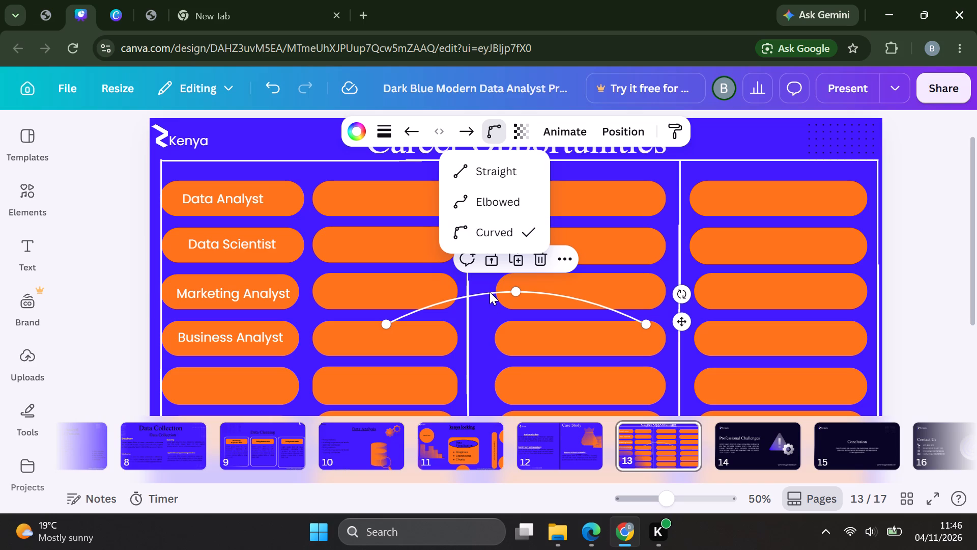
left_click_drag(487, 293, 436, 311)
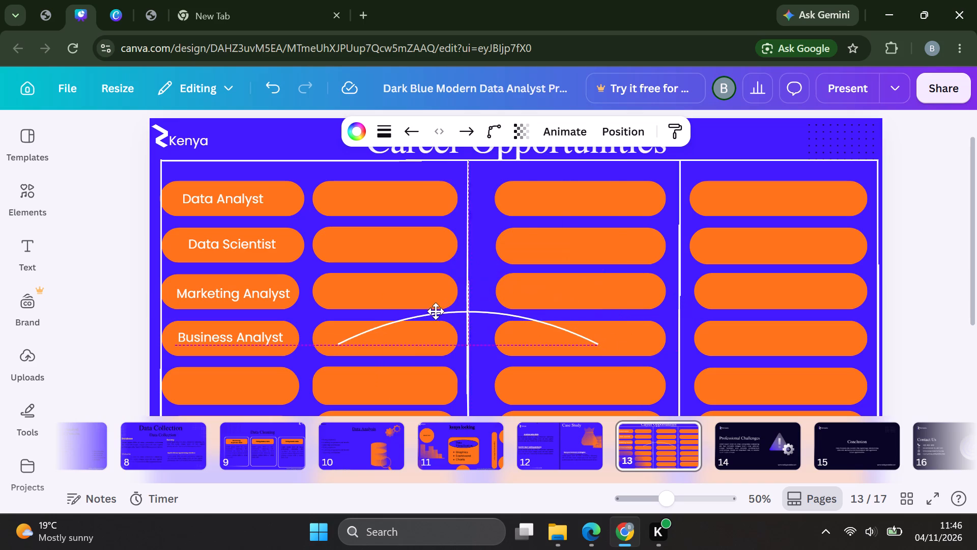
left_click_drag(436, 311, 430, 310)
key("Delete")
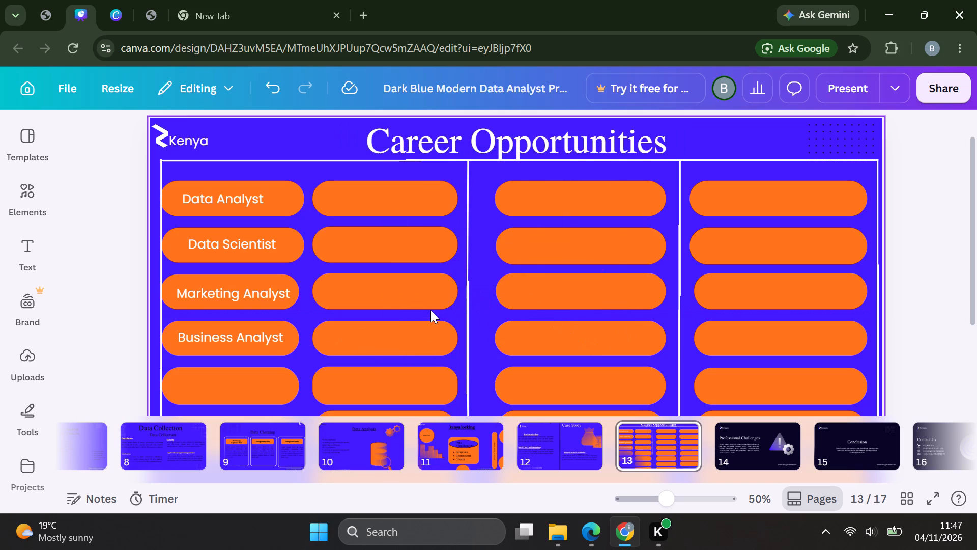
Add a straight white line, rotate it to vertical, and place it between the first and second columns of orange boxes.
key("l")
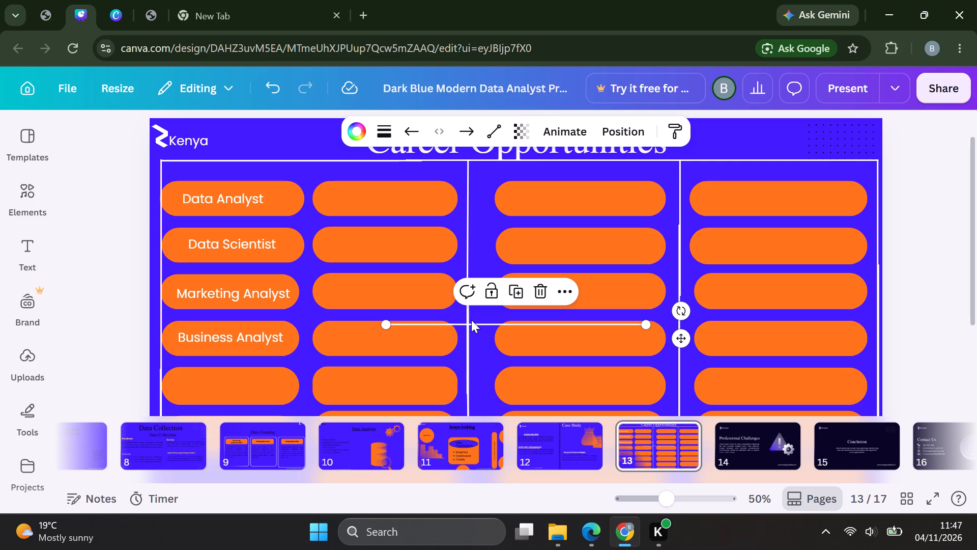
left_click_drag(479, 321, 426, 319)
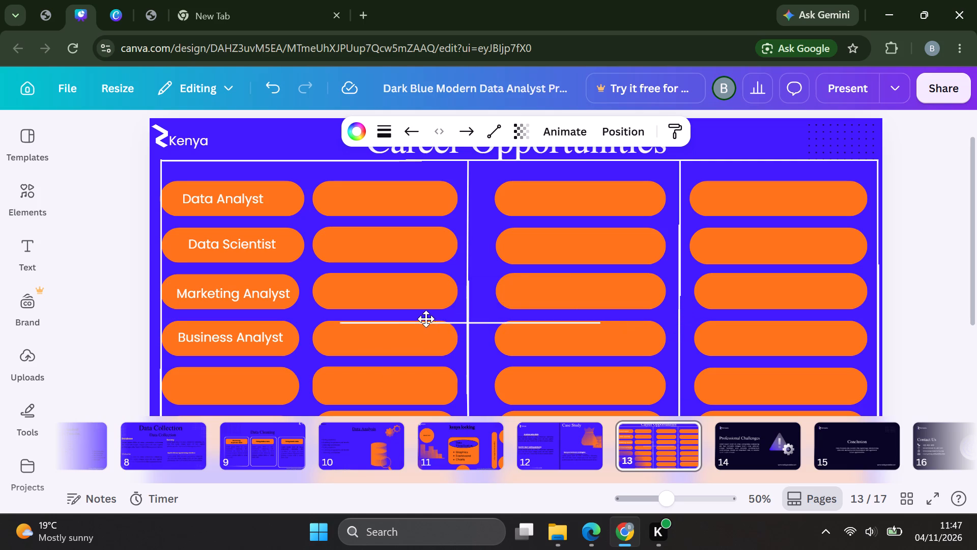
left_click_drag(426, 319, 308, 300)
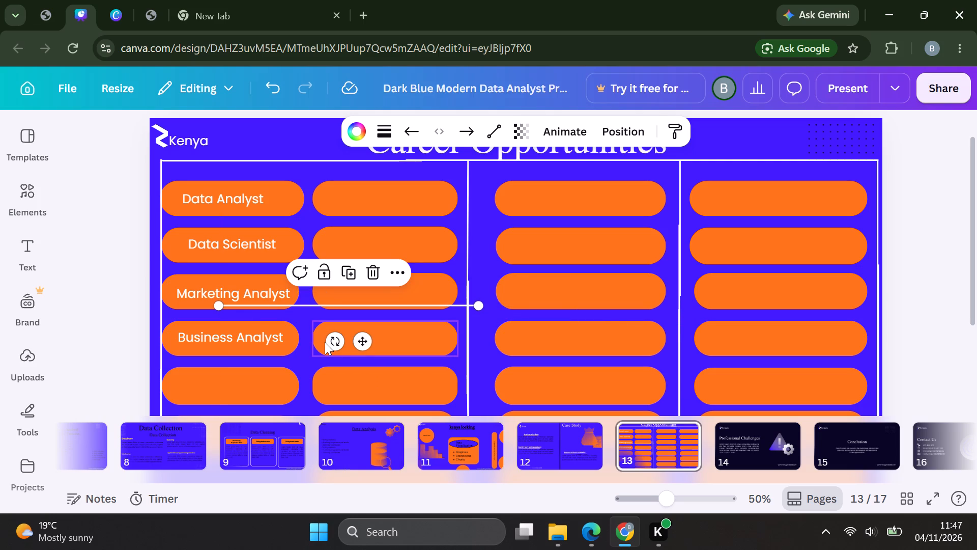
left_click_drag(333, 338, 333, 308)
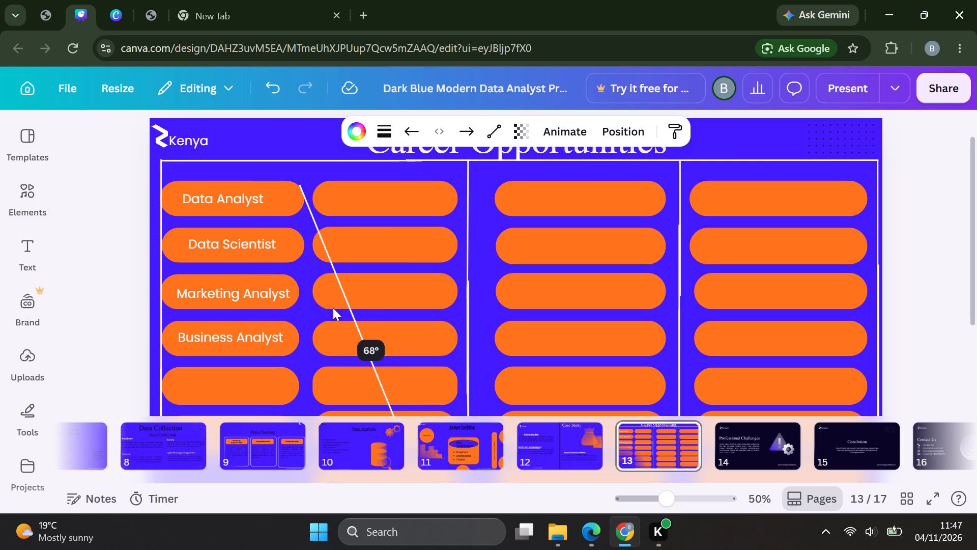
left_click_drag(333, 308, 333, 305)
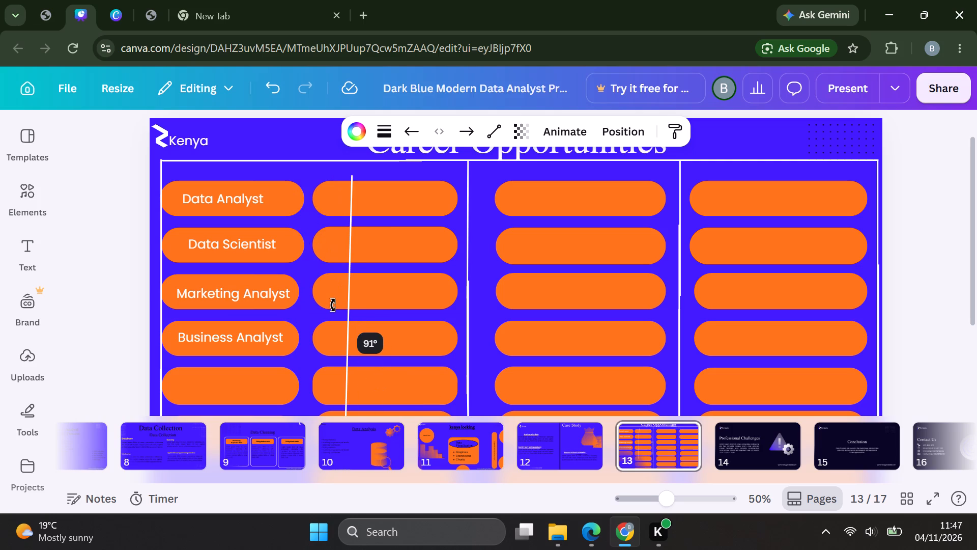
left_click_drag(333, 305, 331, 299)
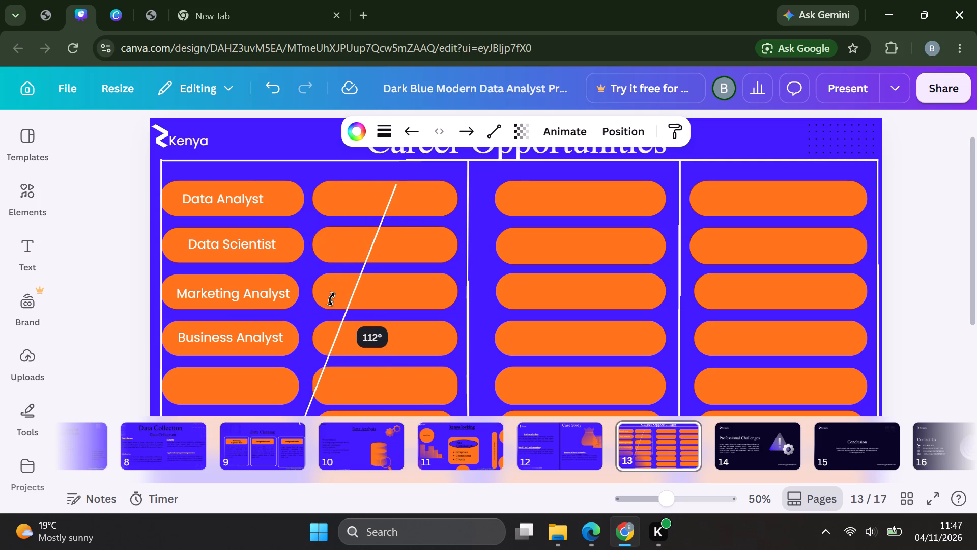
left_click_drag(331, 299, 323, 302)
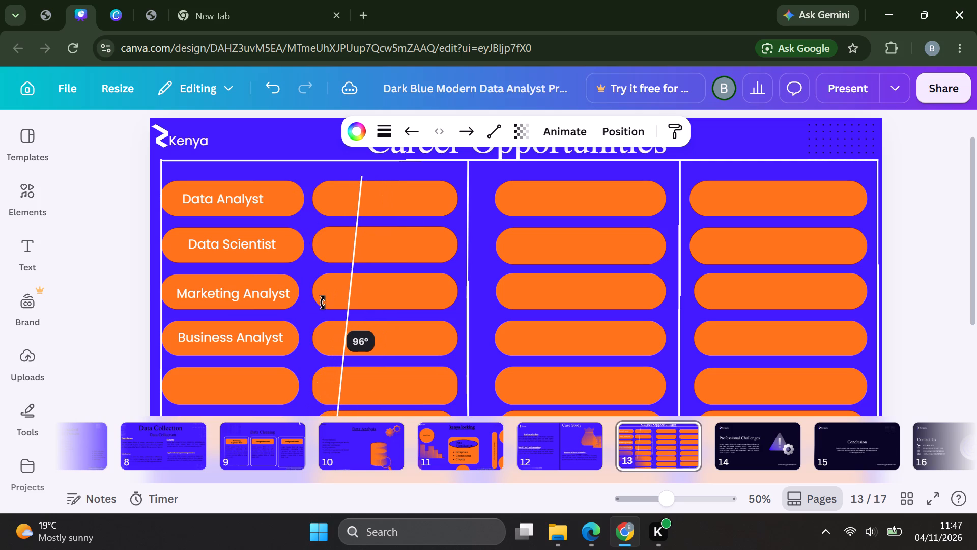
left_click_drag(323, 302, 320, 306)
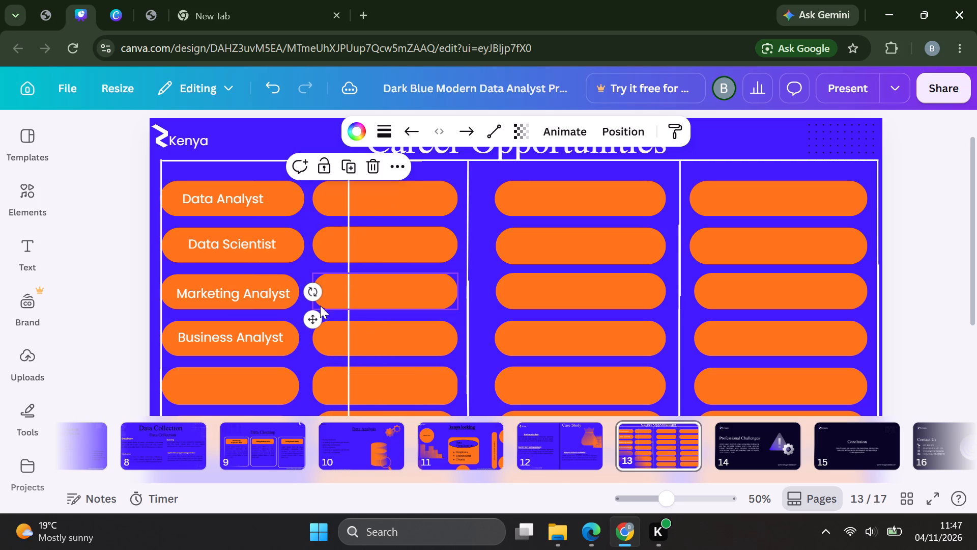
left_click_drag(348, 268, 332, 270)
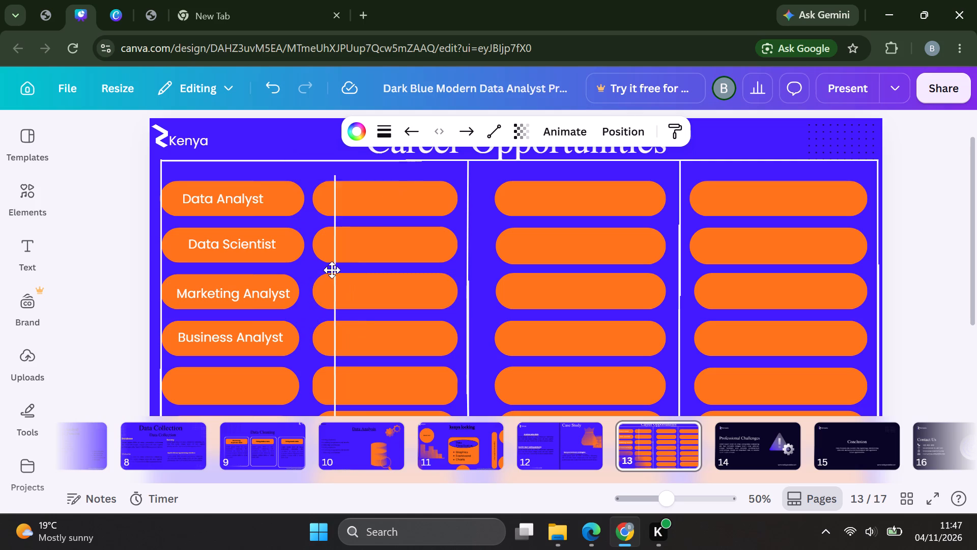
left_click_drag(332, 270, 305, 257)
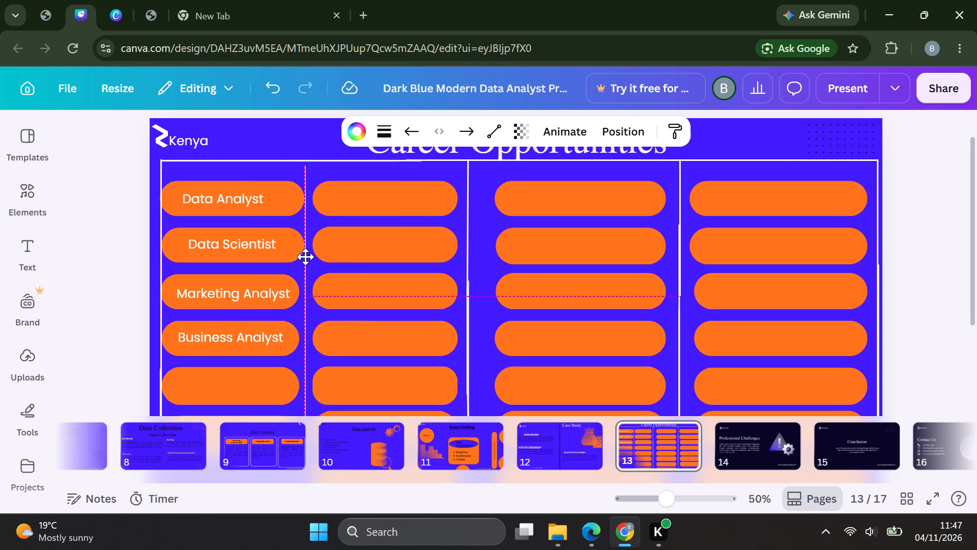
left_click_drag(305, 257, 305, 256)
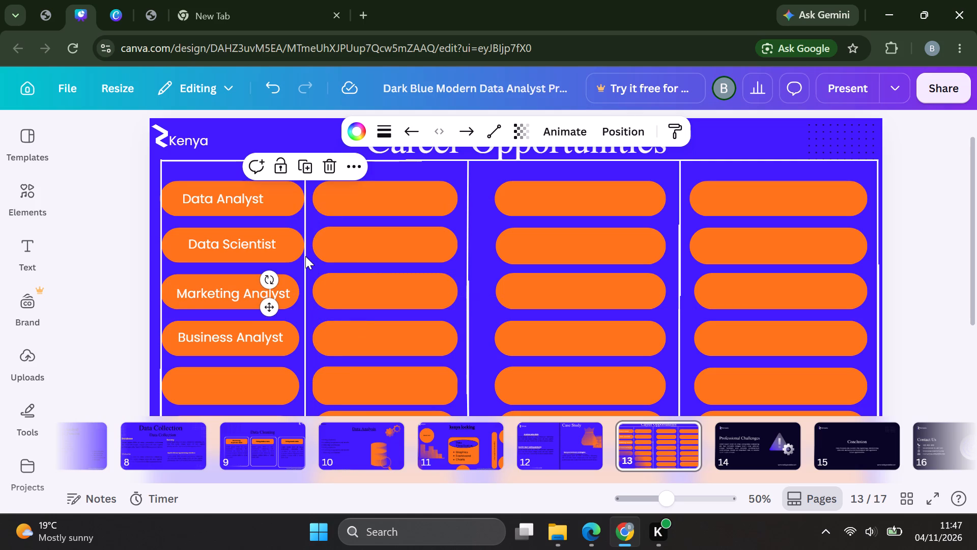
Shorten the new vertical divider from its lower end so it stops beside the Business Analyst box, keeping it vertical.
scroll(397, 288, "down", 2)
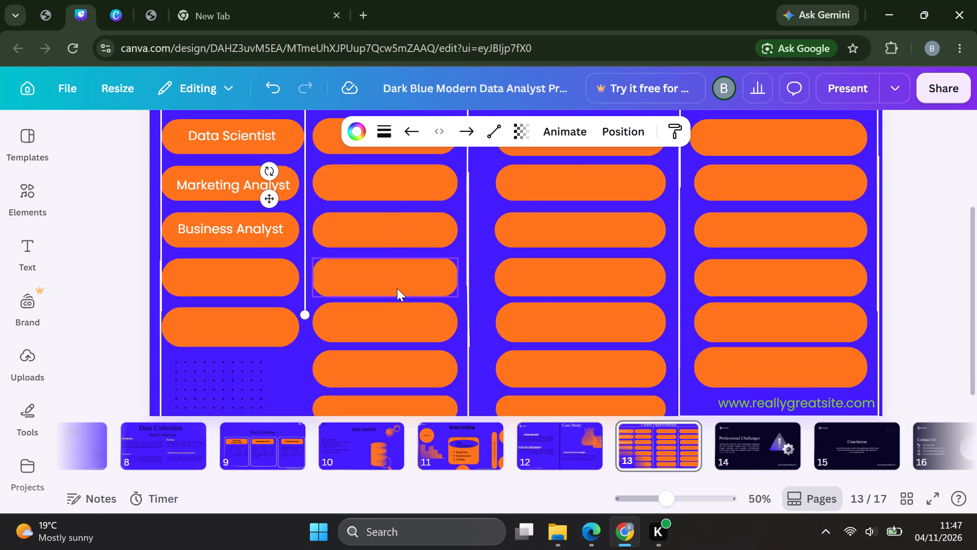
left_click(306, 314)
left_click_drag(306, 314, 304, 300)
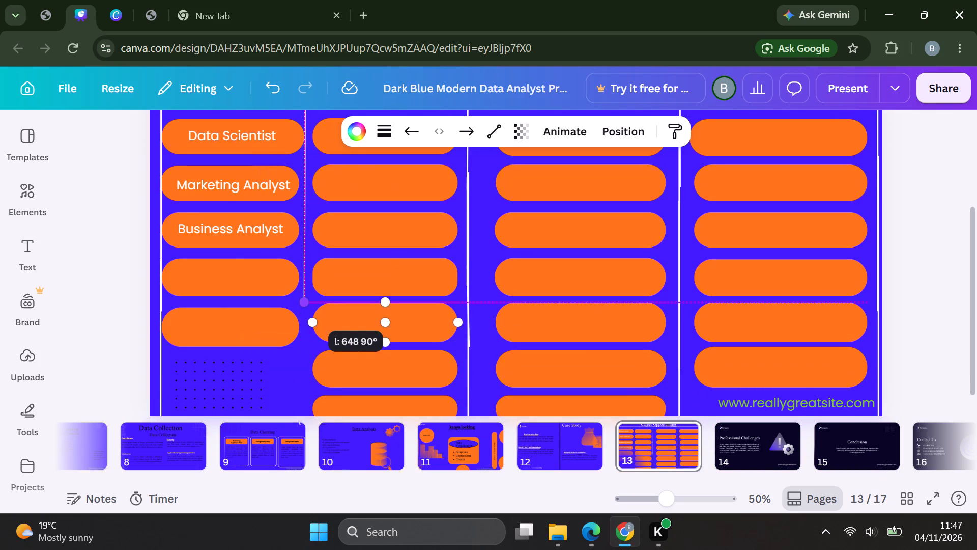
left_click_drag(304, 300, 313, 272)
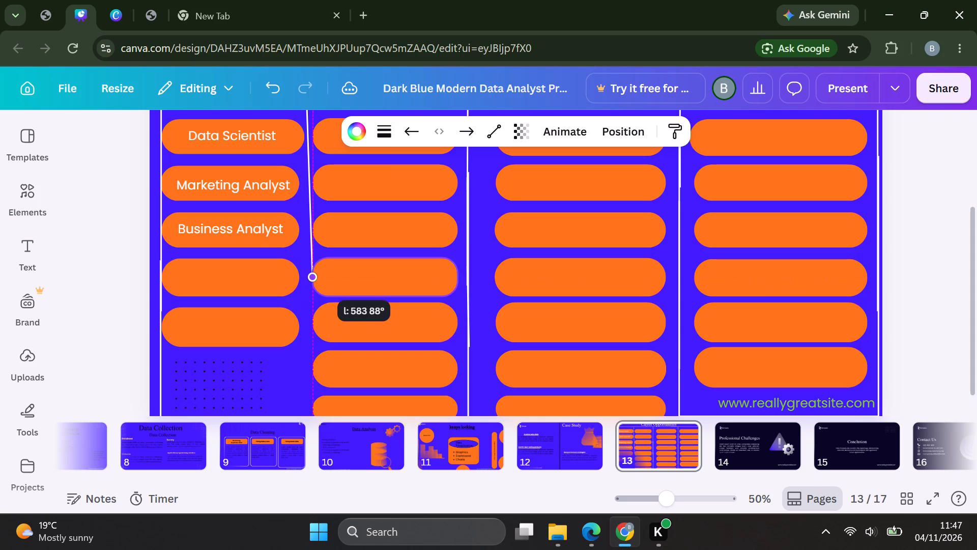
left_click_drag(313, 272, 308, 260)
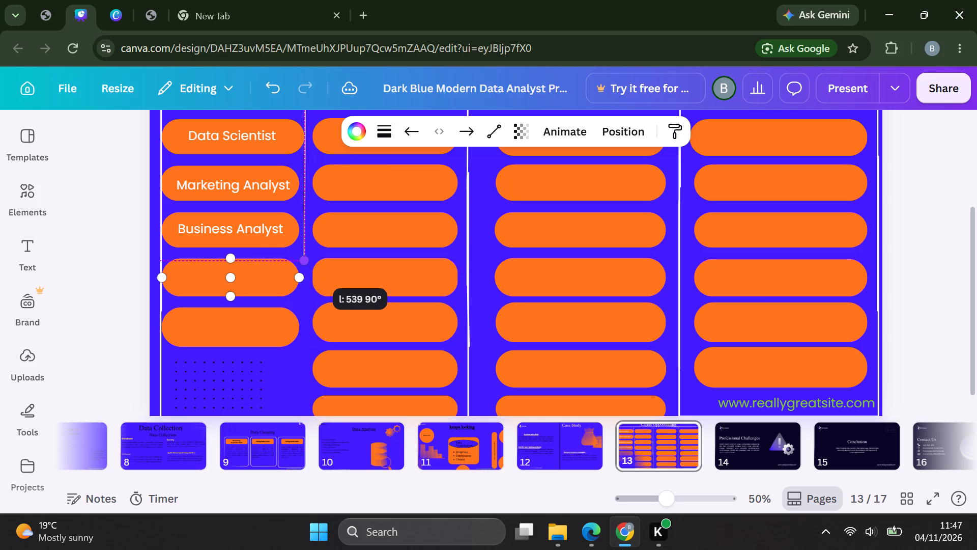
left_click_drag(308, 260, 308, 252)
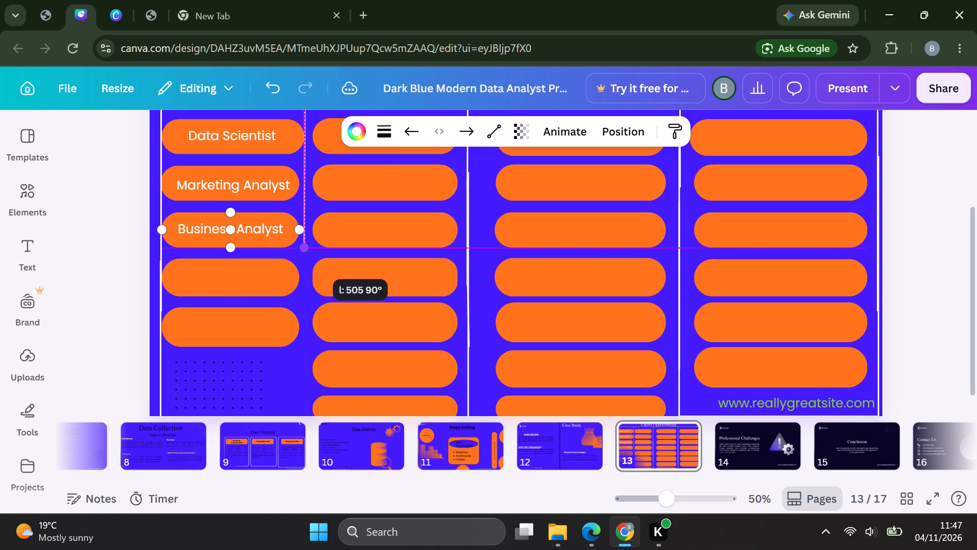
left_click_drag(308, 252, 309, 241)
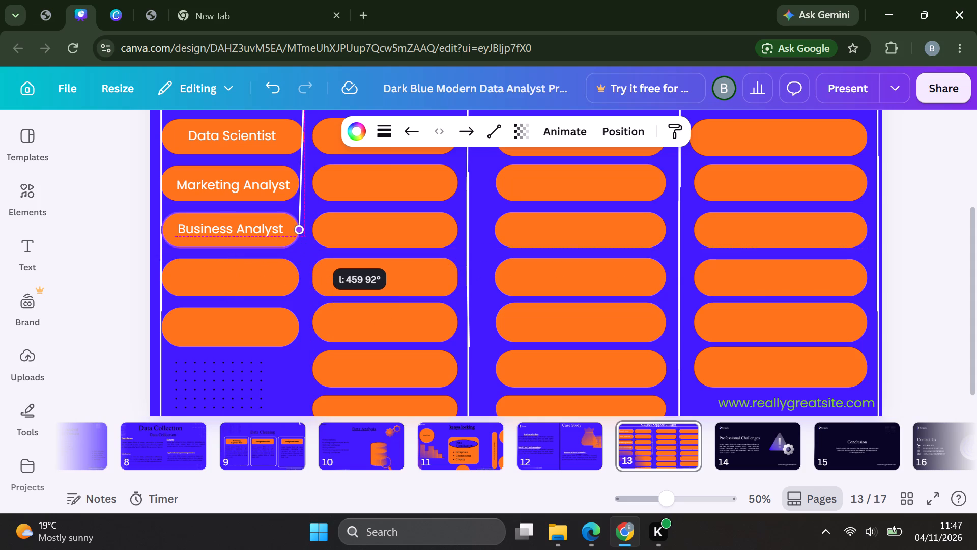
left_click_drag(309, 241, 309, 240)
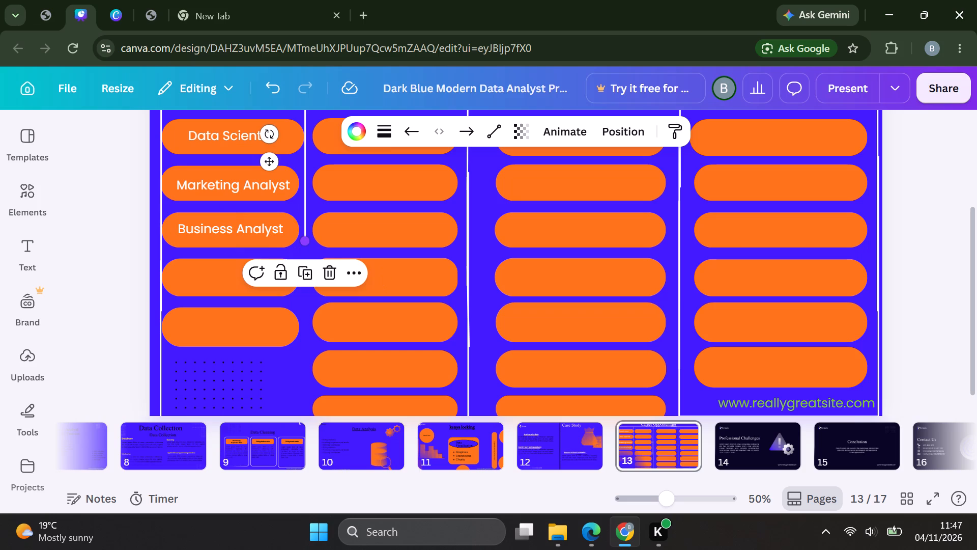
left_click(485, 307)
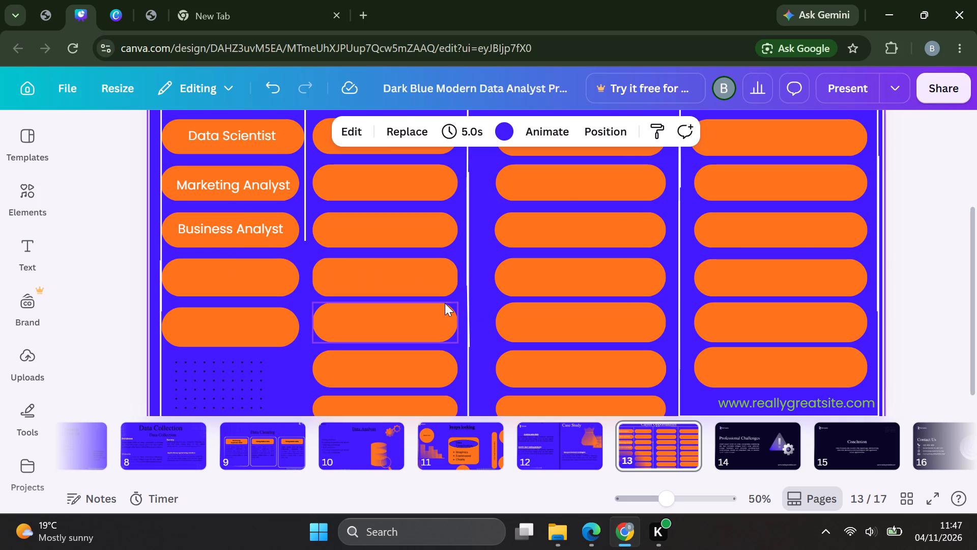
Add another straight white line over the orange boxes and rotate it to 90° so it stands vertical.
key("l")
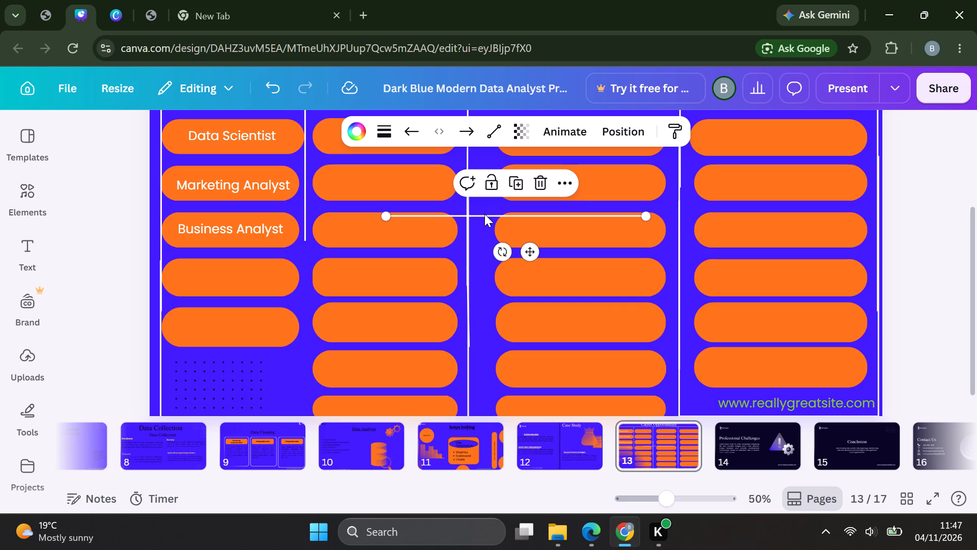
left_click_drag(484, 214, 416, 255)
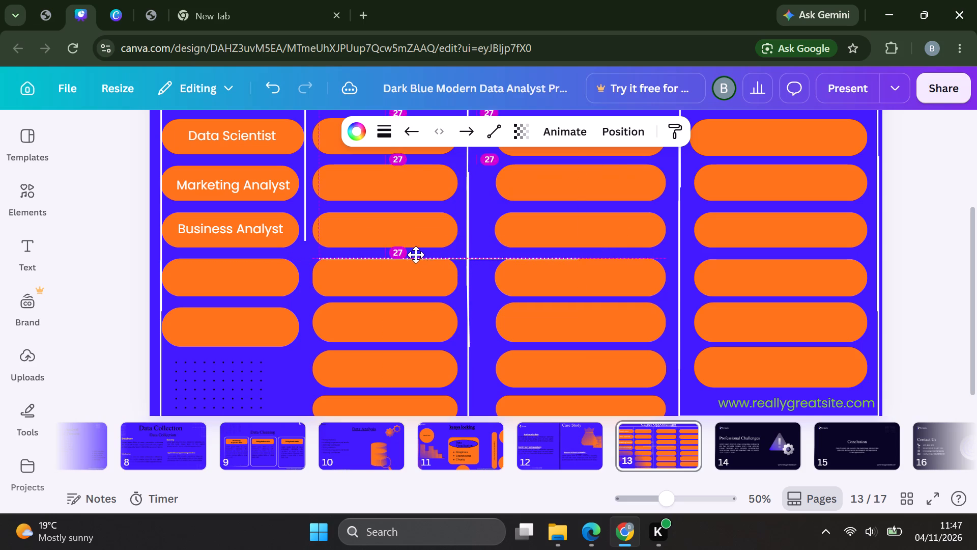
left_click_drag(416, 255, 396, 239)
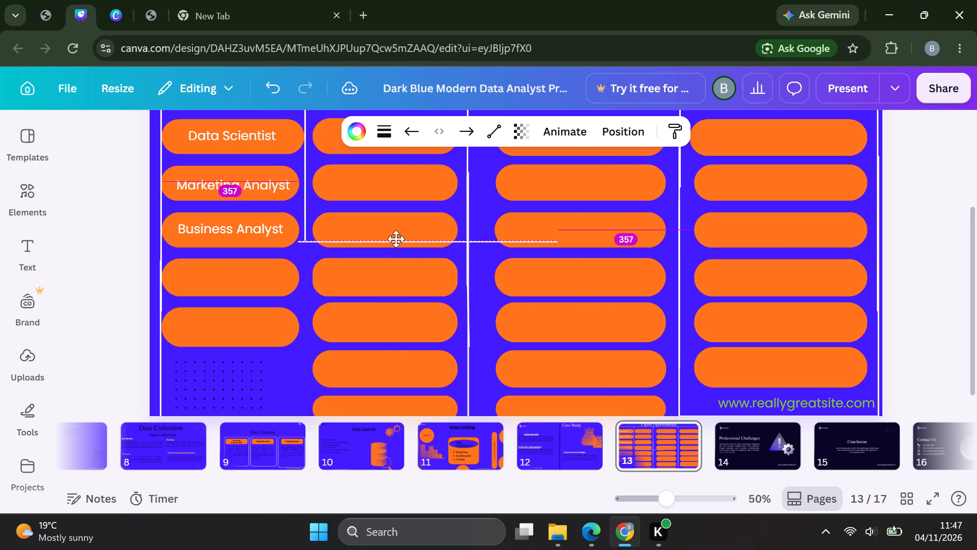
left_click_drag(396, 239, 395, 240)
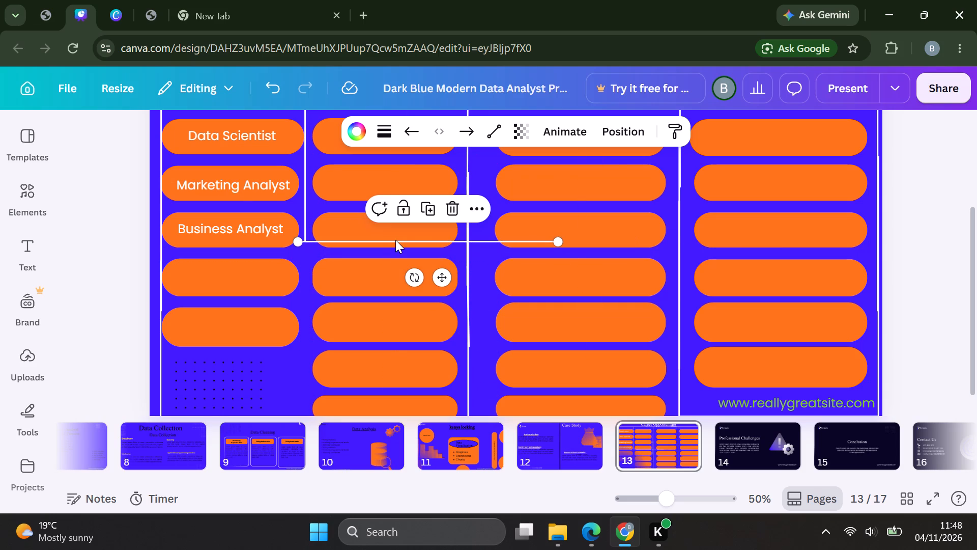
left_click_drag(412, 278, 410, 288)
left_click_drag(410, 288, 345, 295)
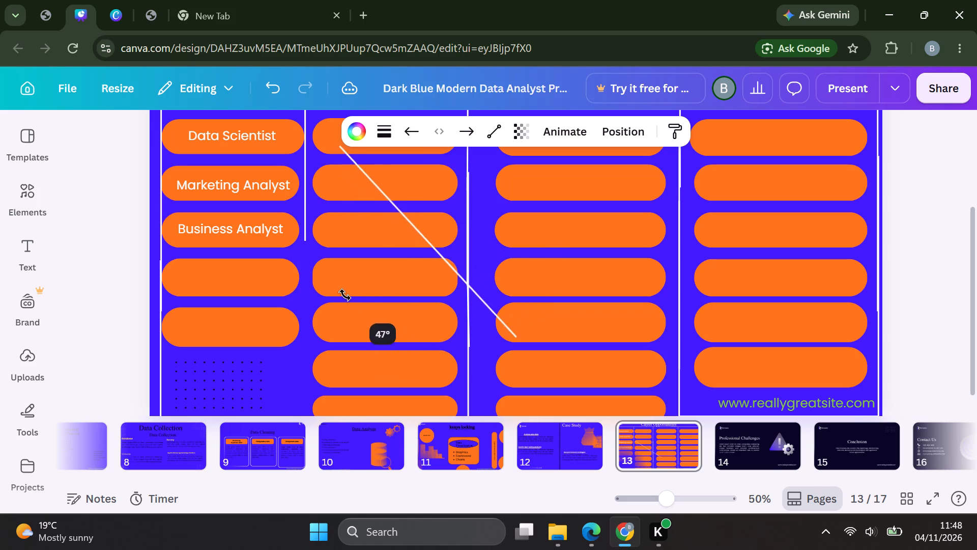
left_click_drag(345, 295, 338, 249)
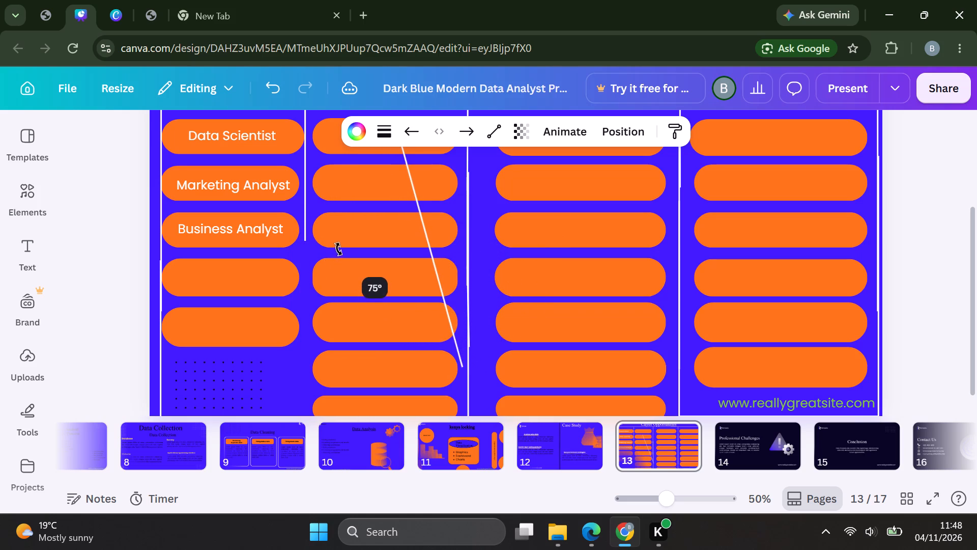
left_click_drag(338, 249, 352, 224)
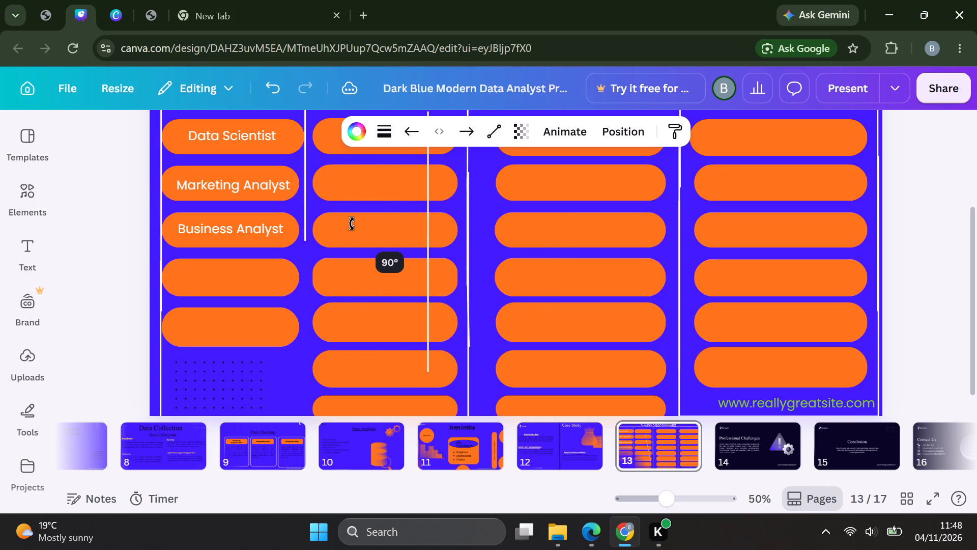
left_click_drag(352, 224, 353, 221)
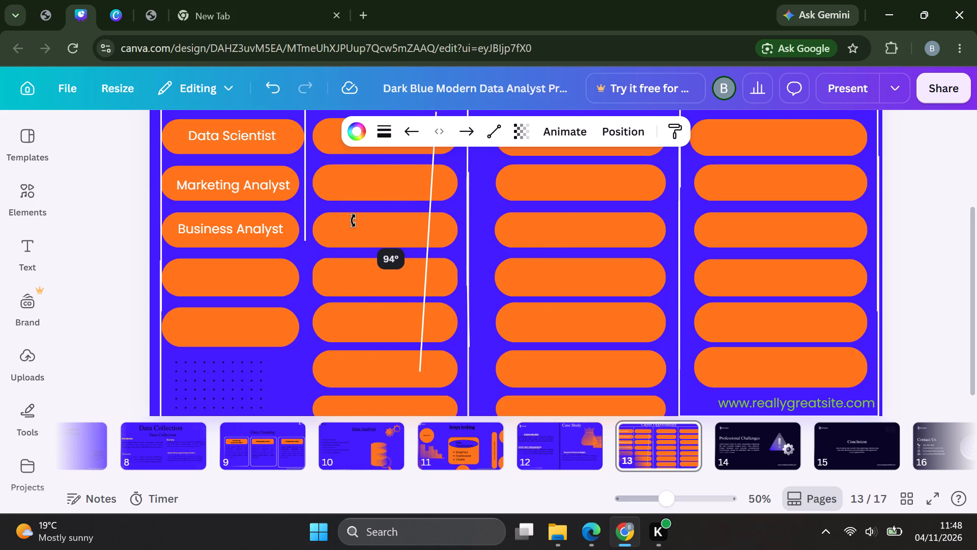
left_click_drag(353, 221, 348, 225)
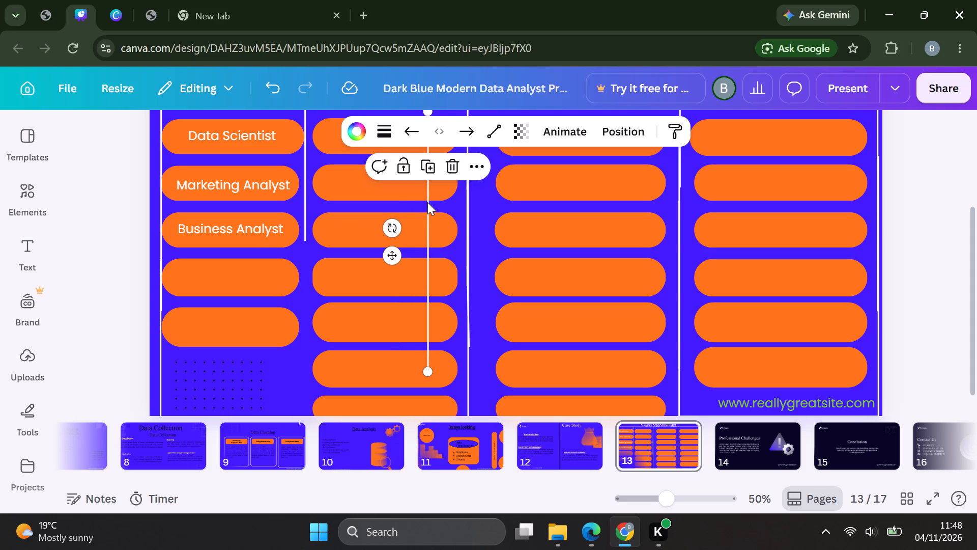
Place the new vertical line between the first and second box columns, aligned with the existing divider so it continues it downward.
left_click_drag(427, 202, 311, 256)
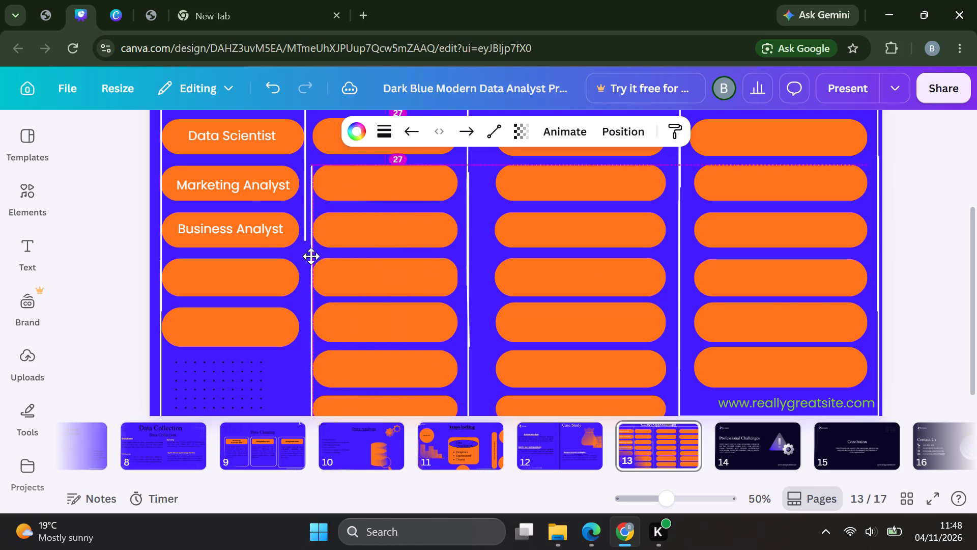
left_click_drag(311, 256, 304, 260)
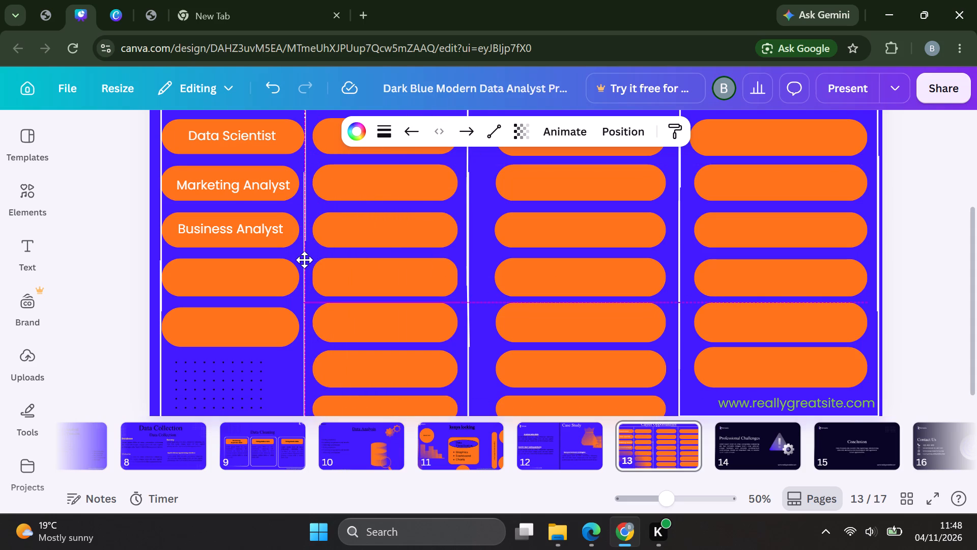
left_click_drag(304, 260, 305, 258)
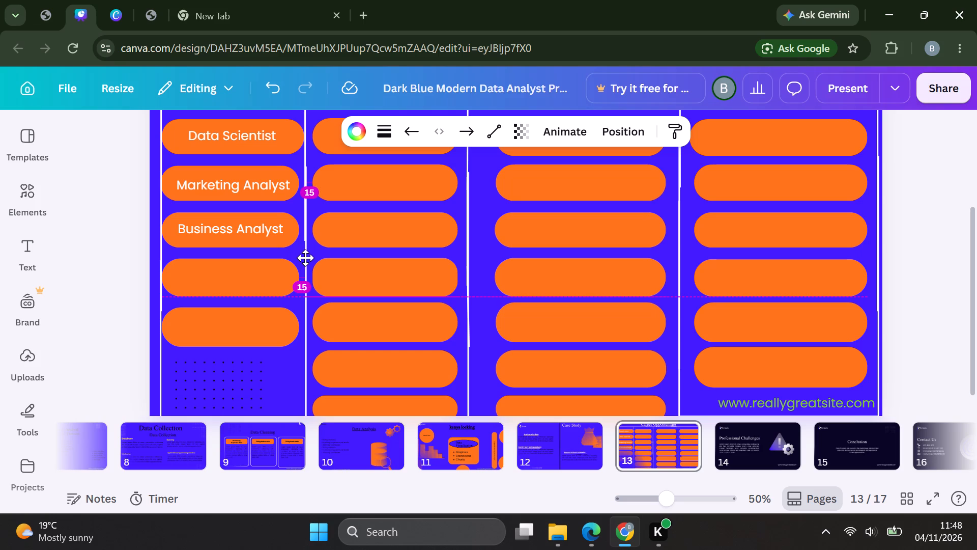
left_click_drag(305, 258, 304, 260)
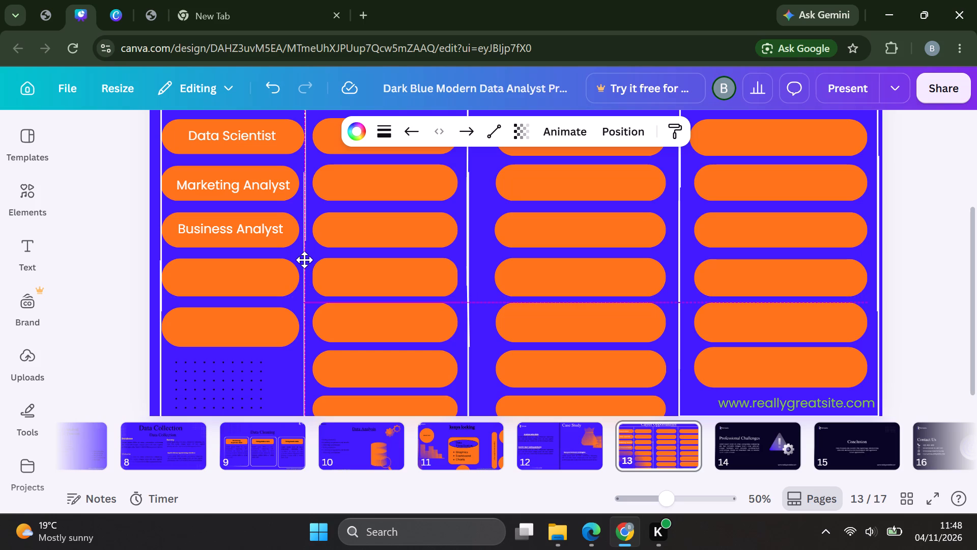
left_click_drag(304, 260, 305, 257)
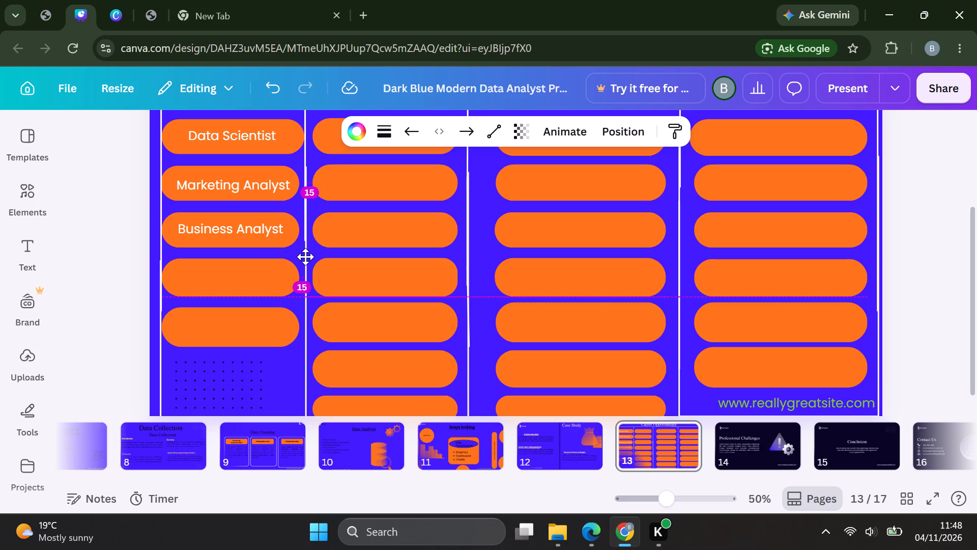
left_click_drag(305, 257, 304, 257)
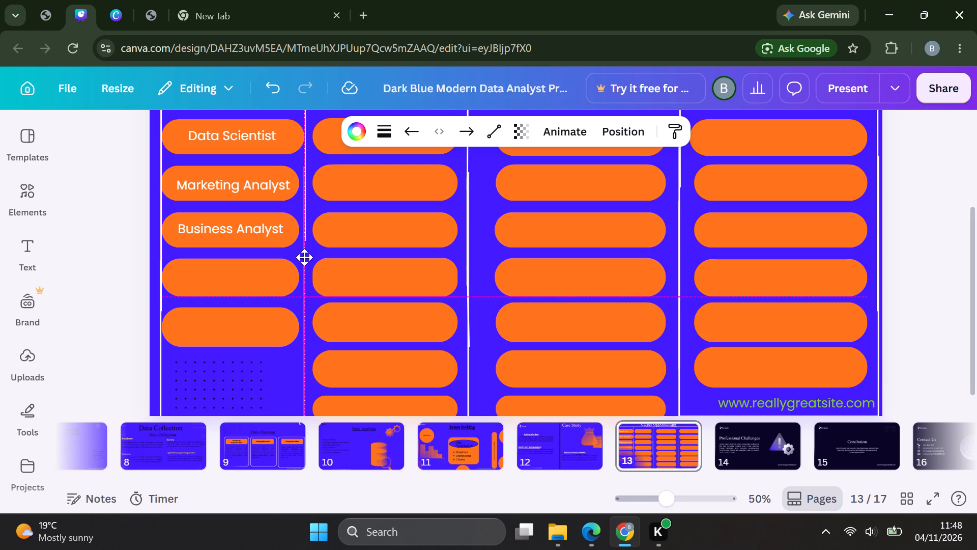
left_click_drag(304, 257, 305, 256)
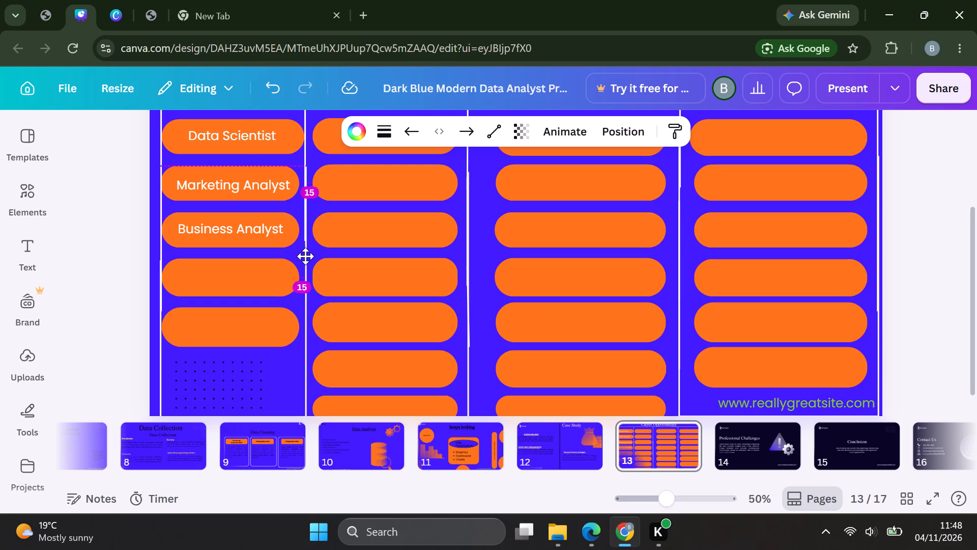
Shorten the new divider from its lower end to finish level with the white frame's bottom line, keeping it vertical.
scroll(472, 329, "down", 1)
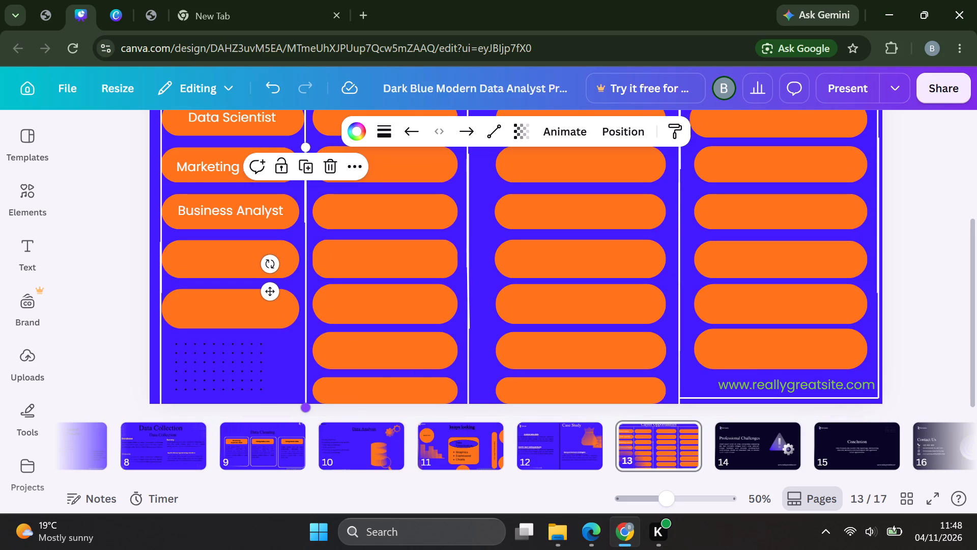
left_click_drag(305, 408, 305, 398)
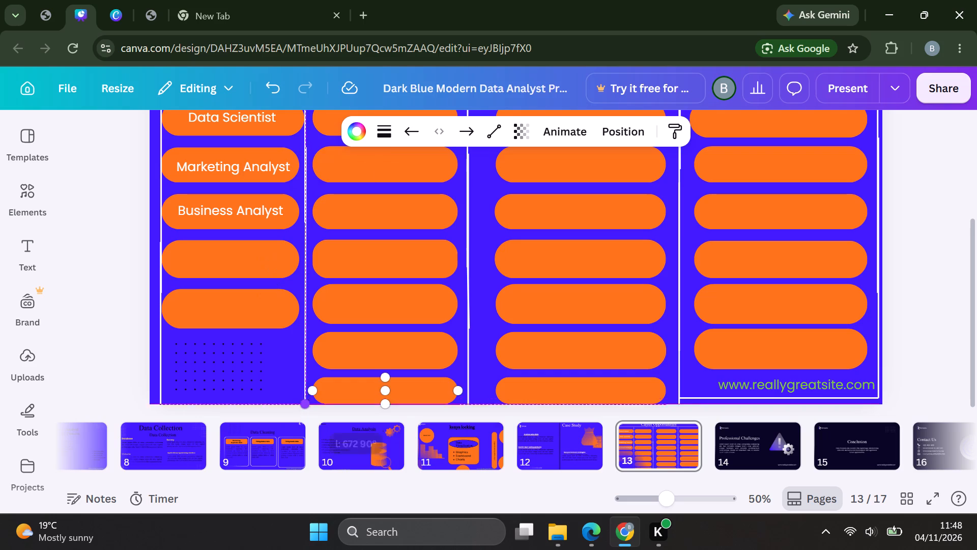
left_click_drag(305, 398, 299, 397)
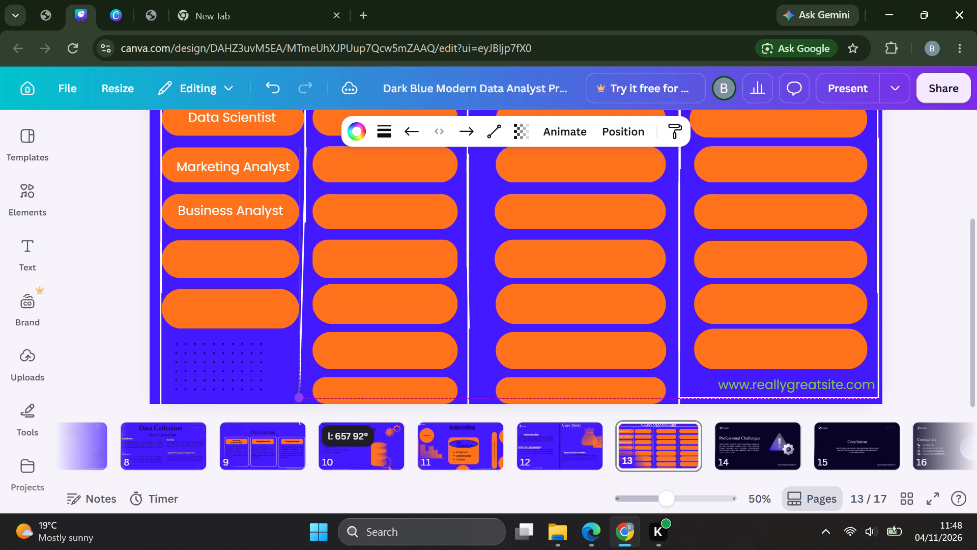
left_click_drag(299, 397, 298, 396)
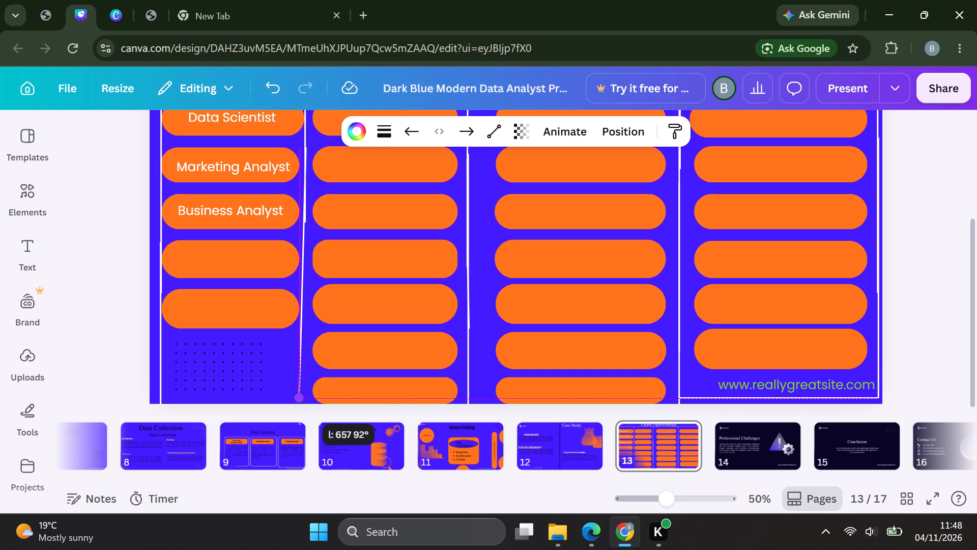
left_click_drag(298, 396, 299, 397)
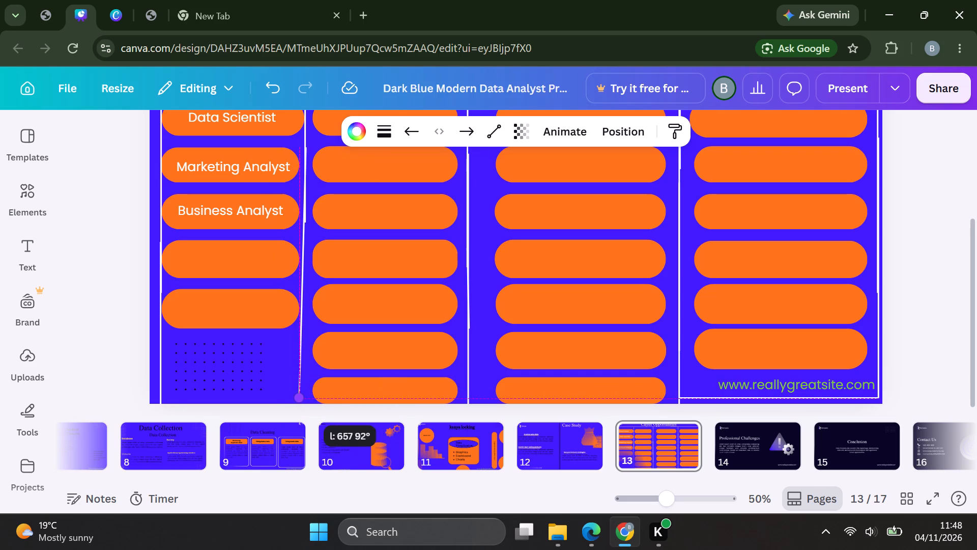
left_click_drag(299, 397, 299, 405)
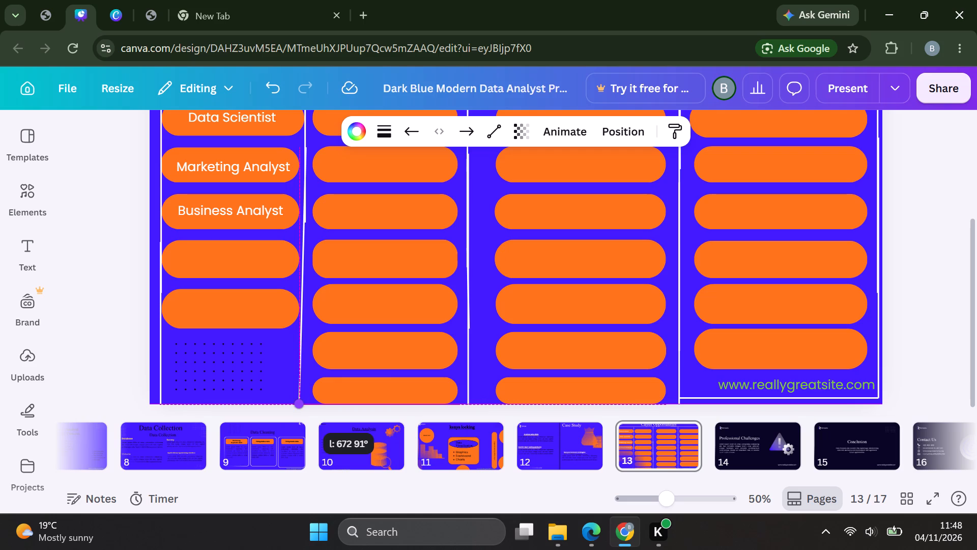
left_click_drag(299, 405, 299, 405)
left_click_drag(299, 405, 302, 405)
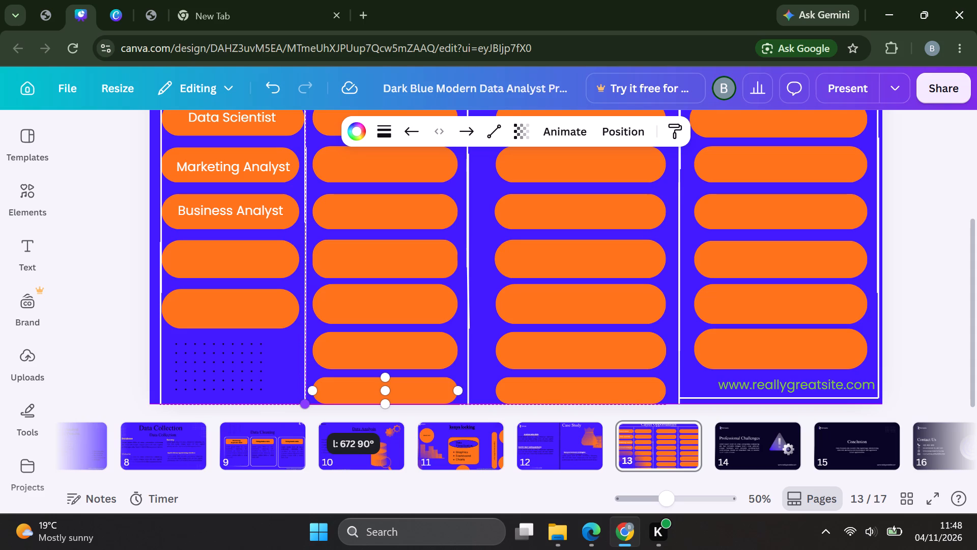
left_click_drag(302, 405, 302, 405)
left_click_drag(302, 405, 298, 405)
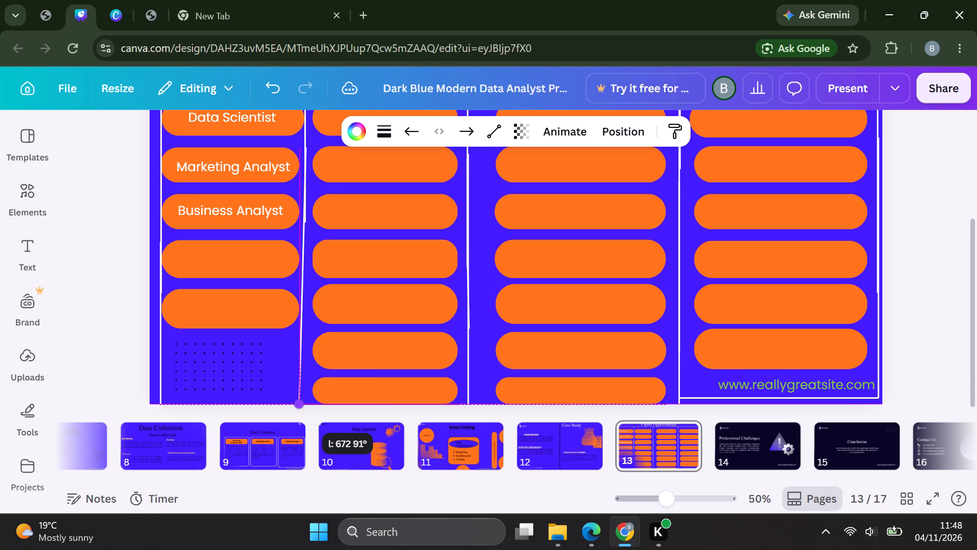
left_click_drag(298, 405, 303, 402)
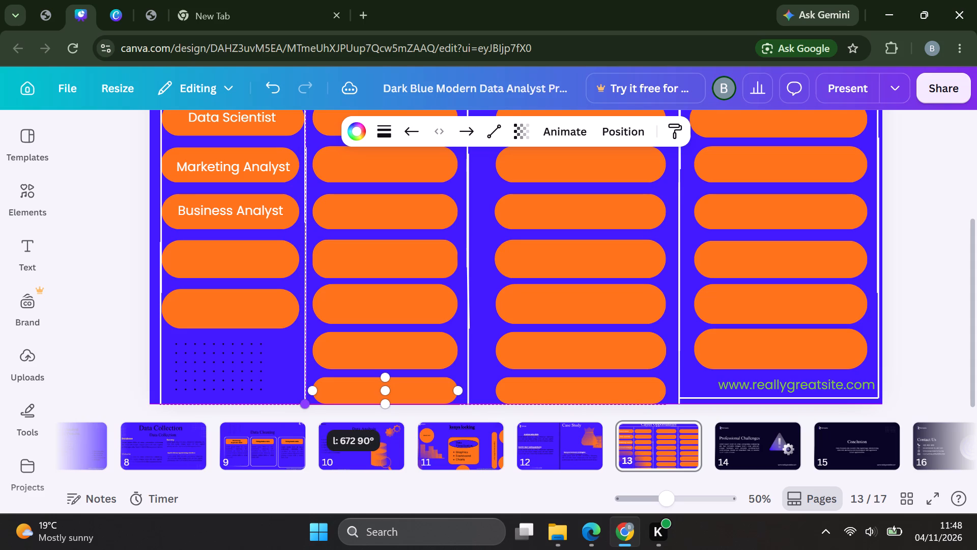
left_click_drag(303, 402, 306, 369)
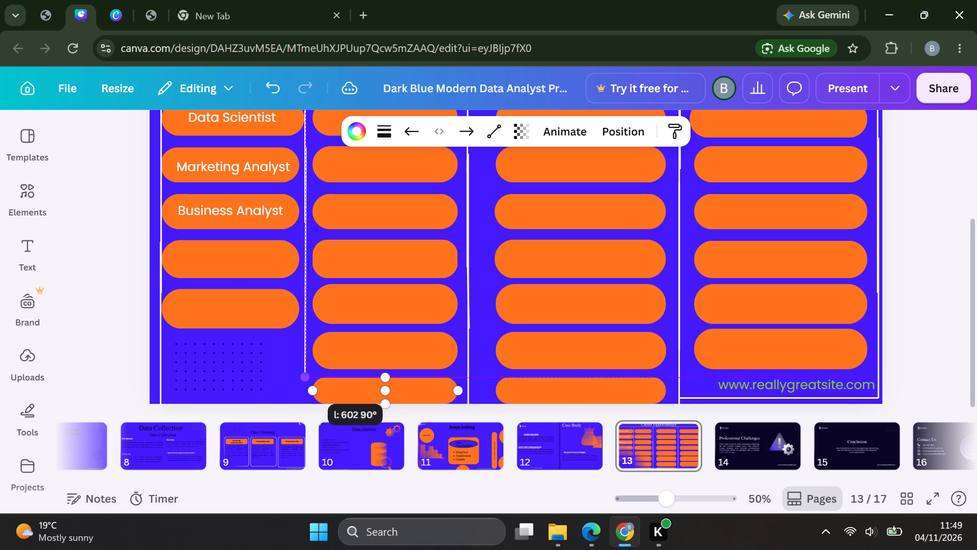
left_click_drag(306, 369, 302, 318)
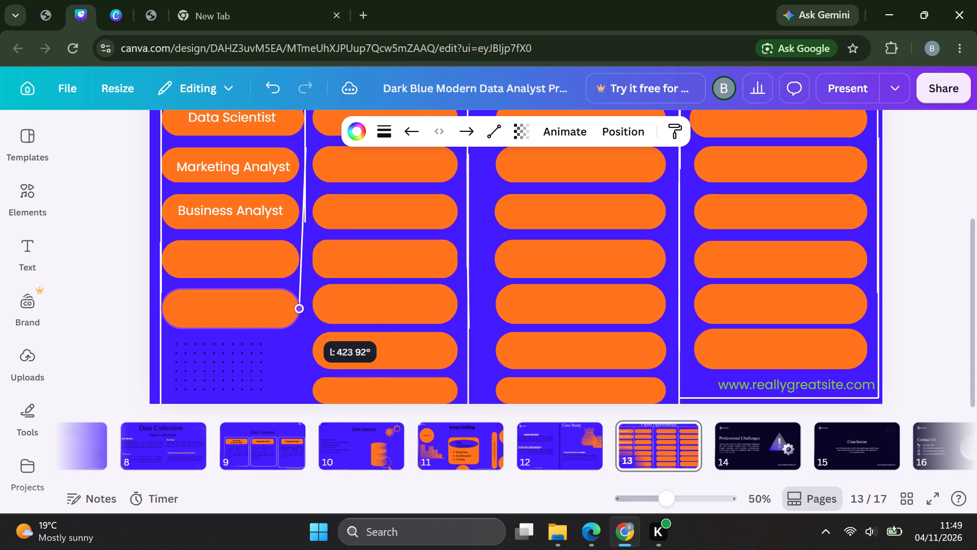
left_click_drag(302, 318, 305, 375)
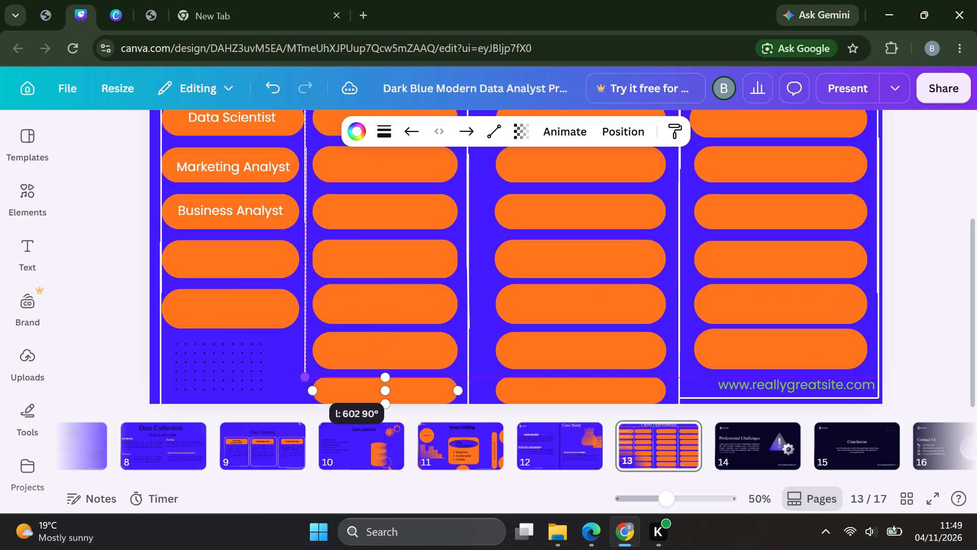
left_click_drag(305, 375, 303, 400)
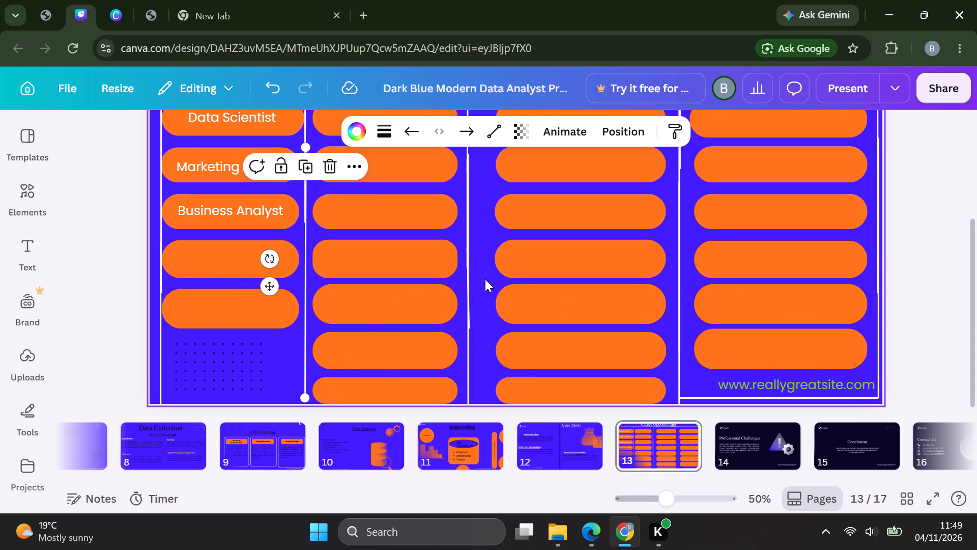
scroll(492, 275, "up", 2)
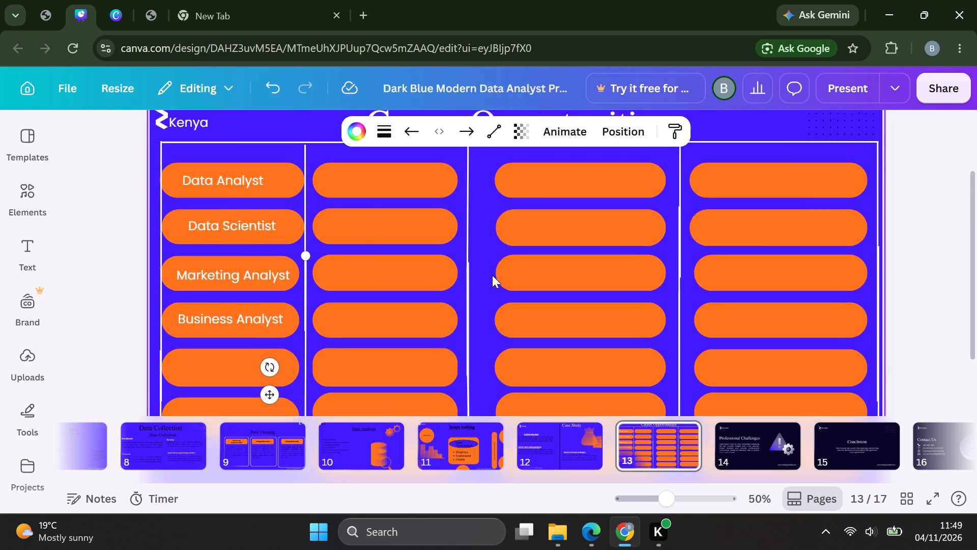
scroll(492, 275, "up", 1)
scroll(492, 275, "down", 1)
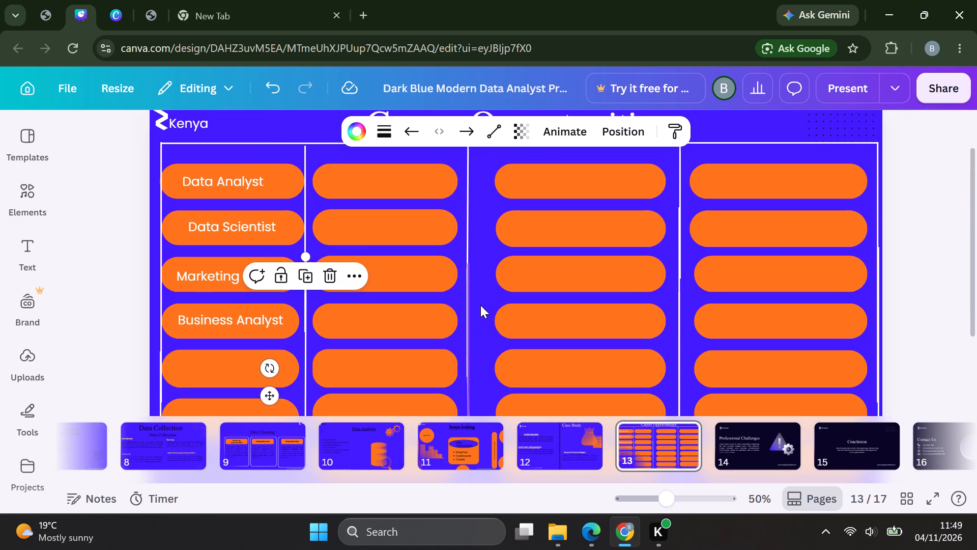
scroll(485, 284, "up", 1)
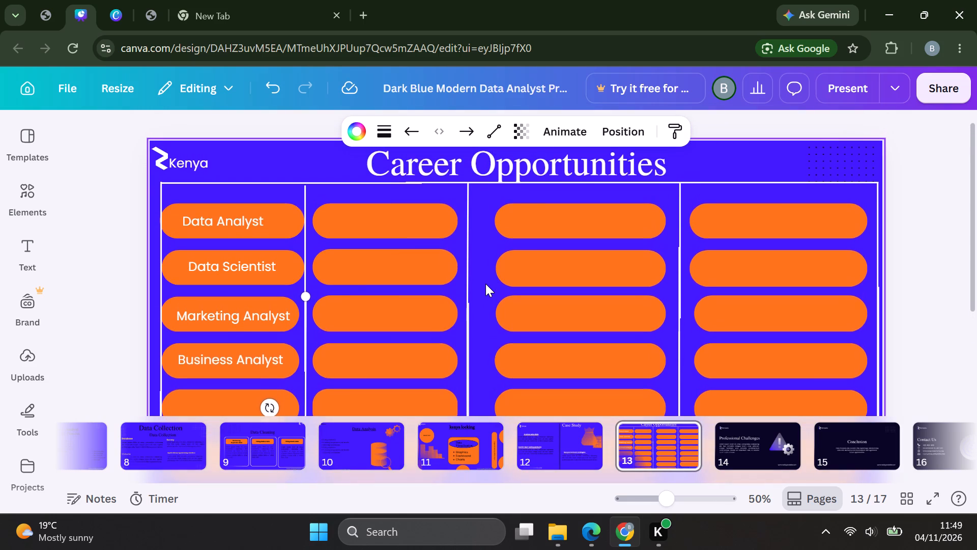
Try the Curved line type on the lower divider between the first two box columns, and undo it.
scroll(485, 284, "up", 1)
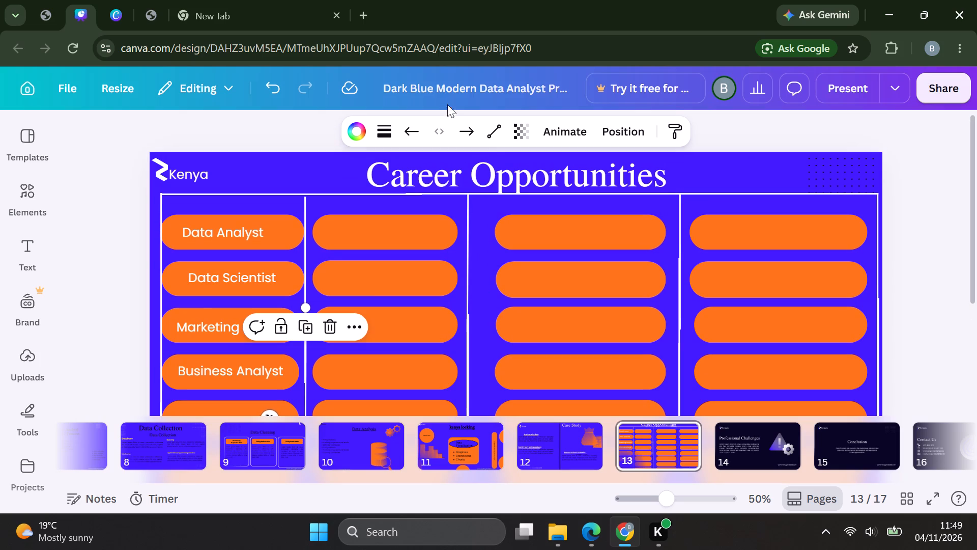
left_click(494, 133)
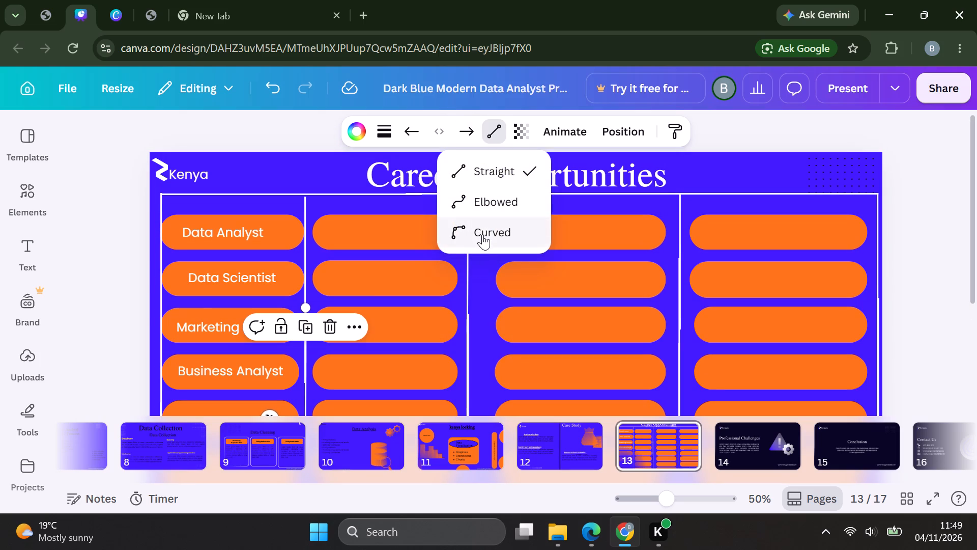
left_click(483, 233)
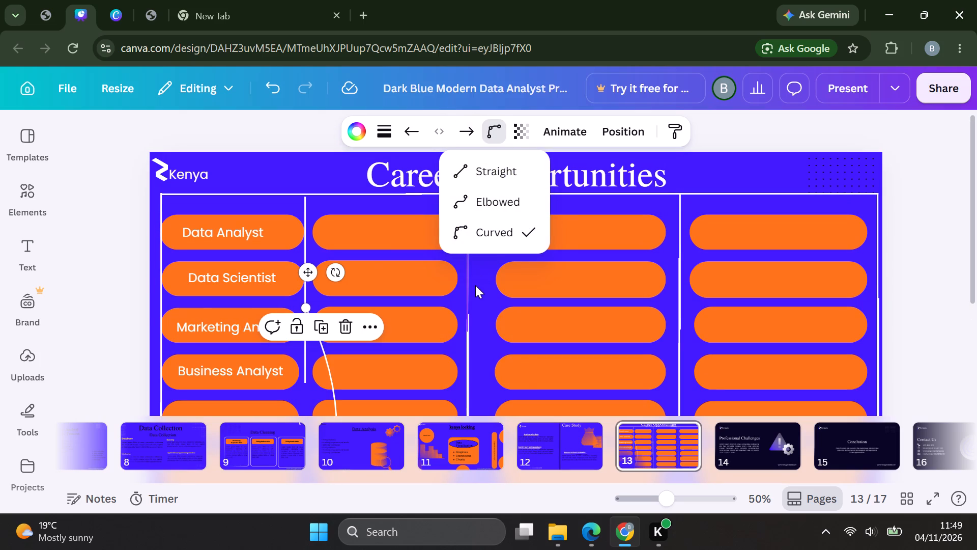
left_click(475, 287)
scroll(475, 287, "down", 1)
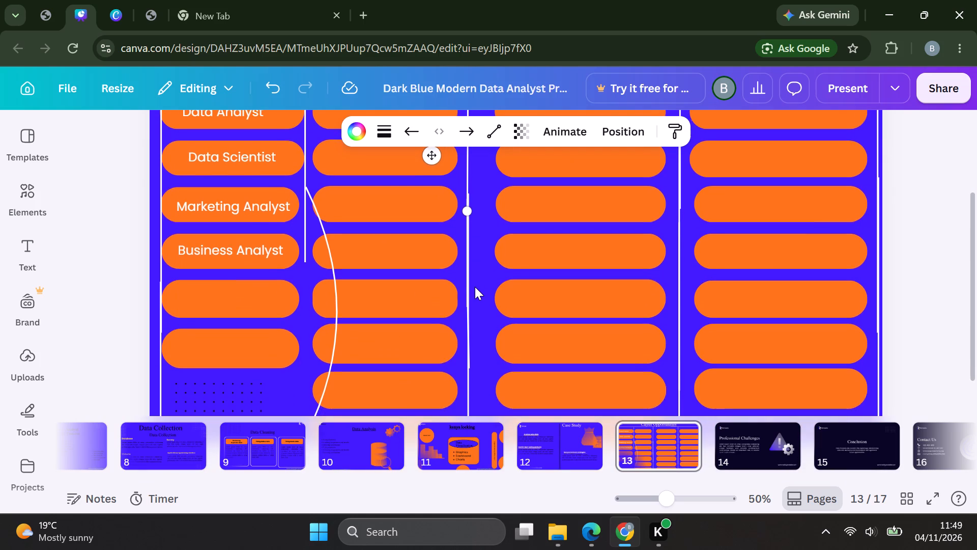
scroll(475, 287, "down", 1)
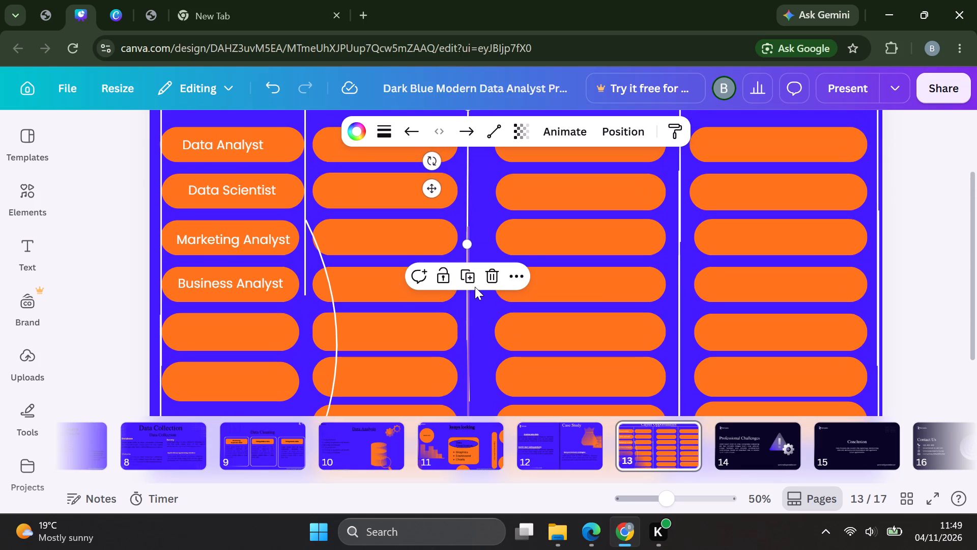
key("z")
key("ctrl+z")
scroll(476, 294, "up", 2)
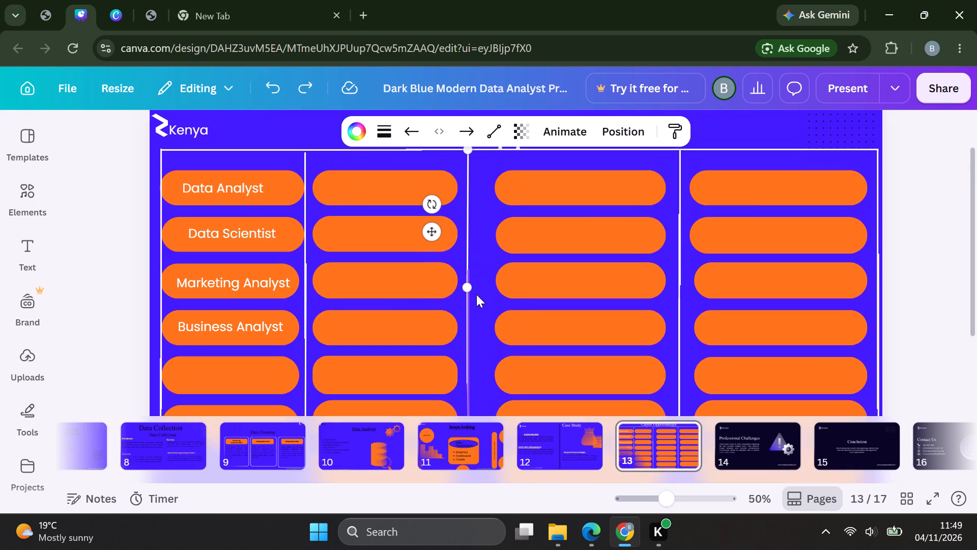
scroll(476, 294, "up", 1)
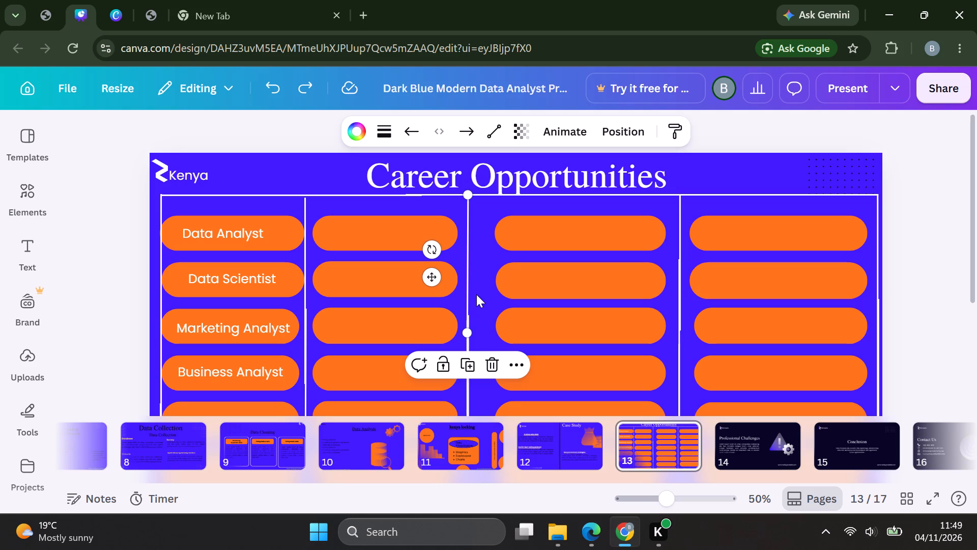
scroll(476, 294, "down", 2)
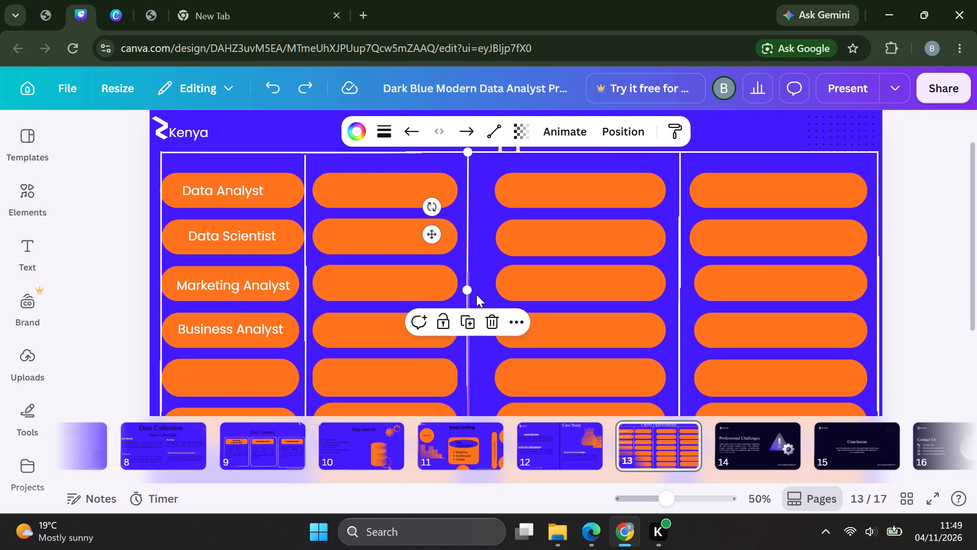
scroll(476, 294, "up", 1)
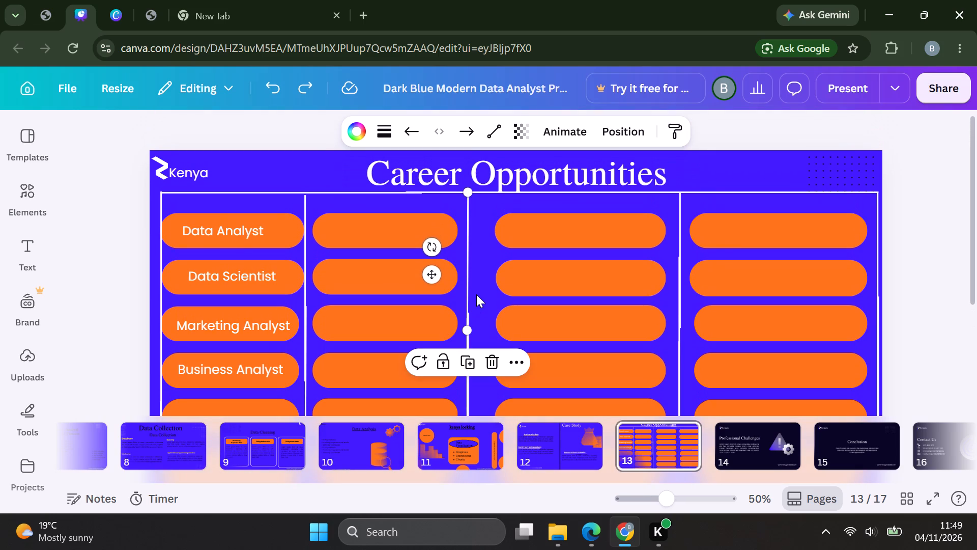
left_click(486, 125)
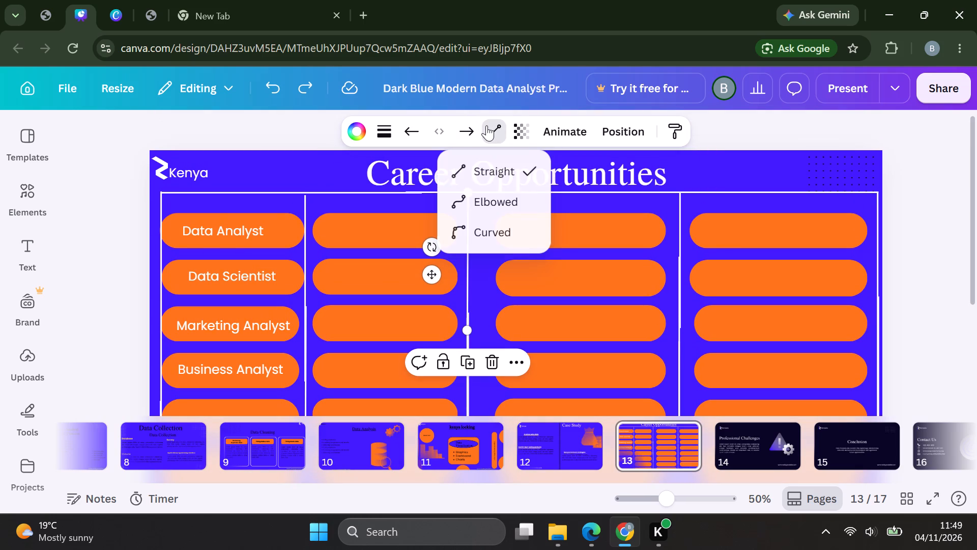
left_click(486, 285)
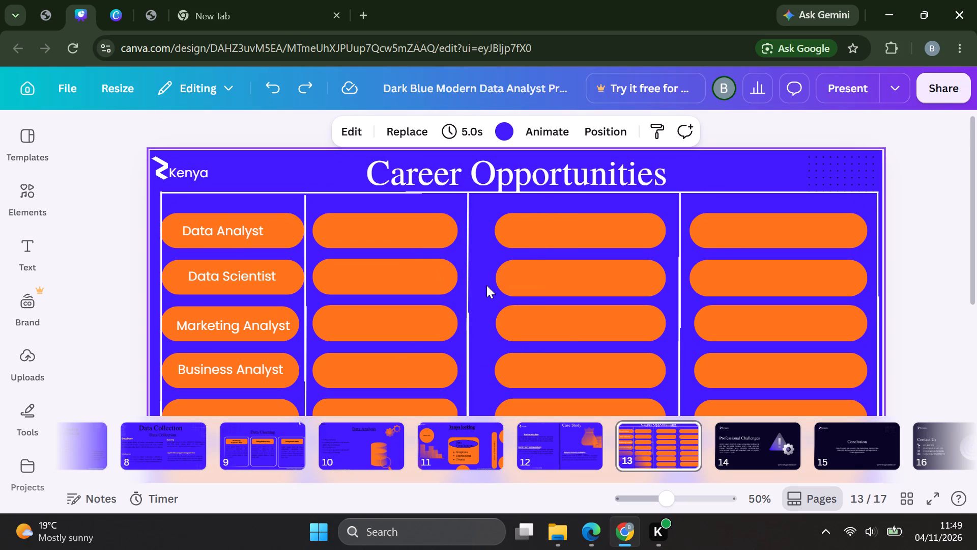
Add a new white line, move it up across the Career Opportunities title and change its line type to Curved.
key("l")
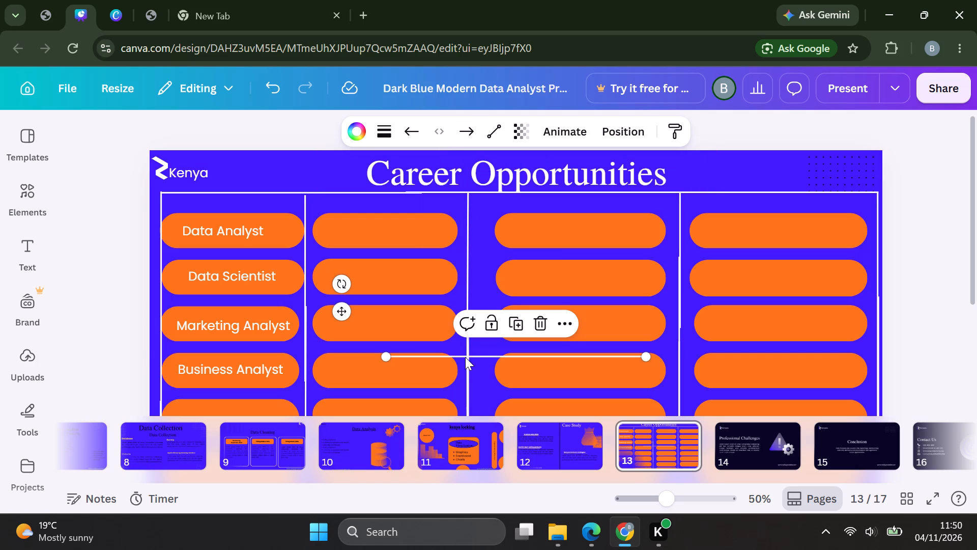
left_click_drag(479, 354, 428, 180)
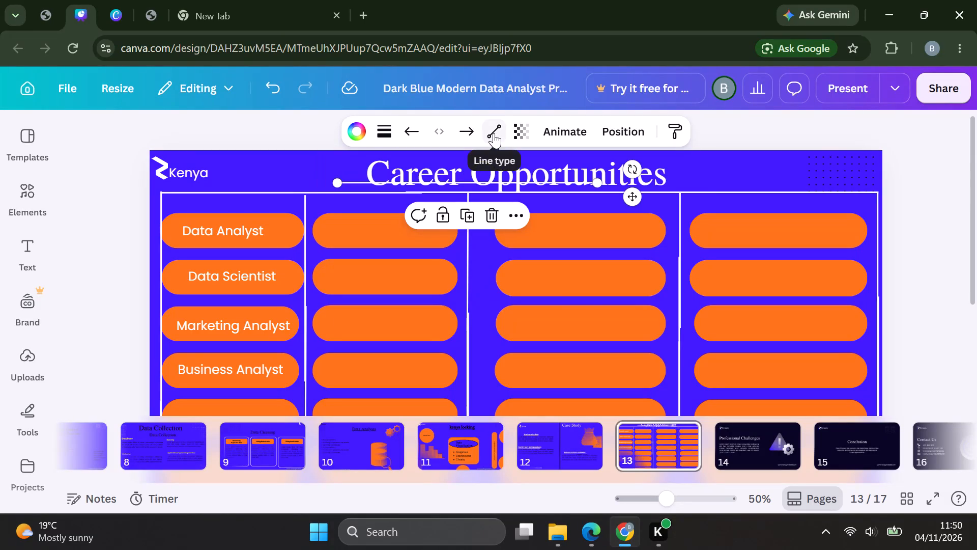
left_click(494, 133)
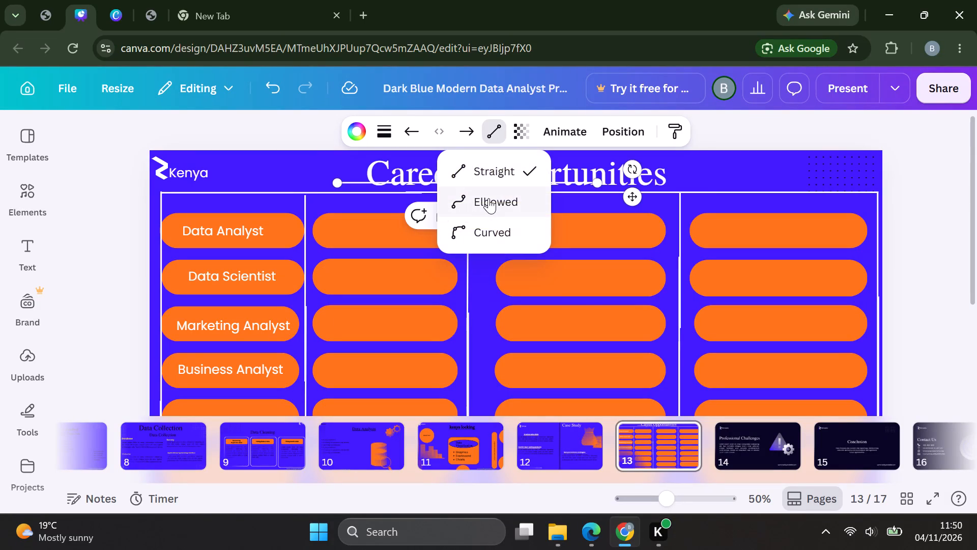
left_click(489, 225)
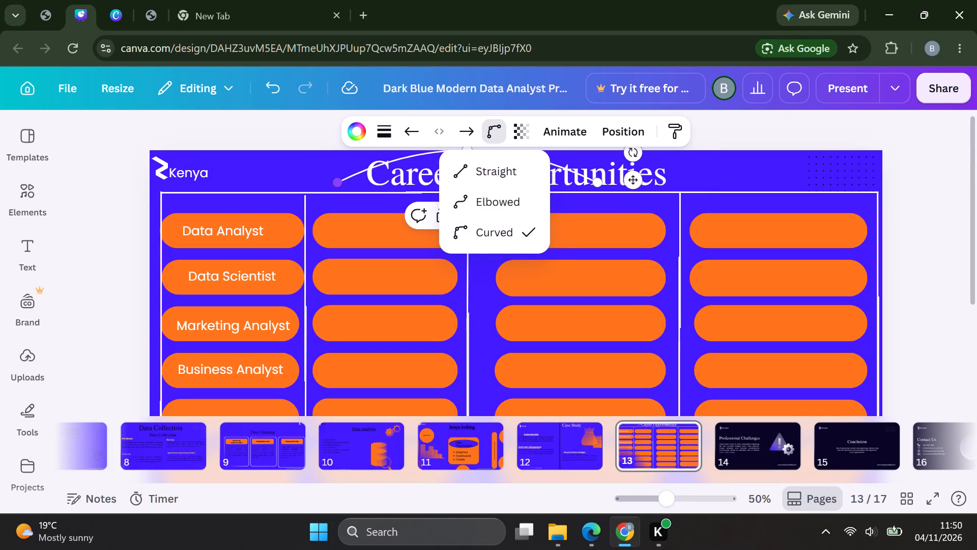
Stretch the curved line so its ends meet the white frame's upper-left corner and nearly its upper-right corner.
left_click_drag(337, 181, 143, 211)
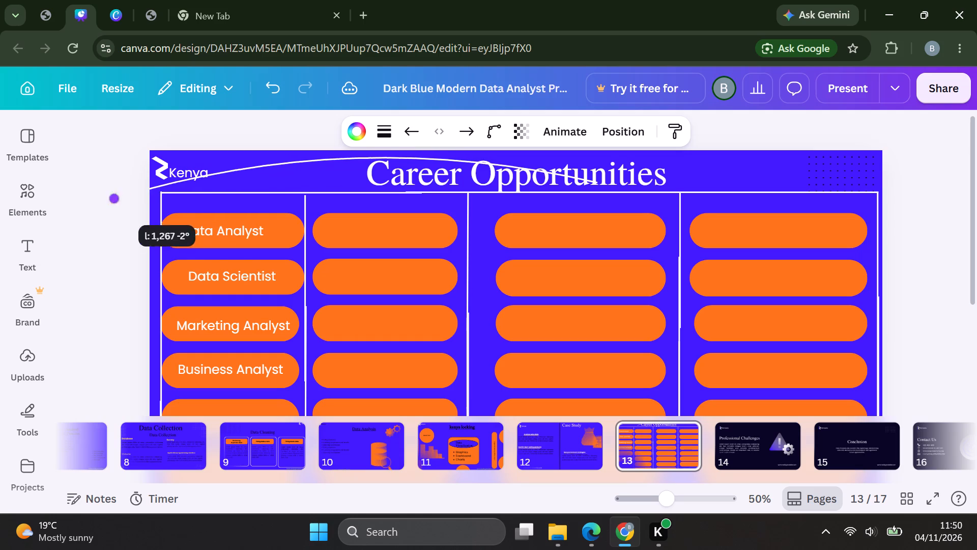
left_click_drag(143, 211, 159, 193)
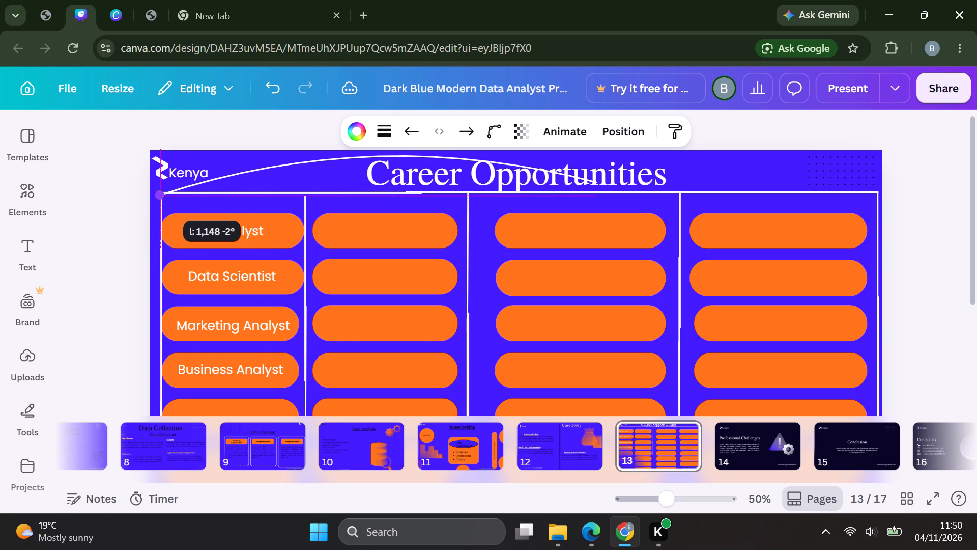
left_click_drag(159, 193, 164, 191)
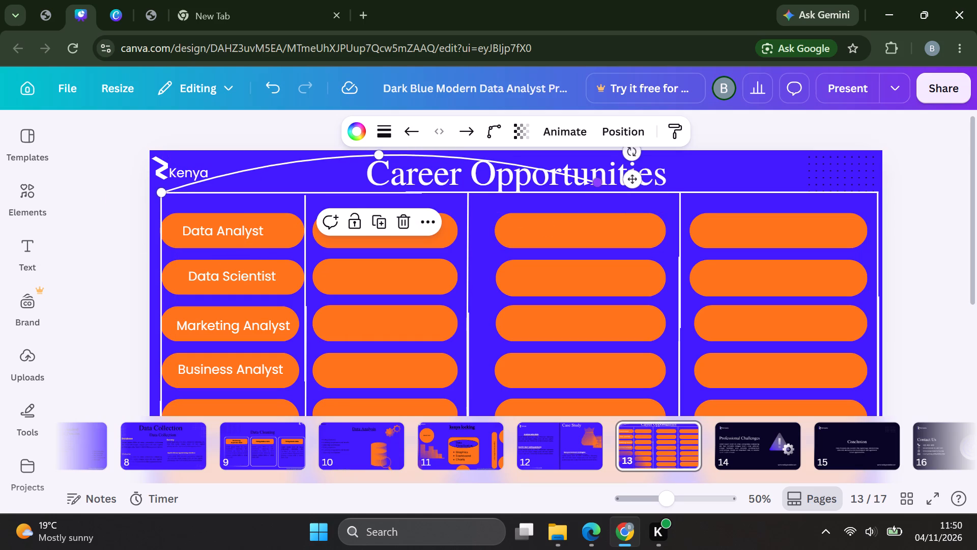
left_click_drag(596, 181, 719, 168)
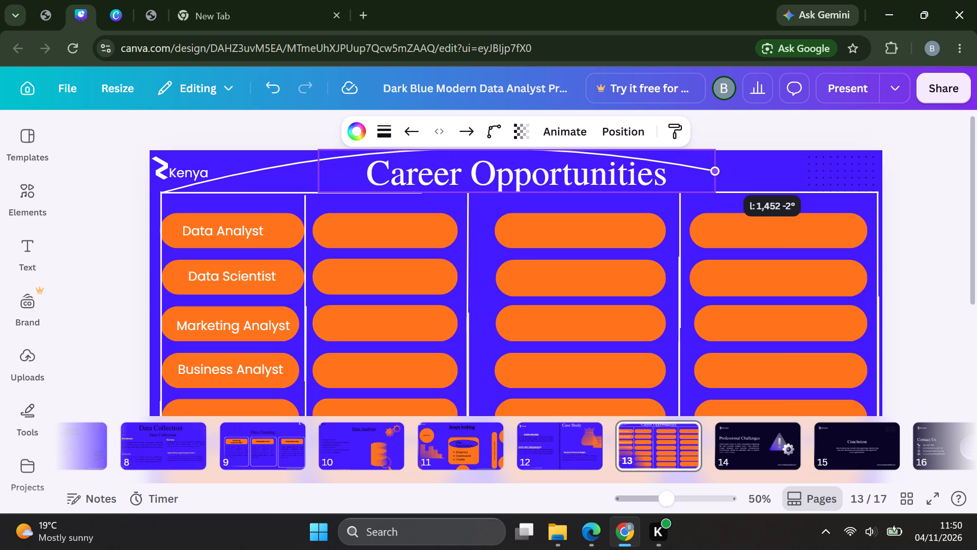
left_click_drag(719, 168, 865, 176)
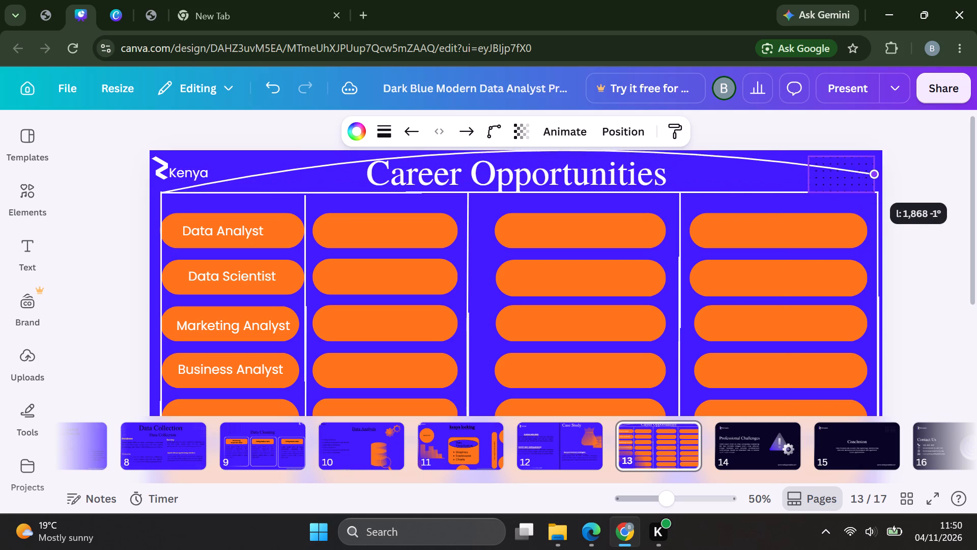
left_click_drag(865, 176, 873, 187)
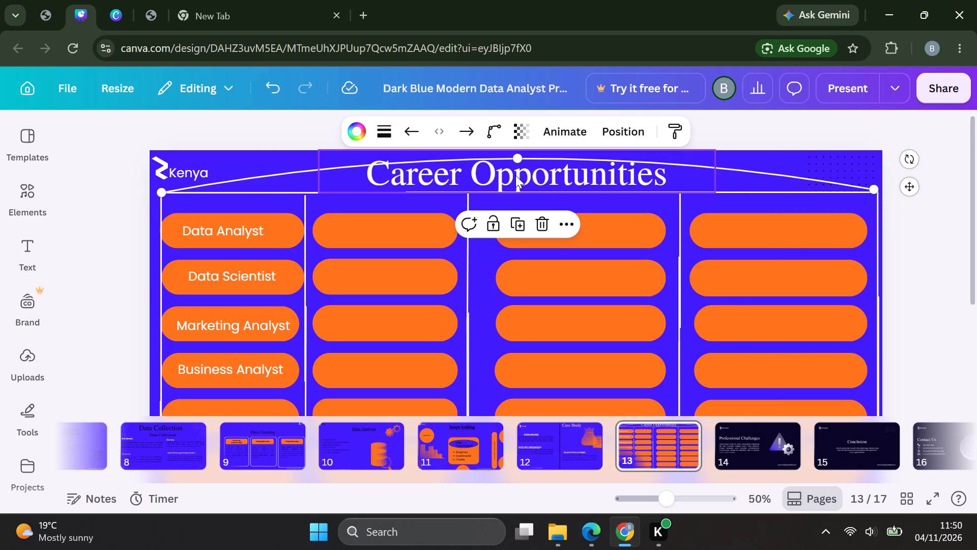
Raise the middle of the curved line to the slide's top edge so it arches above the title.
left_click_drag(521, 157, 516, 148)
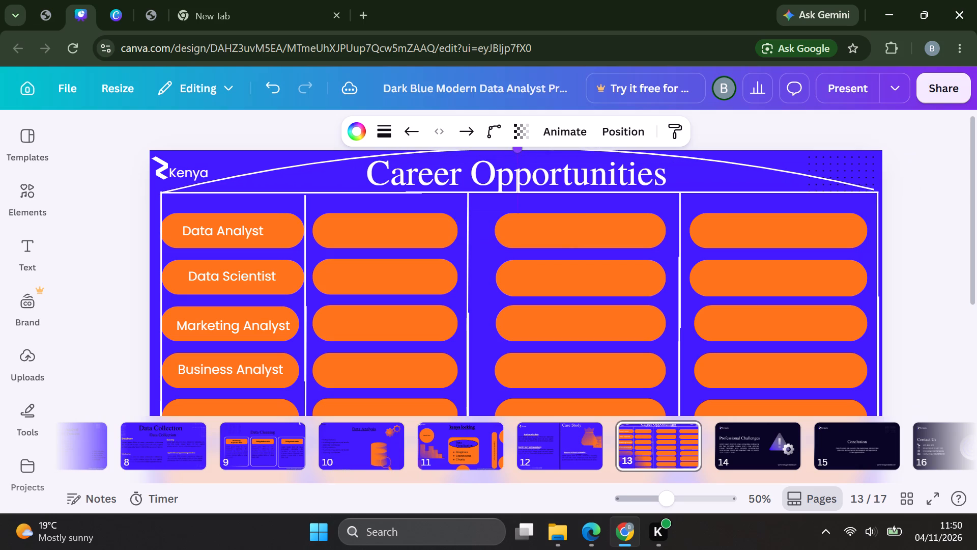
left_click_drag(516, 148, 516, 151)
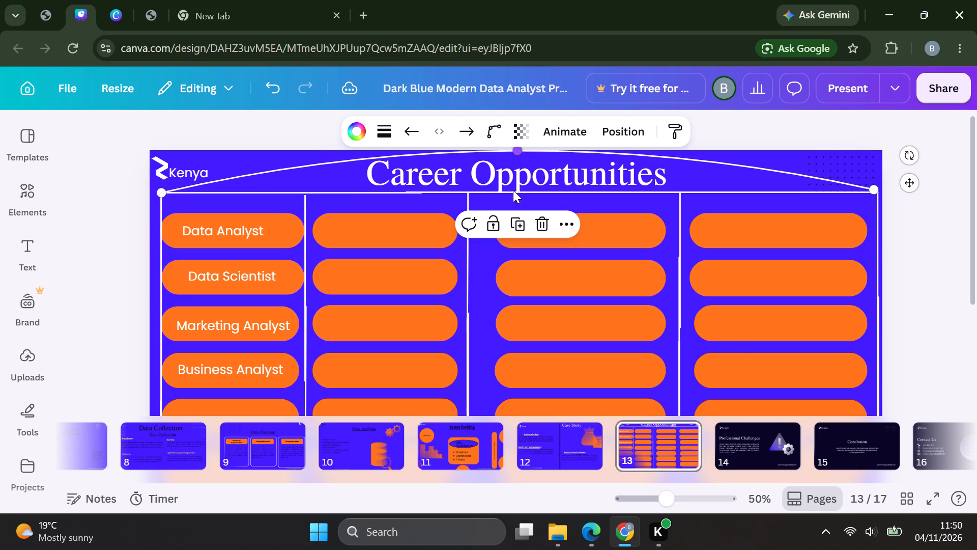
left_click(479, 306)
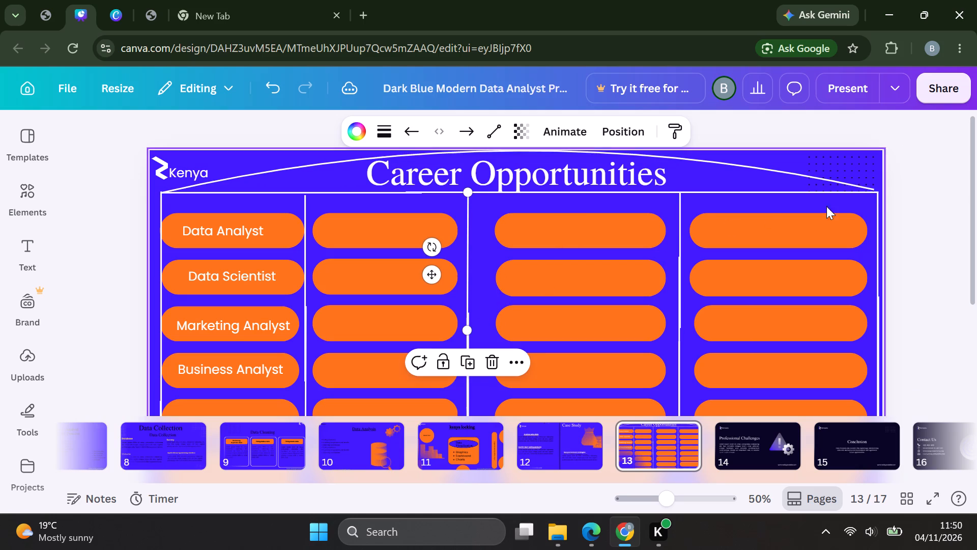
Extend the arch's right end to the slide's right edge, level with the frame's top line, about 1,889 long at 0°.
left_click(867, 184)
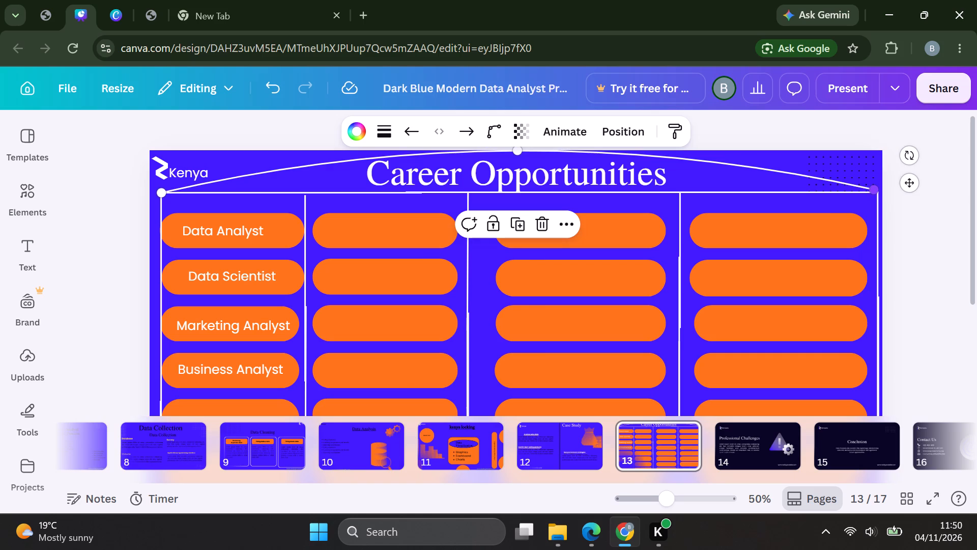
left_click_drag(874, 188, 884, 191)
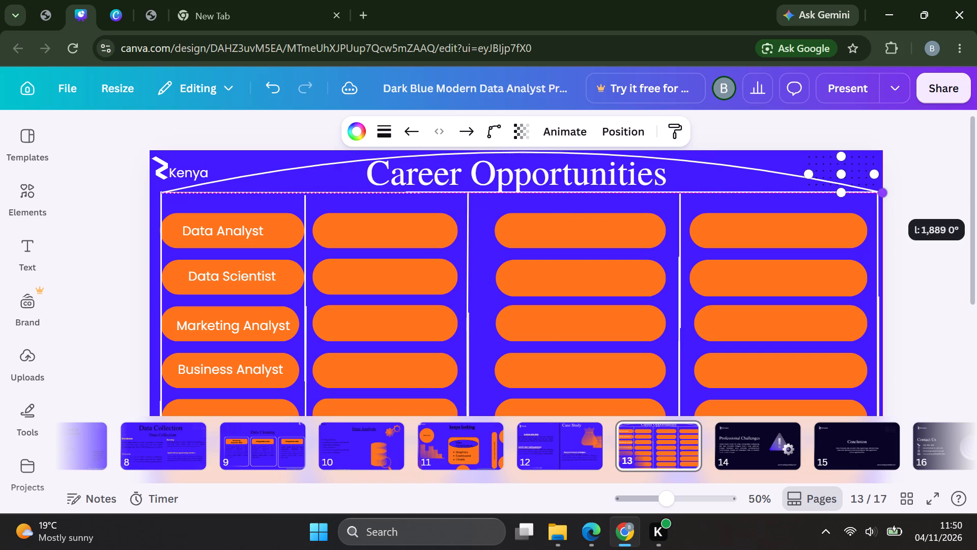
left_click_drag(884, 191, 881, 191)
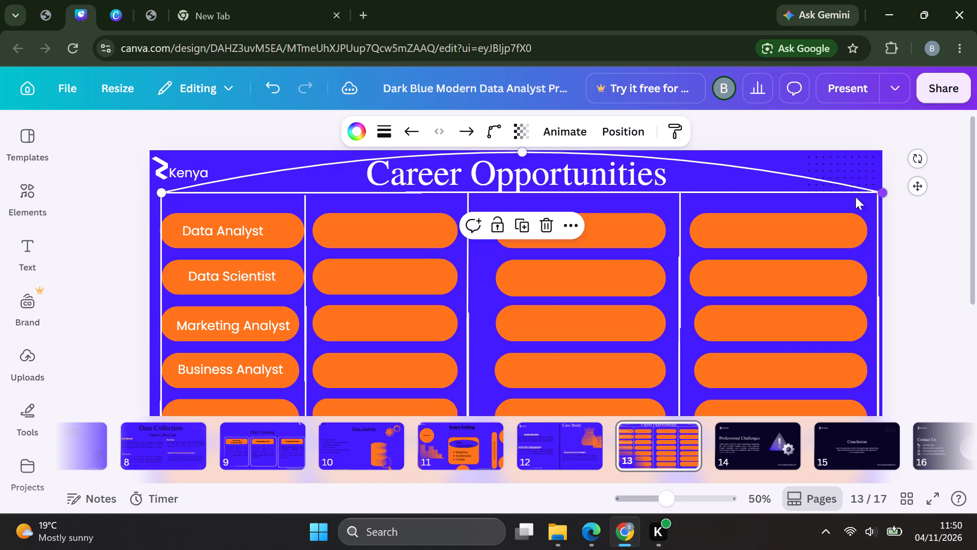
left_click(714, 177)
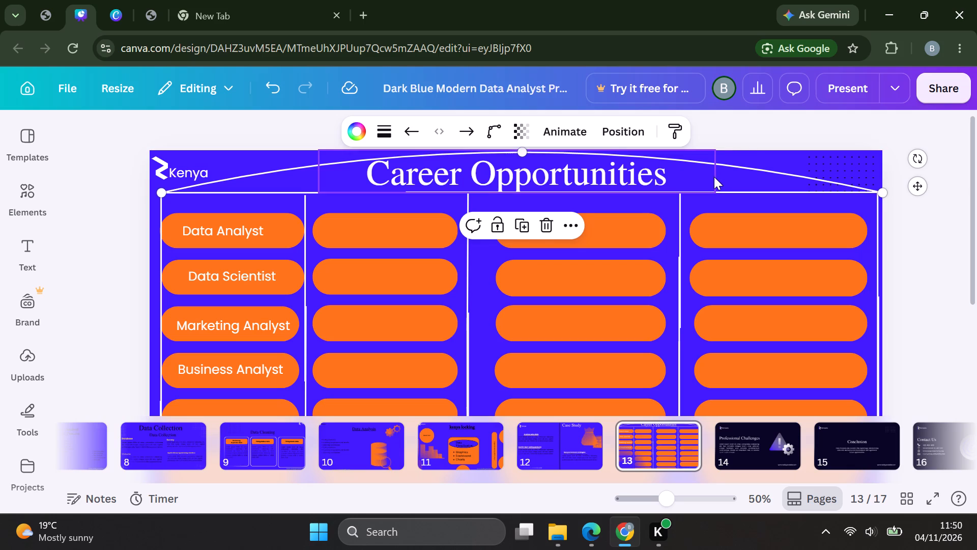
left_click(484, 325)
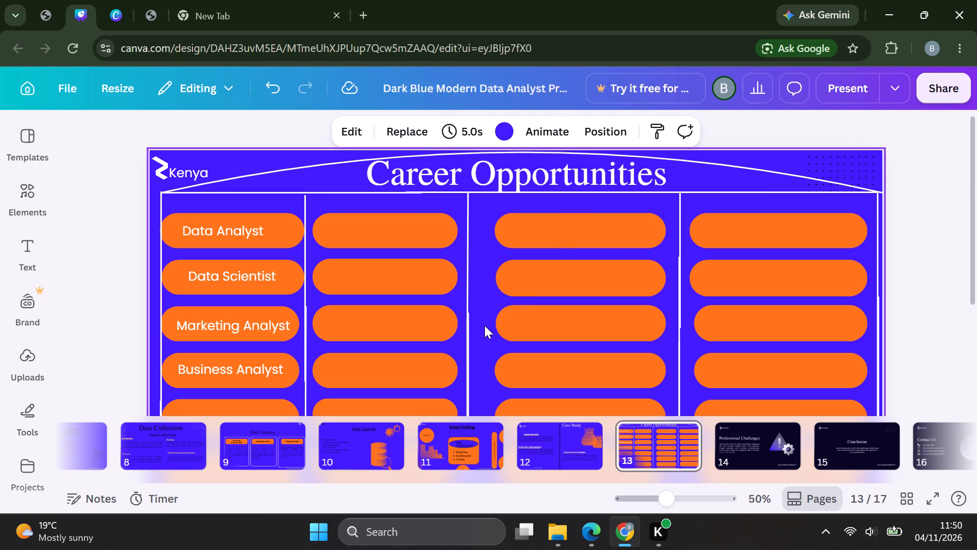
Add a new white line on the Career Opportunities slide, rotate it to vertical over the third column and change its line type to Elbowed.
scroll(484, 325, "down", 1)
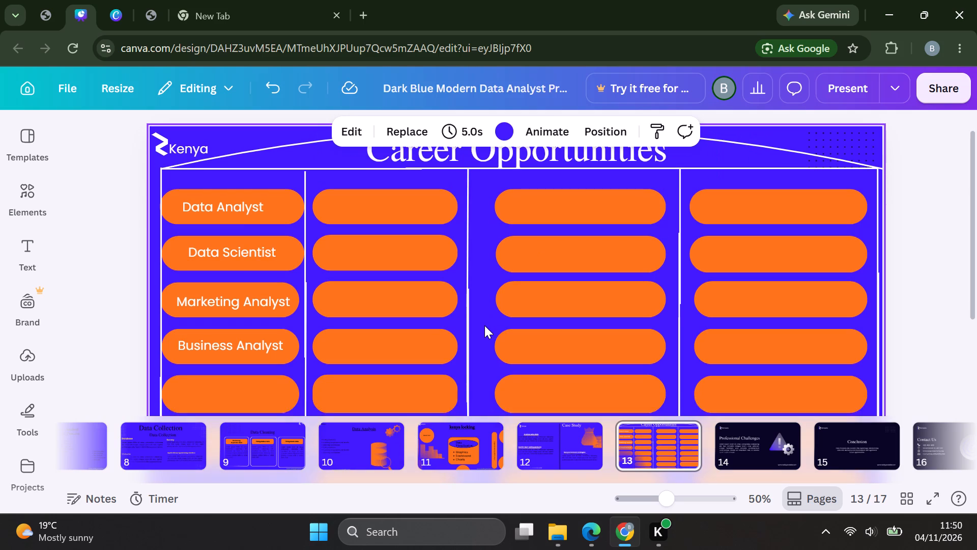
scroll(484, 325, "down", 1)
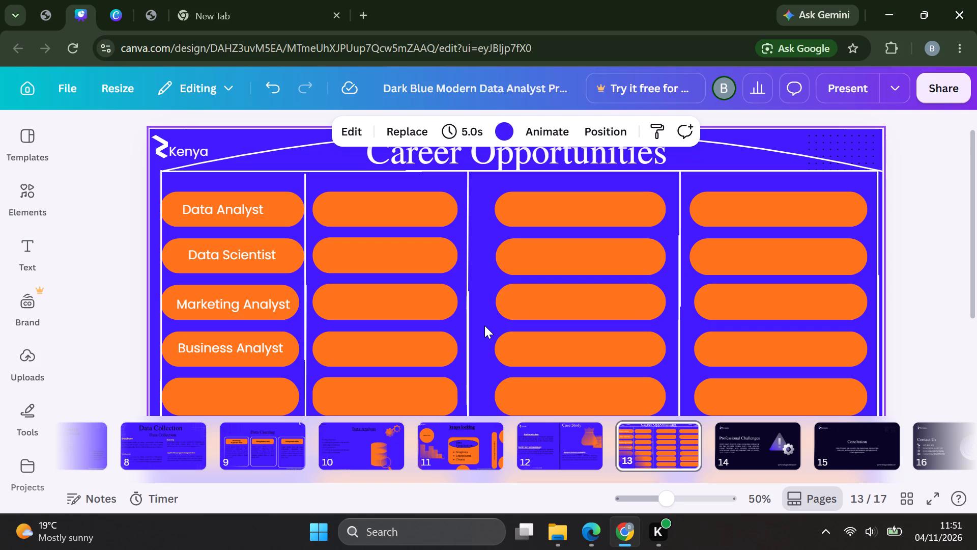
key("l")
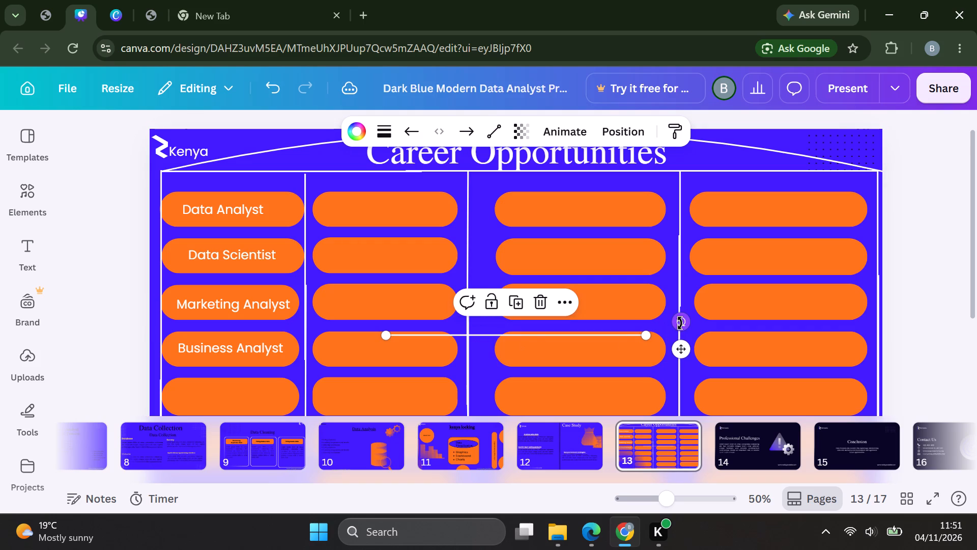
left_click_drag(680, 323, 533, 380)
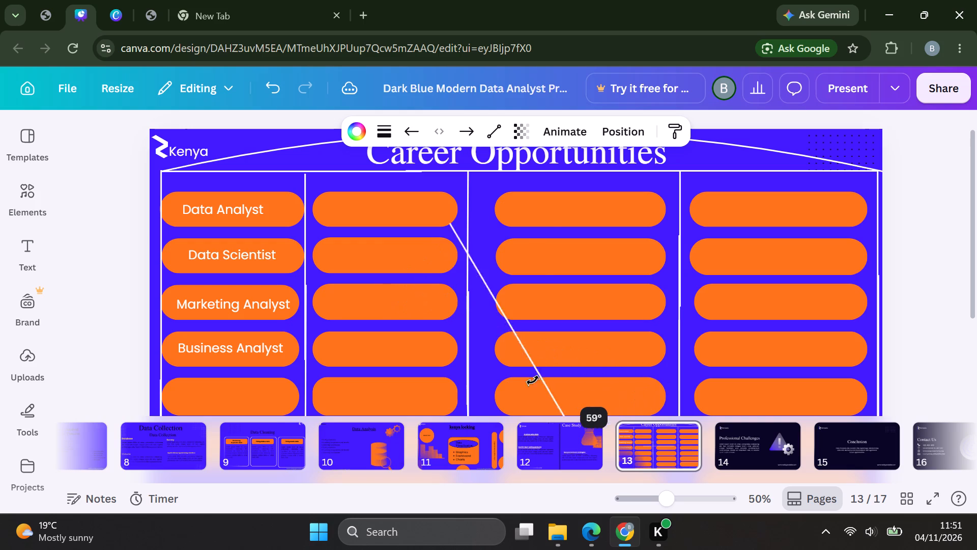
left_click_drag(533, 380, 530, 389)
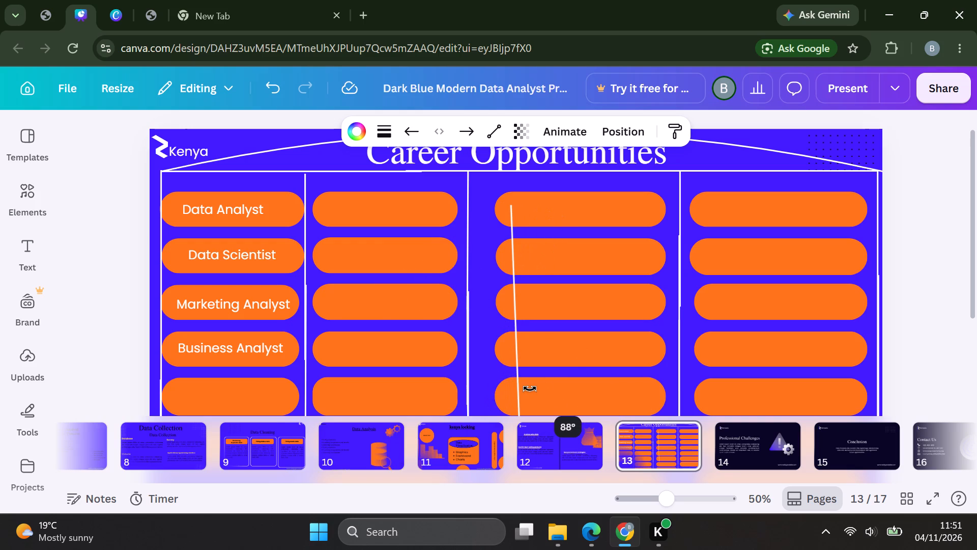
left_click_drag(530, 389, 528, 389)
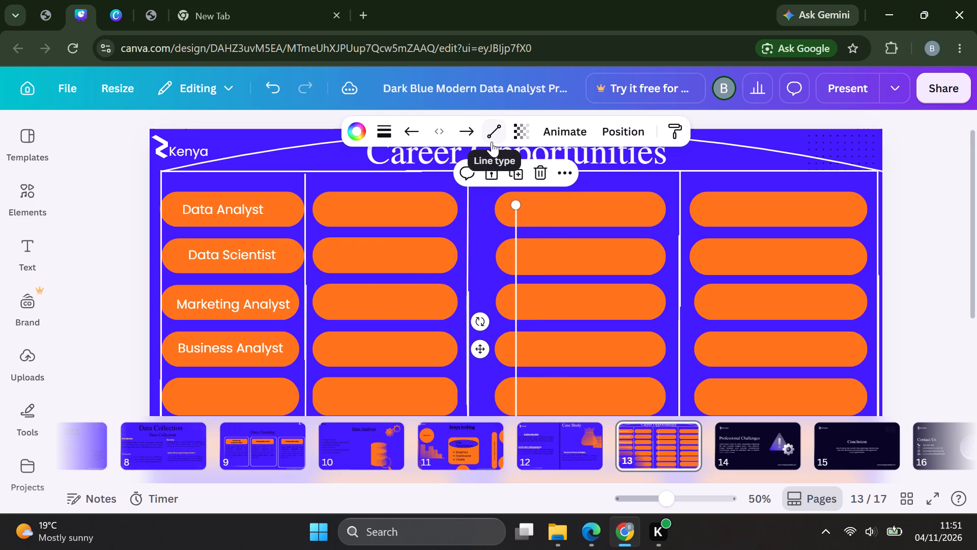
left_click(492, 135)
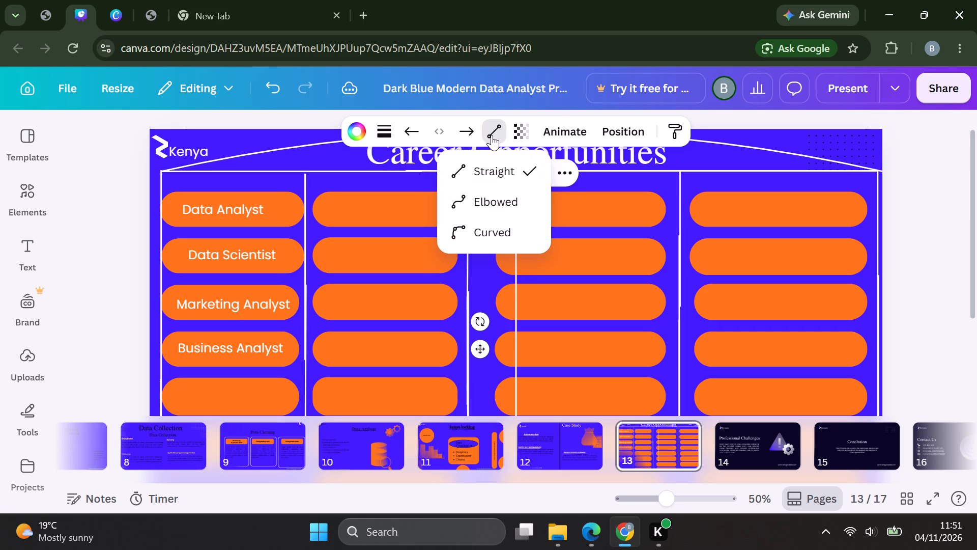
left_click(492, 207)
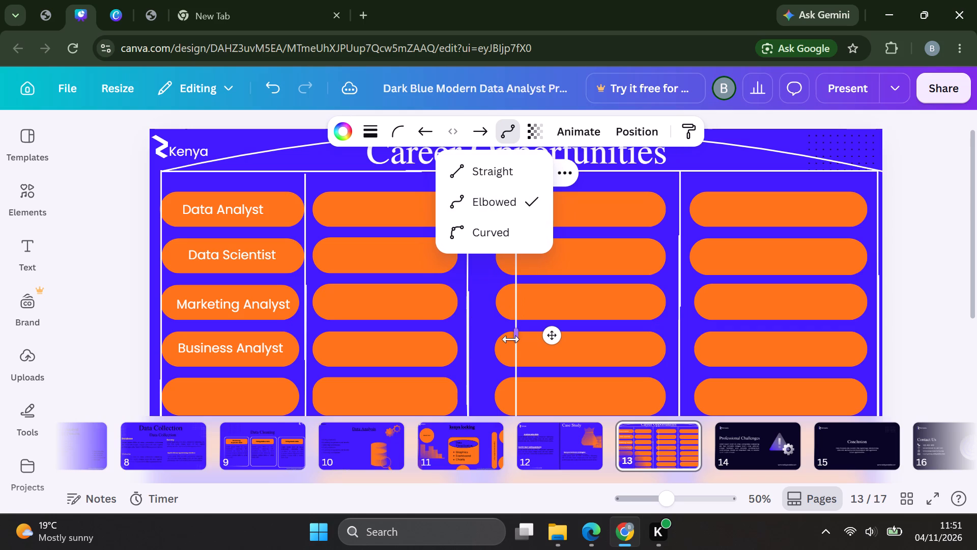
Route the elbowed line along the top of the first row and shift its vertical segment beside the divider between the first and second columns.
left_click_drag(514, 332, 499, 329)
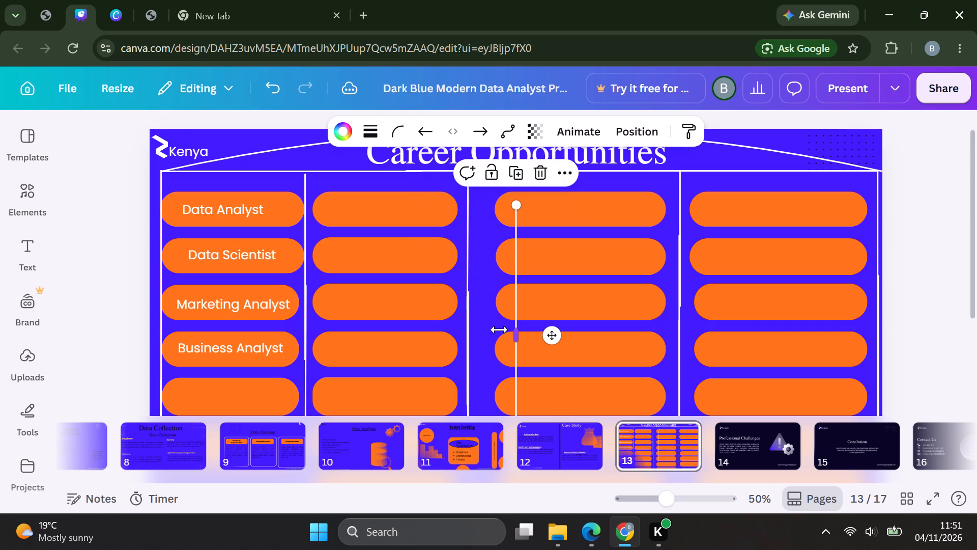
left_click_drag(499, 329, 476, 326)
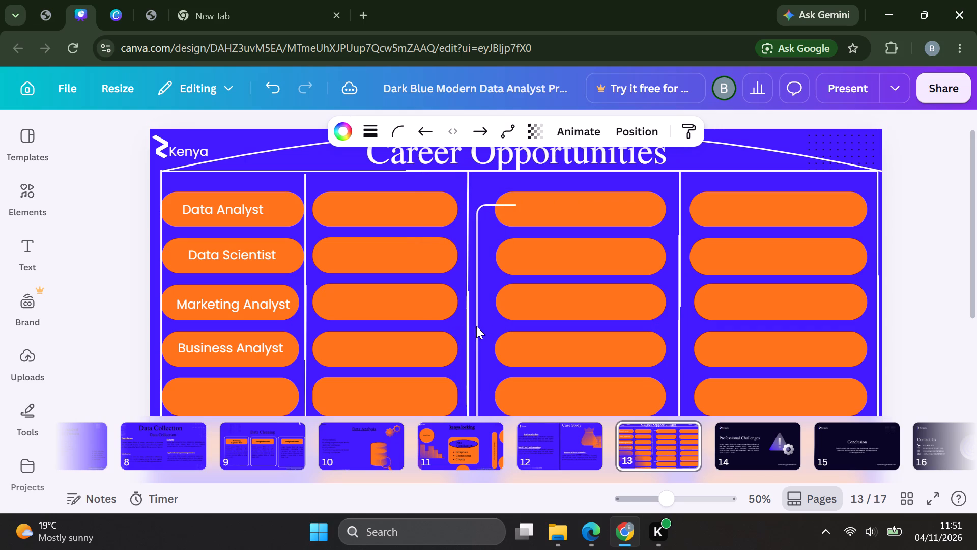
left_click_drag(476, 326, 478, 326)
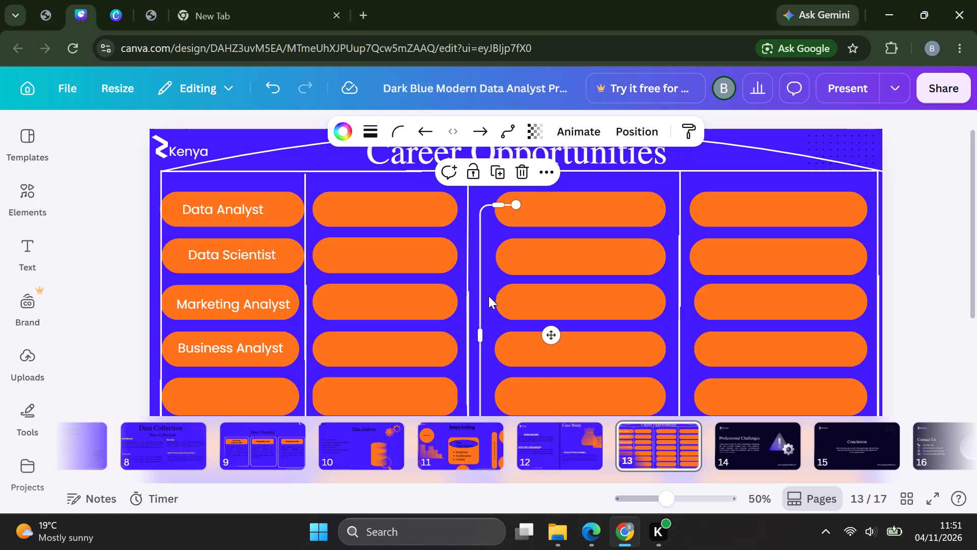
left_click_drag(494, 200, 470, 236)
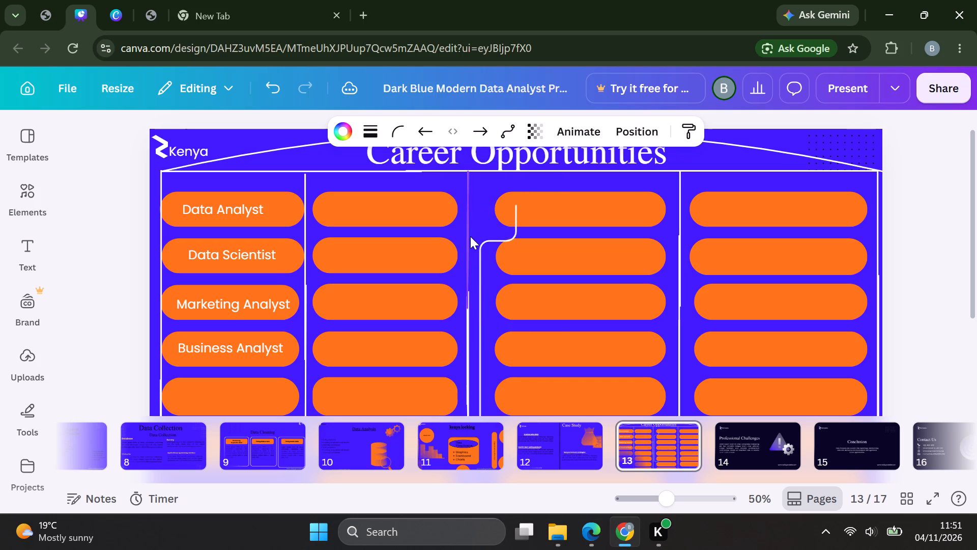
left_click_drag(470, 236, 494, 186)
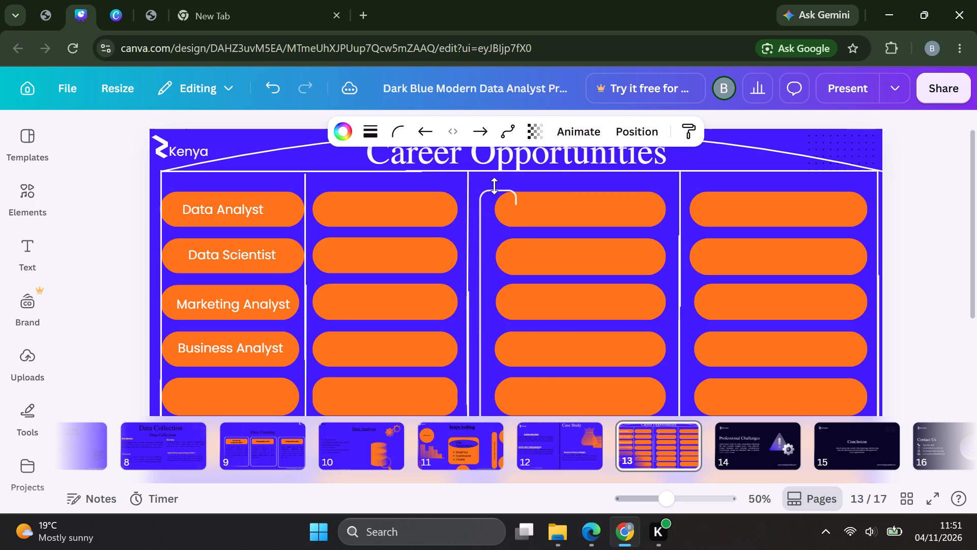
left_click_drag(494, 186, 444, 189)
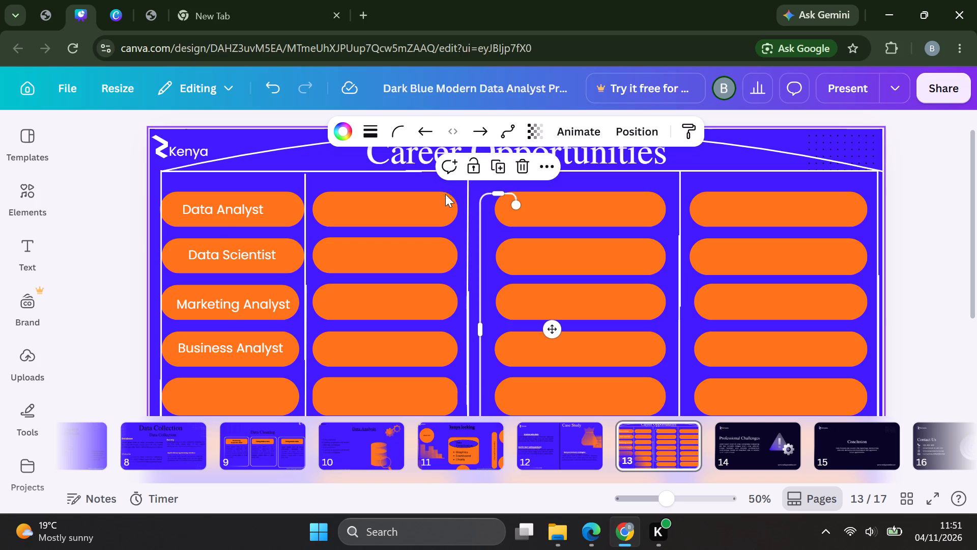
left_click_drag(479, 319, 418, 313)
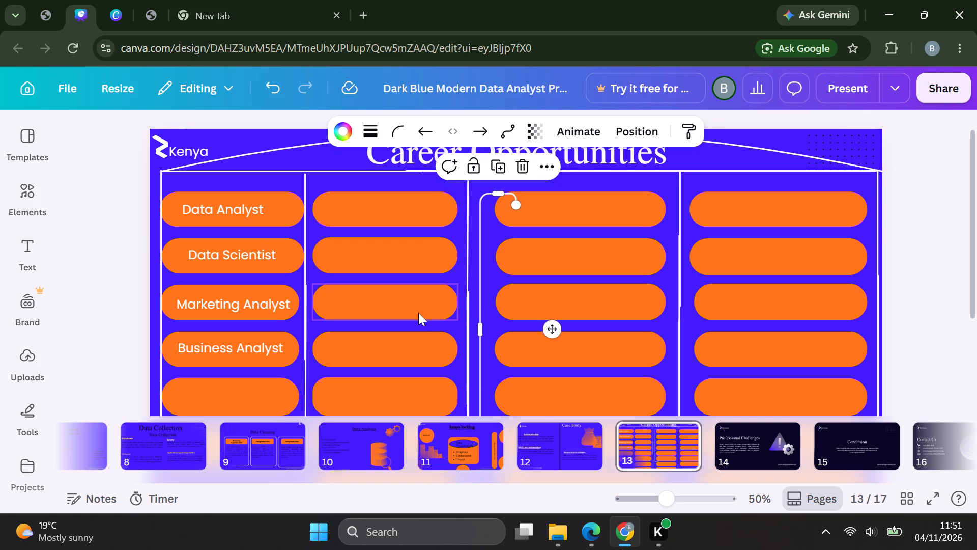
left_click_drag(418, 313, 480, 333)
left_click_drag(480, 333, 385, 310)
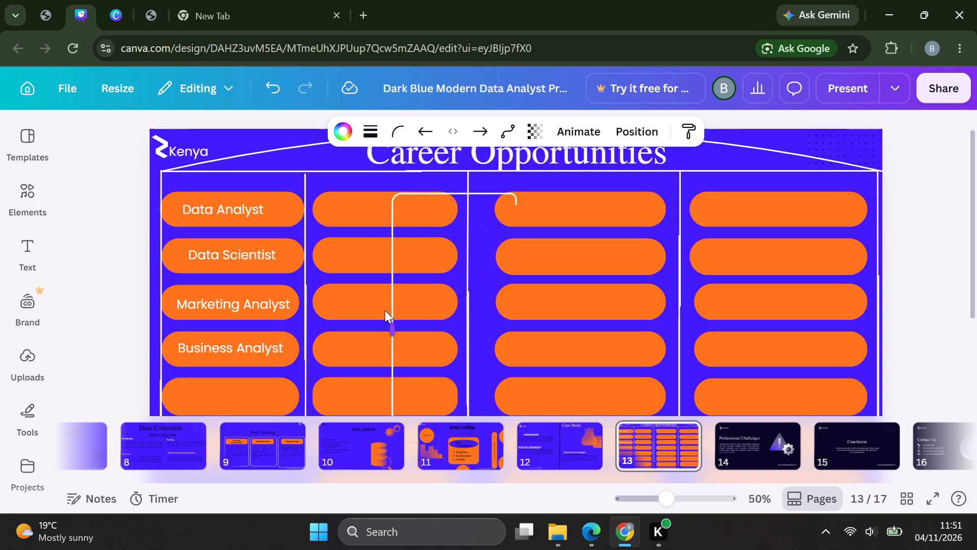
left_click_drag(385, 310, 301, 302)
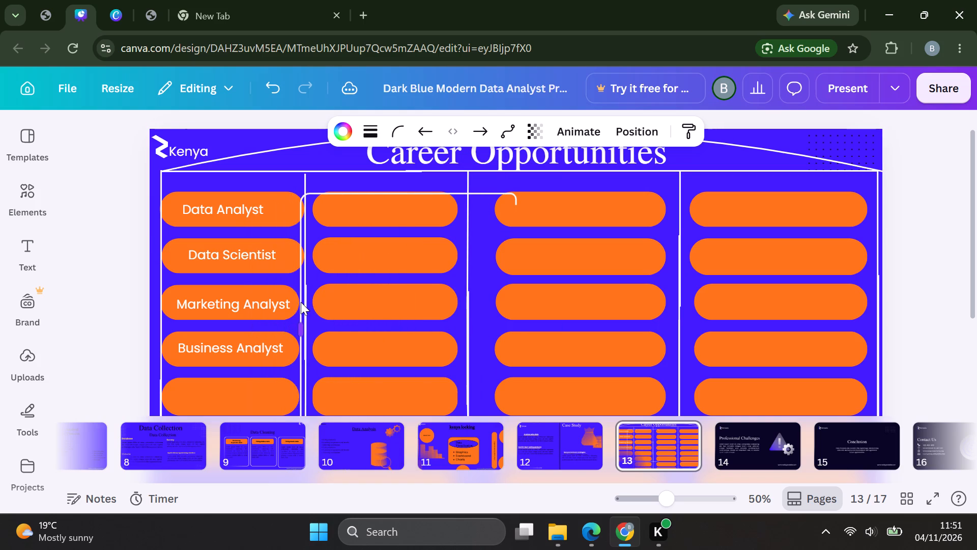
left_click_drag(301, 302, 309, 302)
Route the elbowed line between the second and third rows, and down the right edge of the second column.
scroll(309, 302, "down", 1)
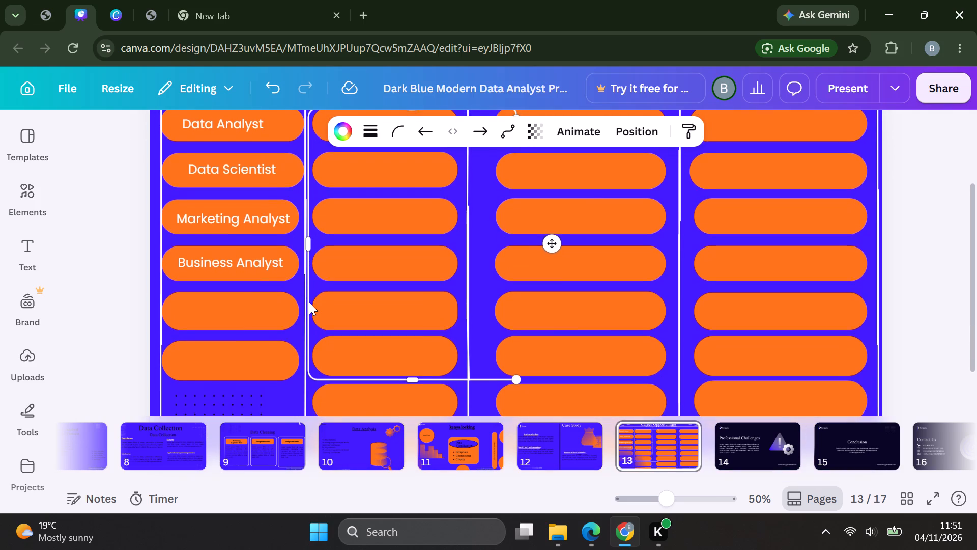
scroll(309, 302, "down", 1)
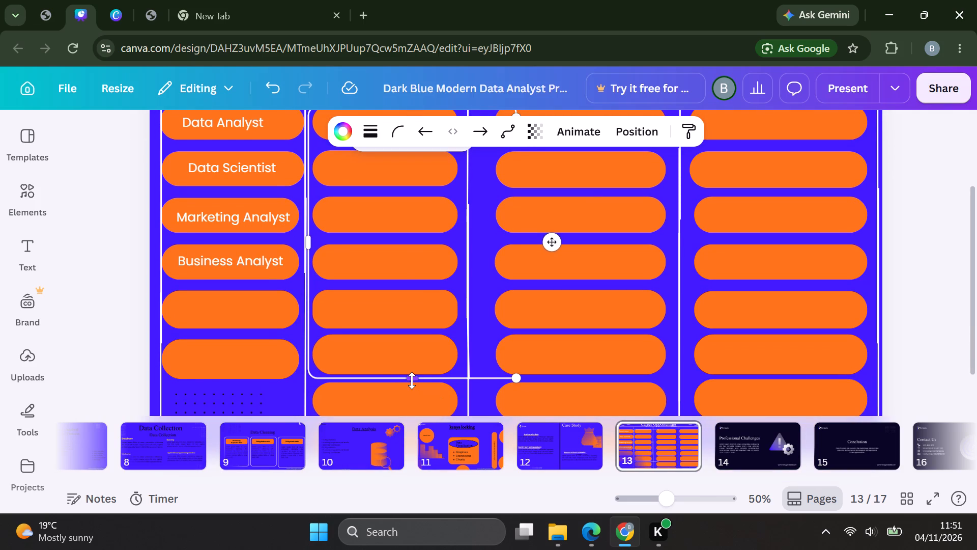
left_click_drag(412, 380, 402, 297)
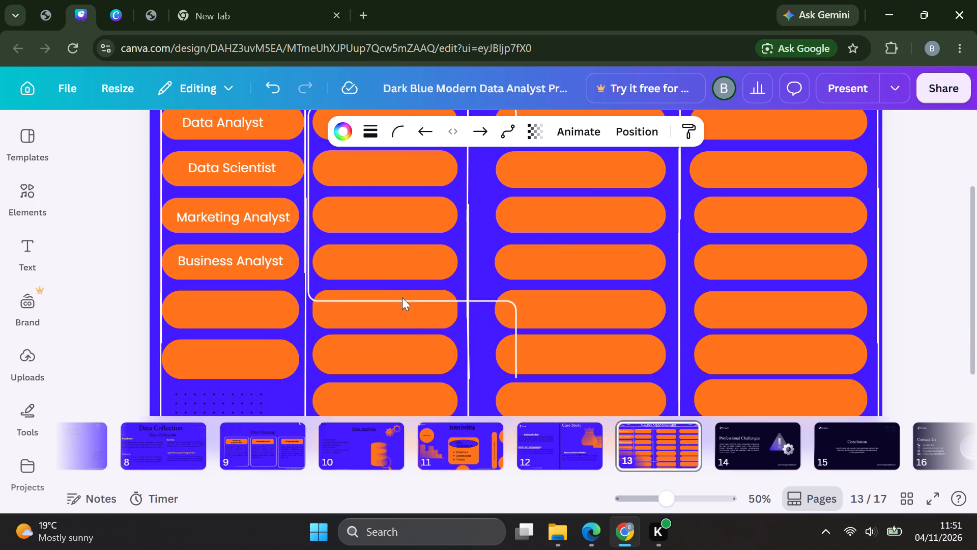
left_click_drag(402, 297, 388, 199)
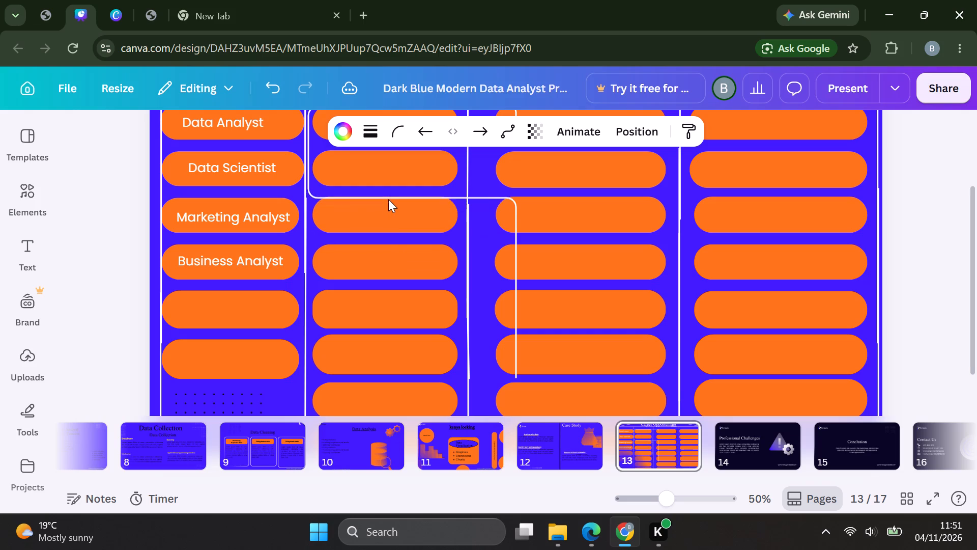
left_click_drag(388, 199, 387, 197)
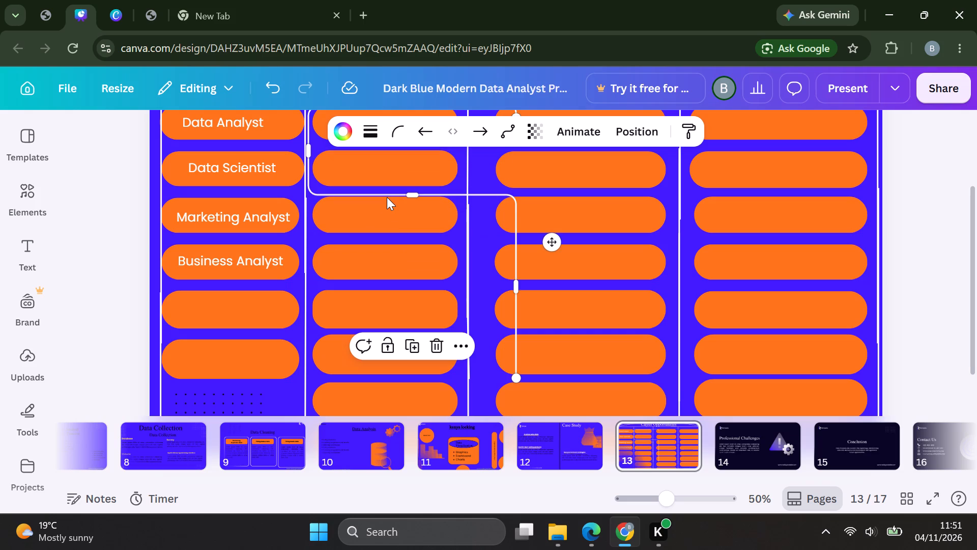
left_click_drag(514, 281, 459, 287)
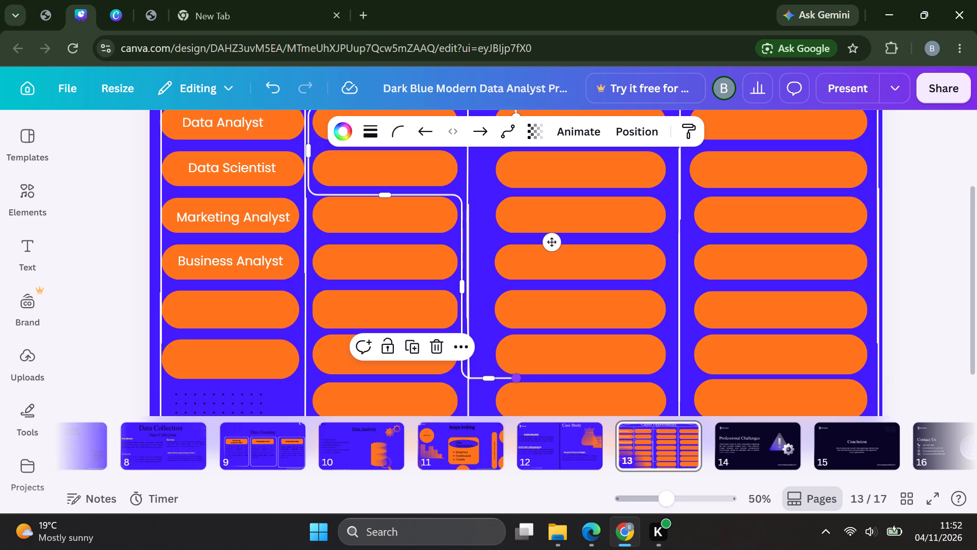
Extend the elbowed line's lower end to the third column's right edge and lower its bottom segment across the seventh-row box.
left_click_drag(516, 376, 645, 351)
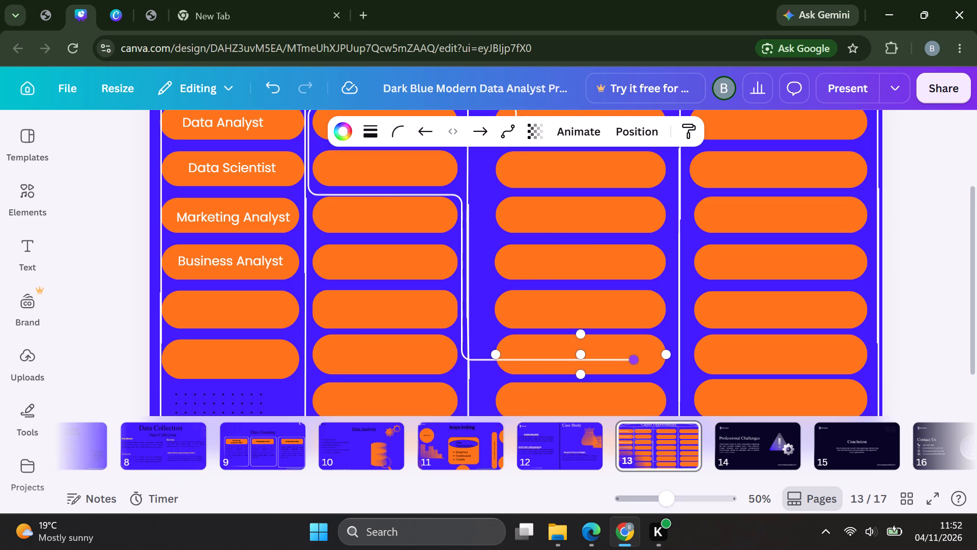
left_click_drag(645, 351, 678, 373)
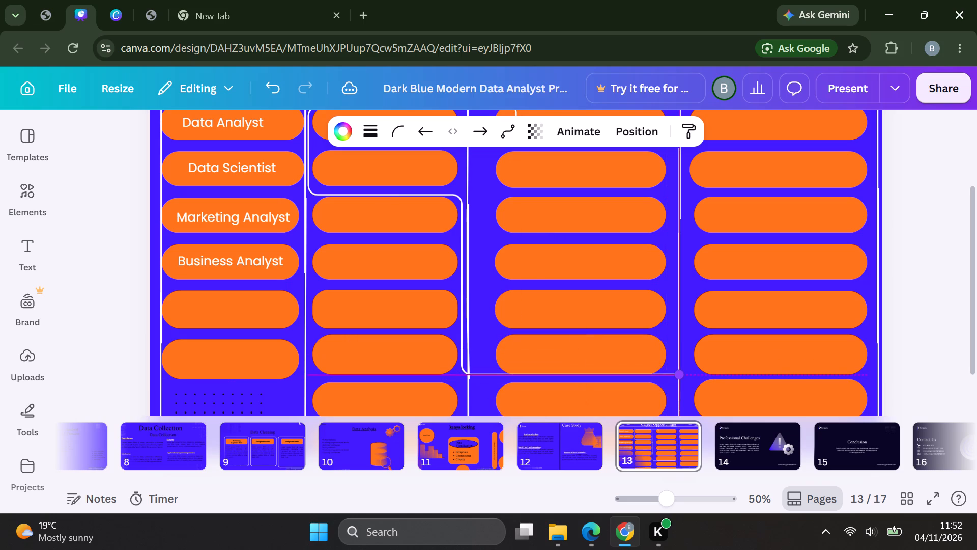
left_click_drag(678, 373, 672, 377)
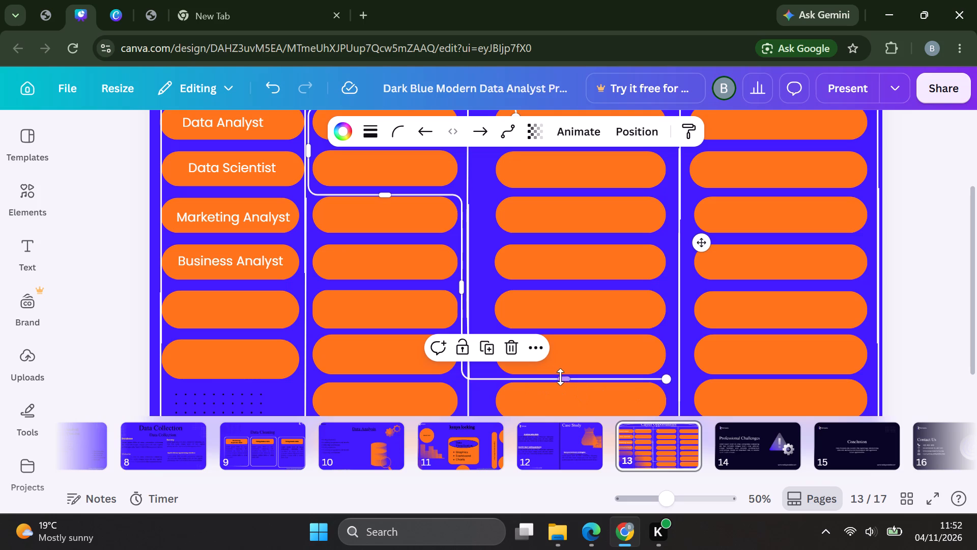
left_click_drag(562, 377, 563, 395)
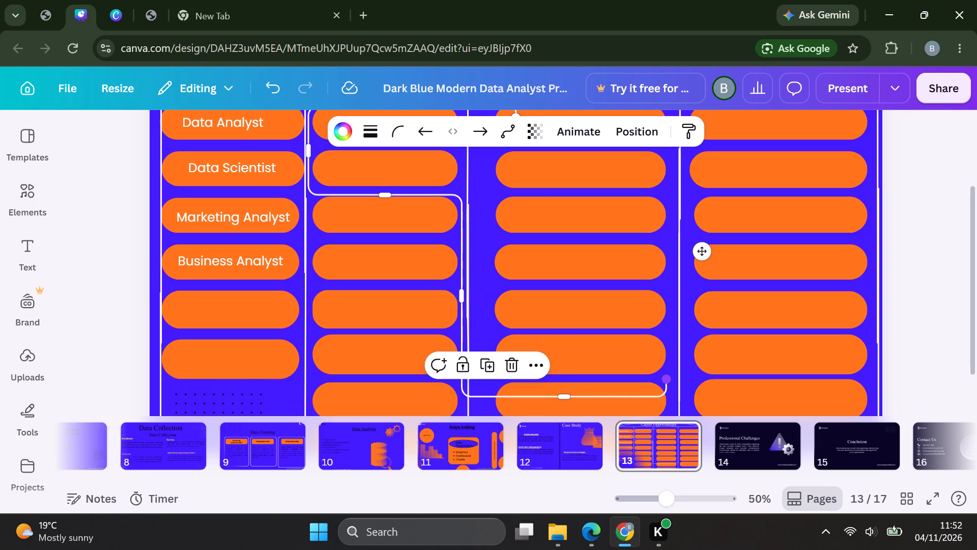
Raise the elbowed line's end beside the third column to the top of the Marketing Analyst row and place it on the third-fourth column divider.
left_click_drag(669, 377, 675, 306)
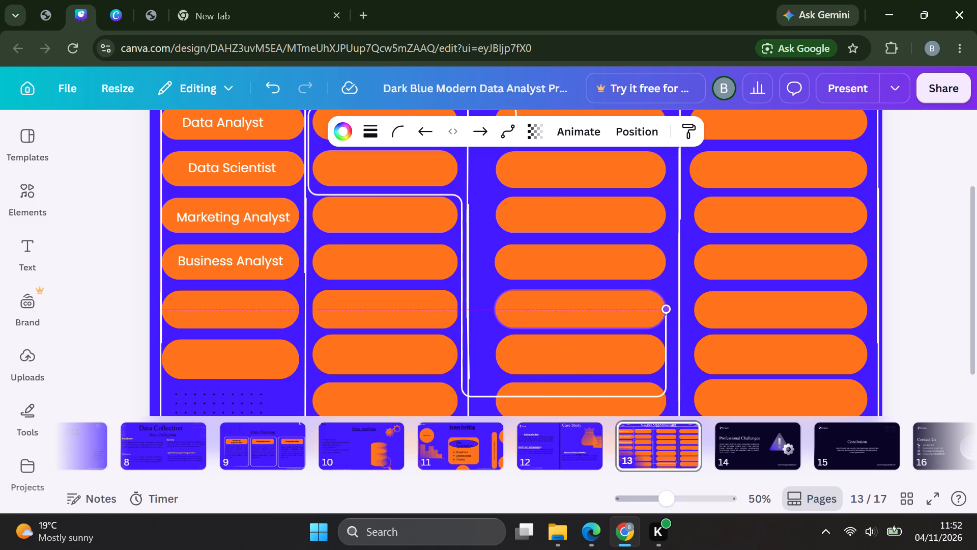
left_click_drag(675, 306, 669, 257)
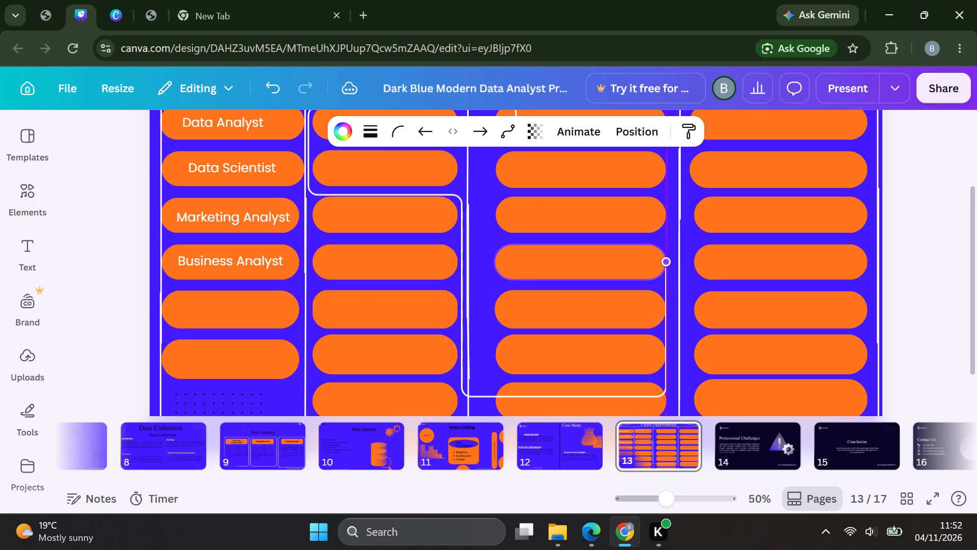
left_click_drag(669, 257, 674, 202)
scroll(540, 267, "up", 1)
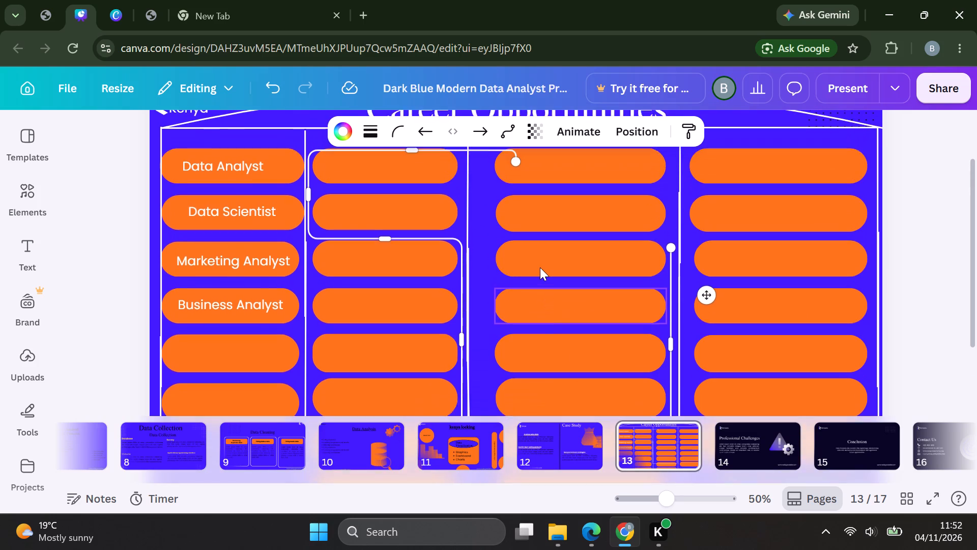
scroll(540, 267, "up", 1)
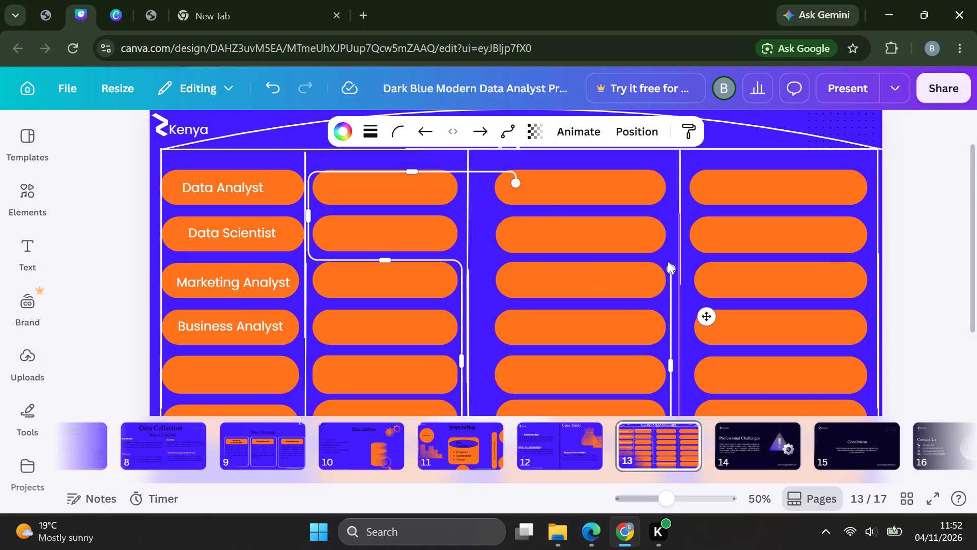
left_click_drag(671, 264, 671, 260)
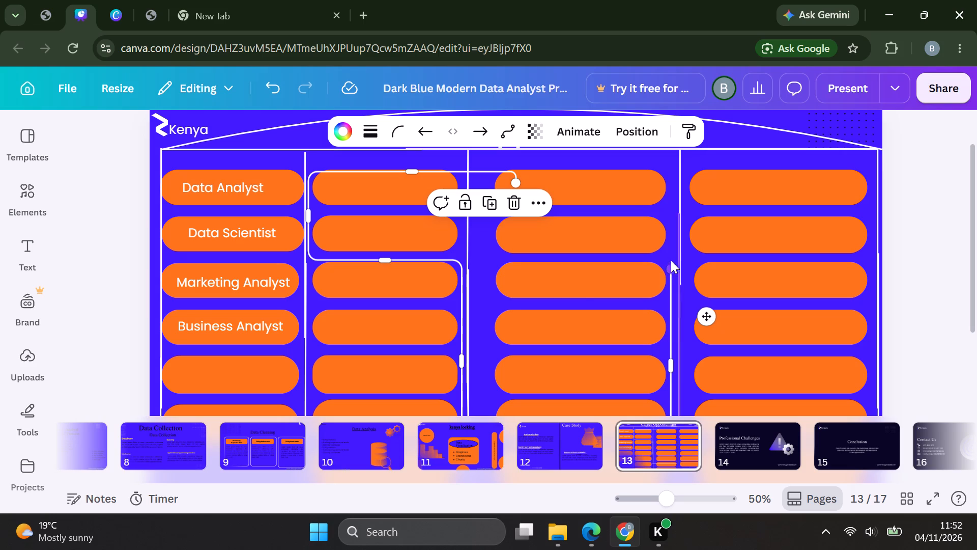
left_click_drag(671, 260, 672, 268)
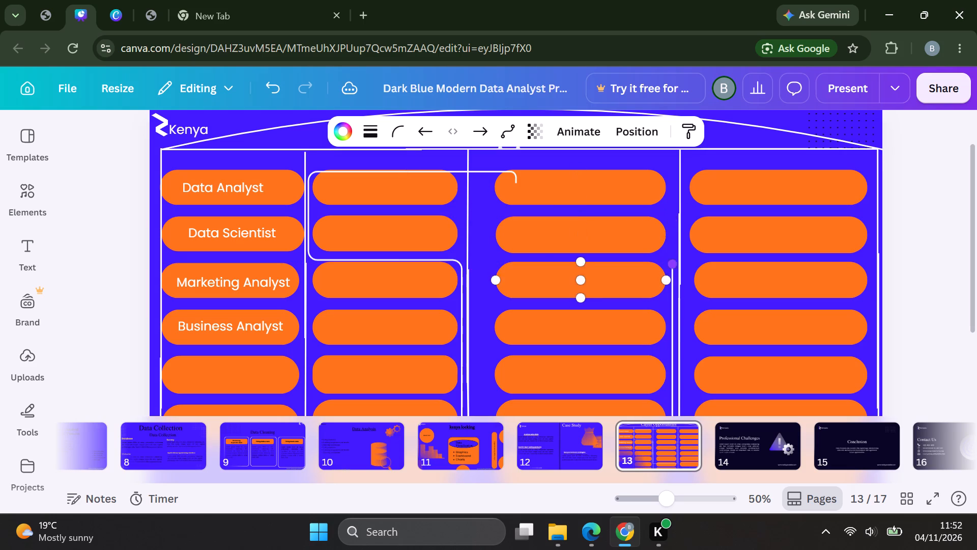
left_click_drag(672, 268, 679, 266)
Reposition the elbowed line's lower vertical segment just beside the right edge of the third column's boxes.
scroll(679, 266, "down", 1)
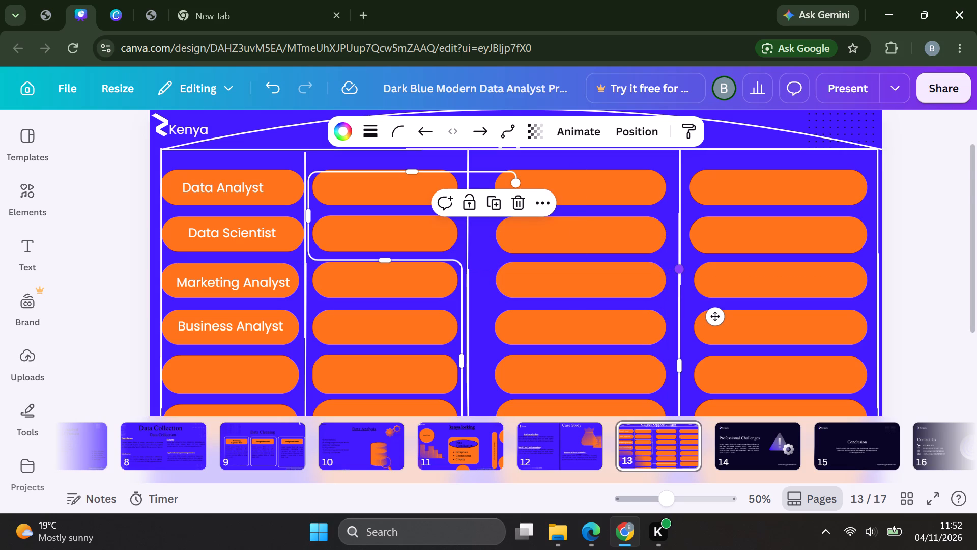
scroll(679, 266, "down", 1)
left_click_drag(678, 285, 682, 273)
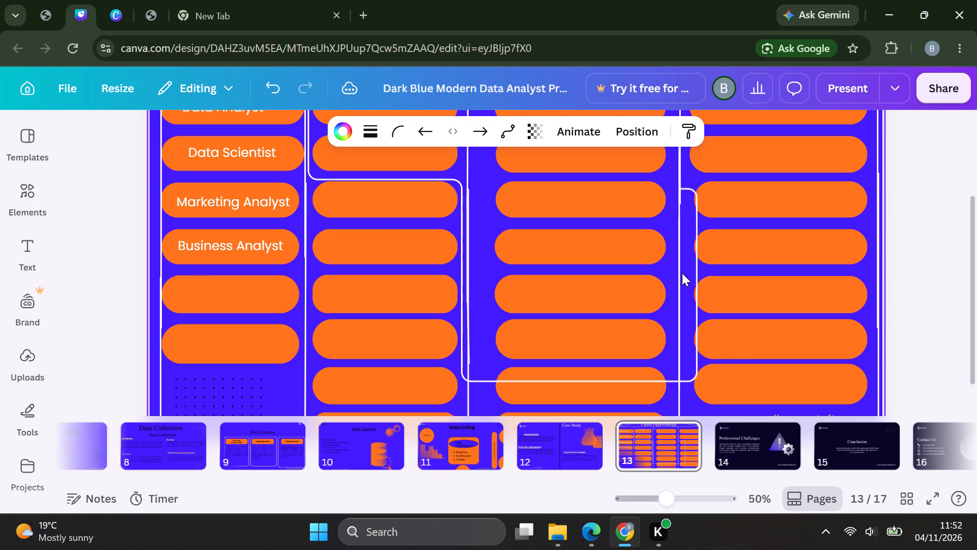
left_click_drag(682, 273, 588, 261)
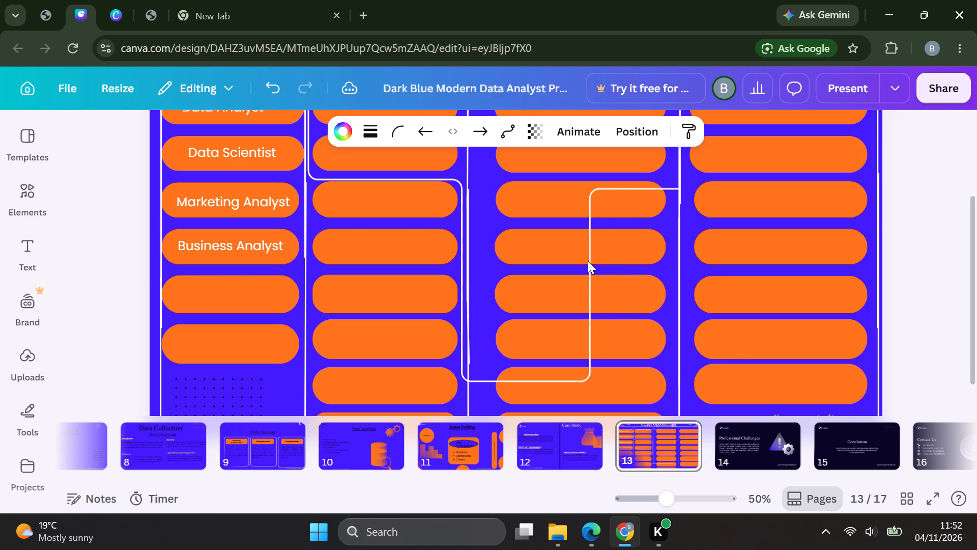
left_click_drag(588, 261, 671, 262)
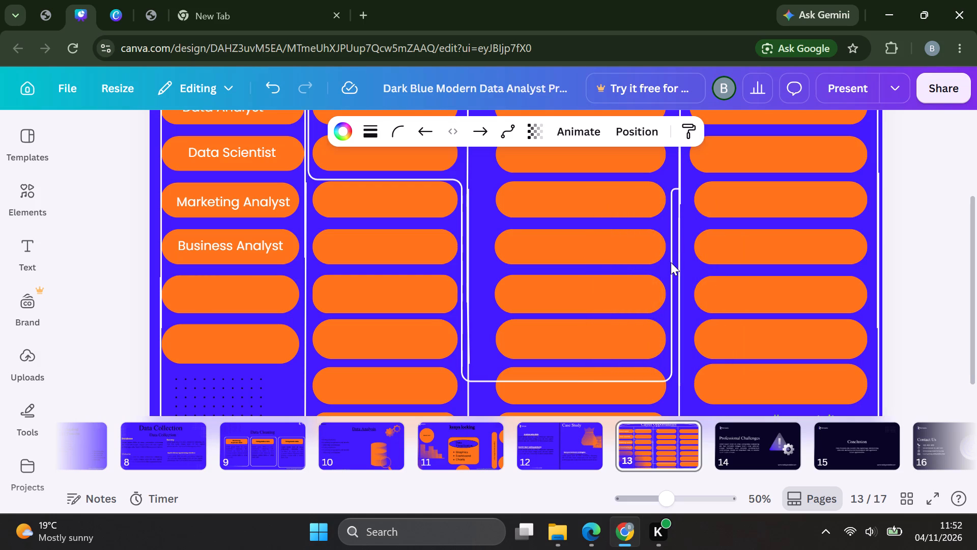
left_click_drag(671, 262, 670, 250)
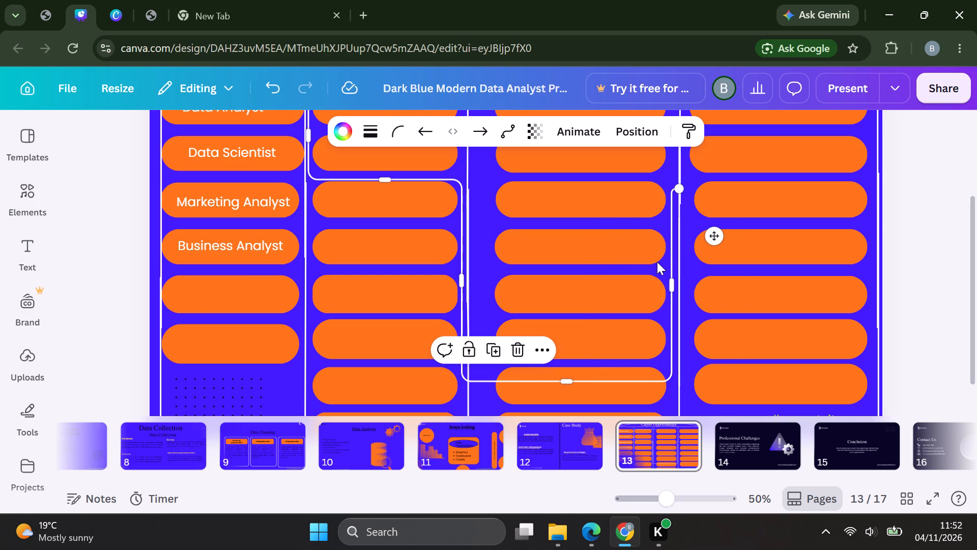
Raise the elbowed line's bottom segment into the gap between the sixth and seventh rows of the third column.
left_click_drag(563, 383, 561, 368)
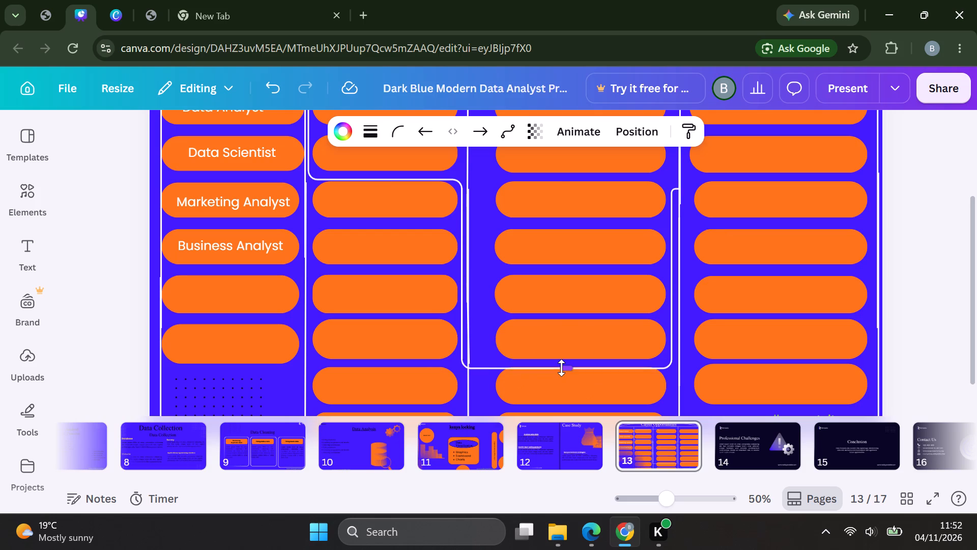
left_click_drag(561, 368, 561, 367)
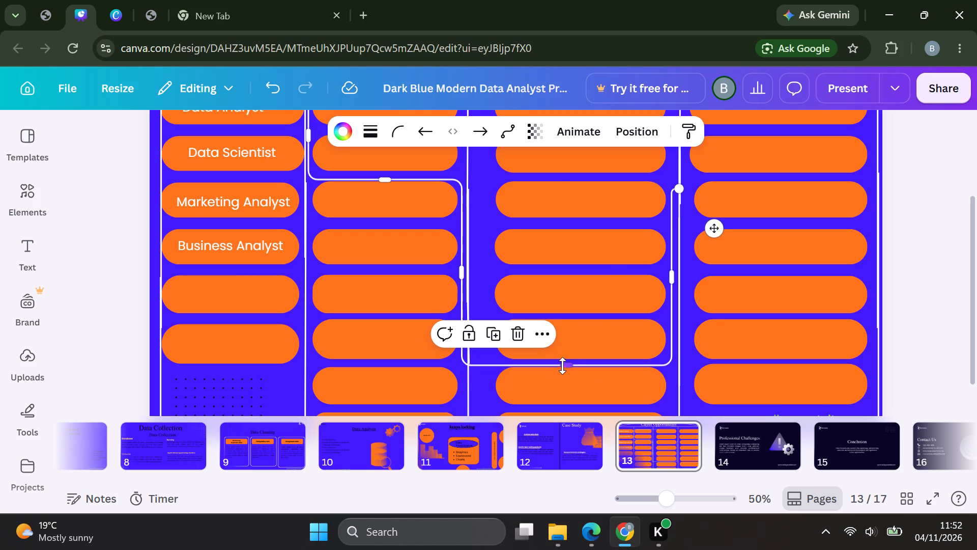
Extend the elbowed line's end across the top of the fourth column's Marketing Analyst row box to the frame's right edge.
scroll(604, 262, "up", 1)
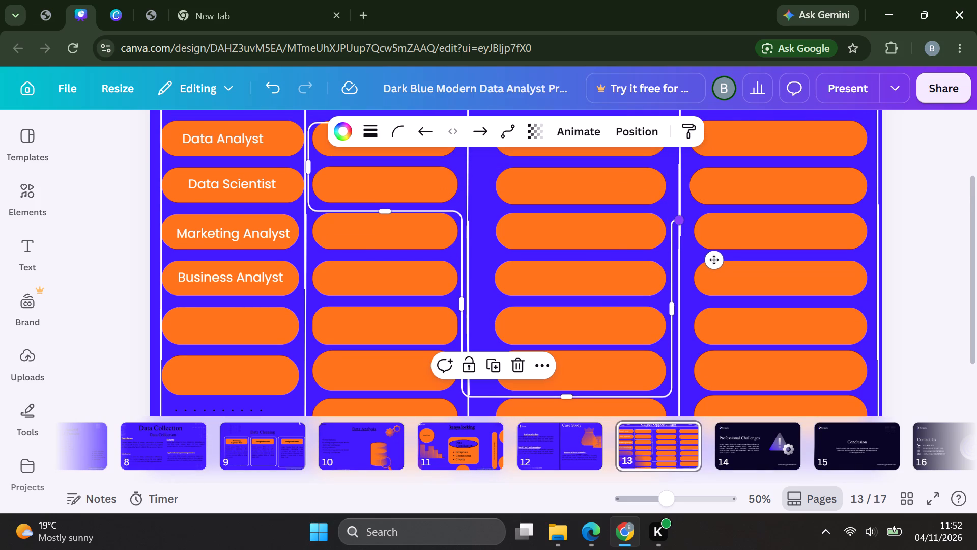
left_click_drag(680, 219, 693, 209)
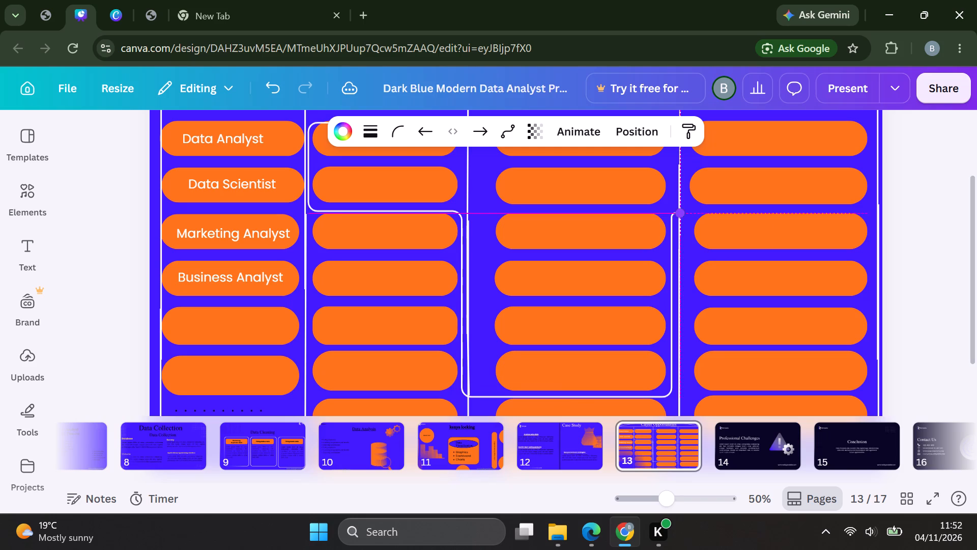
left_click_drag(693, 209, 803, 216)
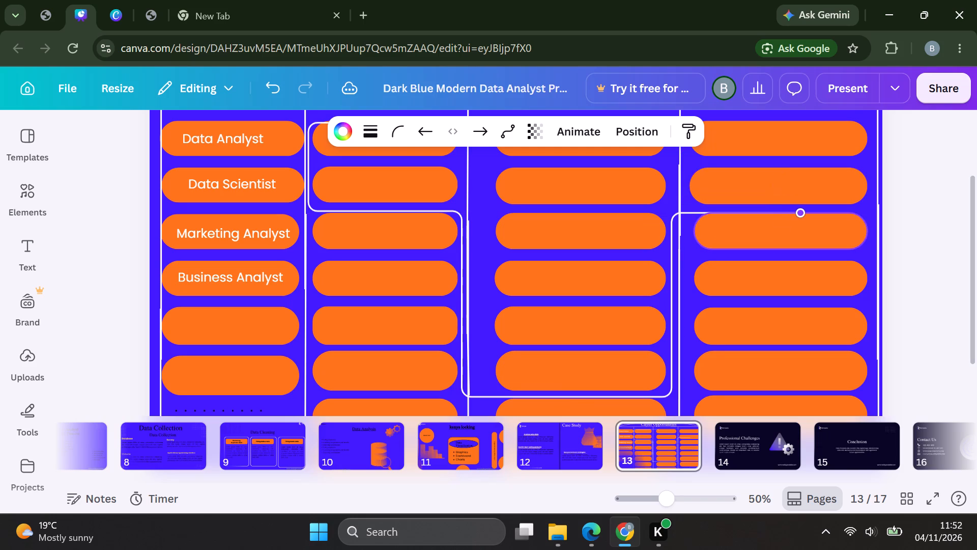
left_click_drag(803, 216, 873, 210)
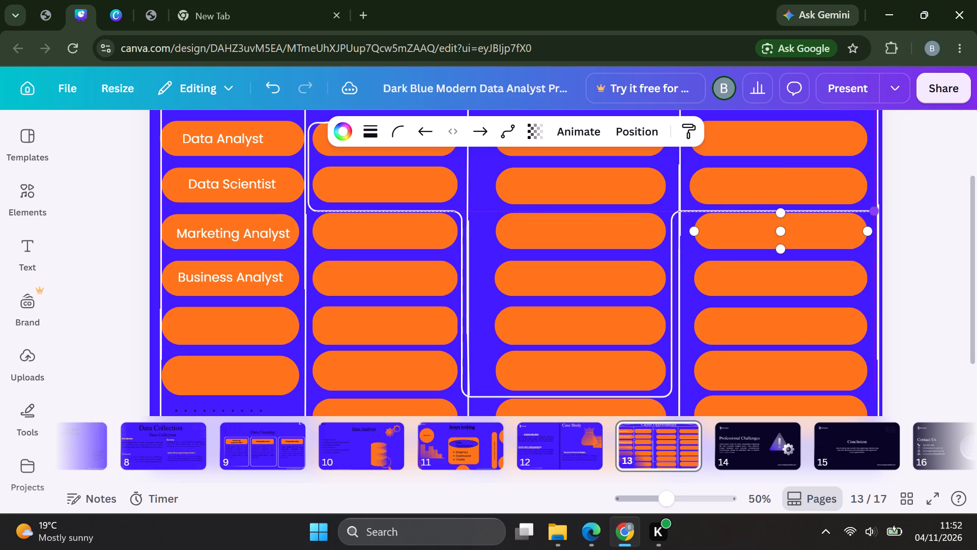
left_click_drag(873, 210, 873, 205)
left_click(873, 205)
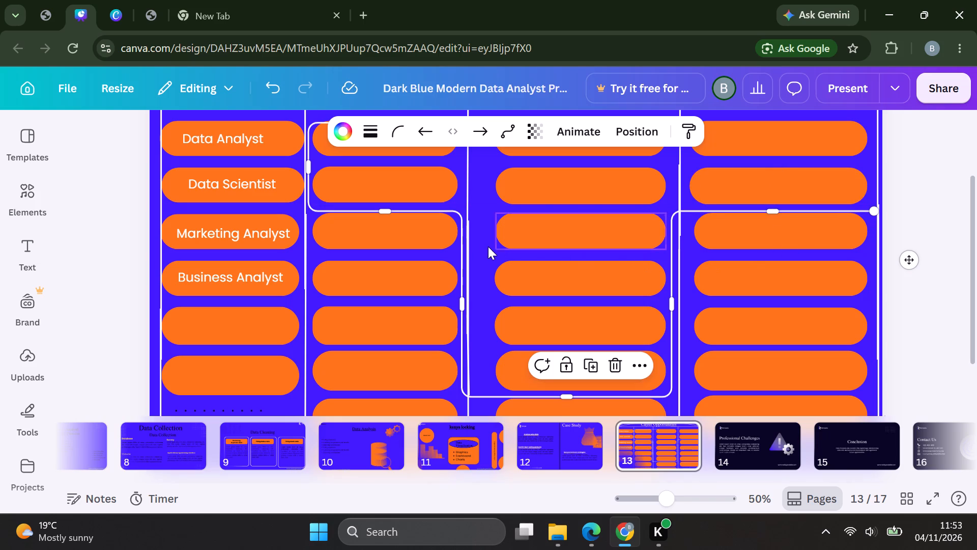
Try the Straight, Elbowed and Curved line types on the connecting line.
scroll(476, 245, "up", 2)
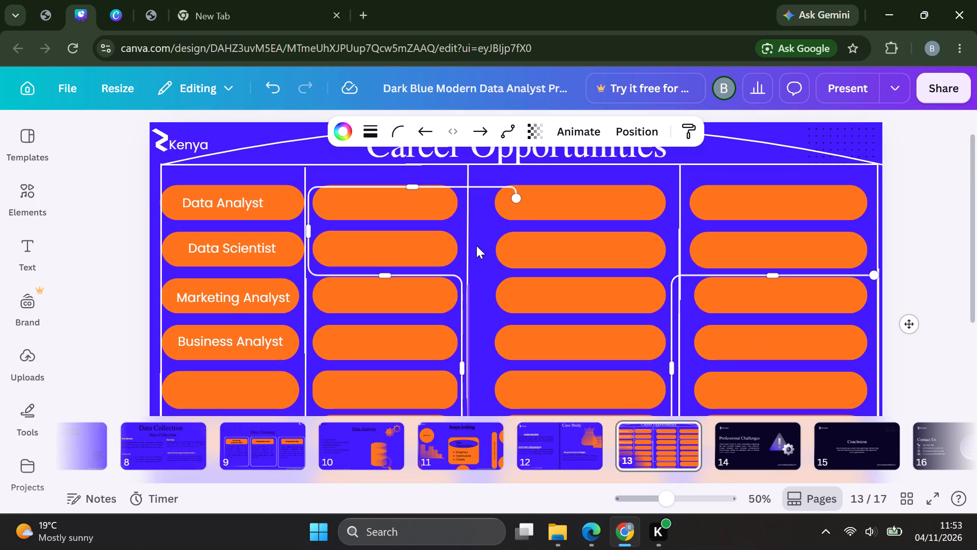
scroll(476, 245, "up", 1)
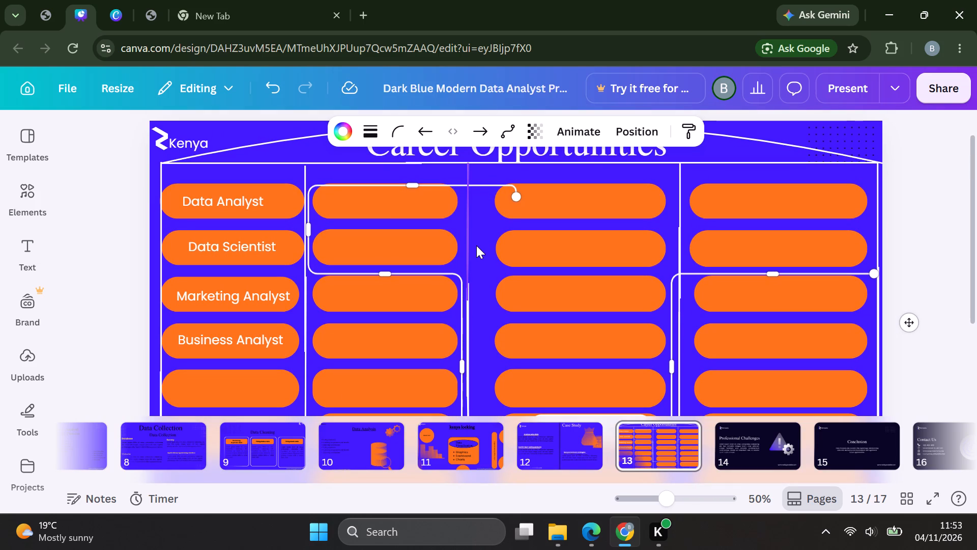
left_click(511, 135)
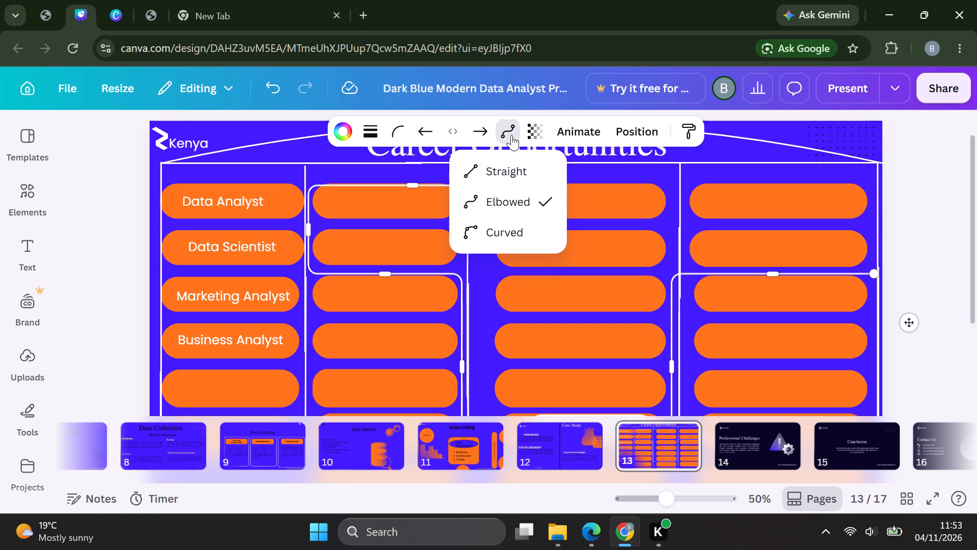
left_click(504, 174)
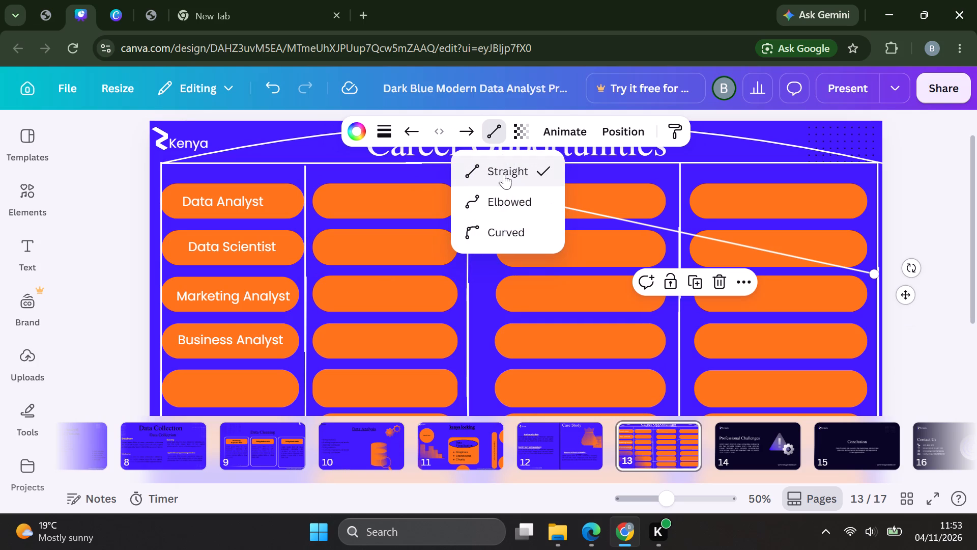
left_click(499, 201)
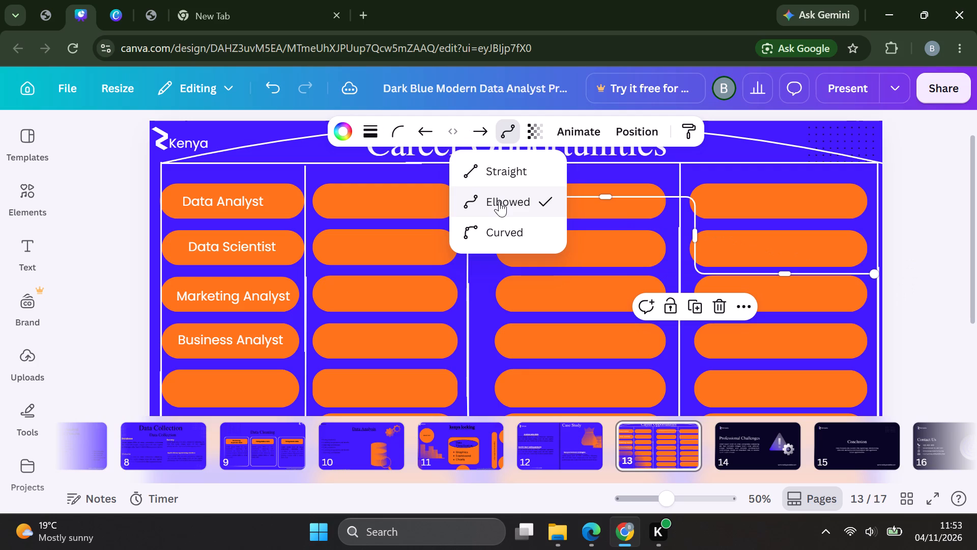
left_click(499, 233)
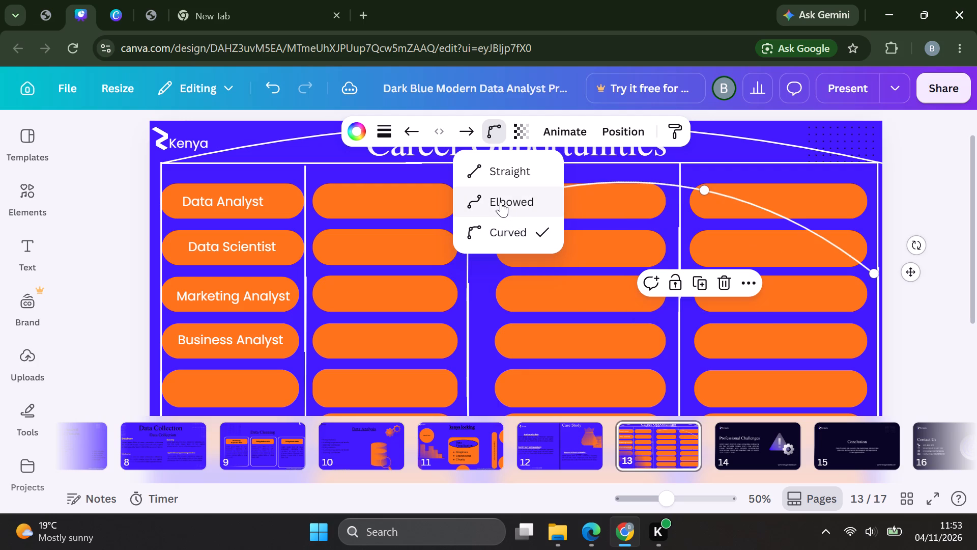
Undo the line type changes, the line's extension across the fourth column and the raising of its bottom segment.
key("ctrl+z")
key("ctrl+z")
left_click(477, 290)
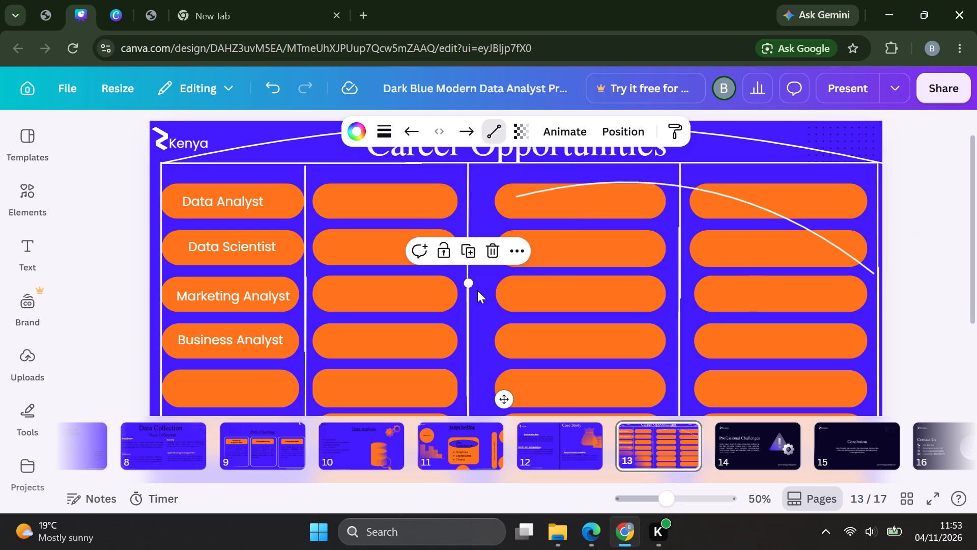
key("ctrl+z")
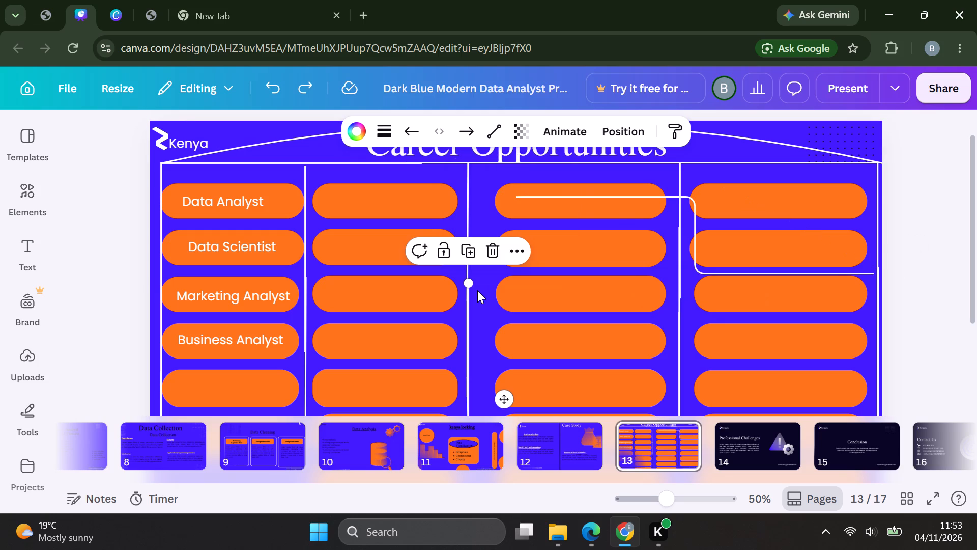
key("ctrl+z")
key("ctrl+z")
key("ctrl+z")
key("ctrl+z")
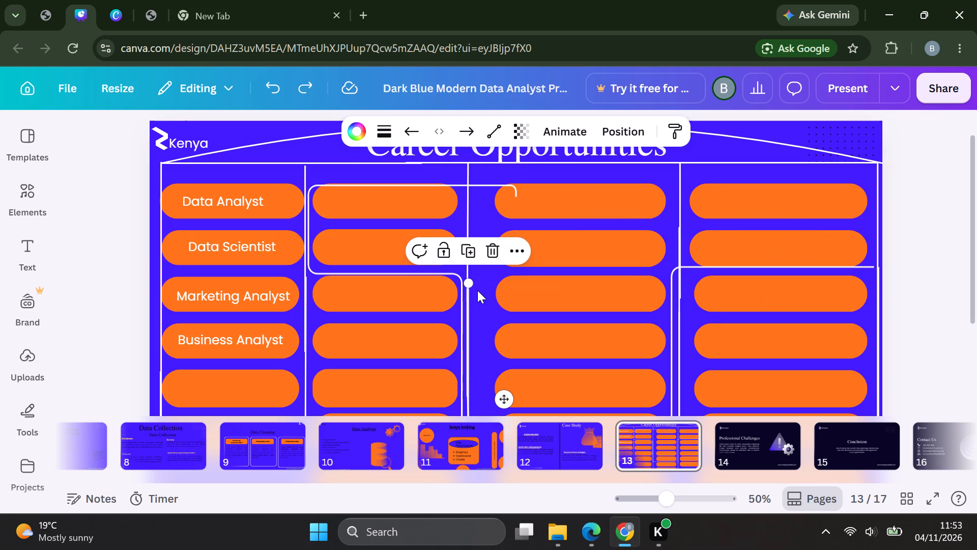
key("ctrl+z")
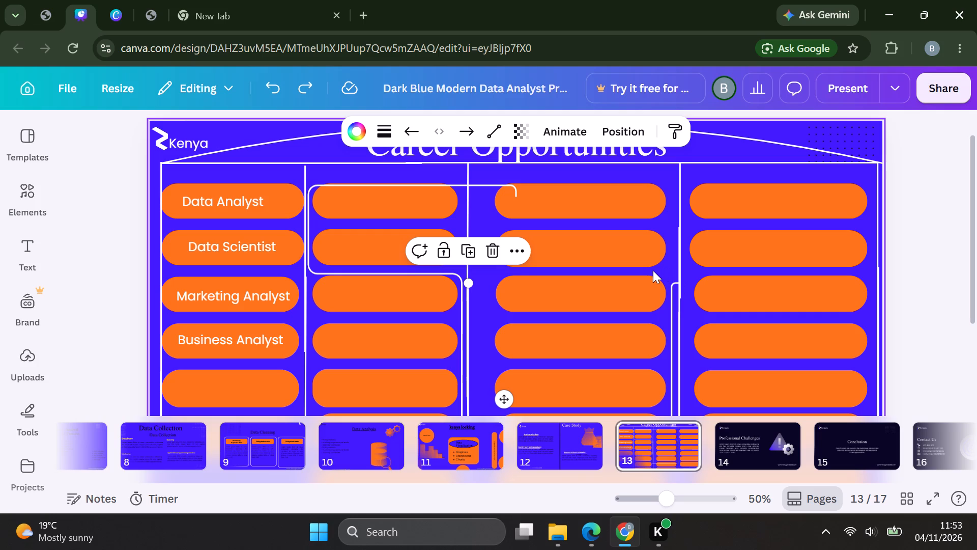
Nudge the whole elbowed line slightly right and down, and raise its bottom segment between the third column's sixth and seventh rows.
scroll(653, 270, "down", 1)
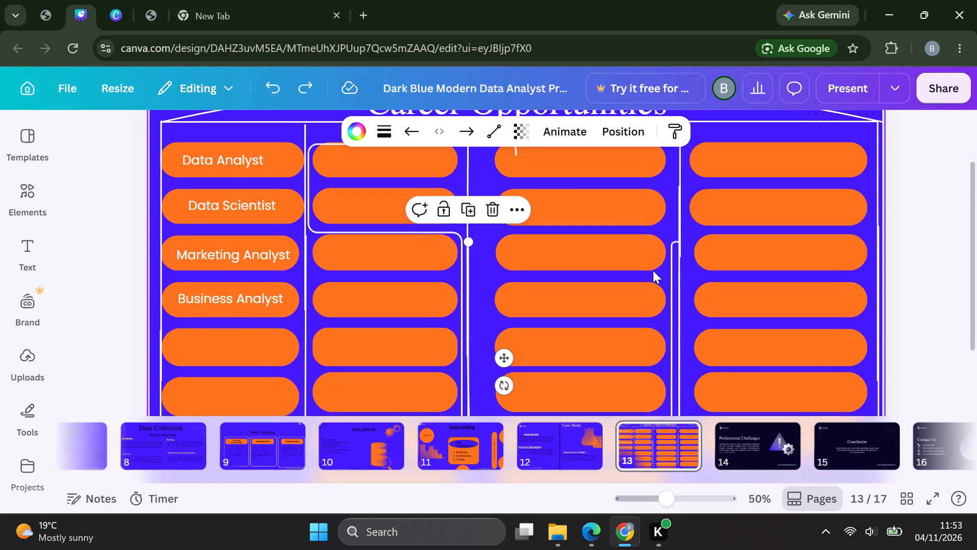
scroll(653, 270, "down", 3)
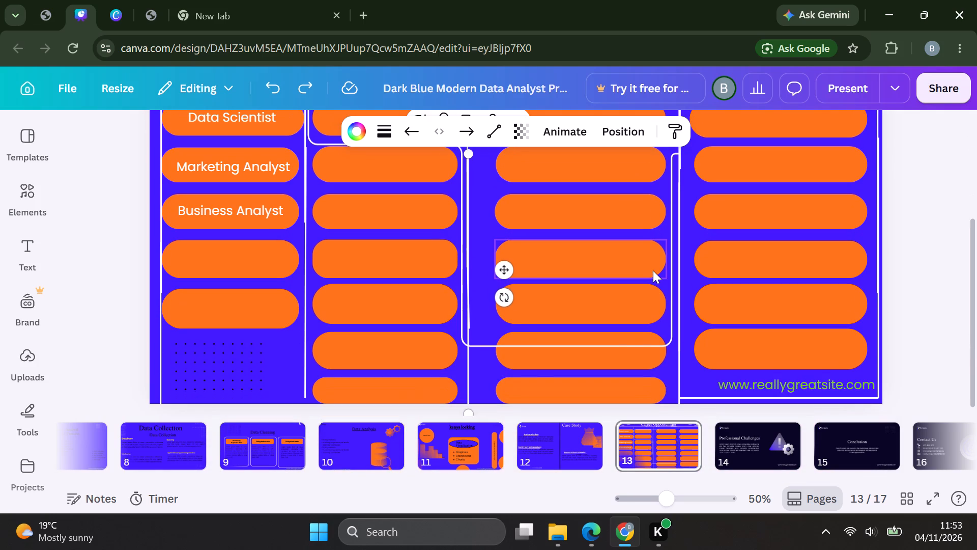
scroll(653, 270, "down", 1)
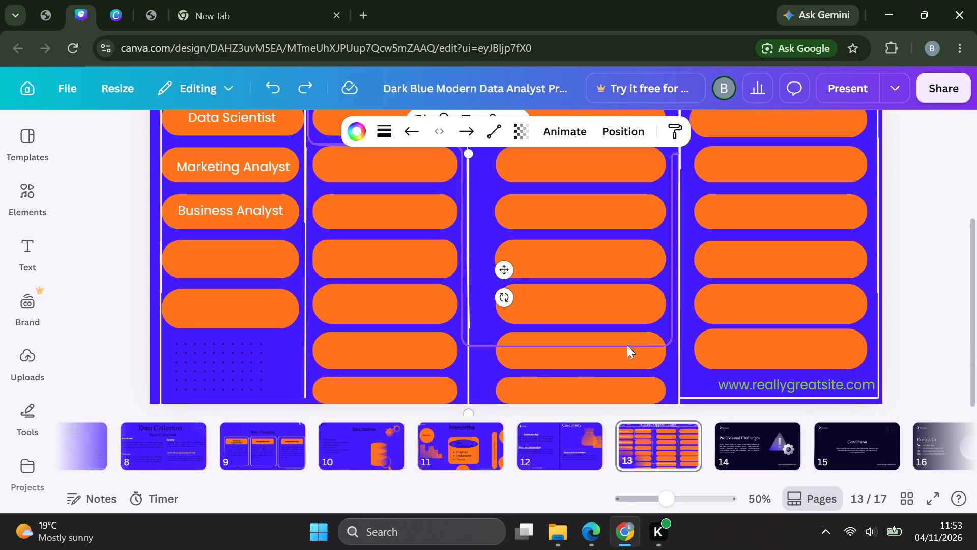
left_click_drag(627, 345, 632, 350)
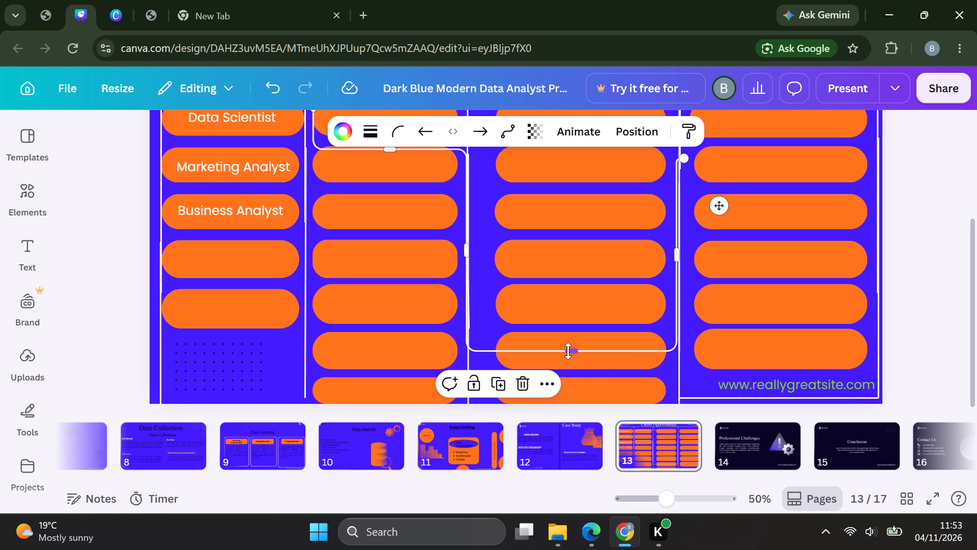
left_click_drag(568, 351, 566, 325)
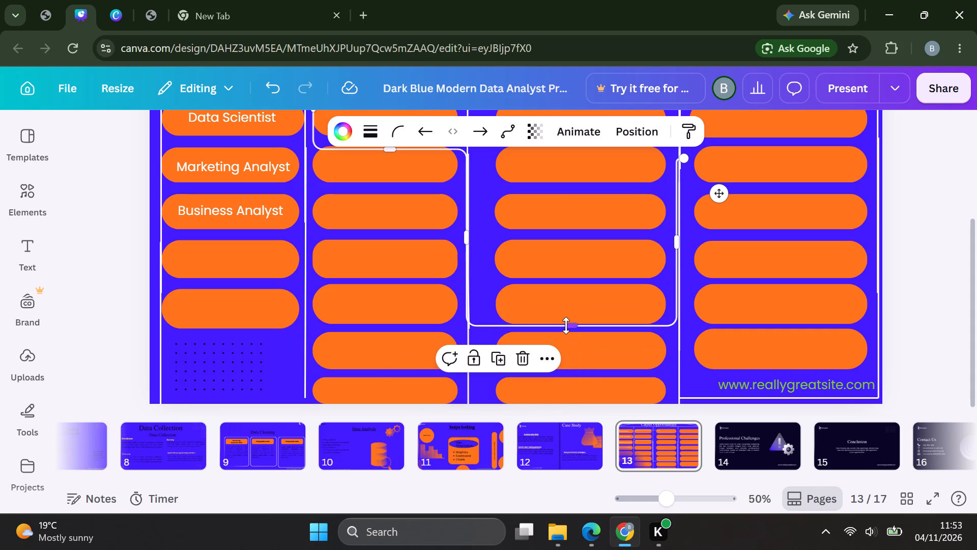
Raise the elbowed line's top segment to just above the first-row box of the second column.
scroll(566, 325, "up", 2)
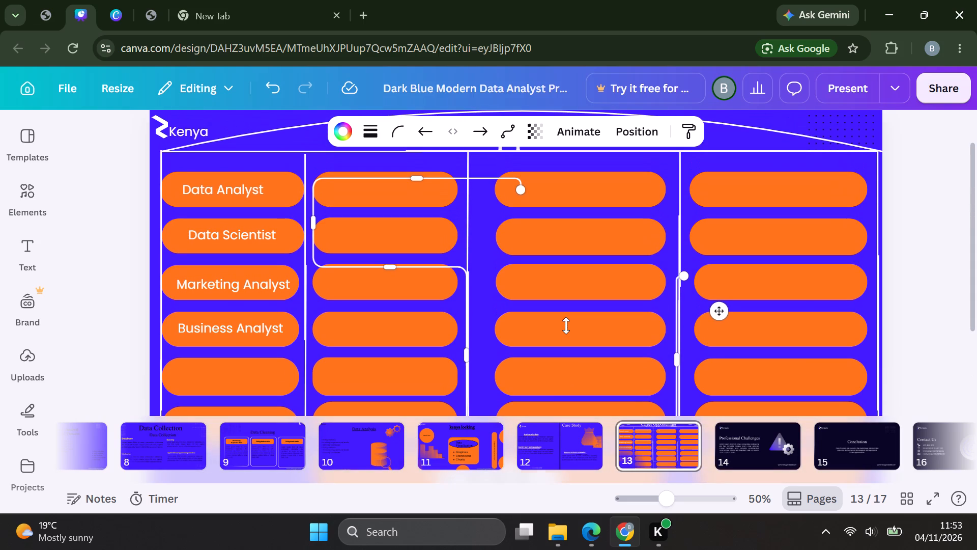
scroll(566, 325, "up", 1)
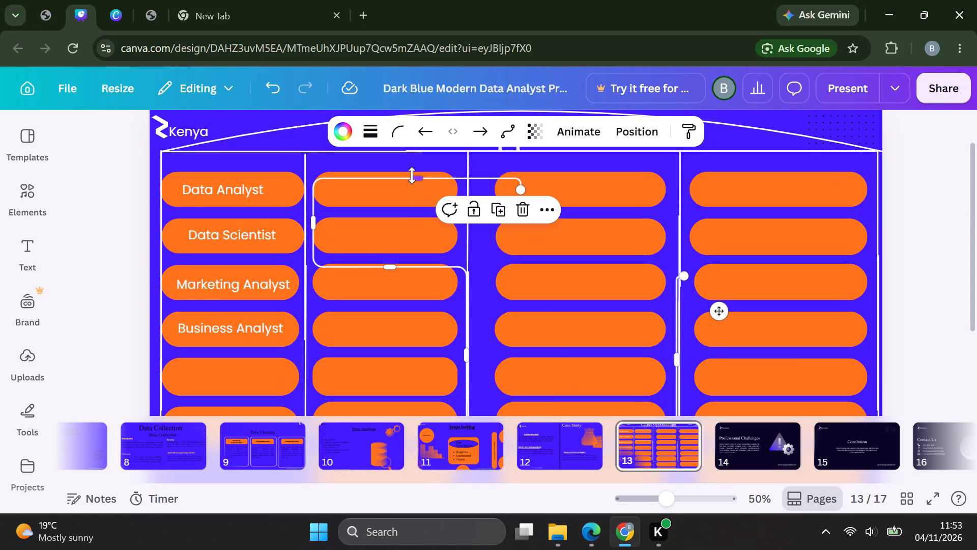
left_click_drag(412, 175, 412, 163)
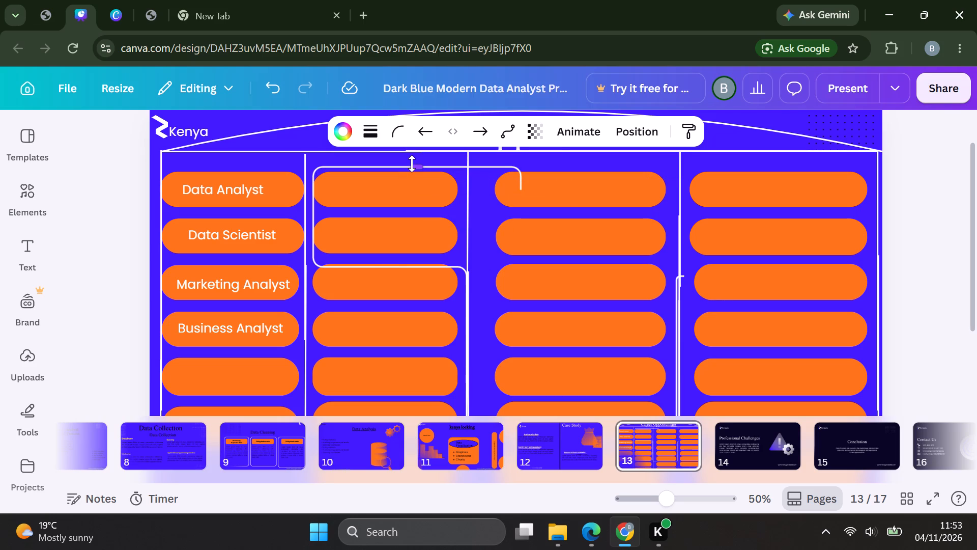
left_click_drag(412, 163, 440, 165)
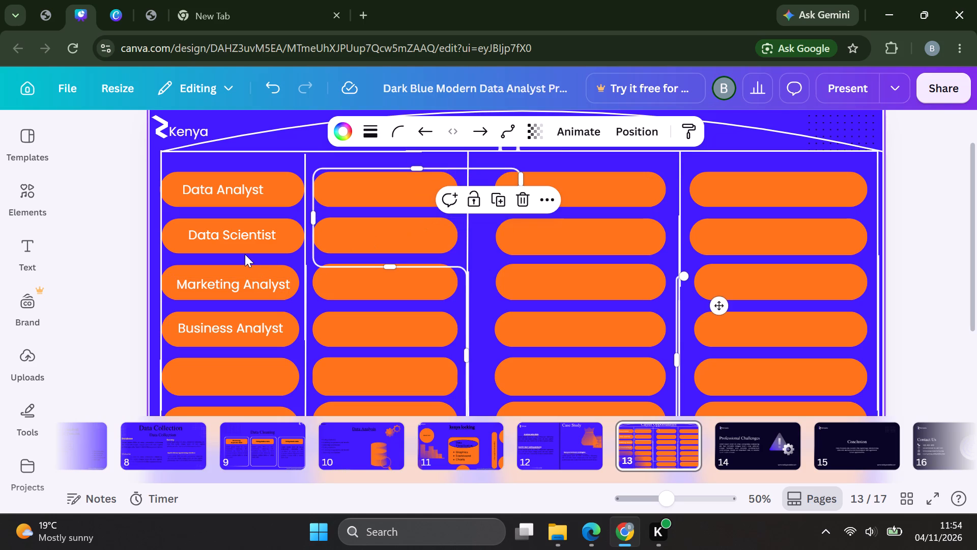
Add a placeholder text box inside the second column's first-row box, shrunk to about 310 wide by 34 high at font size 21.9.
scroll(245, 254, "up", 2)
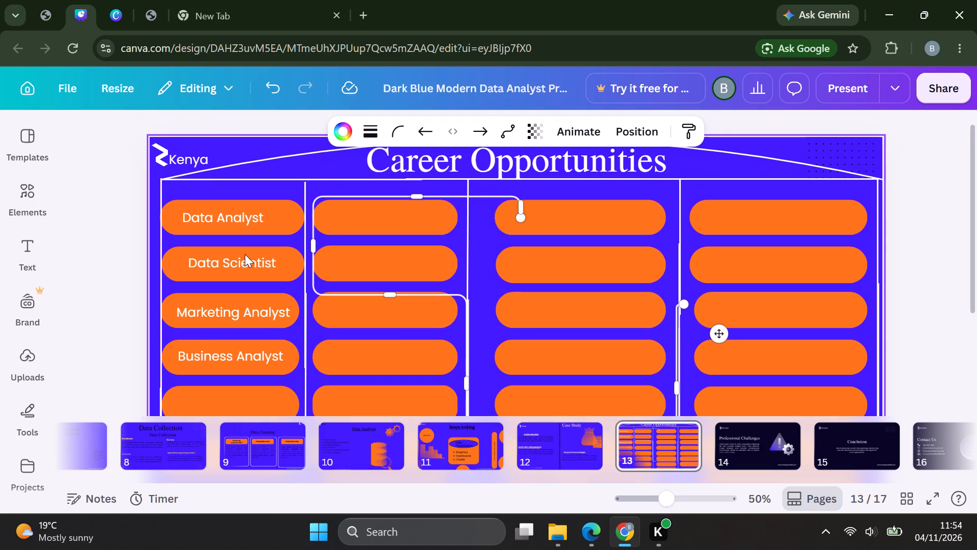
scroll(245, 254, "up", 1)
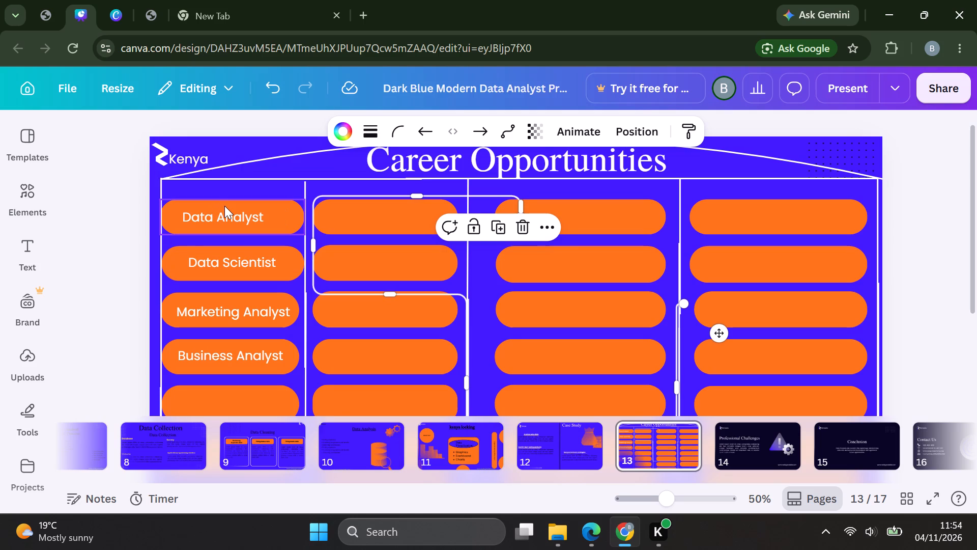
left_click(288, 222)
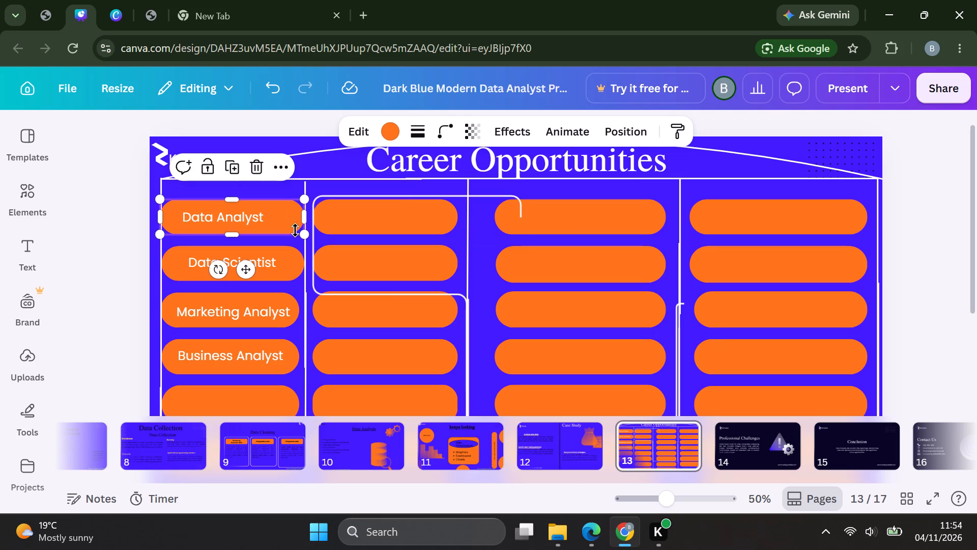
left_click(358, 217)
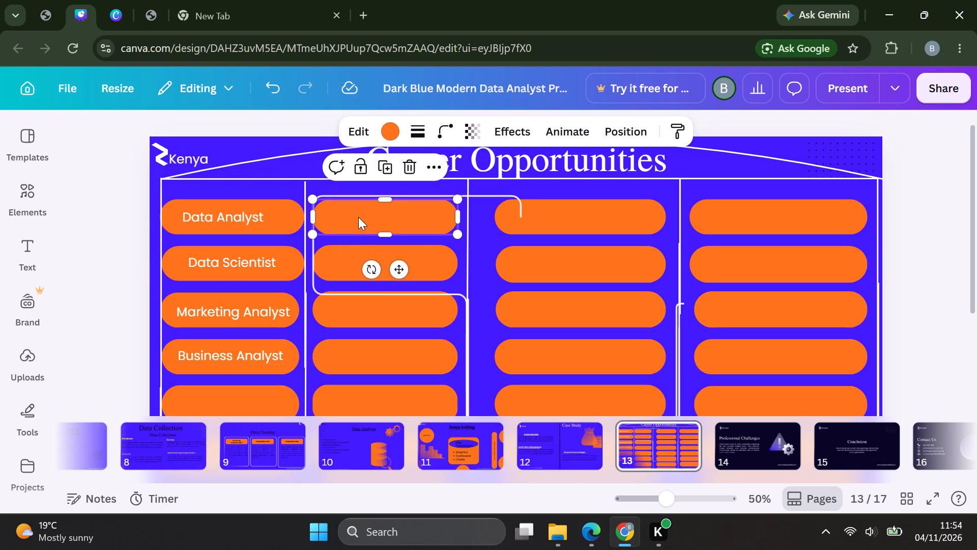
key("t")
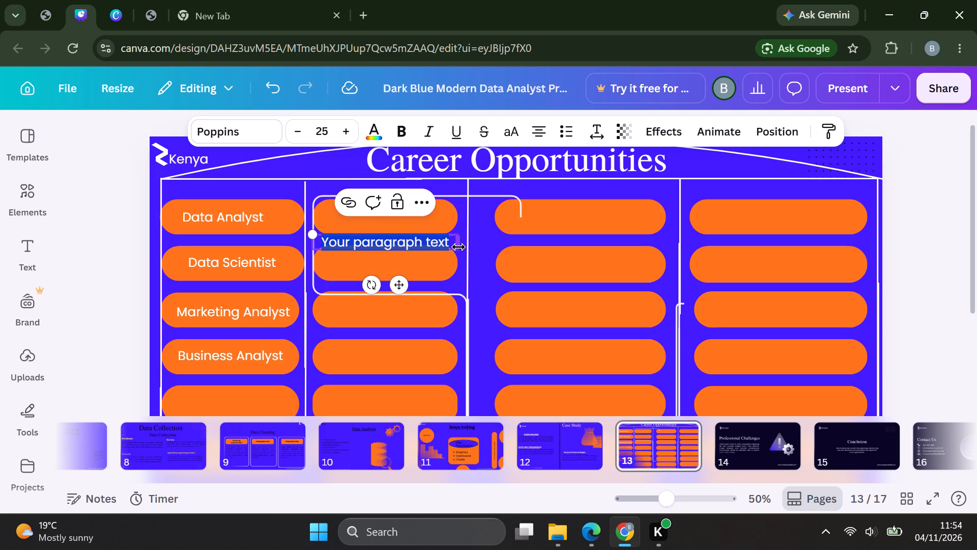
left_click(482, 246)
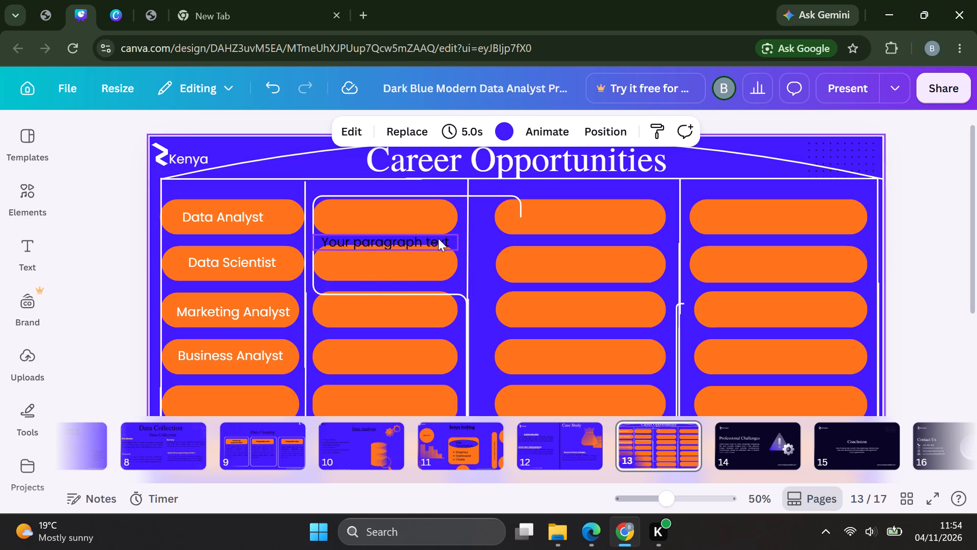
left_click_drag(438, 238, 431, 216)
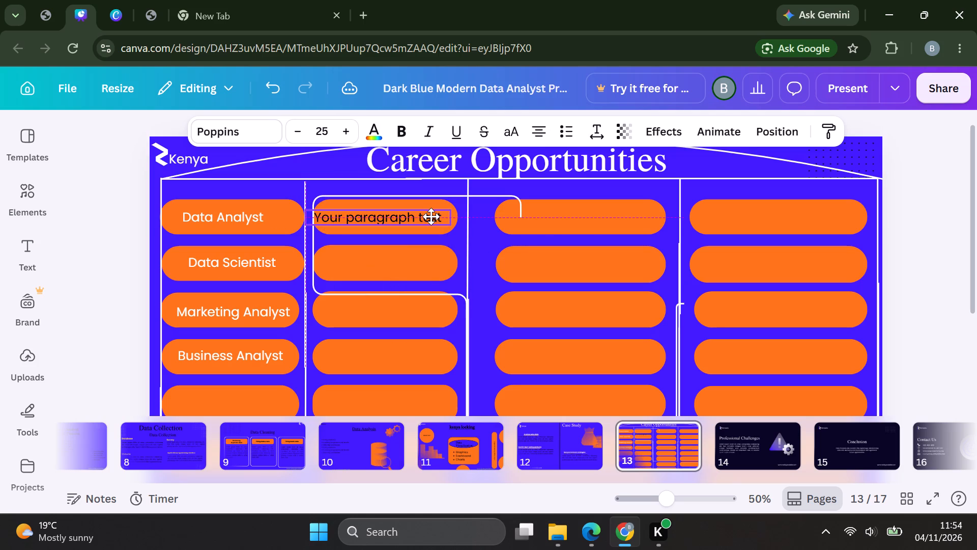
left_click_drag(431, 216, 436, 213)
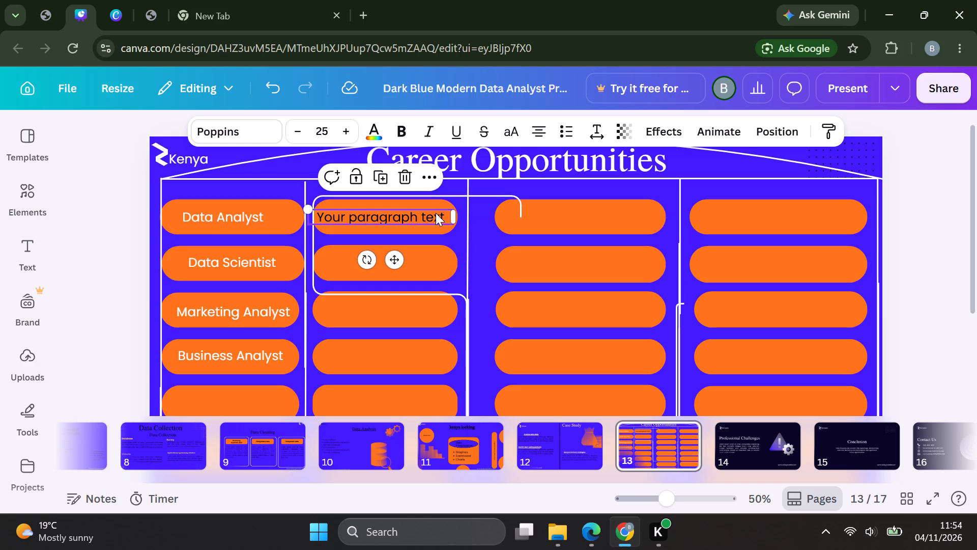
left_click_drag(453, 215, 447, 215)
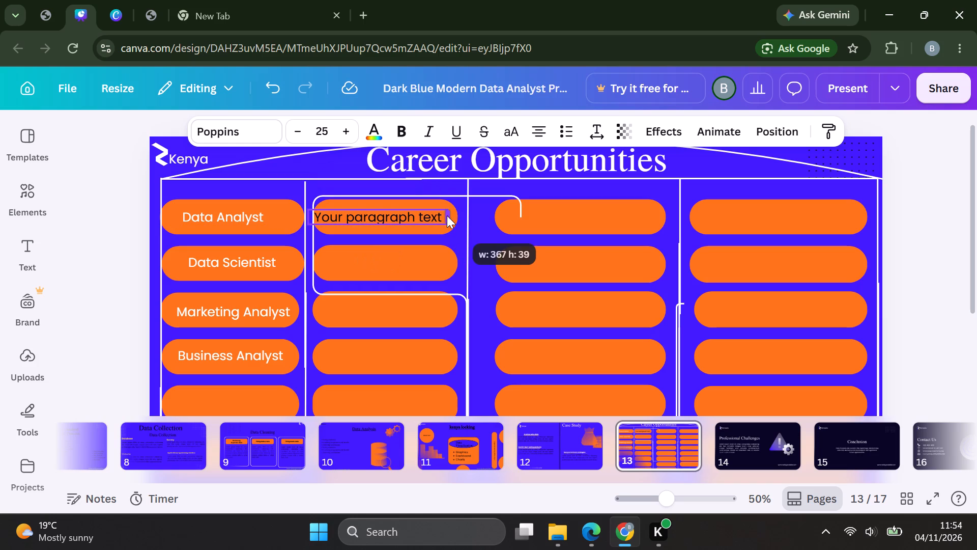
left_click_drag(447, 215, 444, 215)
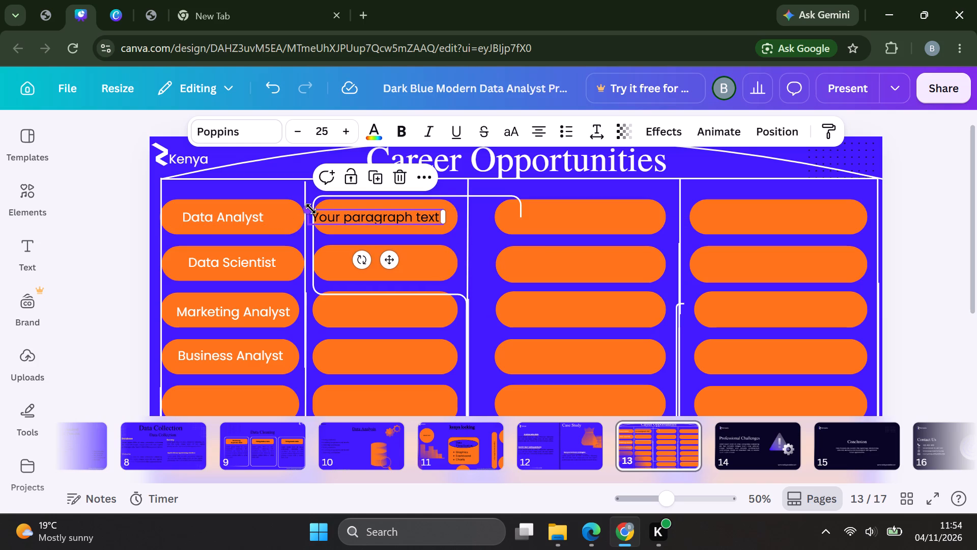
left_click_drag(311, 209, 331, 210)
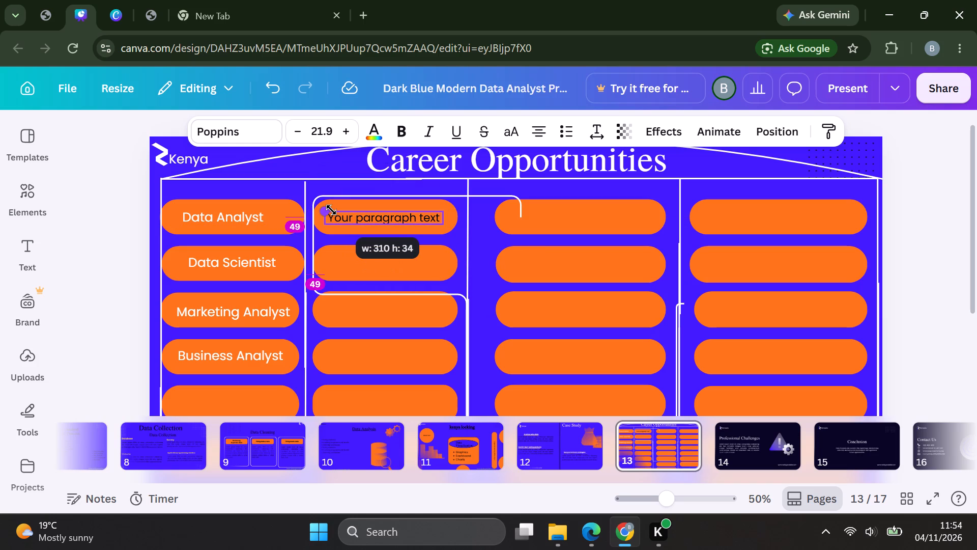
left_click_drag(331, 210, 327, 210)
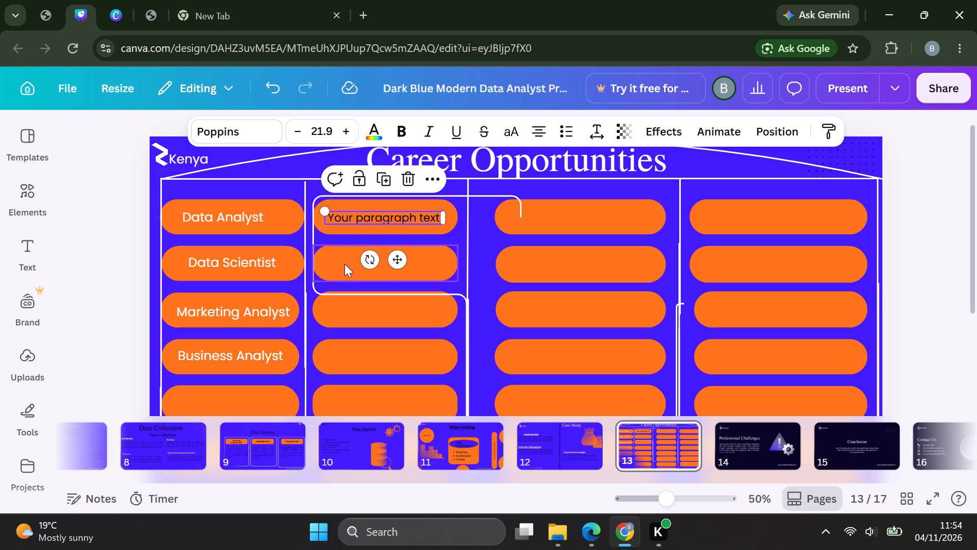
Add a placeholder text box inside the second column's second-row box and narrow it to about 345 wide.
left_click(344, 264)
key("t")
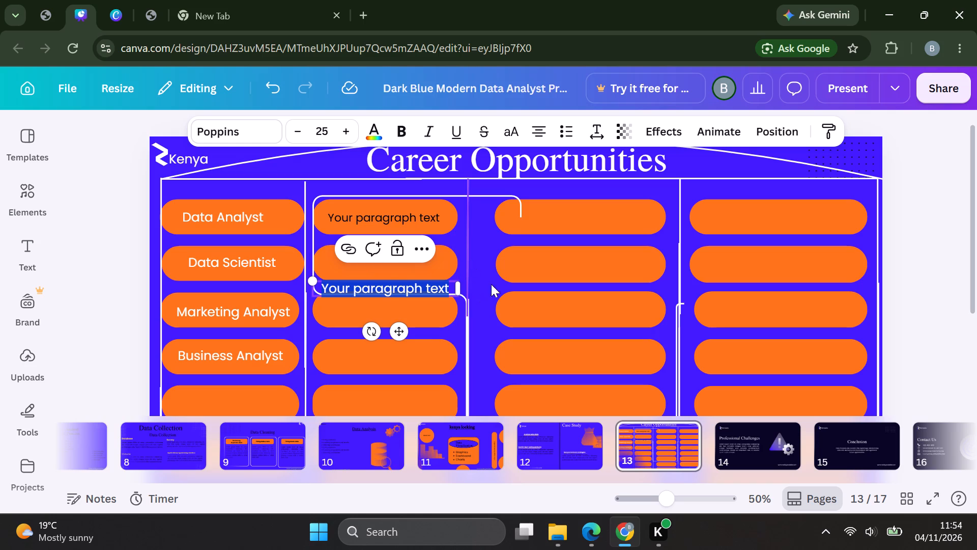
left_click(518, 256)
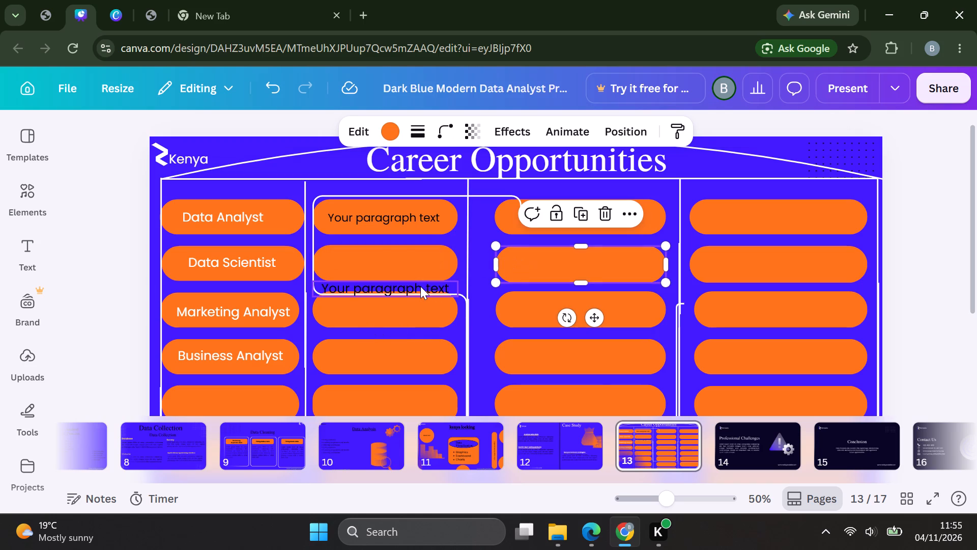
left_click_drag(420, 286, 419, 263)
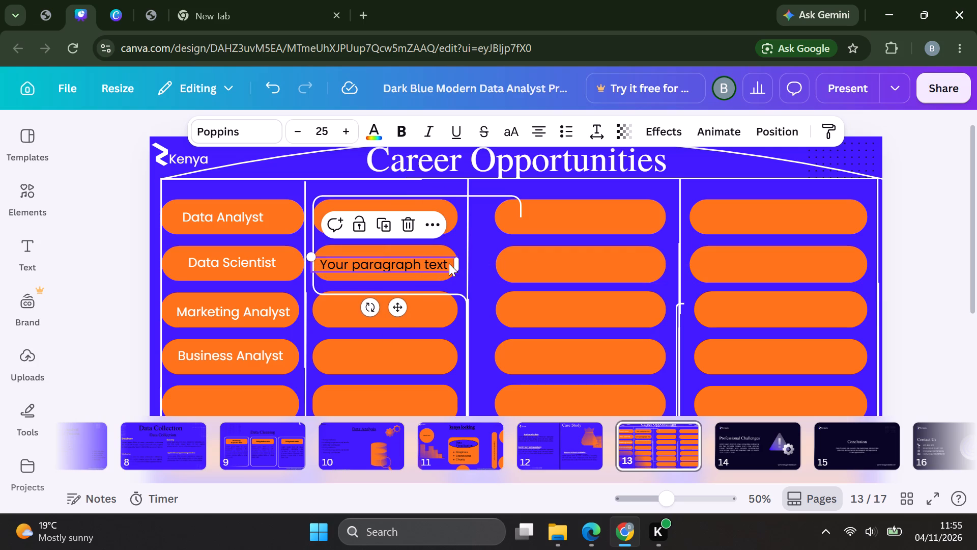
left_click_drag(457, 263, 448, 263)
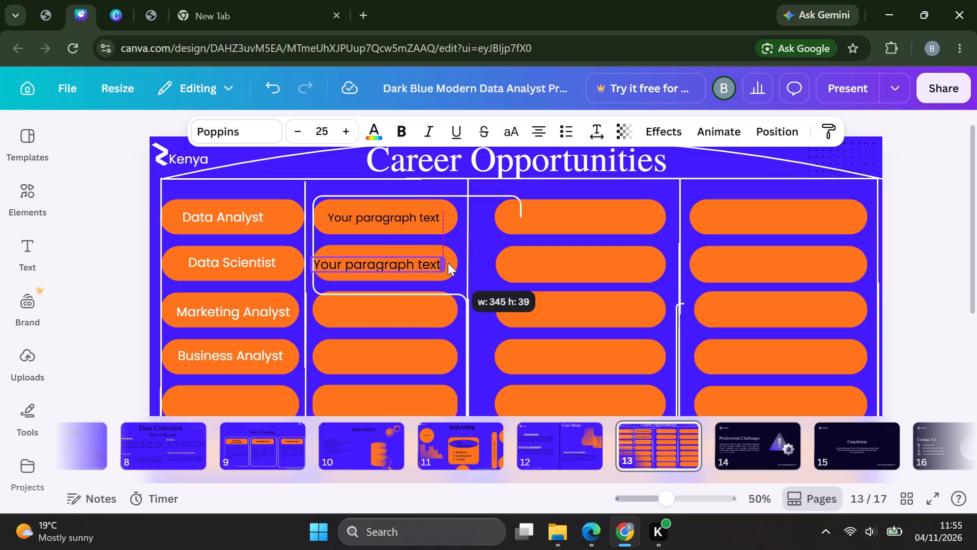
left_click_drag(448, 263, 448, 263)
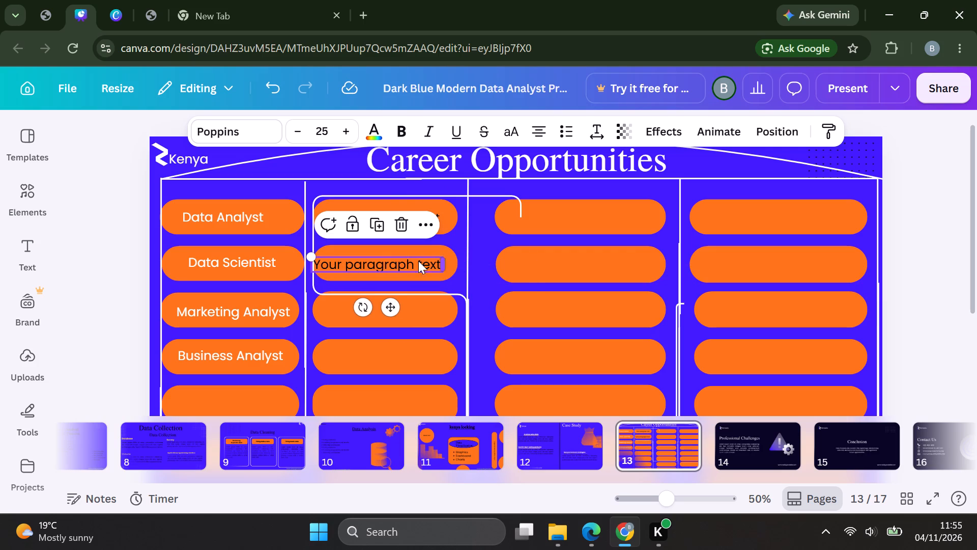
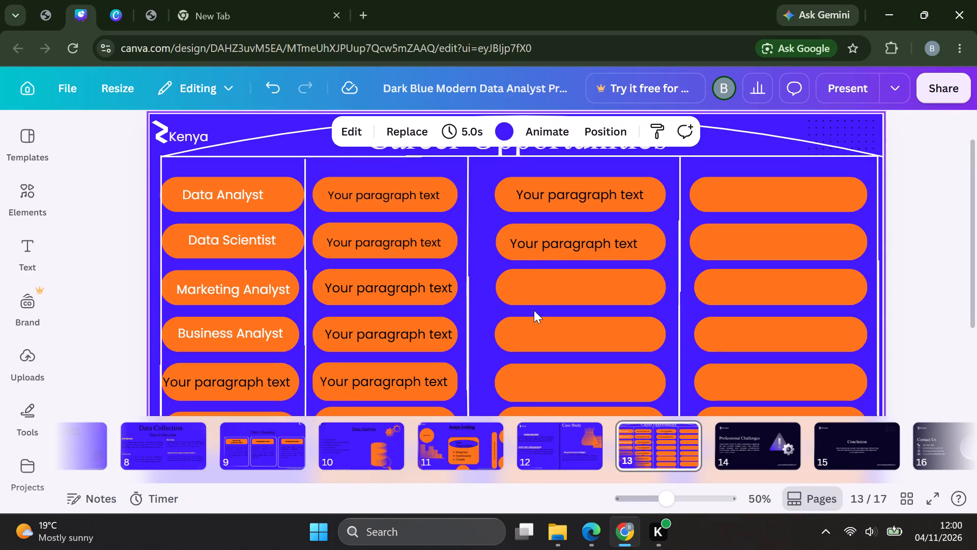
Add a "Your paragraph text" text box and position it on the third column's orange pill in the Marketing Analyst row.
key("t")
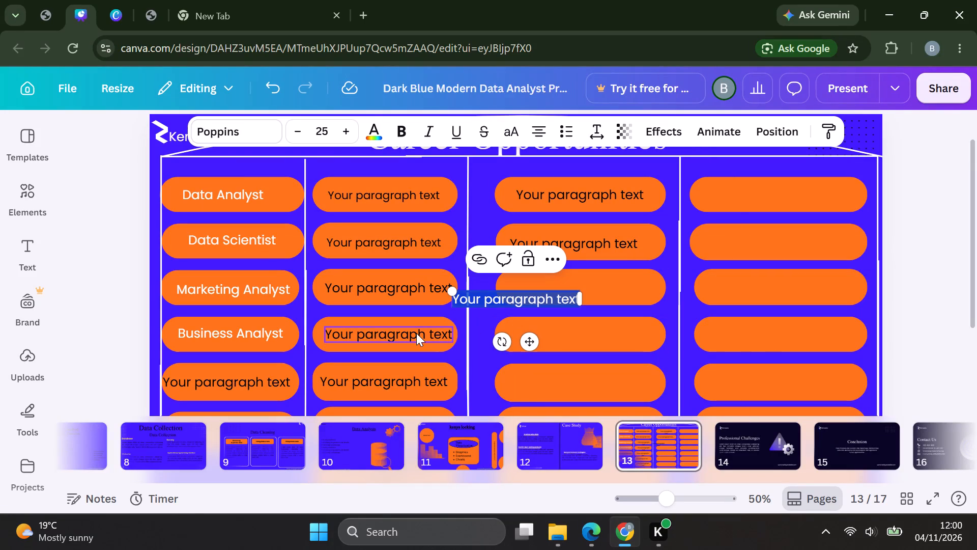
left_click(582, 335)
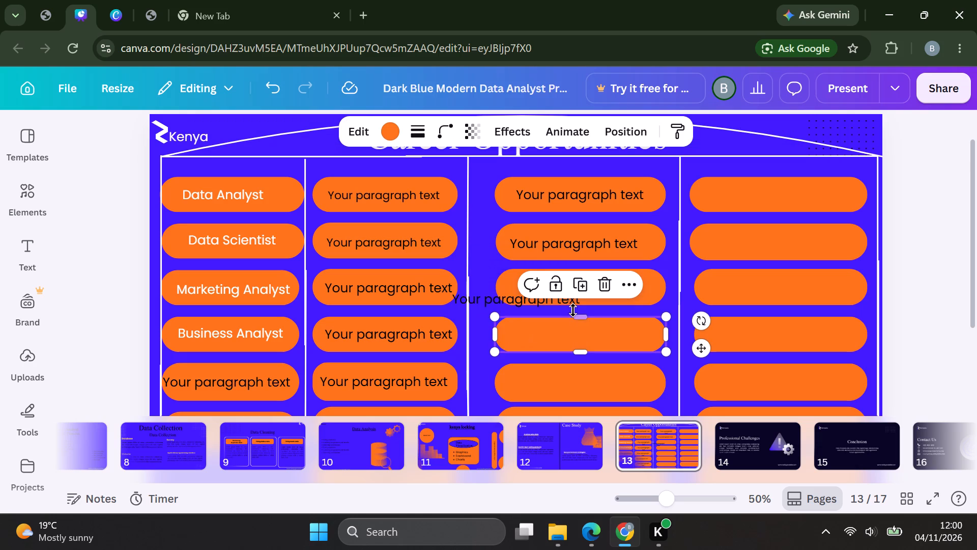
left_click_drag(504, 301, 540, 298)
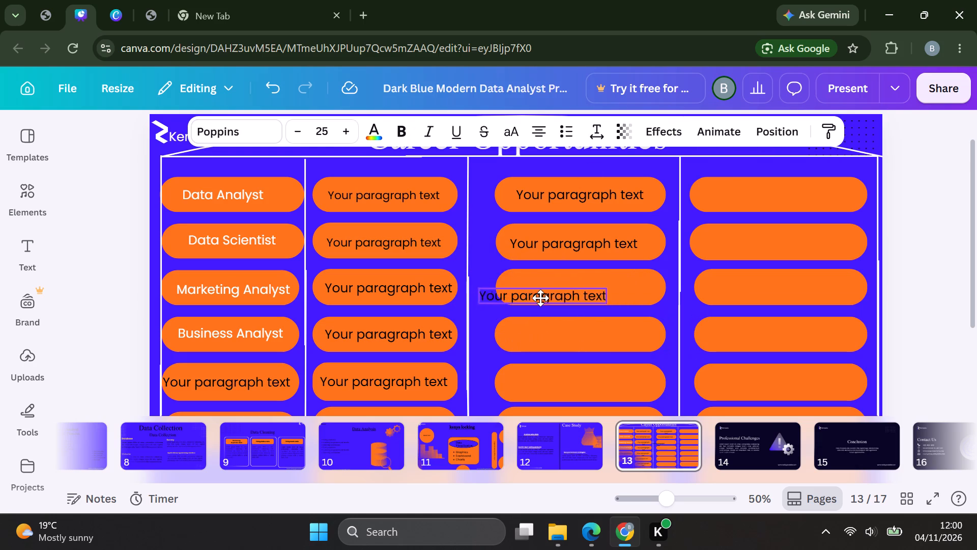
left_click_drag(540, 298, 564, 288)
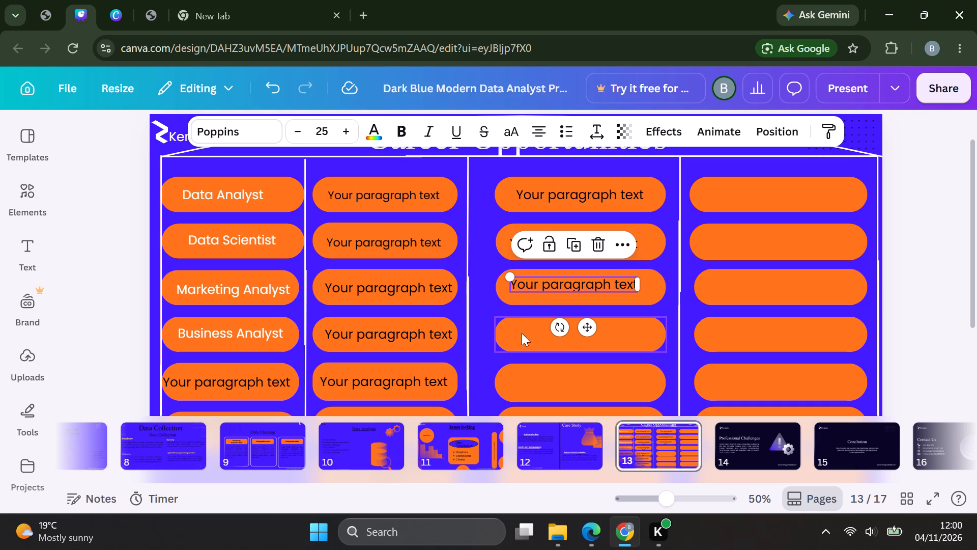
left_click(484, 293)
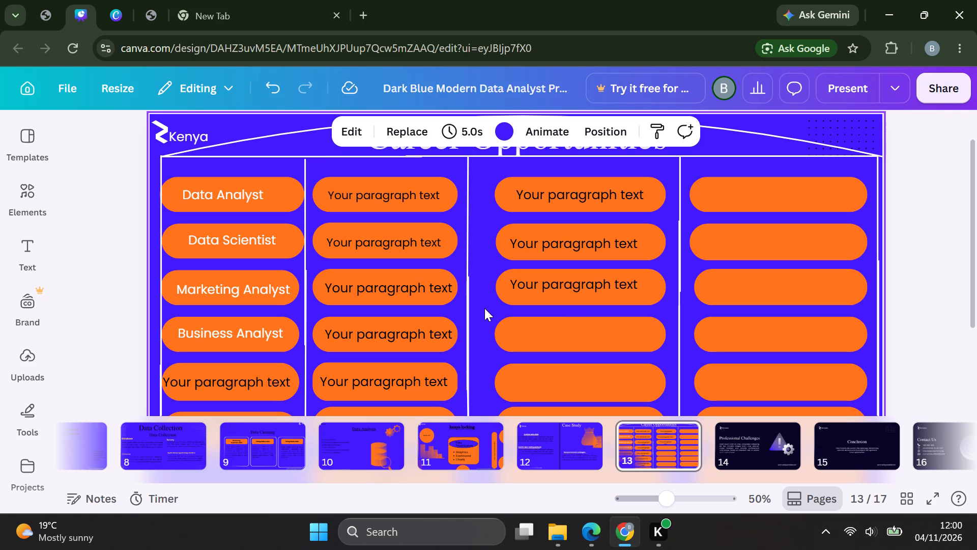
Add a "Your paragraph text" text box and position it on the third column's orange pill in the Business Analyst row.
key("t")
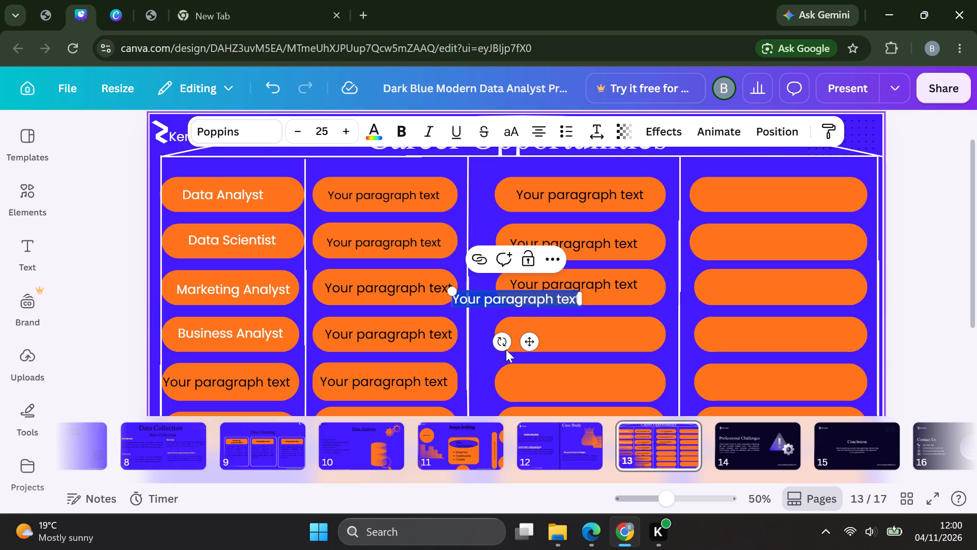
left_click(579, 334)
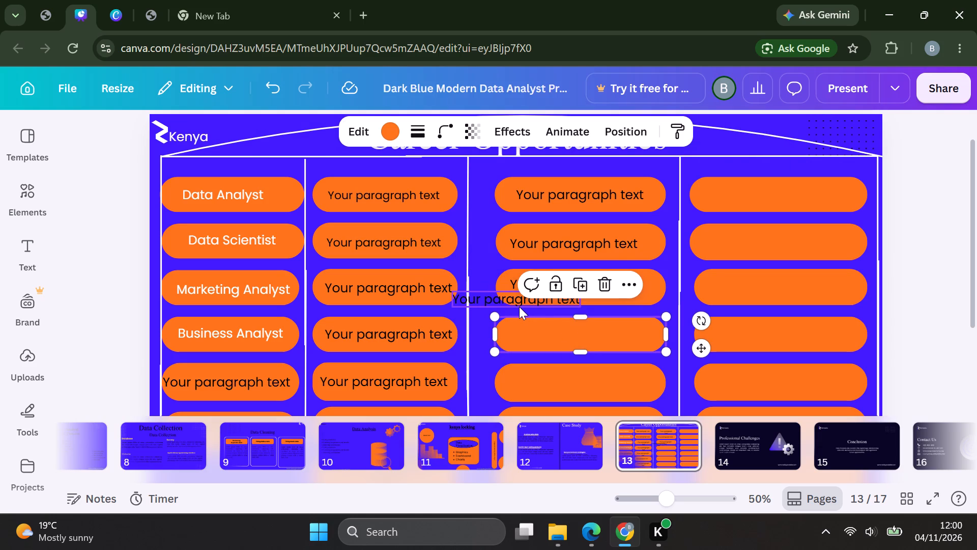
left_click_drag(519, 307, 573, 346)
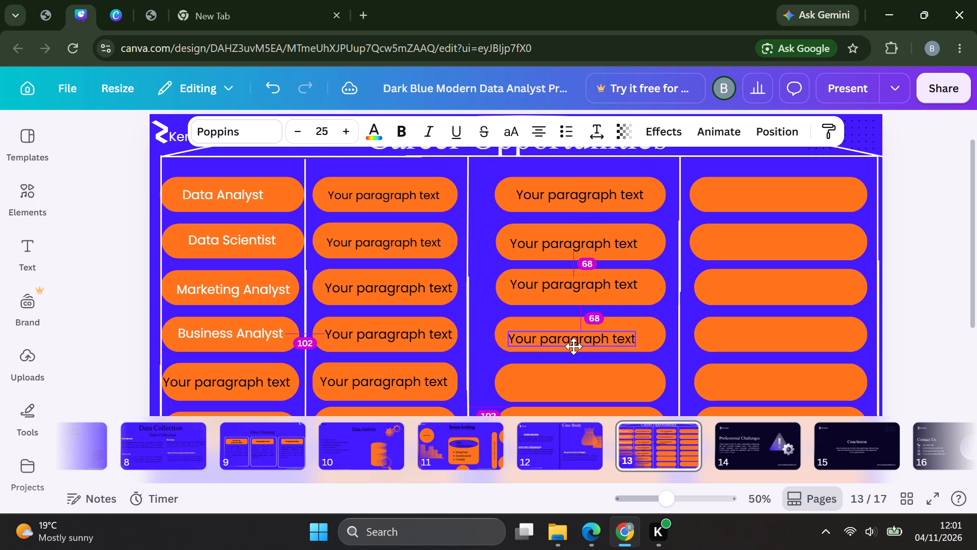
left_click_drag(573, 346, 573, 342)
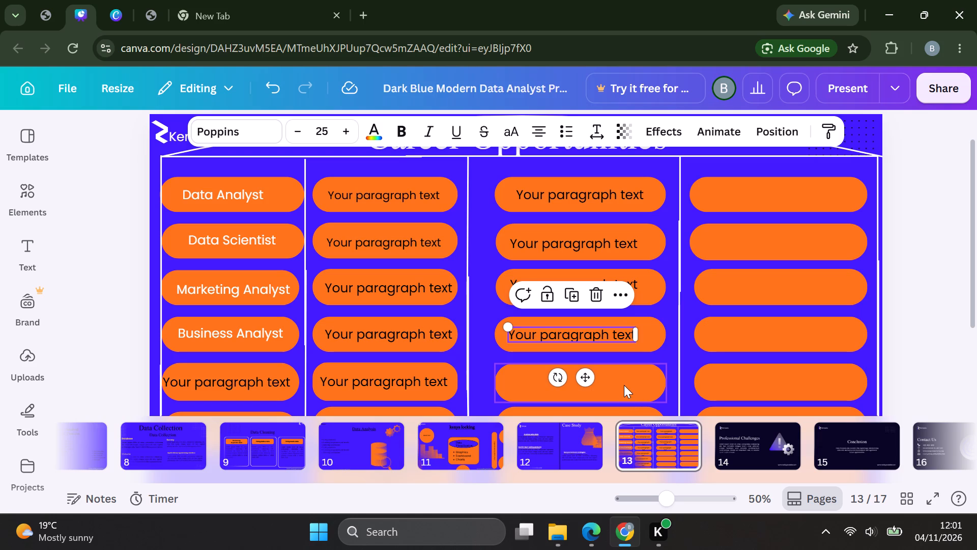
left_click(418, 335)
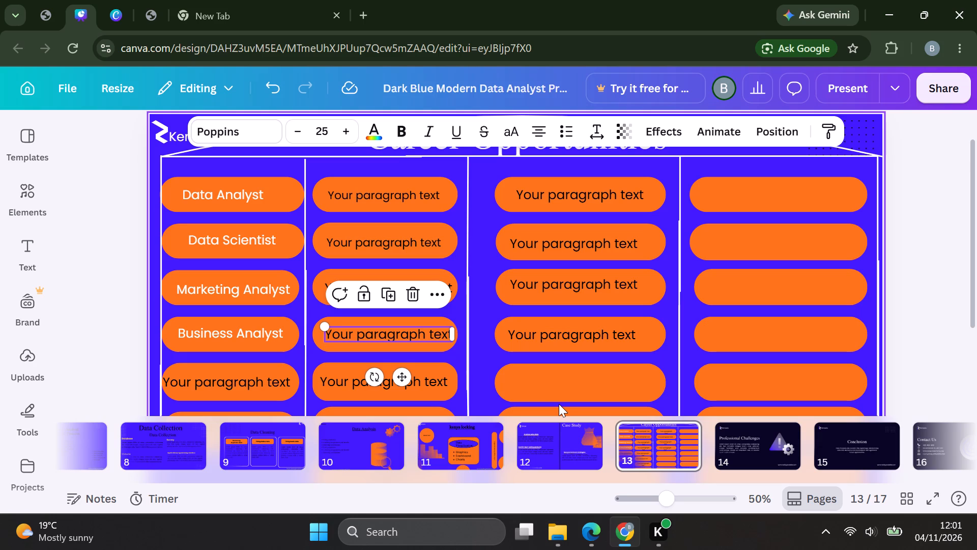
Add a "Your paragraph text" text box and position it on the third column's fifth pill, just below the Business Analyst row.
left_click(567, 389)
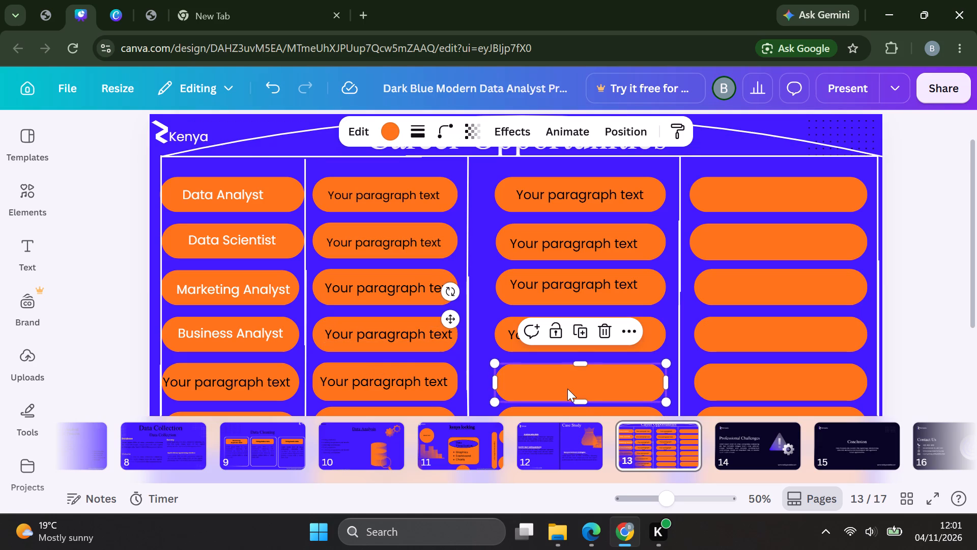
key("t")
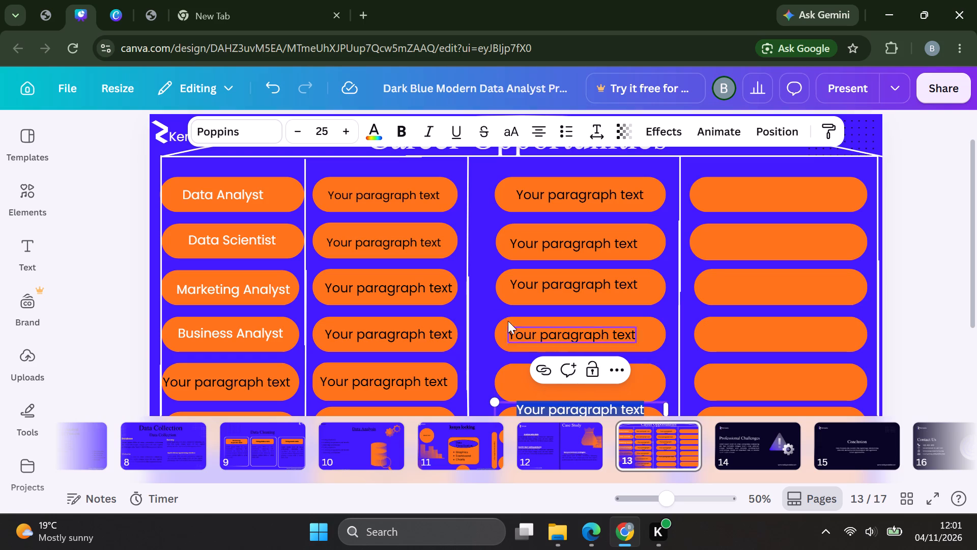
scroll(482, 300, "down", 2)
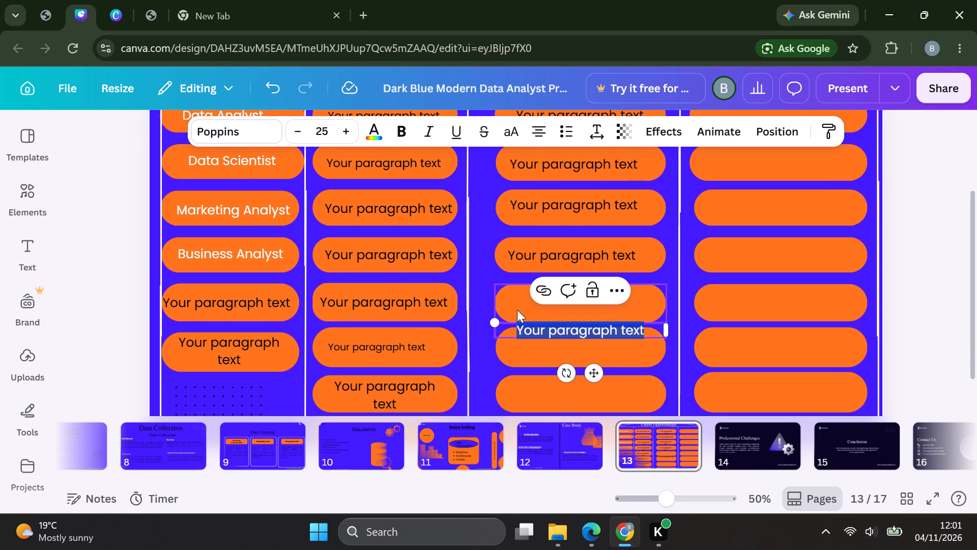
left_click(500, 303)
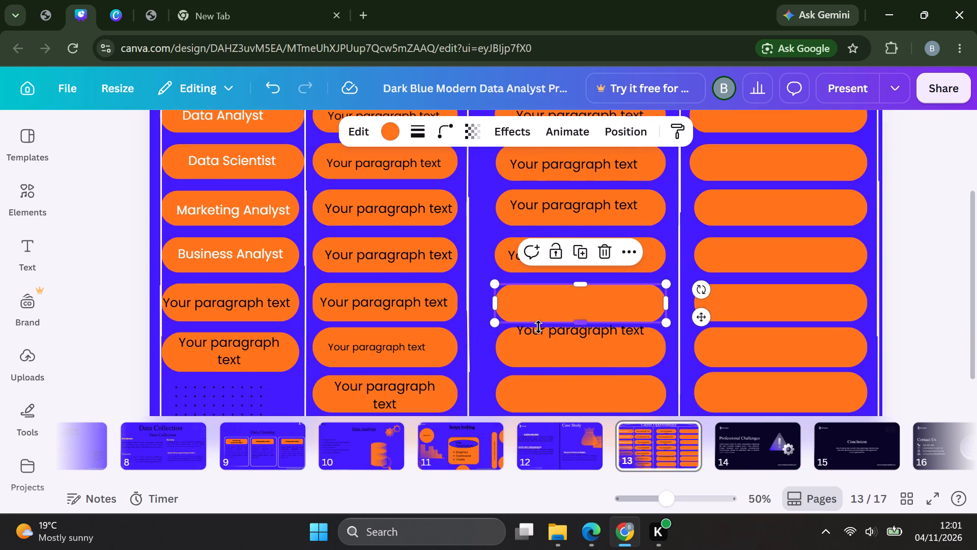
left_click_drag(547, 334, 538, 306)
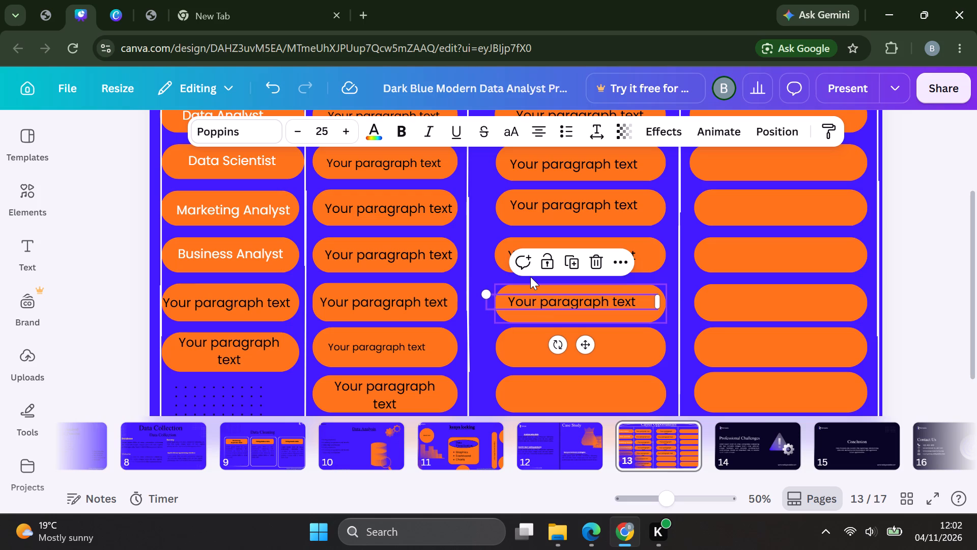
left_click(478, 239)
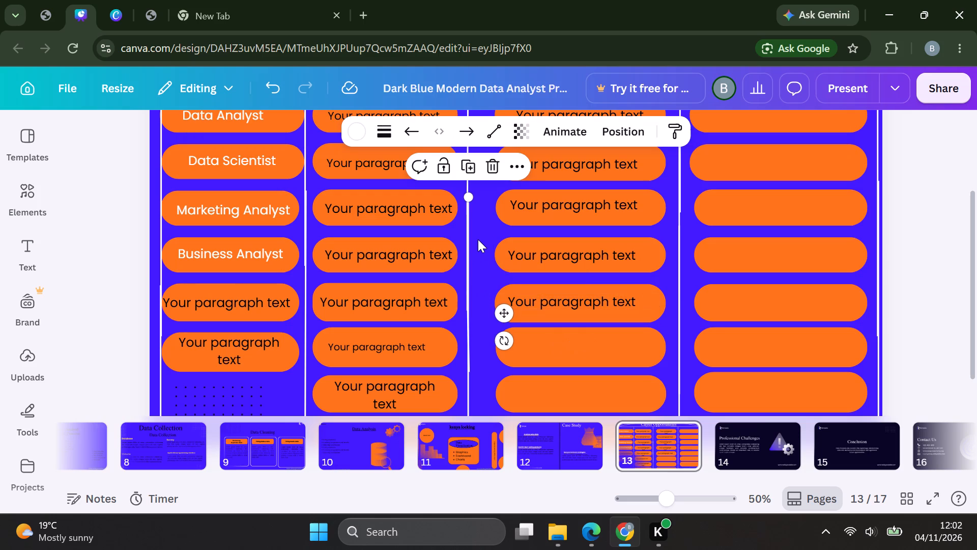
Add a "Your paragraph text" text box and position it on the third column's sixth orange pill.
key("t")
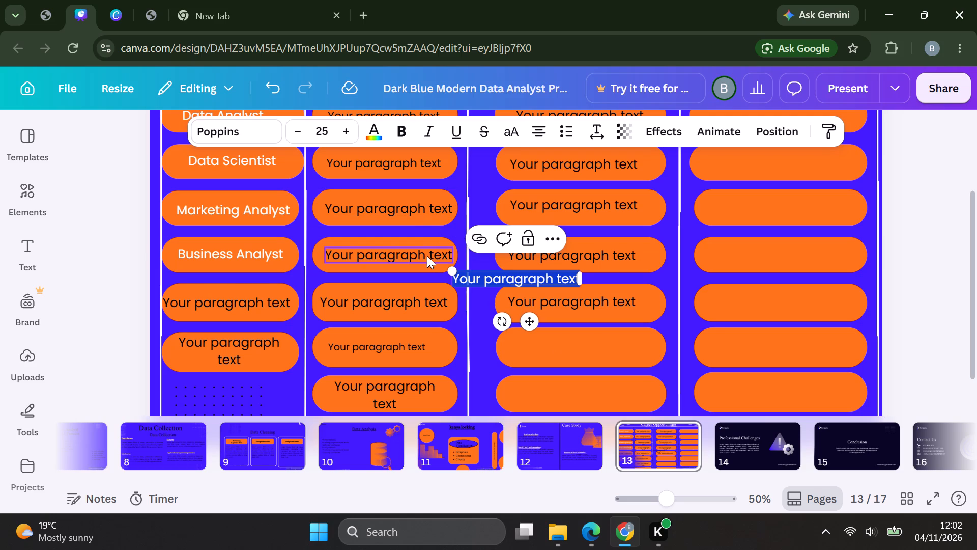
left_click(519, 349)
left_click_drag(484, 281, 542, 343)
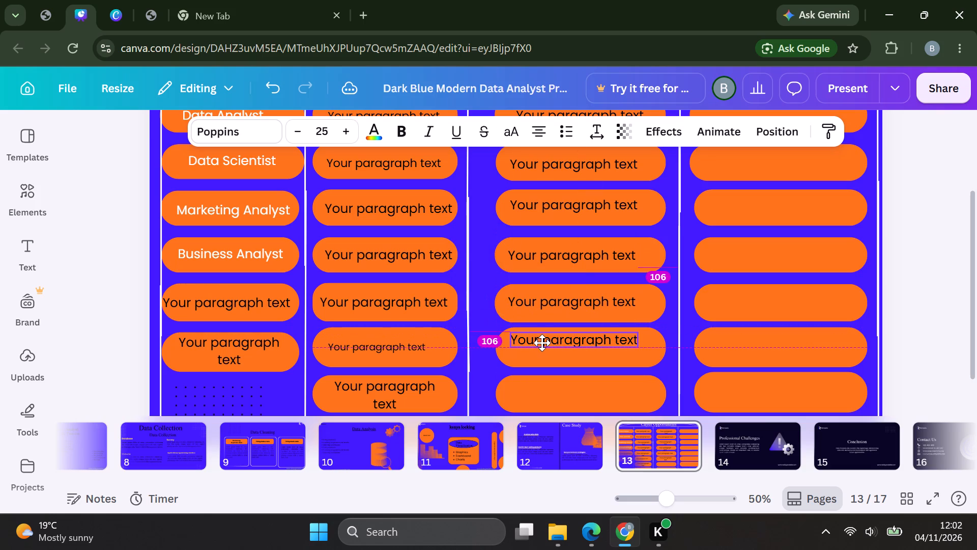
left_click_drag(542, 343, 542, 344)
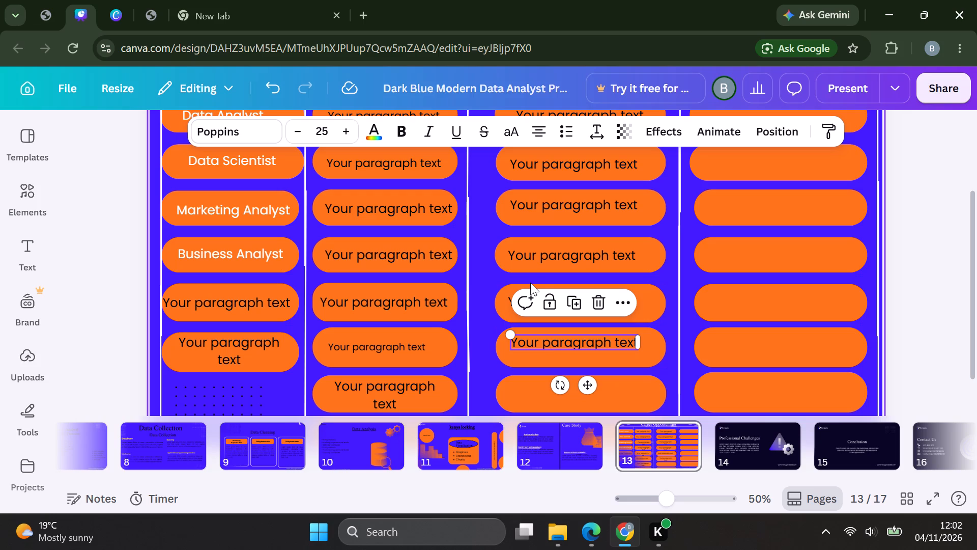
left_click(729, 256)
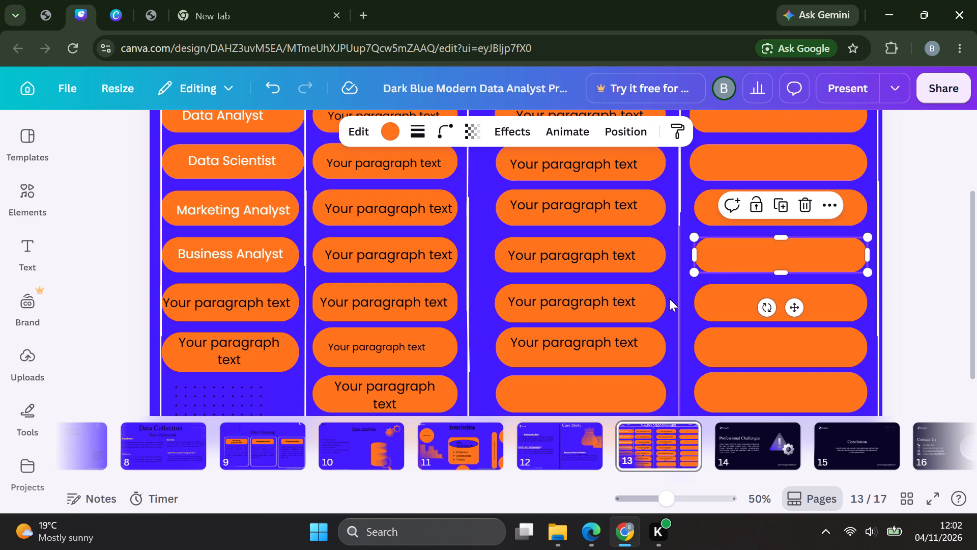
Add a "Your paragraph text" text box and move it onto the third column's seventh orange pill.
scroll(669, 298, "down", 1)
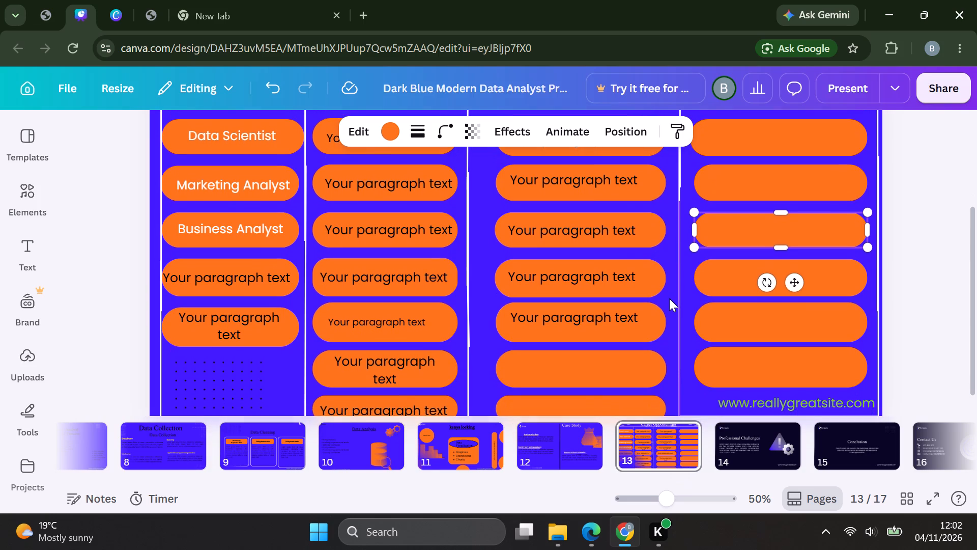
scroll(669, 298, "down", 1)
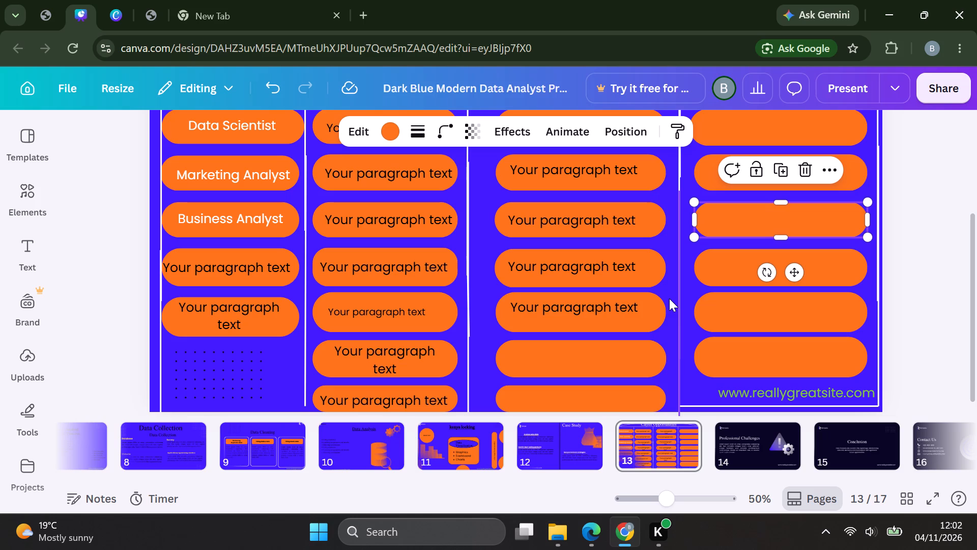
scroll(669, 298, "down", 1)
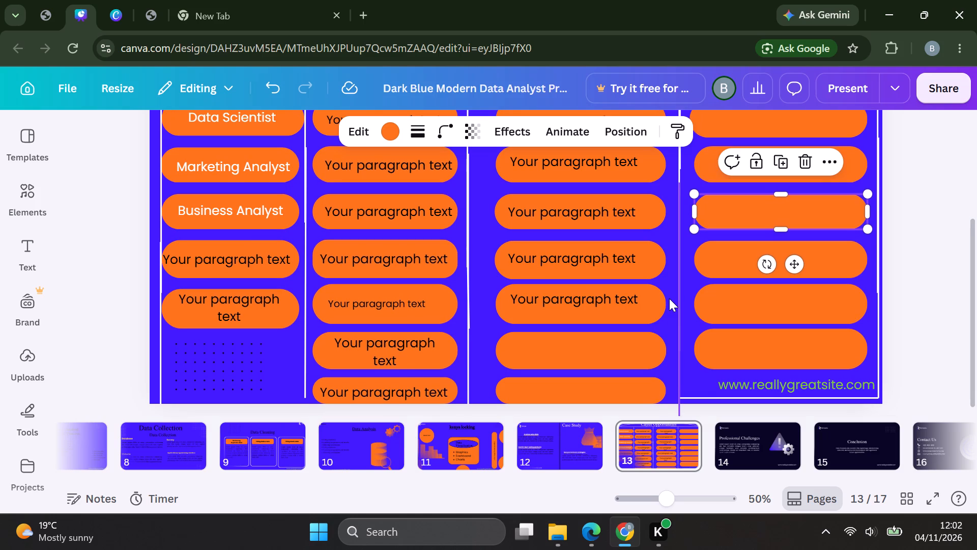
key("t")
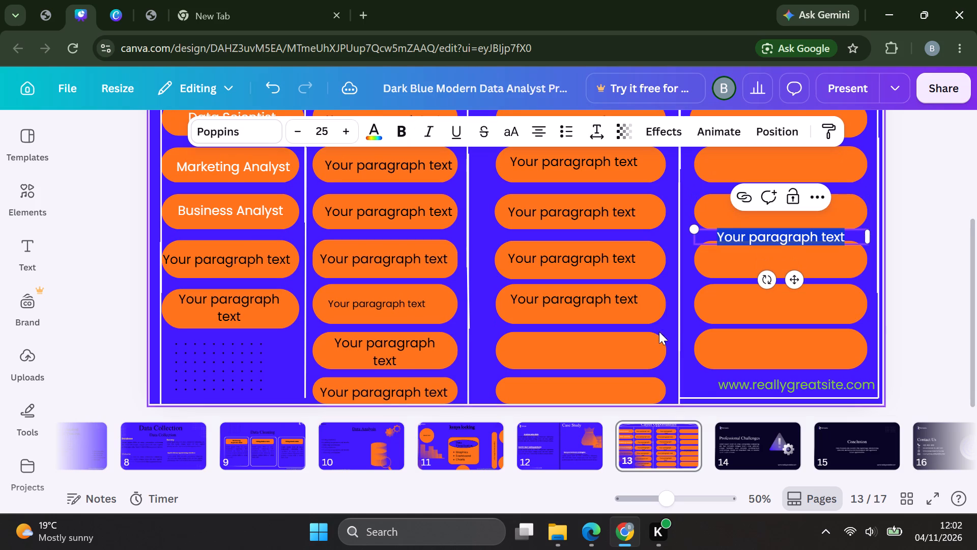
left_click(688, 321)
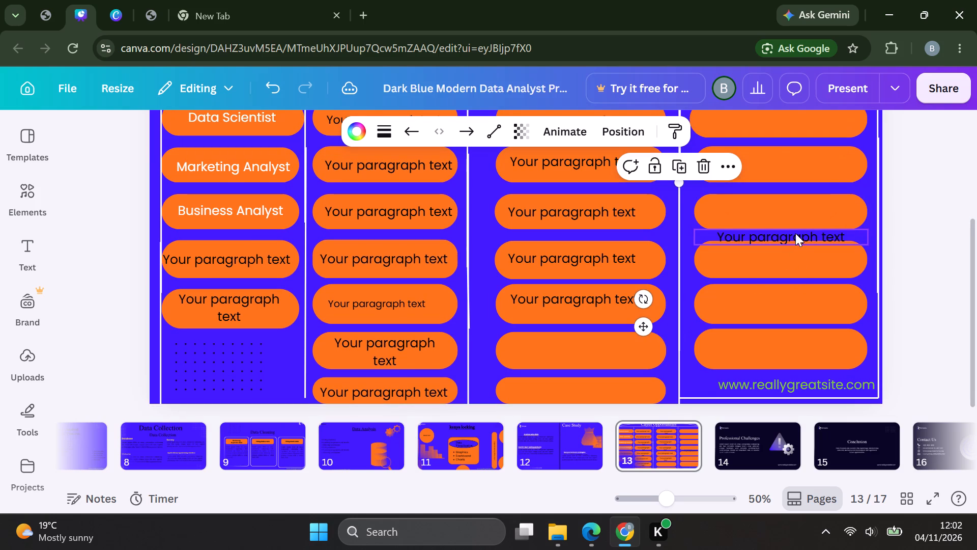
left_click_drag(793, 233, 636, 345)
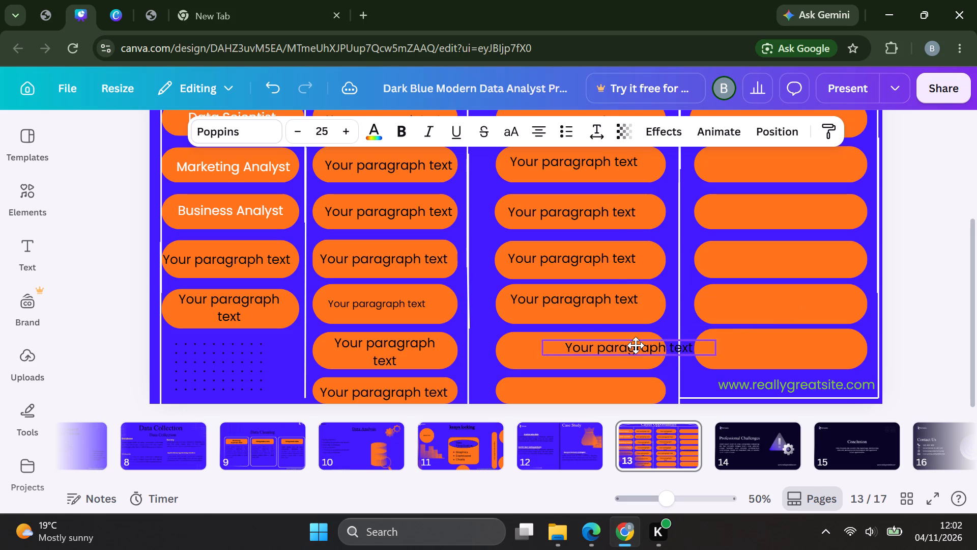
left_click_drag(636, 345, 623, 345)
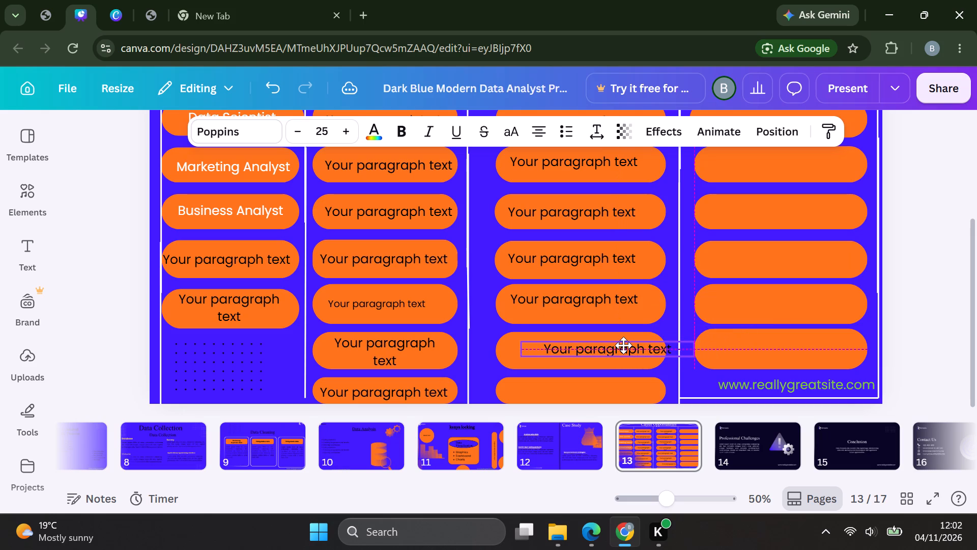
left_click_drag(623, 345, 598, 348)
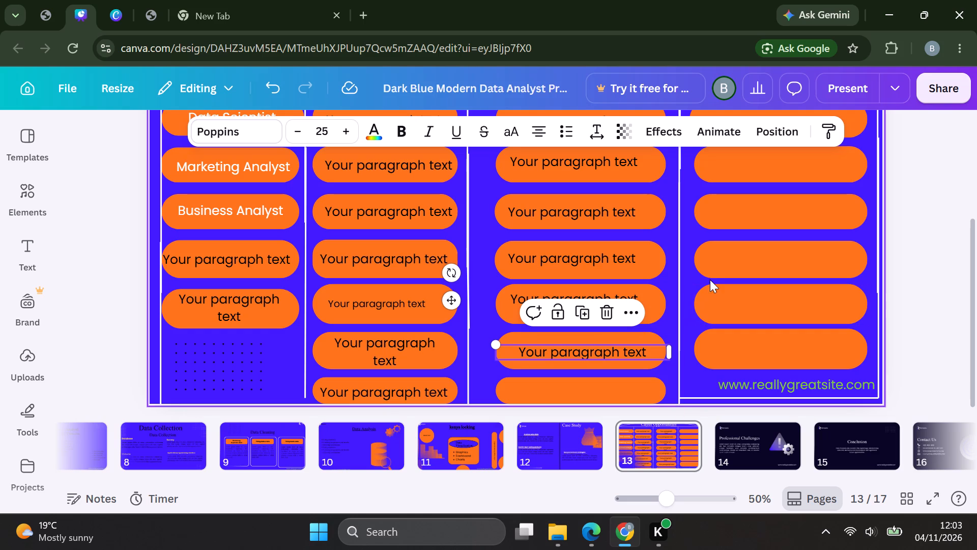
left_click(679, 253)
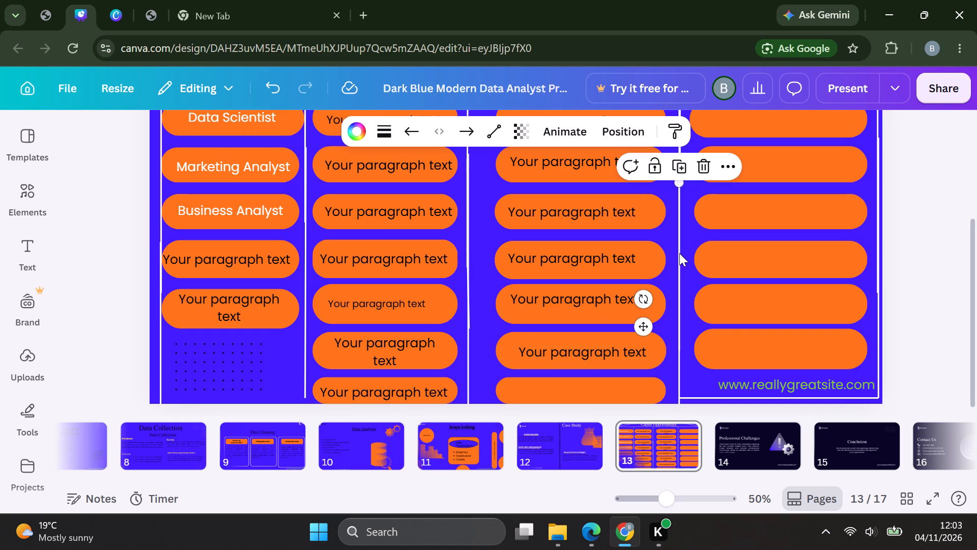
Add a "Your paragraph text" text box and move it onto the third column's last orange pill at the slide's bottom edge.
scroll(565, 320, "down", 1)
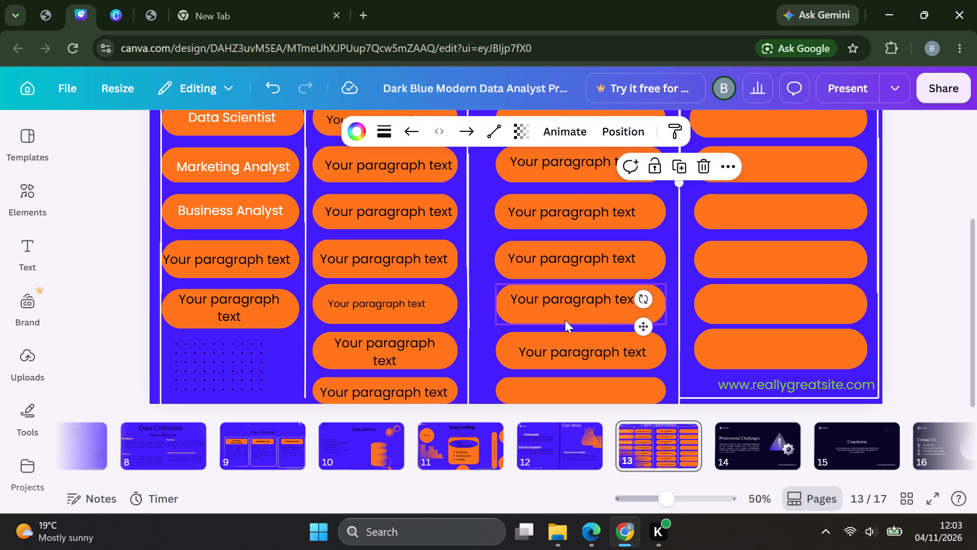
key("t")
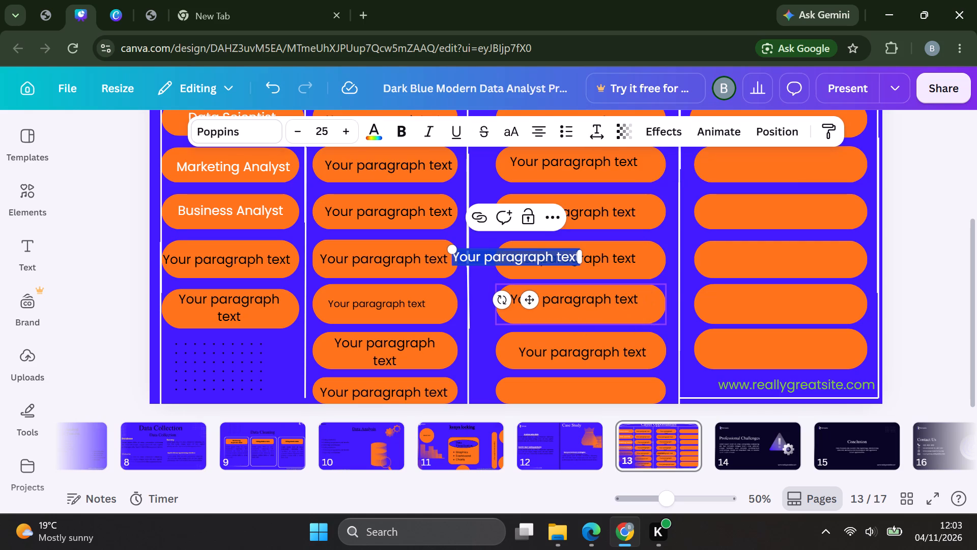
left_click(731, 257)
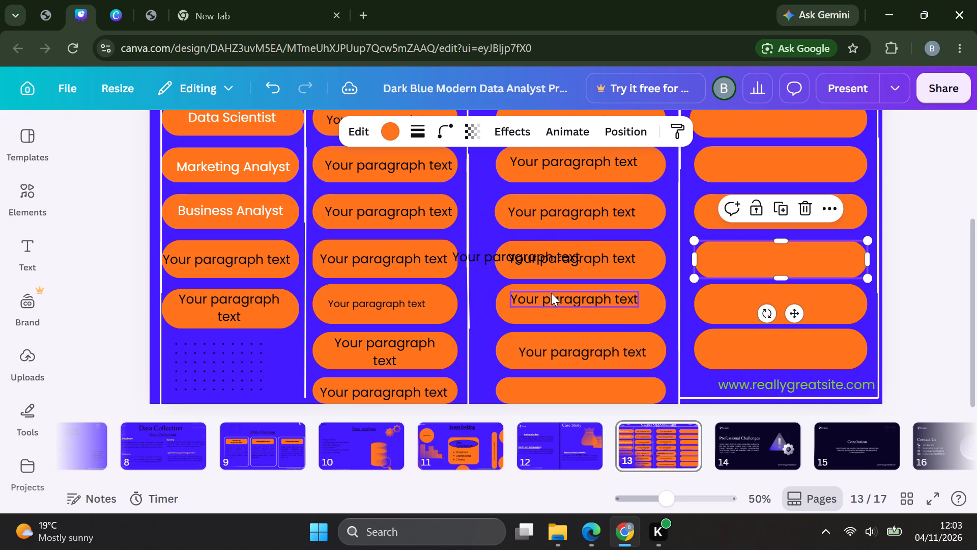
left_click_drag(481, 254, 559, 411)
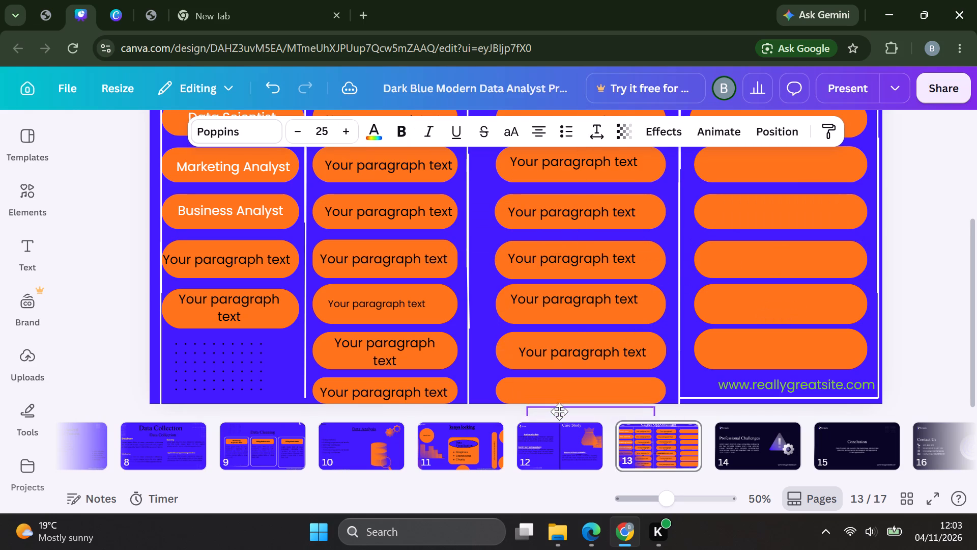
left_click_drag(559, 411, 552, 394)
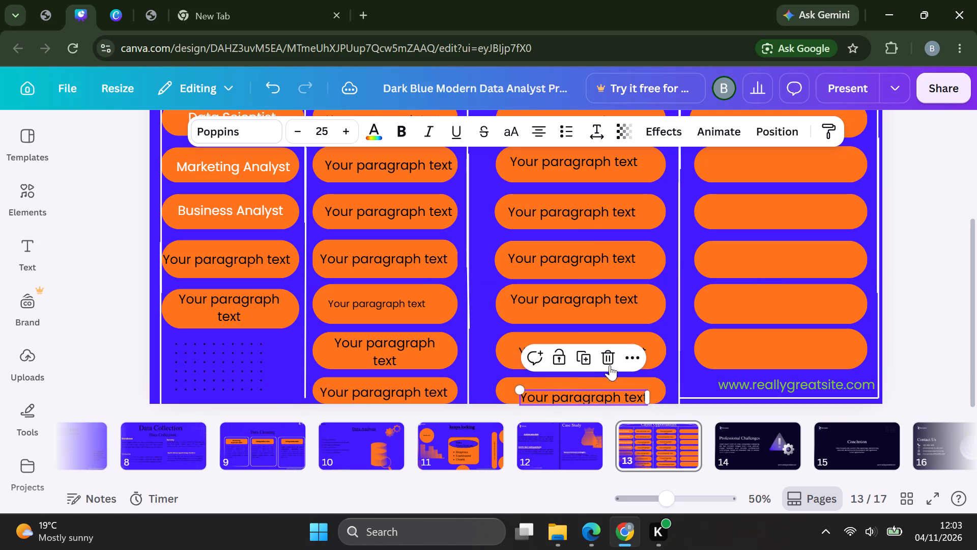
left_click(673, 264)
scroll(673, 264, "down", 1)
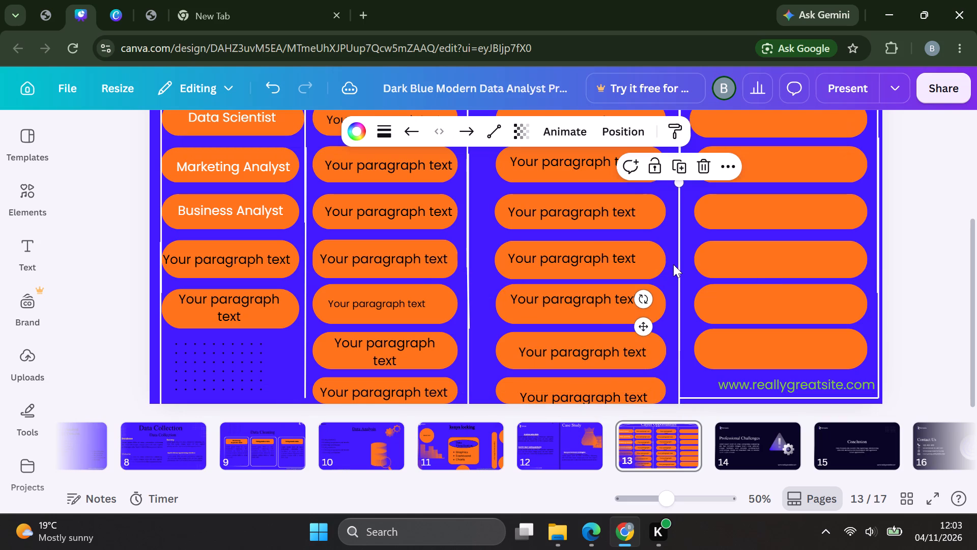
Add a "Your paragraph text" text box and move it onto the fourth column's first orange pill, in the Data Analyst row.
scroll(673, 264, "down", 1)
scroll(760, 234, "up", 1)
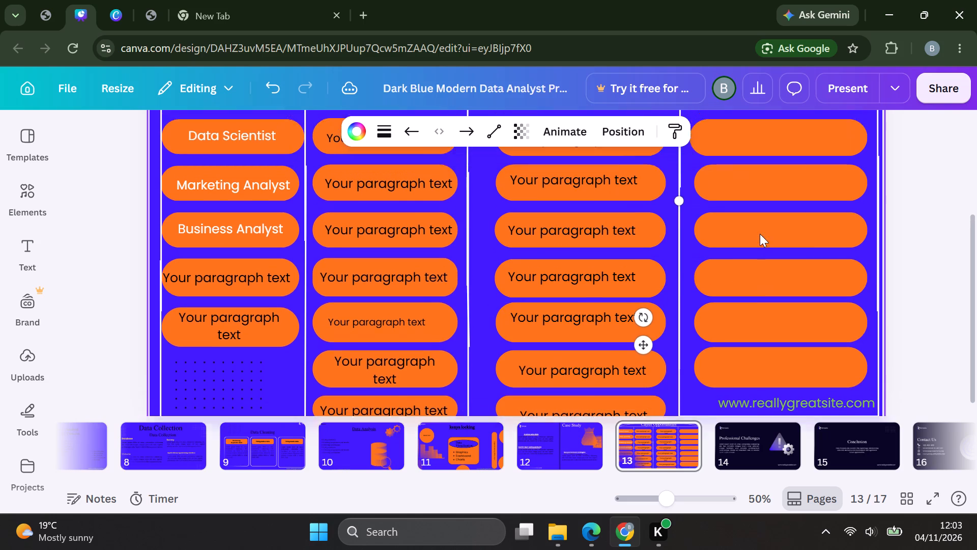
scroll(760, 234, "up", 3)
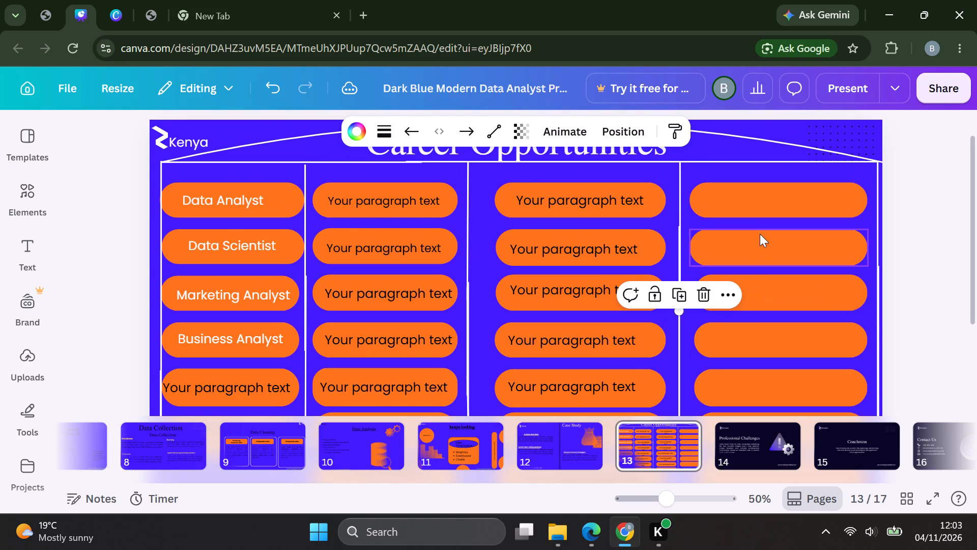
key("t")
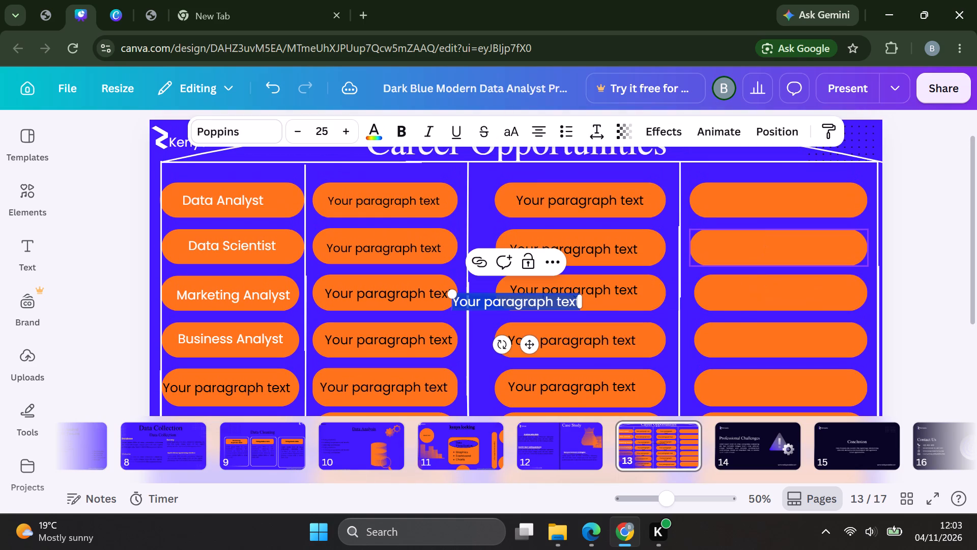
left_click(627, 192)
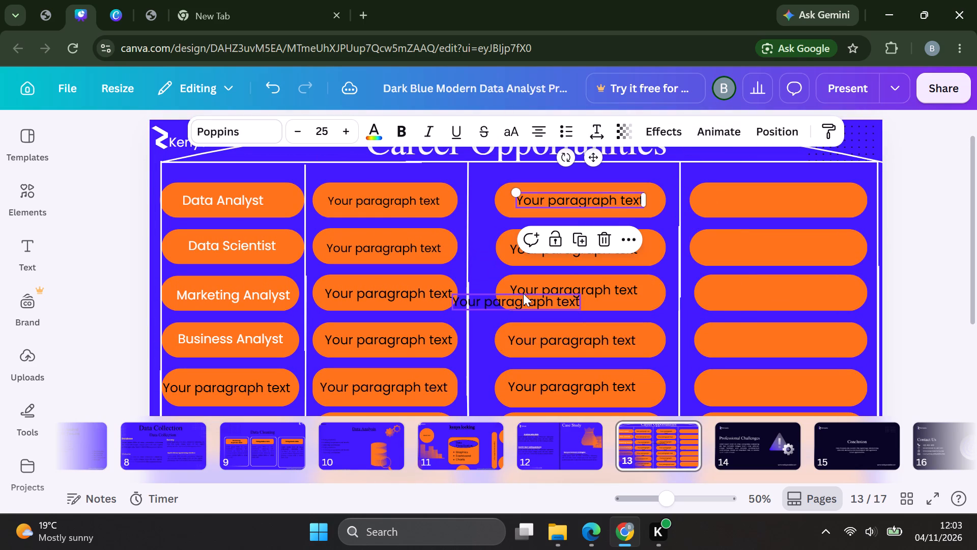
left_click_drag(506, 304, 733, 203)
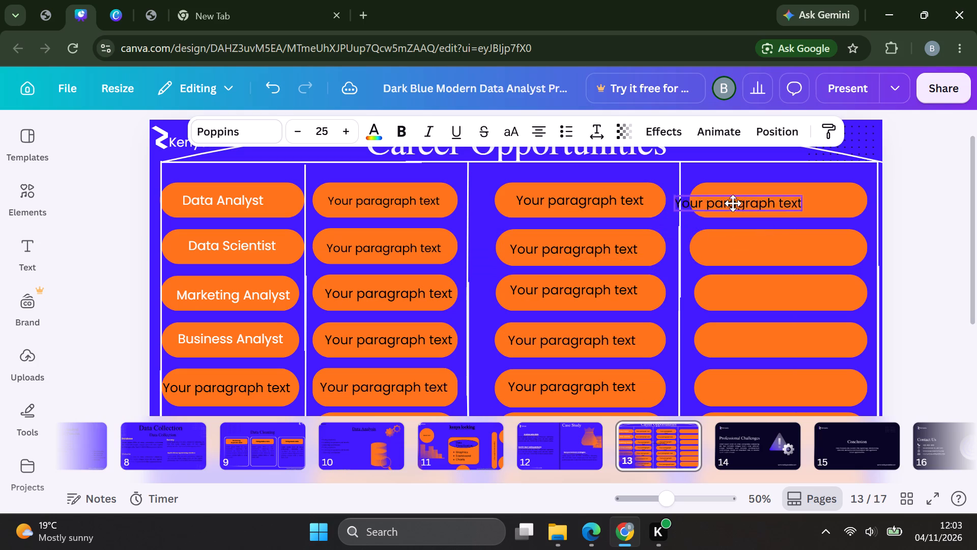
left_click_drag(733, 203, 767, 201)
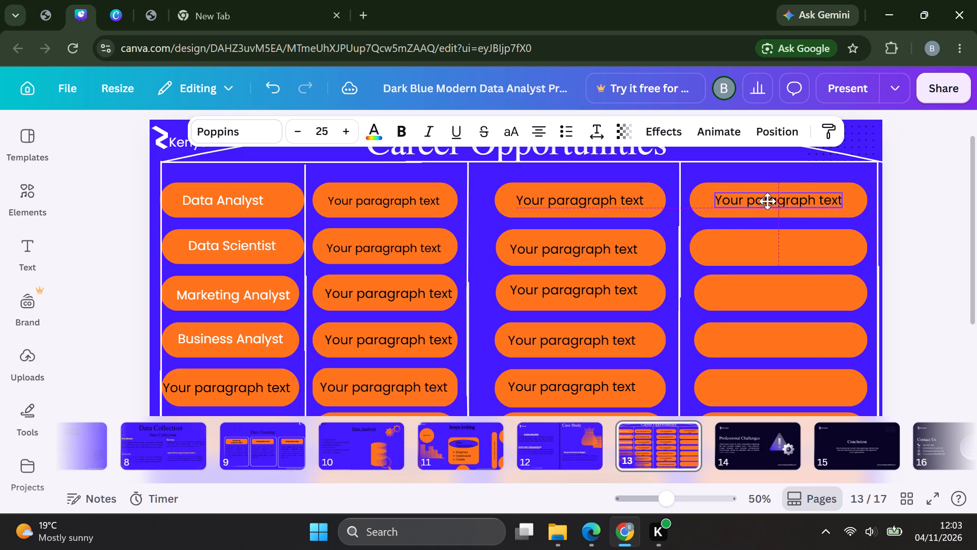
left_click_drag(767, 201, 766, 204)
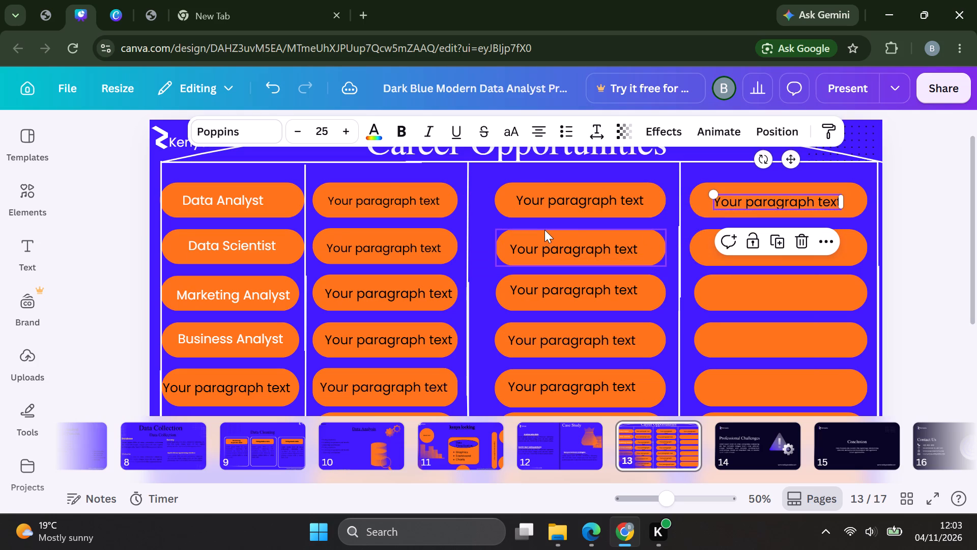
Add a "Your paragraph text" text box and move it onto the fourth column's second pill, in the Data Scientist row.
key("t")
left_click(762, 299)
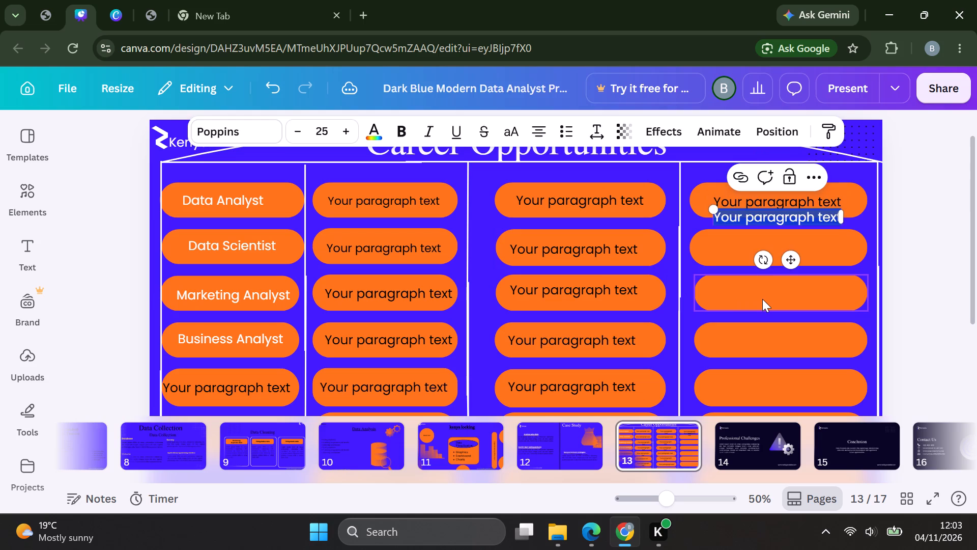
left_click_drag(738, 219, 726, 233)
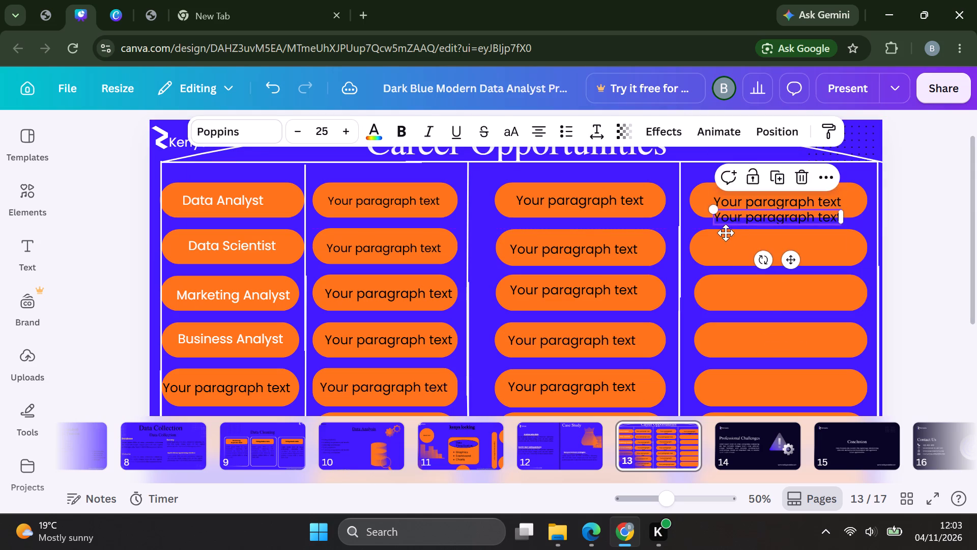
left_click_drag(726, 233, 735, 251)
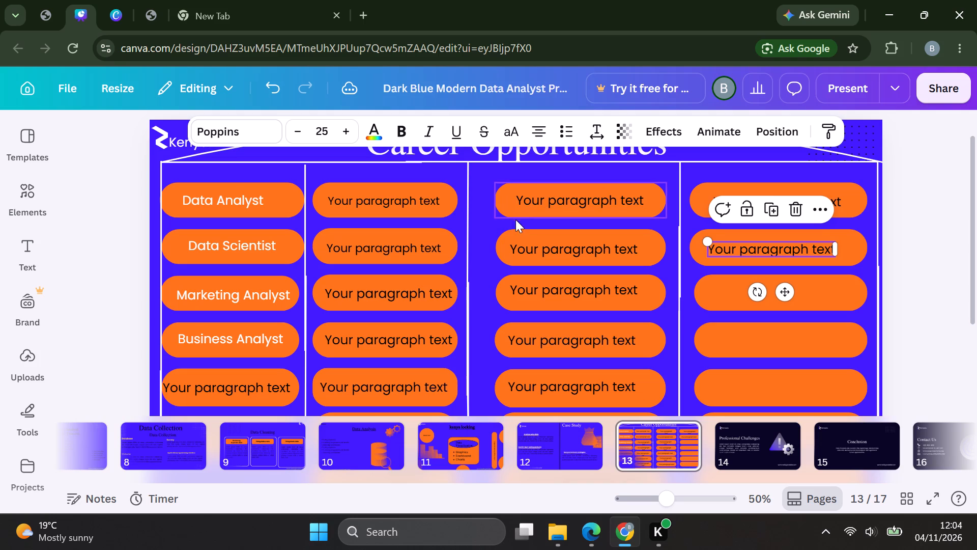
left_click(486, 228)
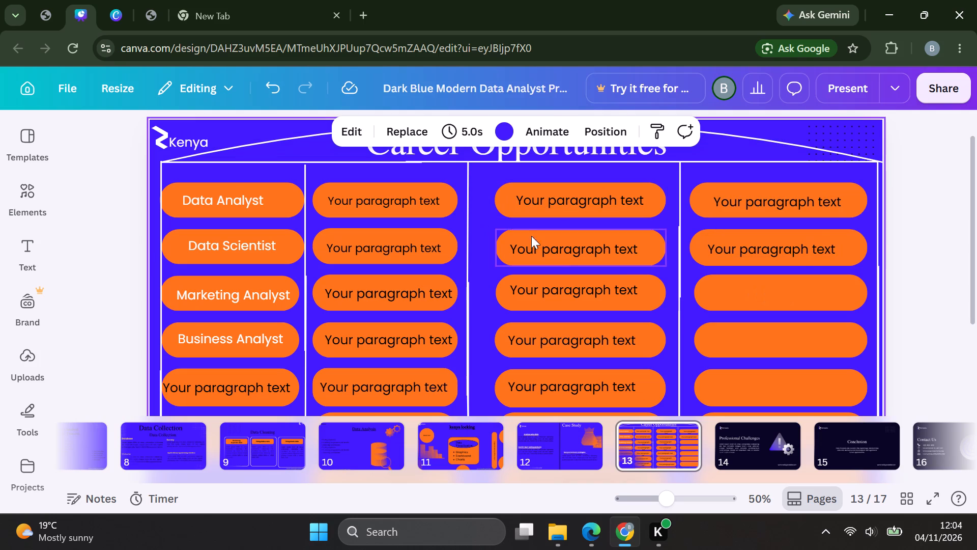
Add a "Your paragraph text" text box and move it onto the fourth column's third pill, in the Marketing Analyst row.
key("t")
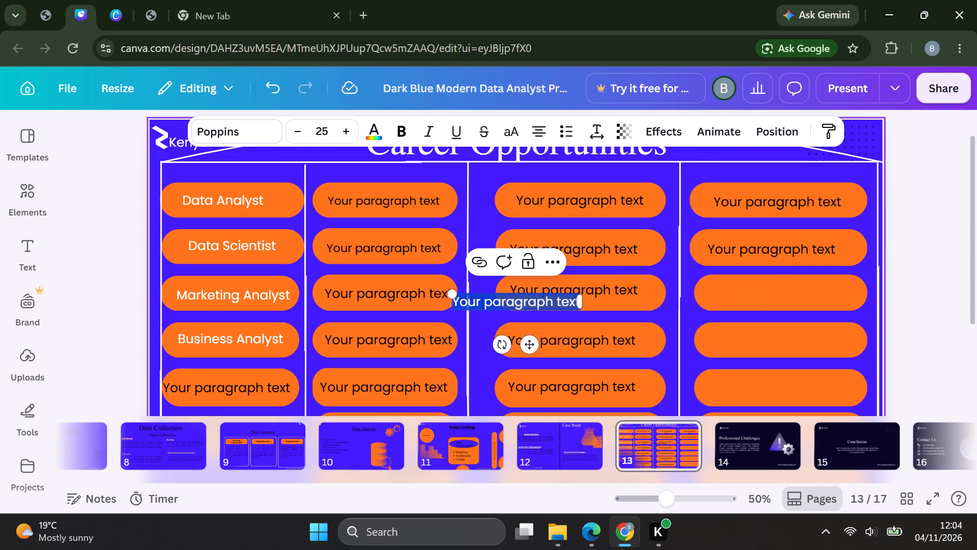
left_click(591, 202)
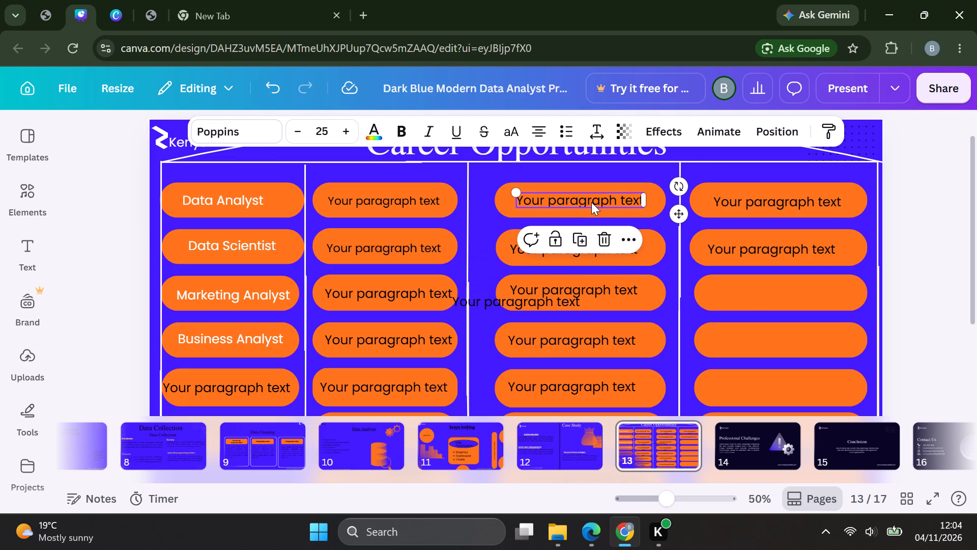
left_click_drag(486, 305, 499, 312)
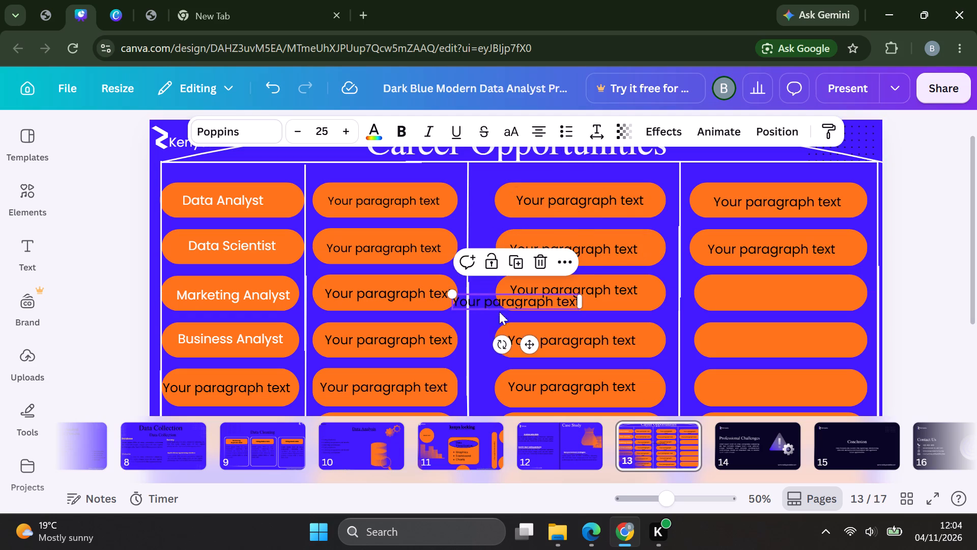
left_click_drag(499, 312, 732, 299)
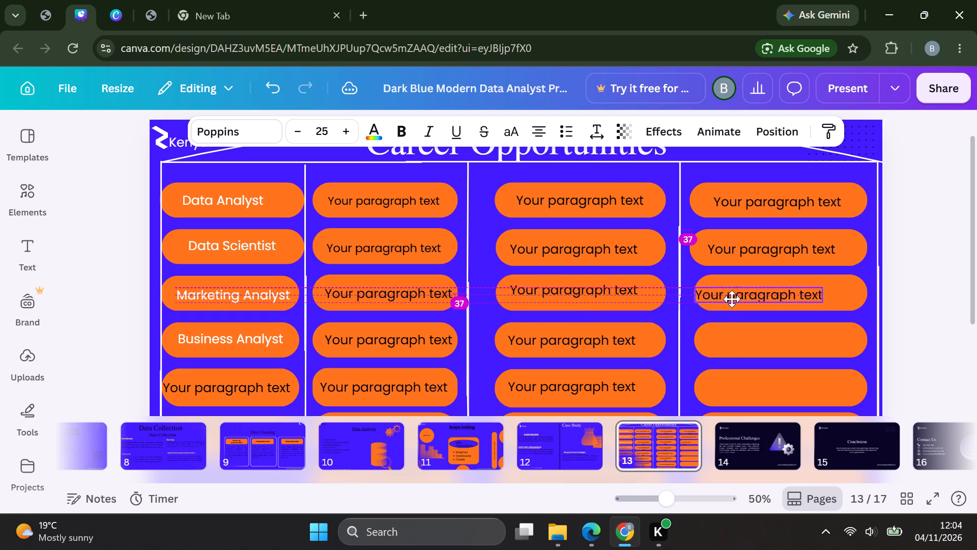
left_click_drag(732, 299, 752, 296)
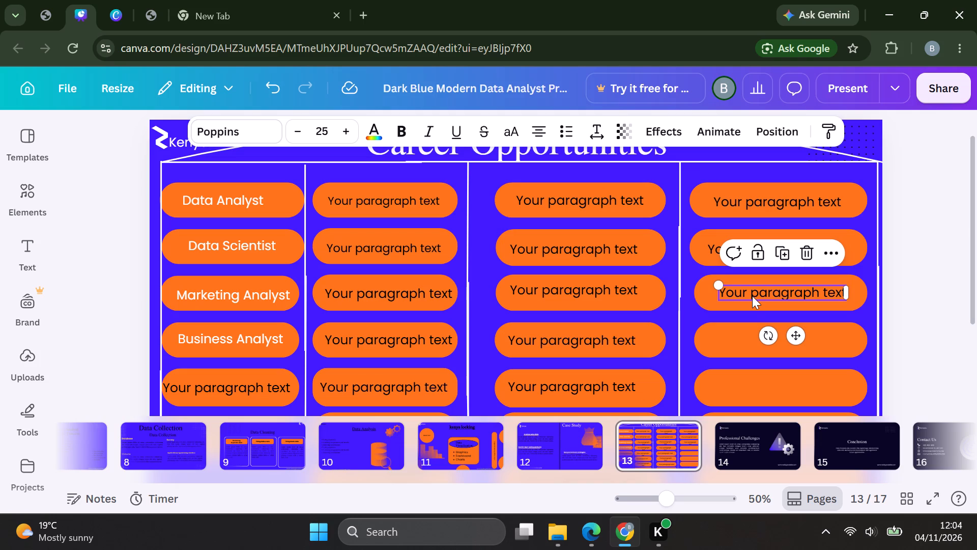
Add a "Your paragraph text" text box and move it onto the fourth column's fourth pill, in the Business Analyst row.
left_click(717, 335)
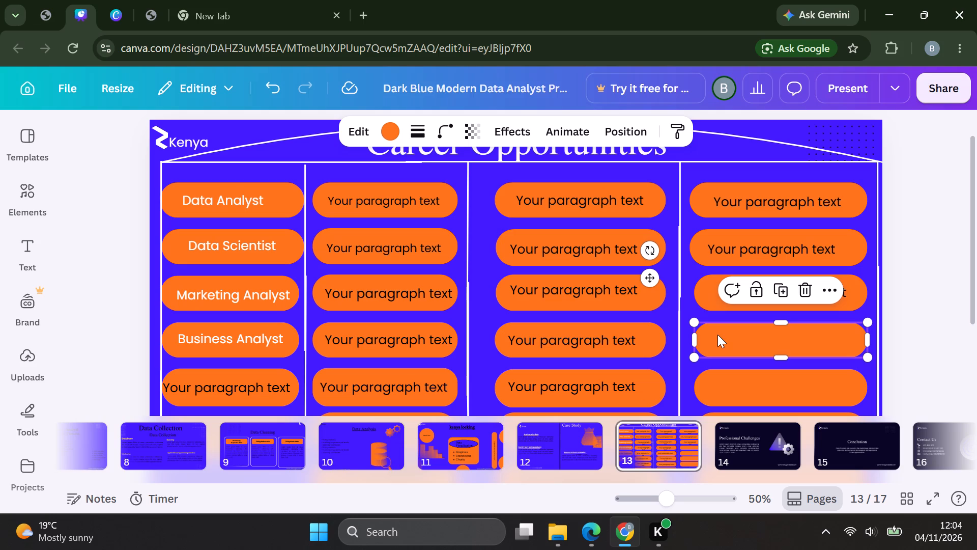
key("t")
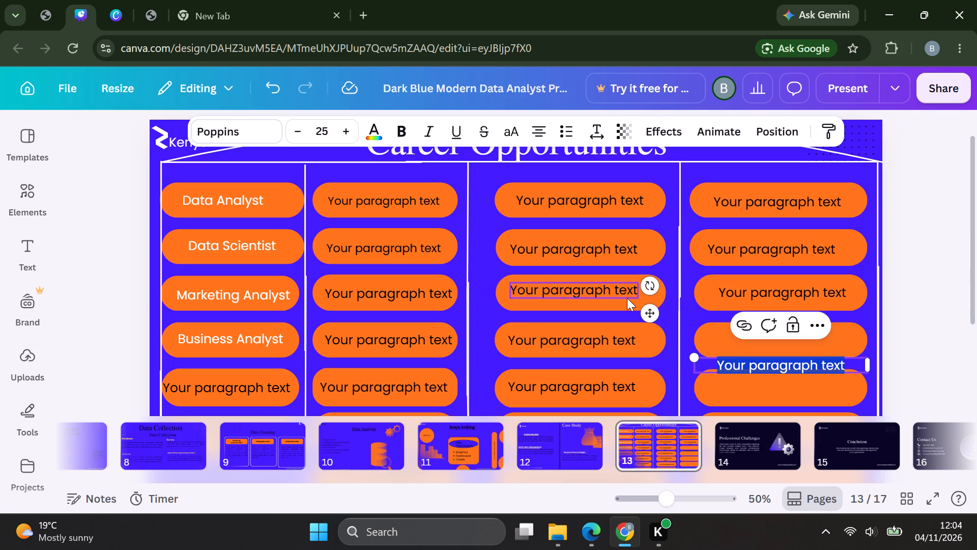
left_click(481, 331)
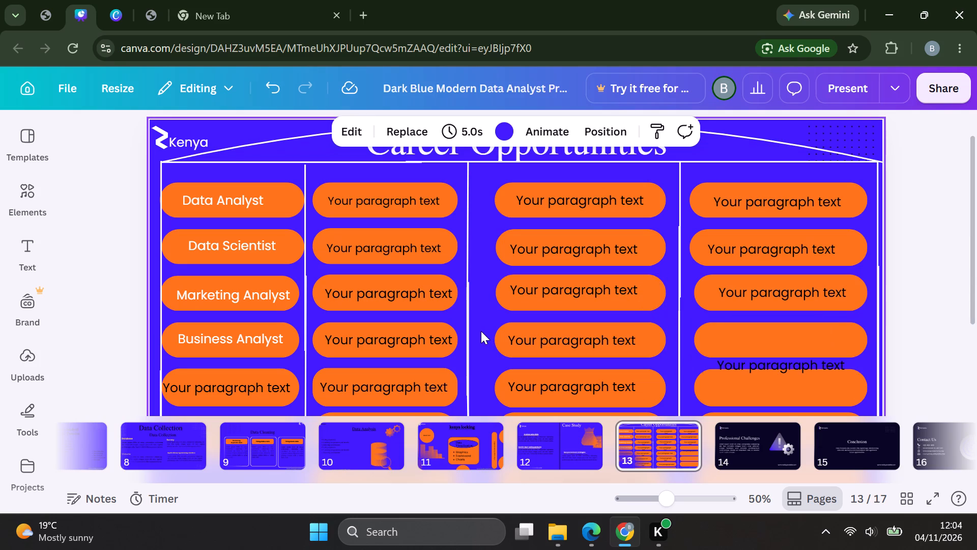
left_click_drag(746, 369, 749, 355)
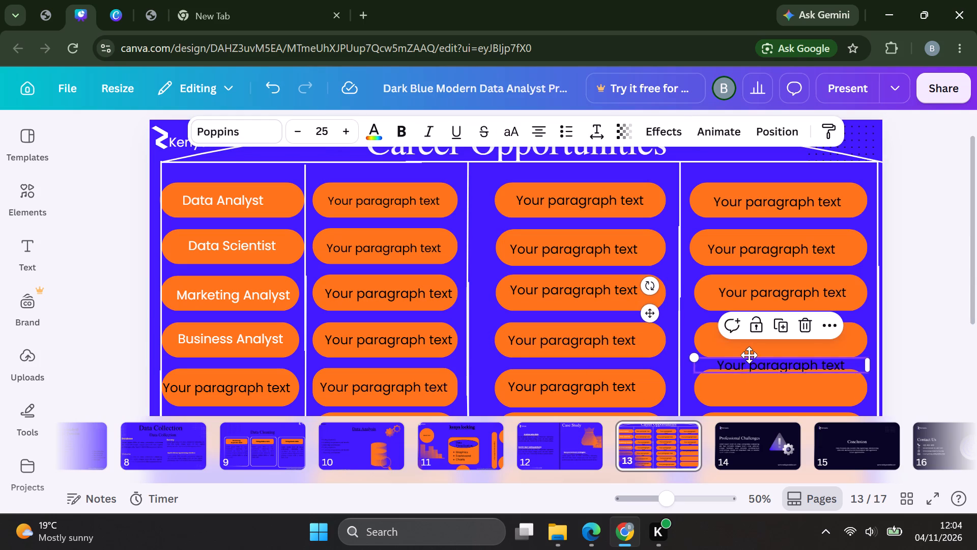
left_click_drag(749, 355, 753, 345)
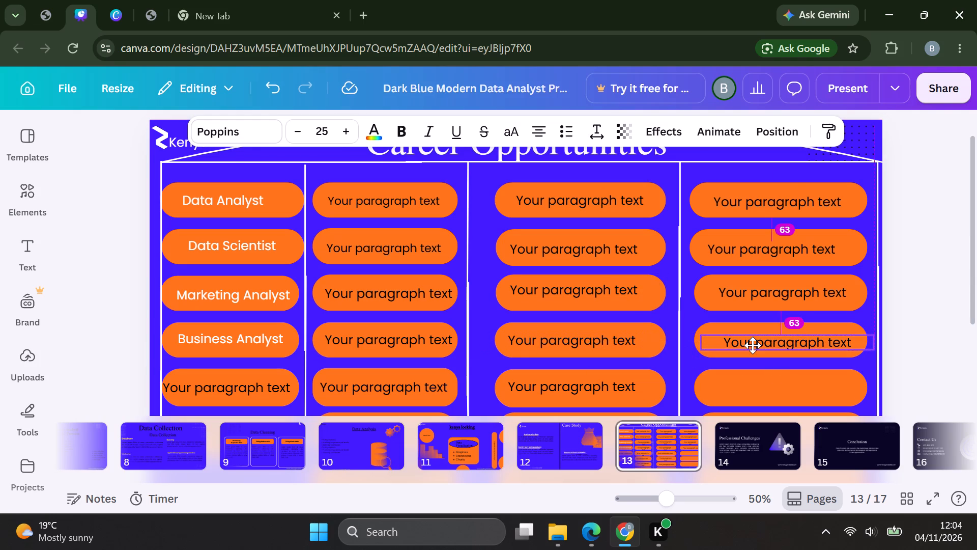
left_click_drag(753, 345, 753, 343)
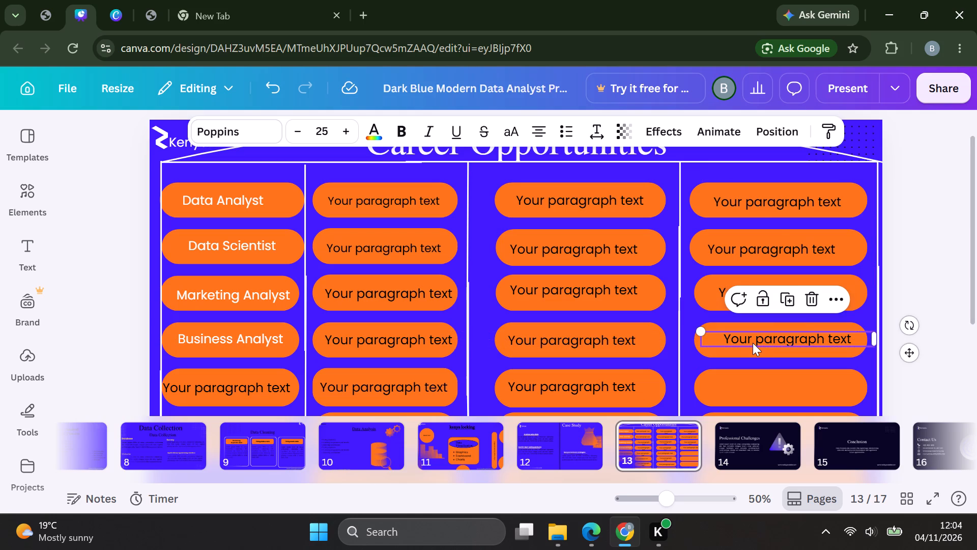
Add a "Your paragraph text" text box and position it on the fourth column's fifth pill, just below the Business Analyst row.
scroll(753, 343, "down", 1)
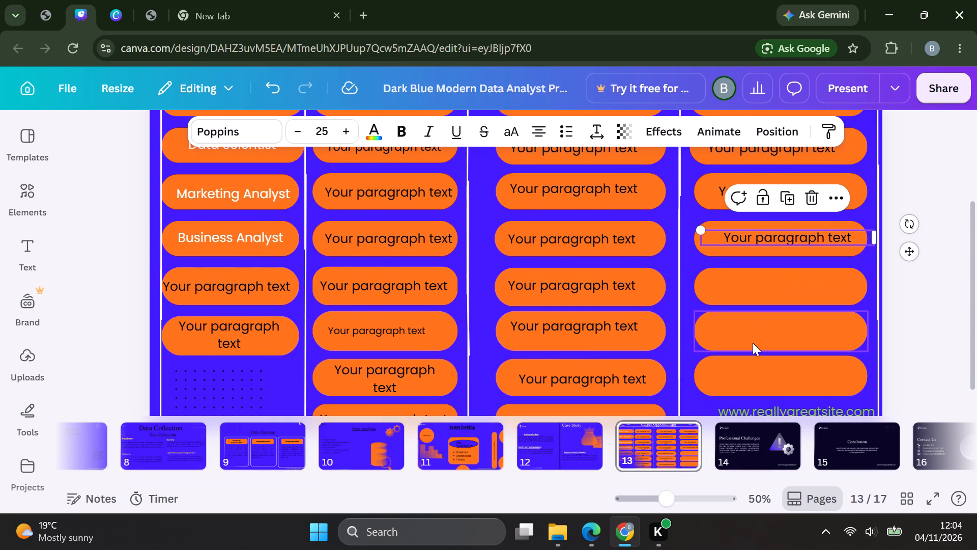
key("t")
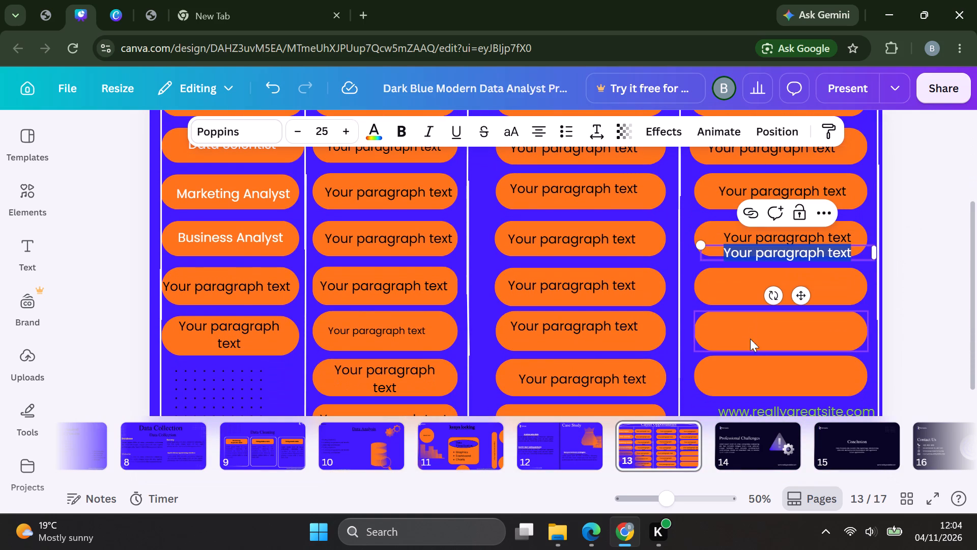
left_click(638, 238)
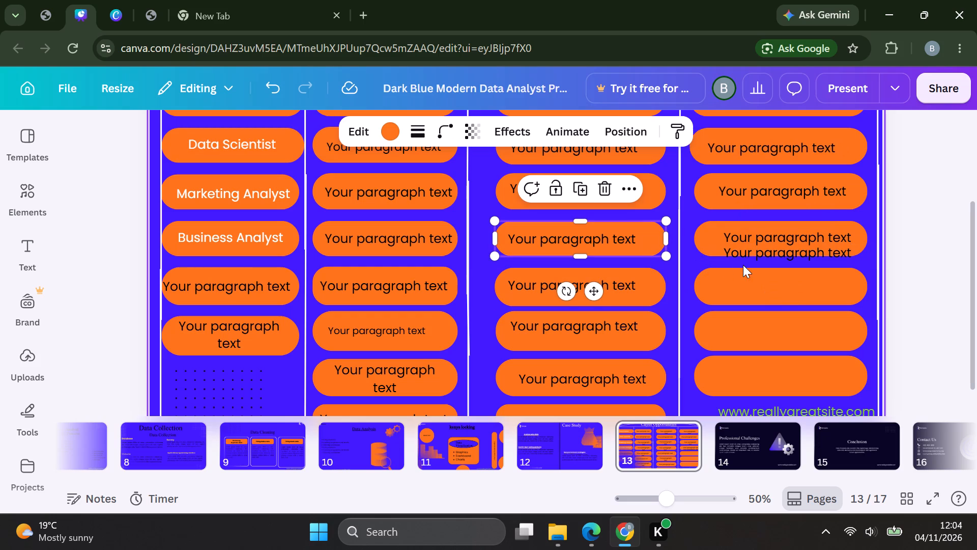
left_click_drag(755, 252, 742, 270)
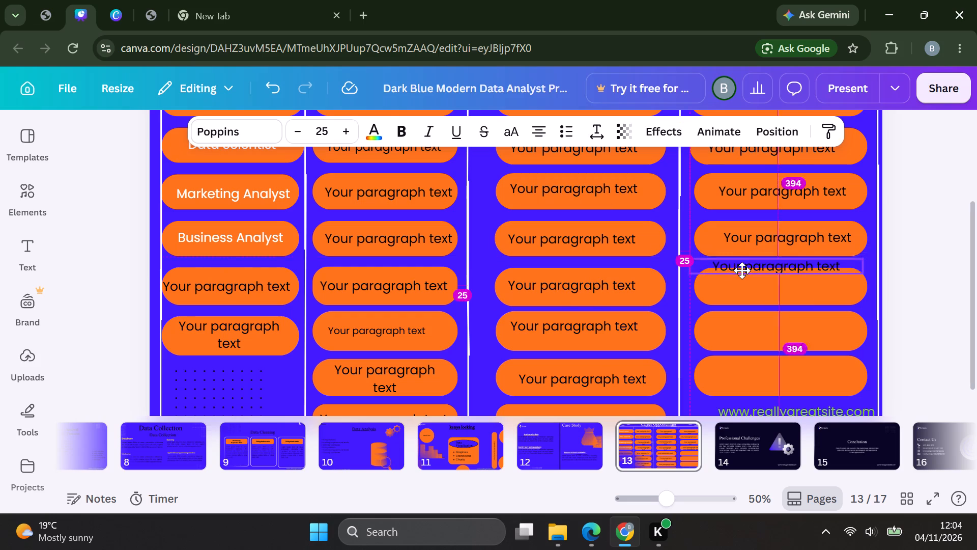
left_click_drag(742, 270, 745, 285)
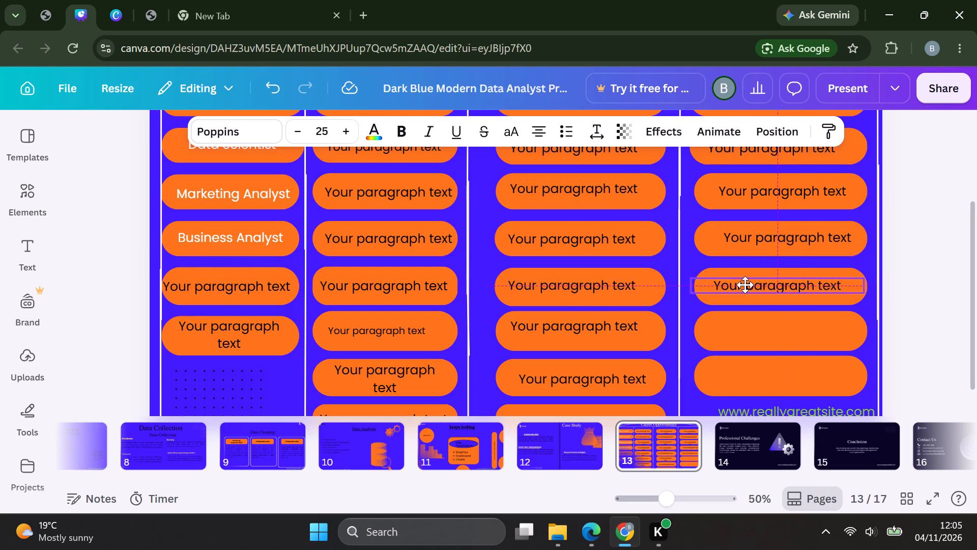
left_click_drag(745, 285, 745, 285)
left_click_drag(745, 285, 749, 284)
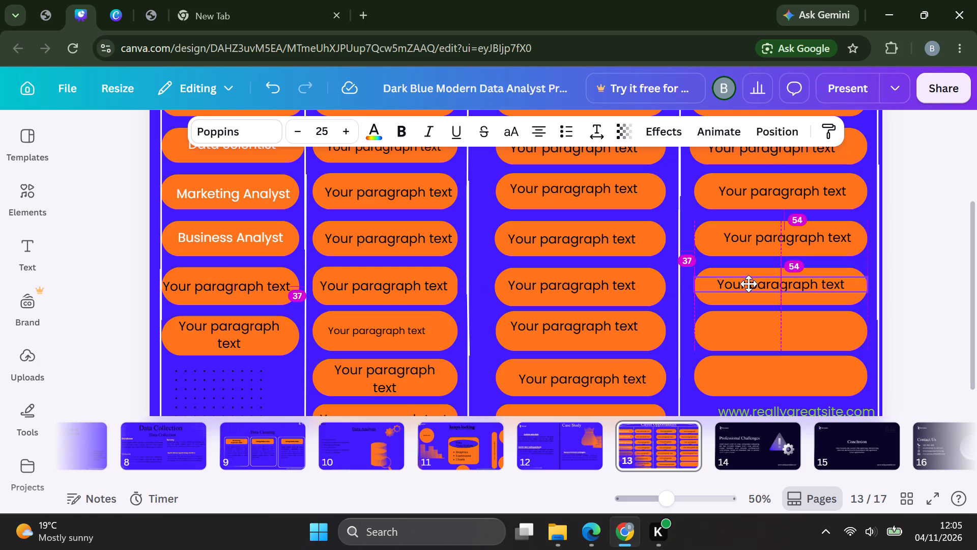
left_click_drag(749, 284, 753, 282)
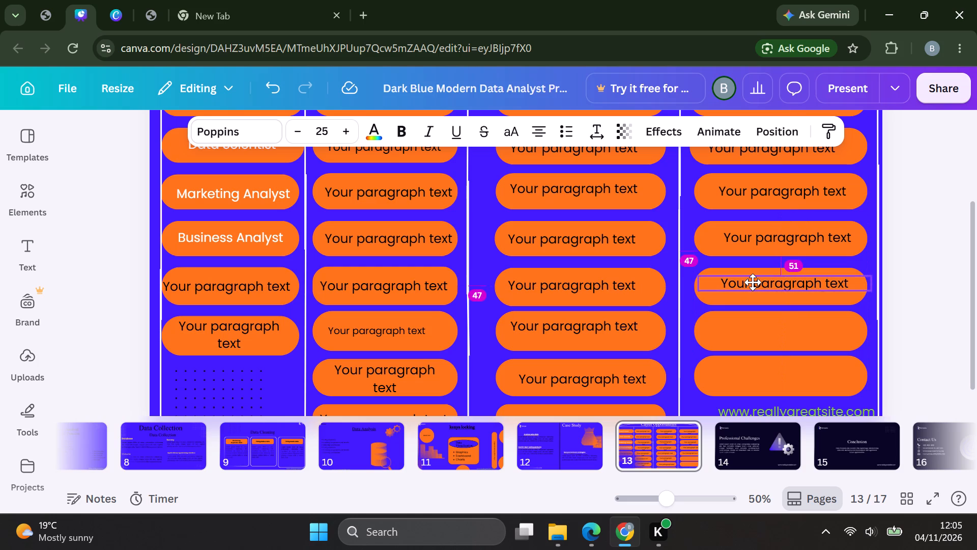
left_click_drag(753, 282, 758, 287)
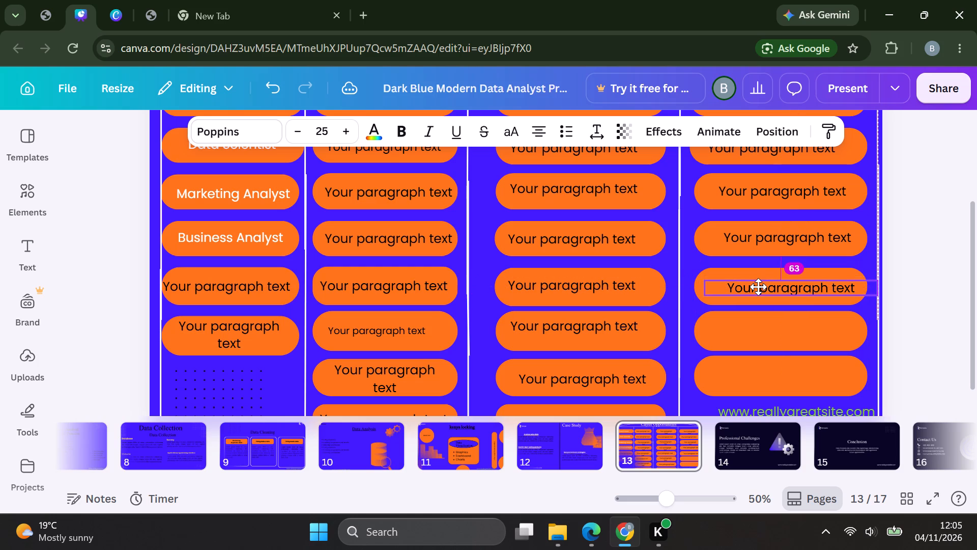
left_click_drag(758, 287, 759, 287)
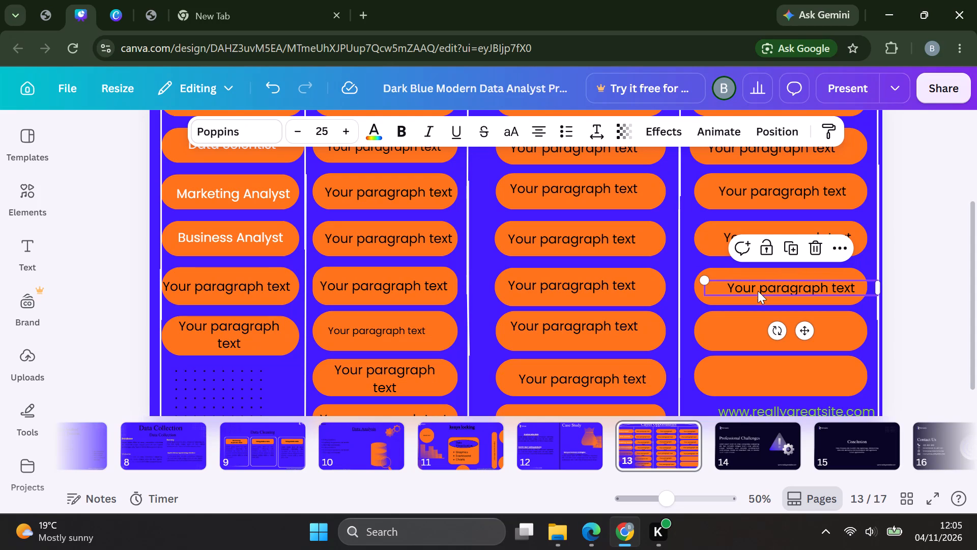
left_click(649, 329)
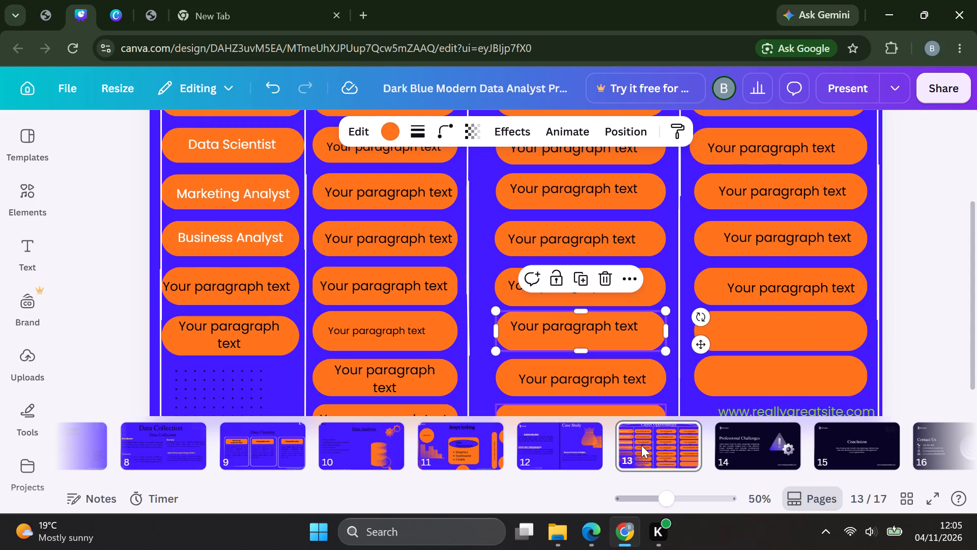